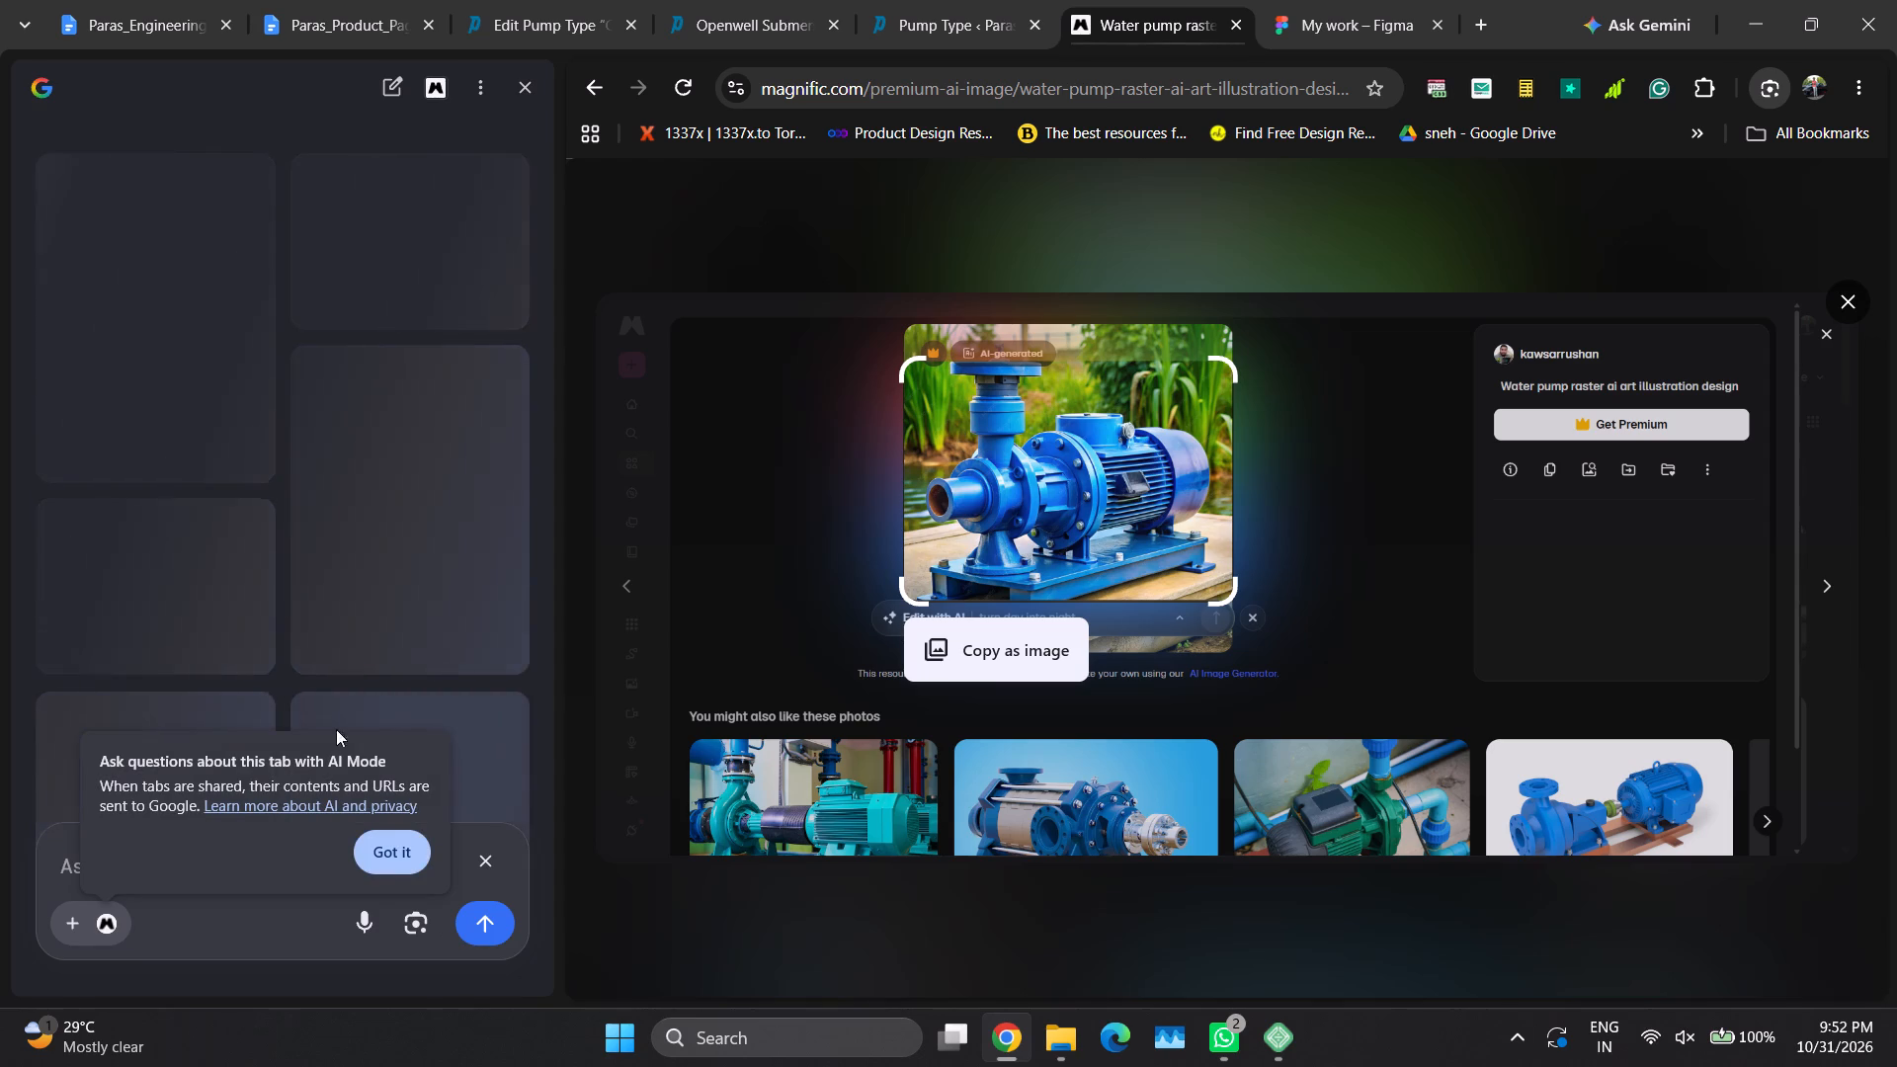
left_click(396, 861)
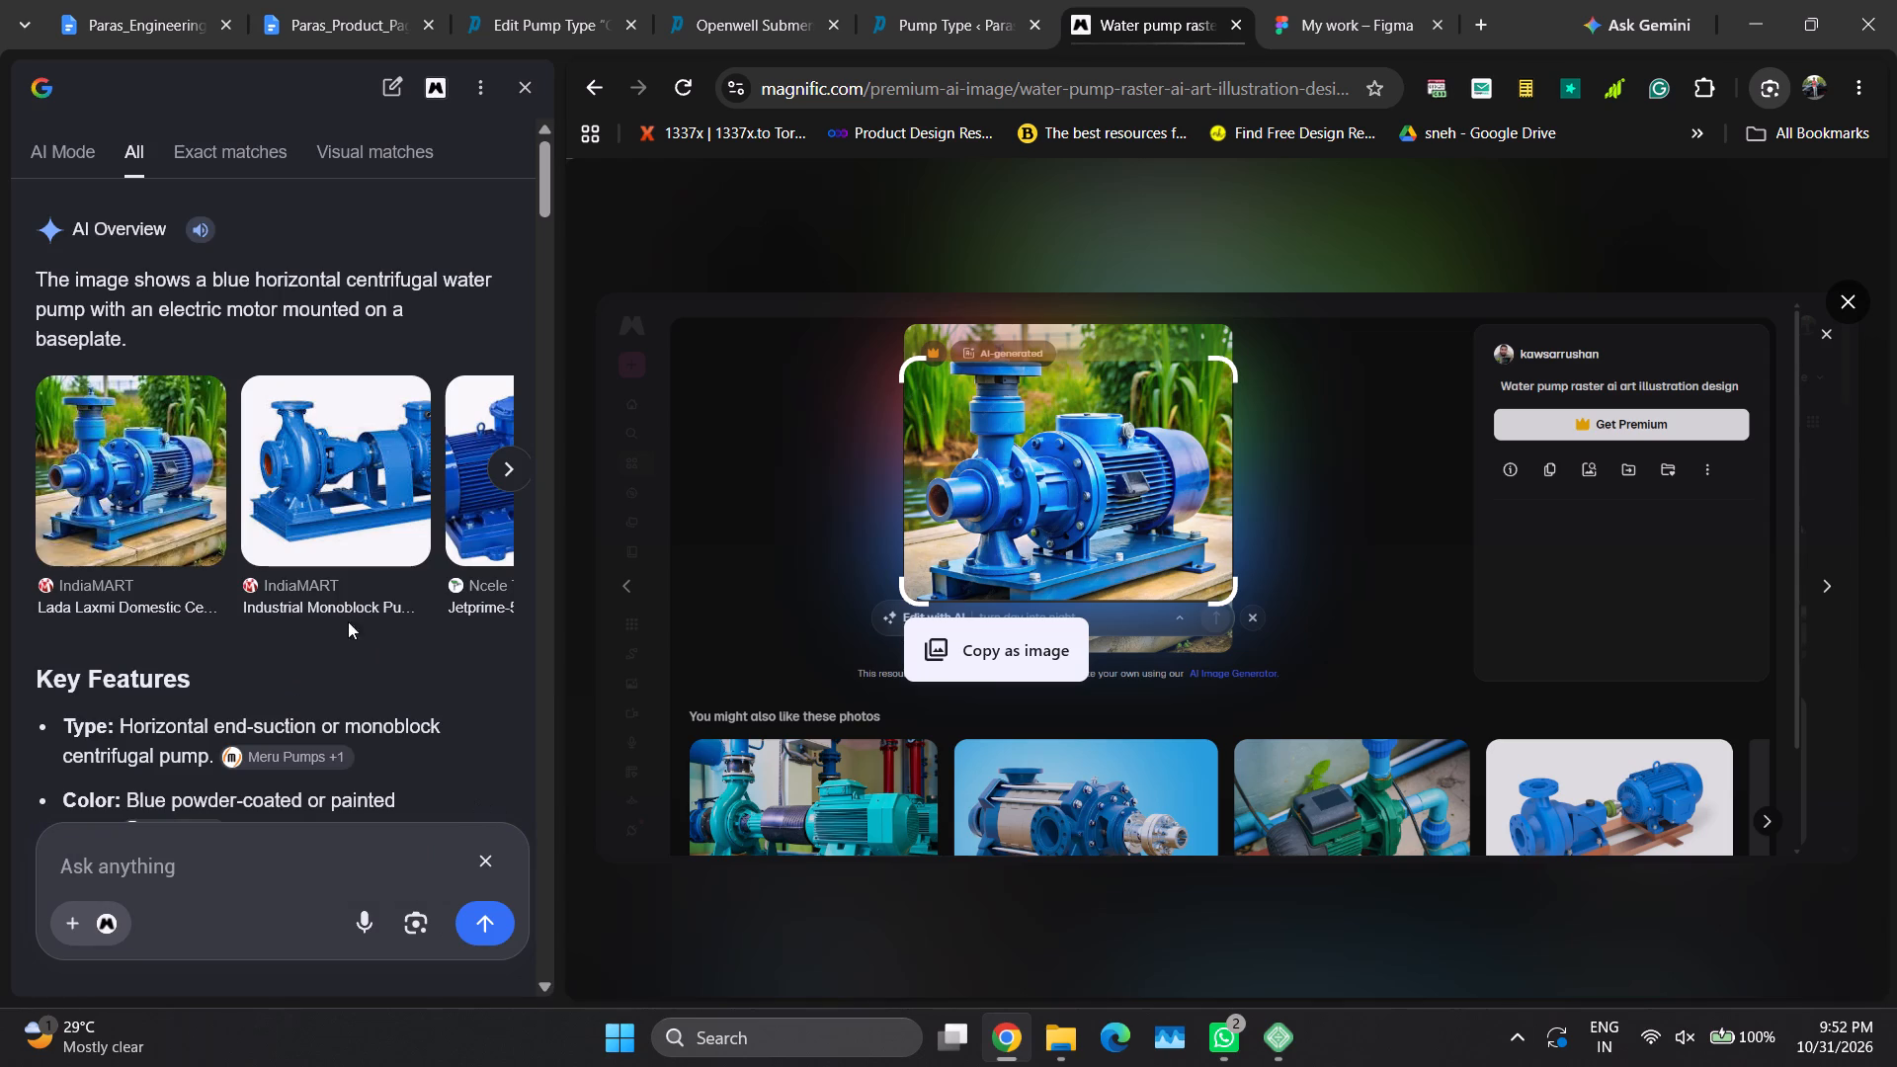
left_click(501, 480)
left_click(504, 480)
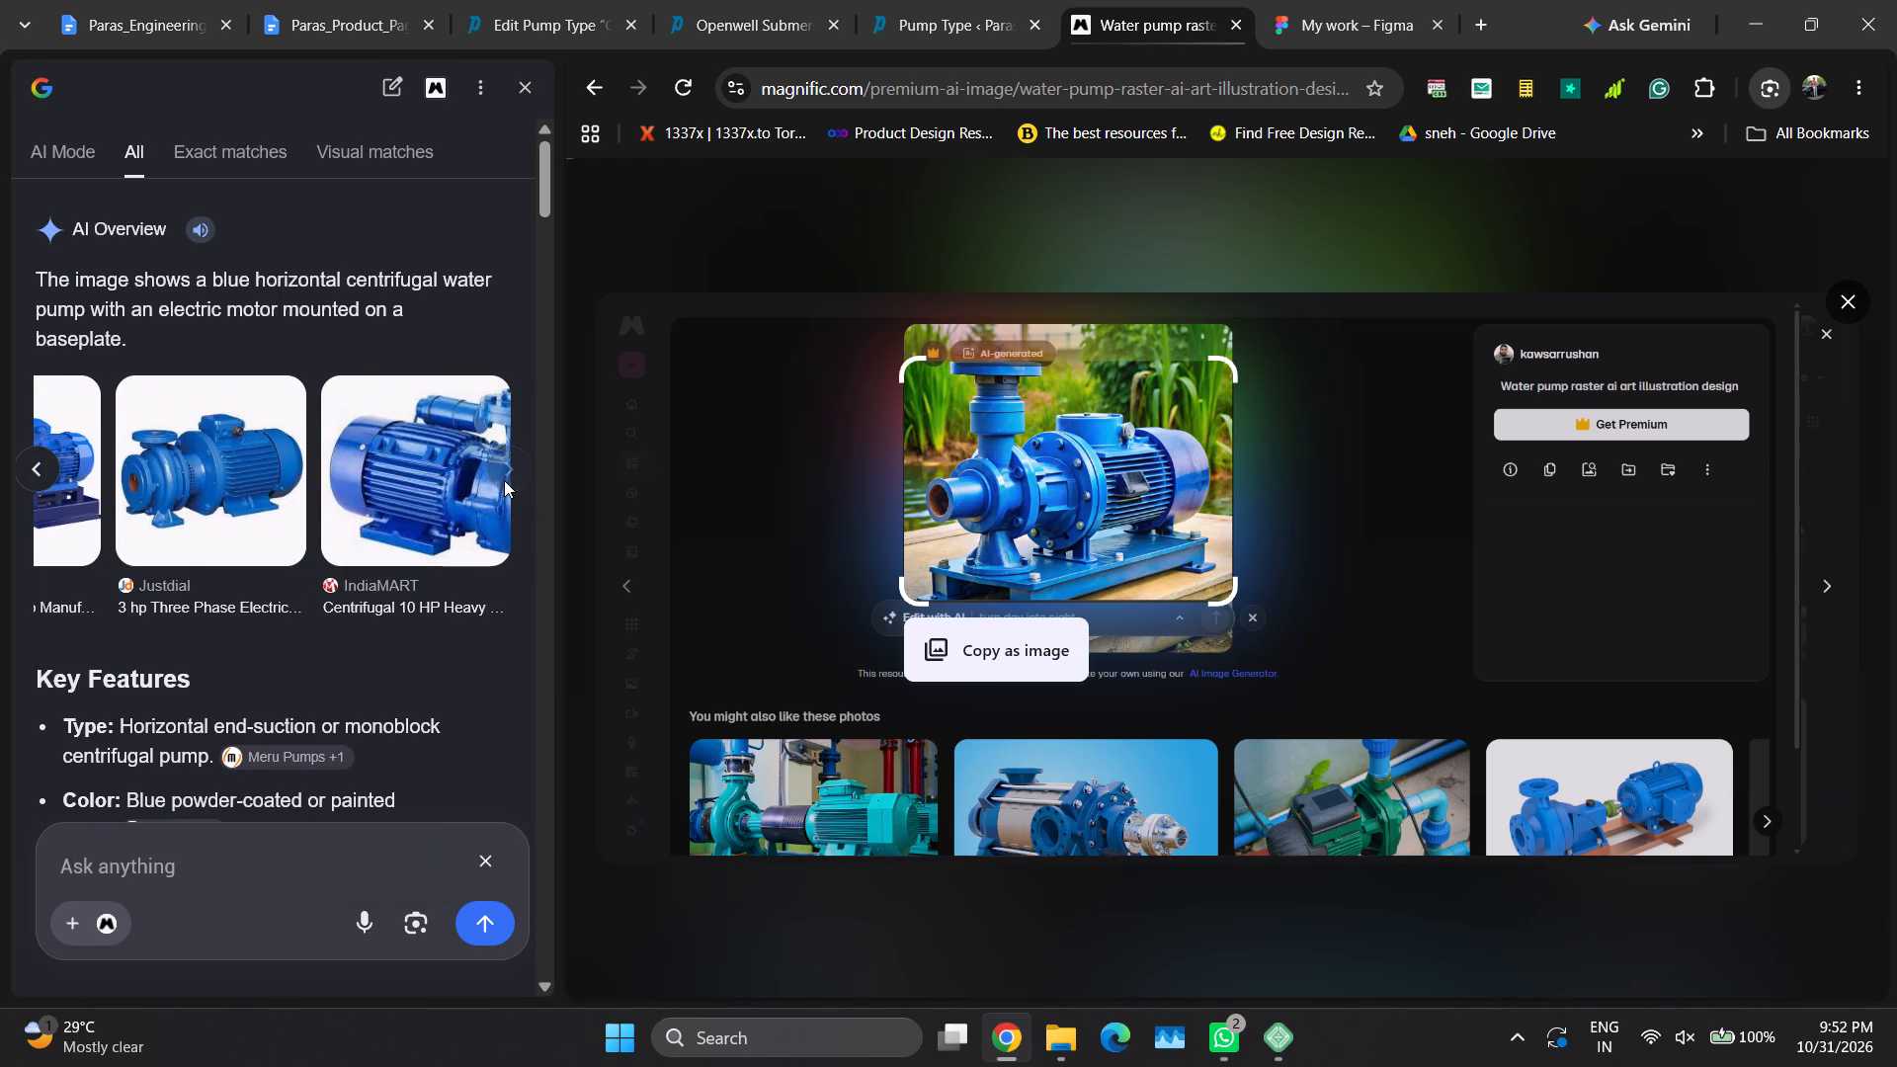
left_click(504, 480)
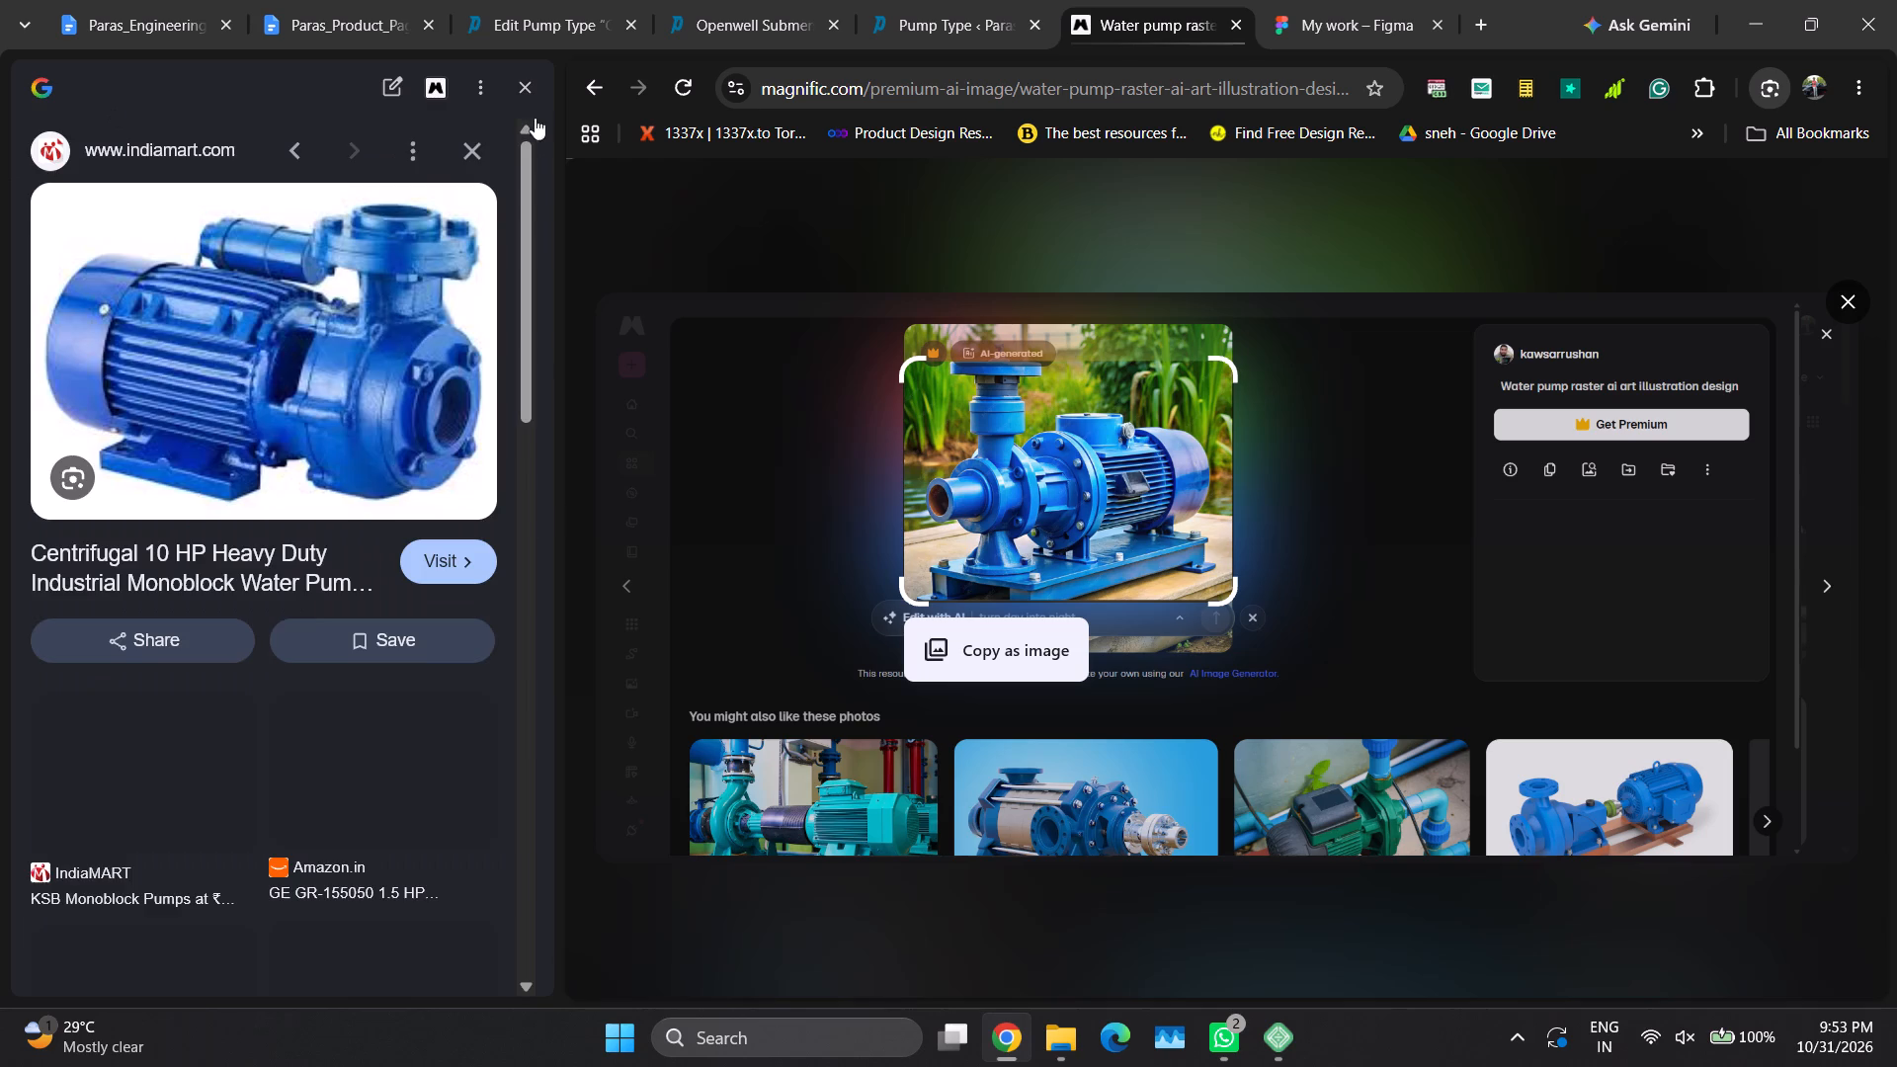
left_click(522, 93)
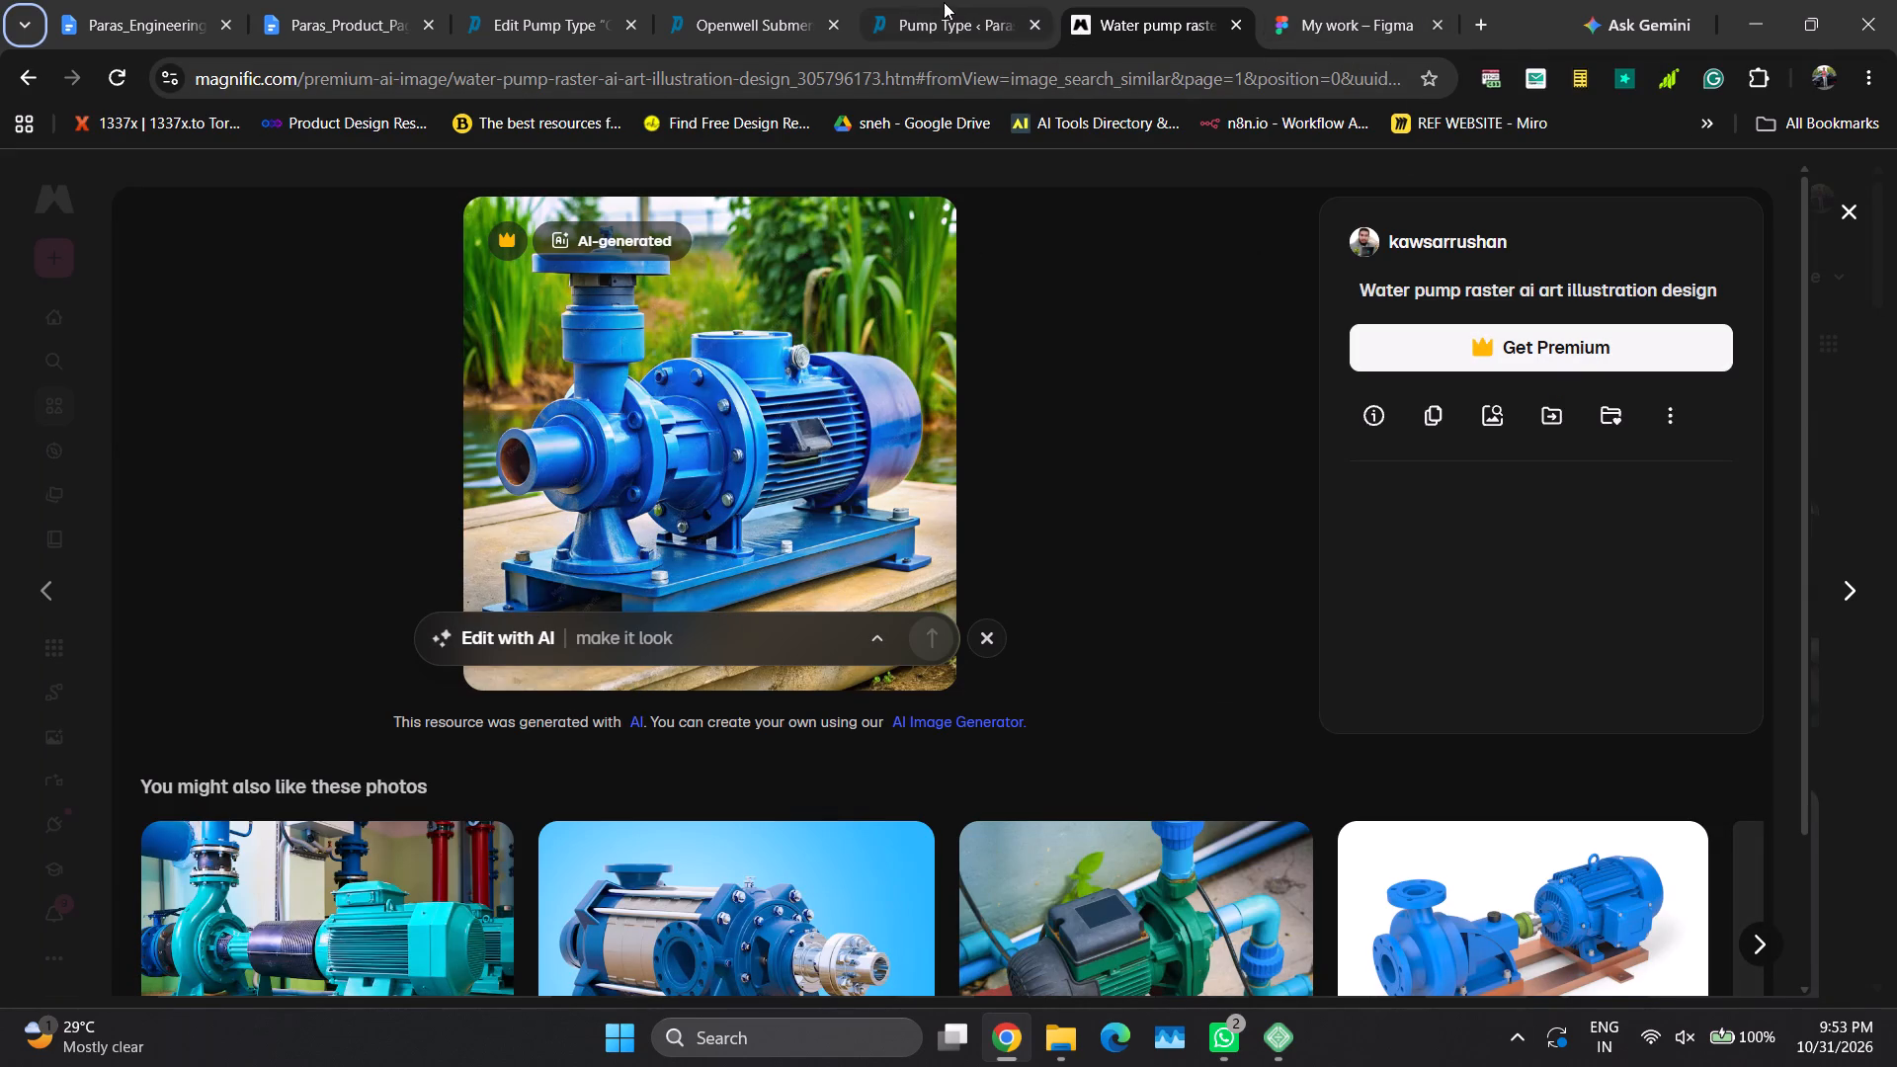
Review the Product Features Element settings on the Openwell Submersible Pumps edit page and save them.
left_click(550, 0)
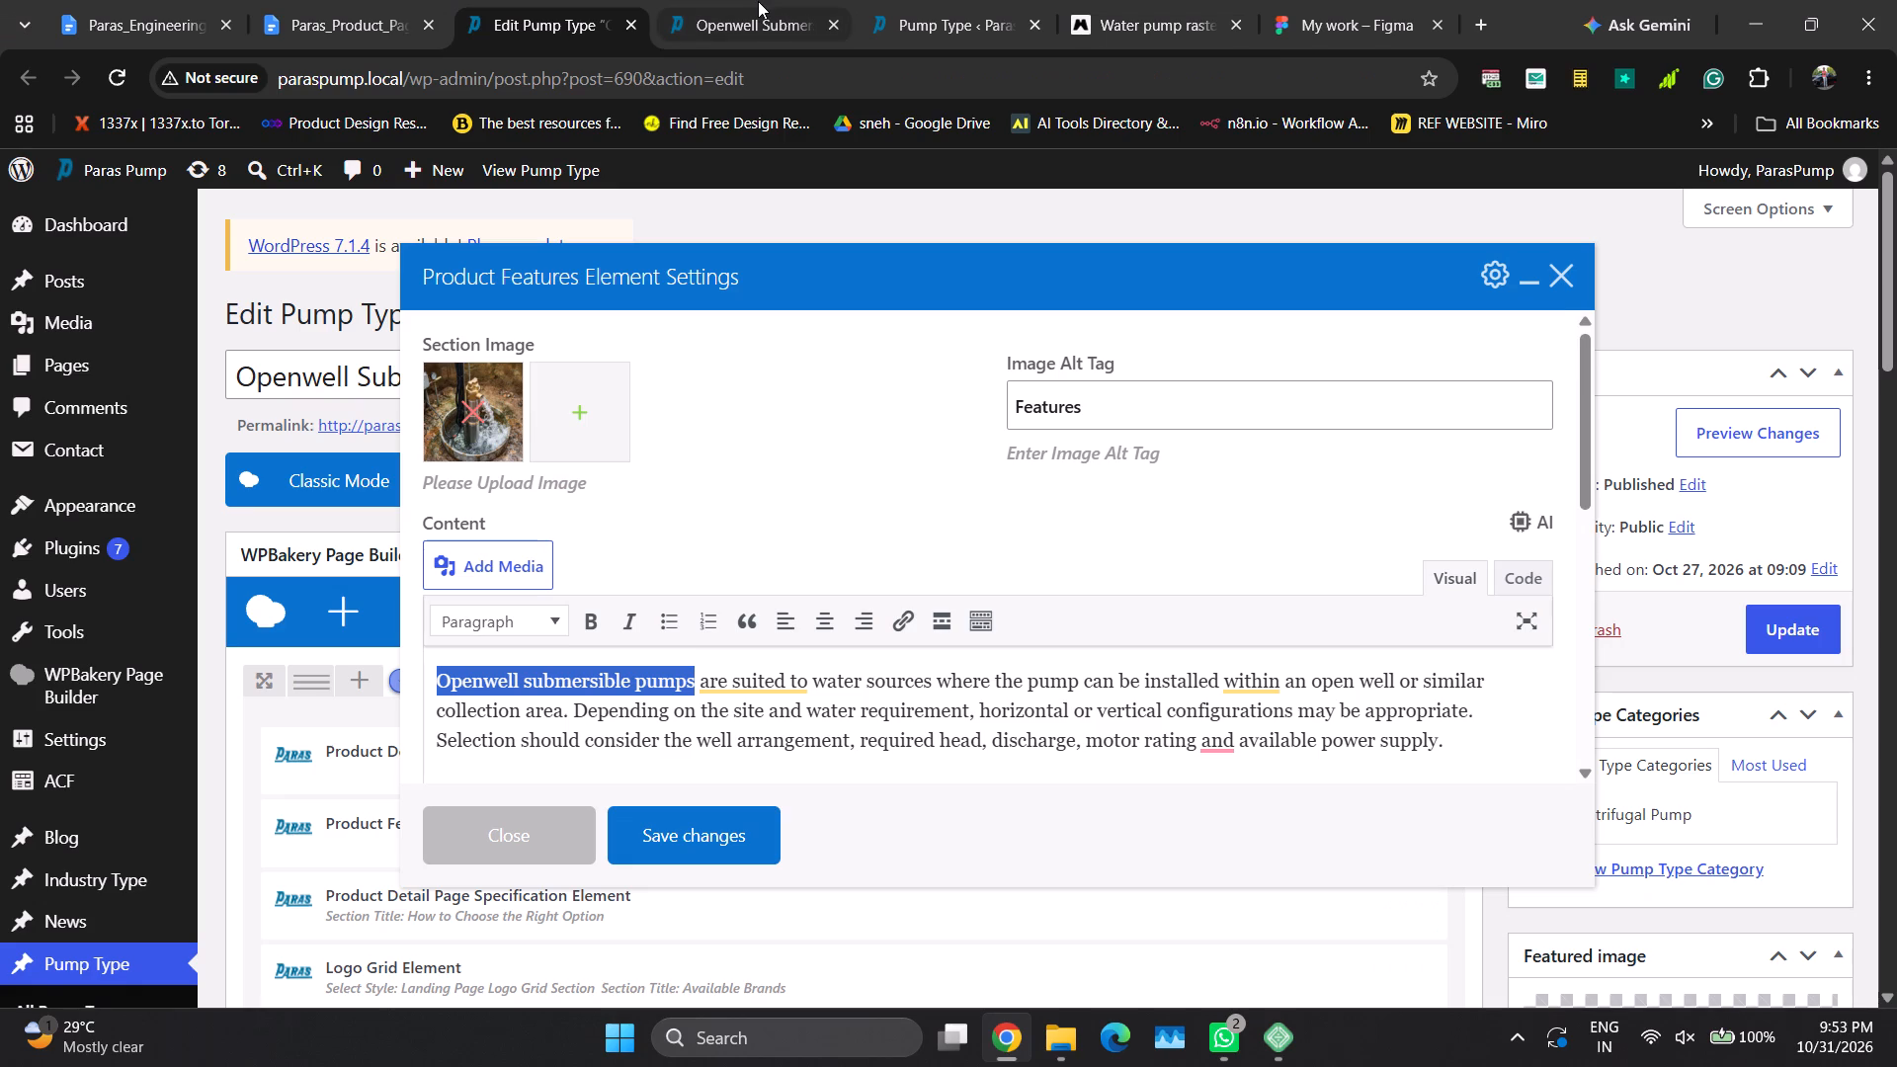
scroll(963, 711, "down", 1)
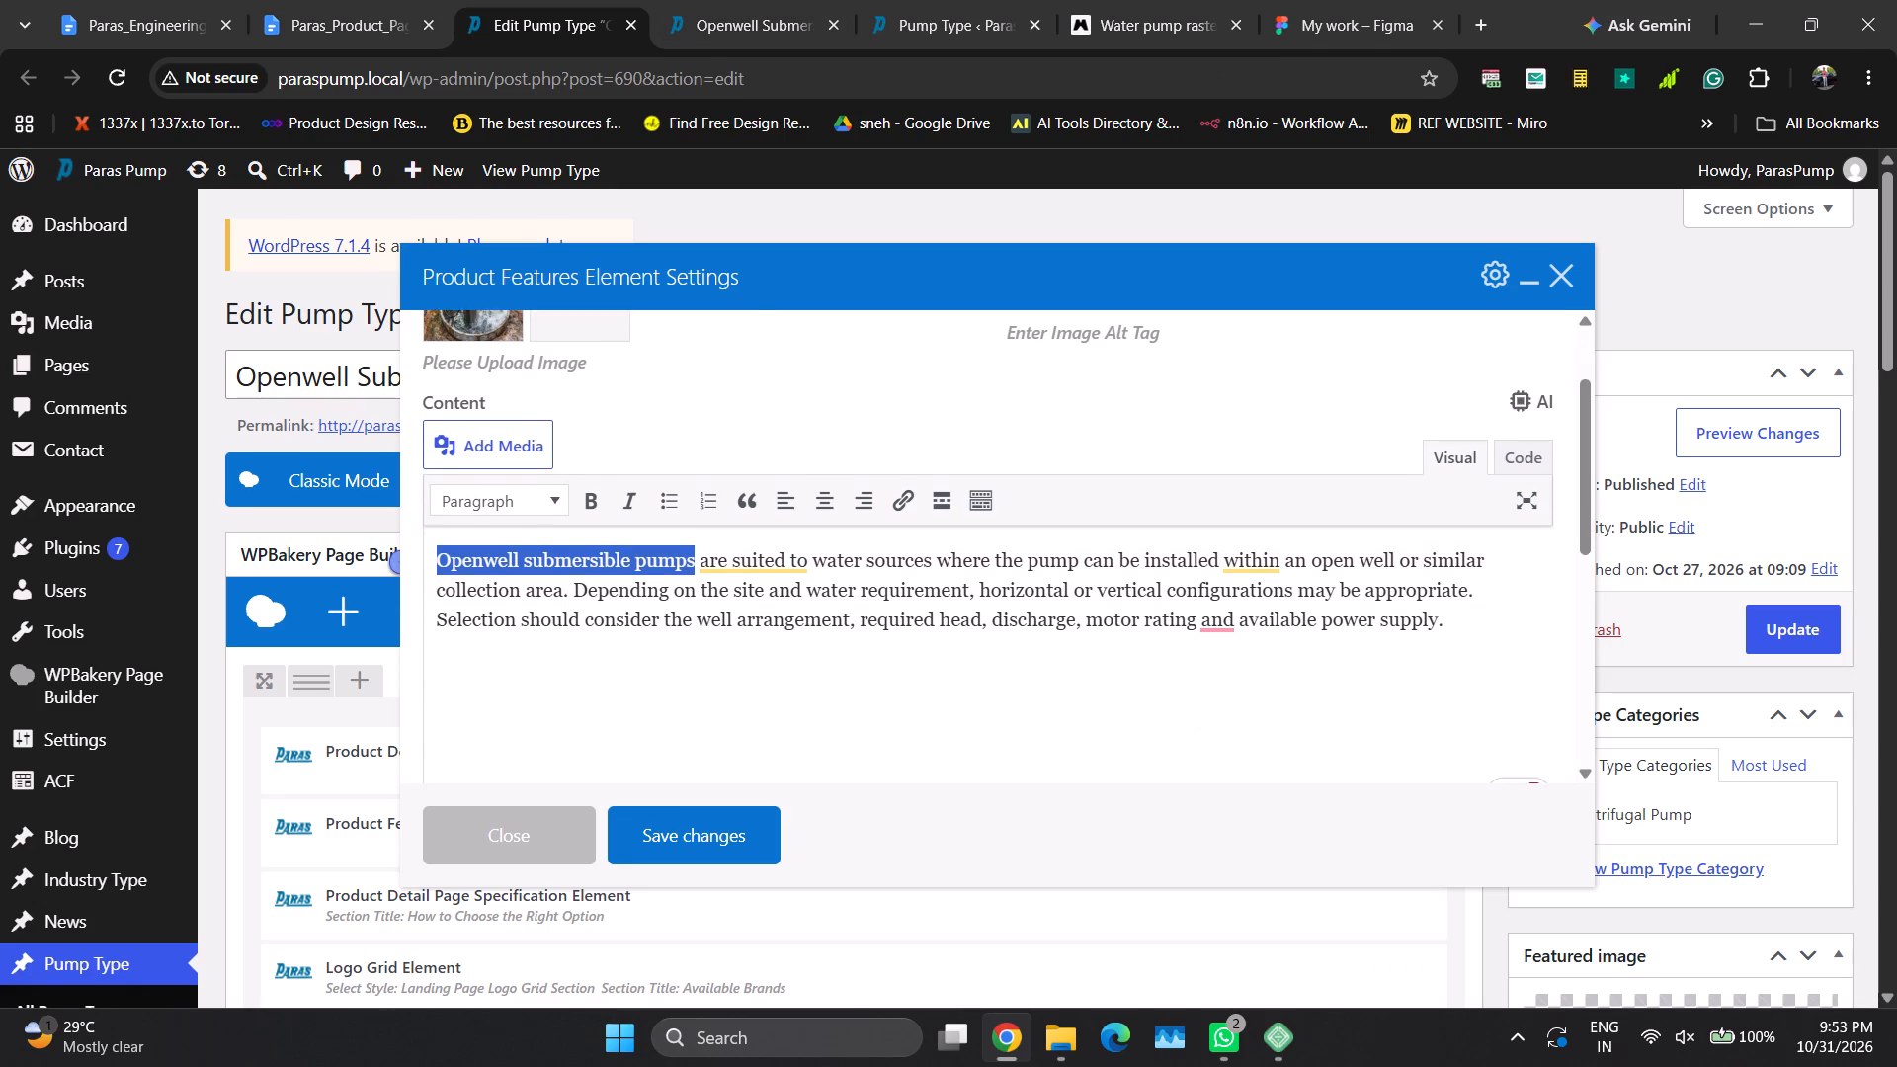
scroll(954, 706, "down", 3)
scroll(954, 706, "up", 1)
scroll(952, 705, "down", 2)
scroll(995, 696, "up", 1)
scroll(995, 696, "down", 6)
scroll(1013, 709, "up", 8)
scroll(1013, 709, "down", 1)
scroll(1015, 708, "up", 5)
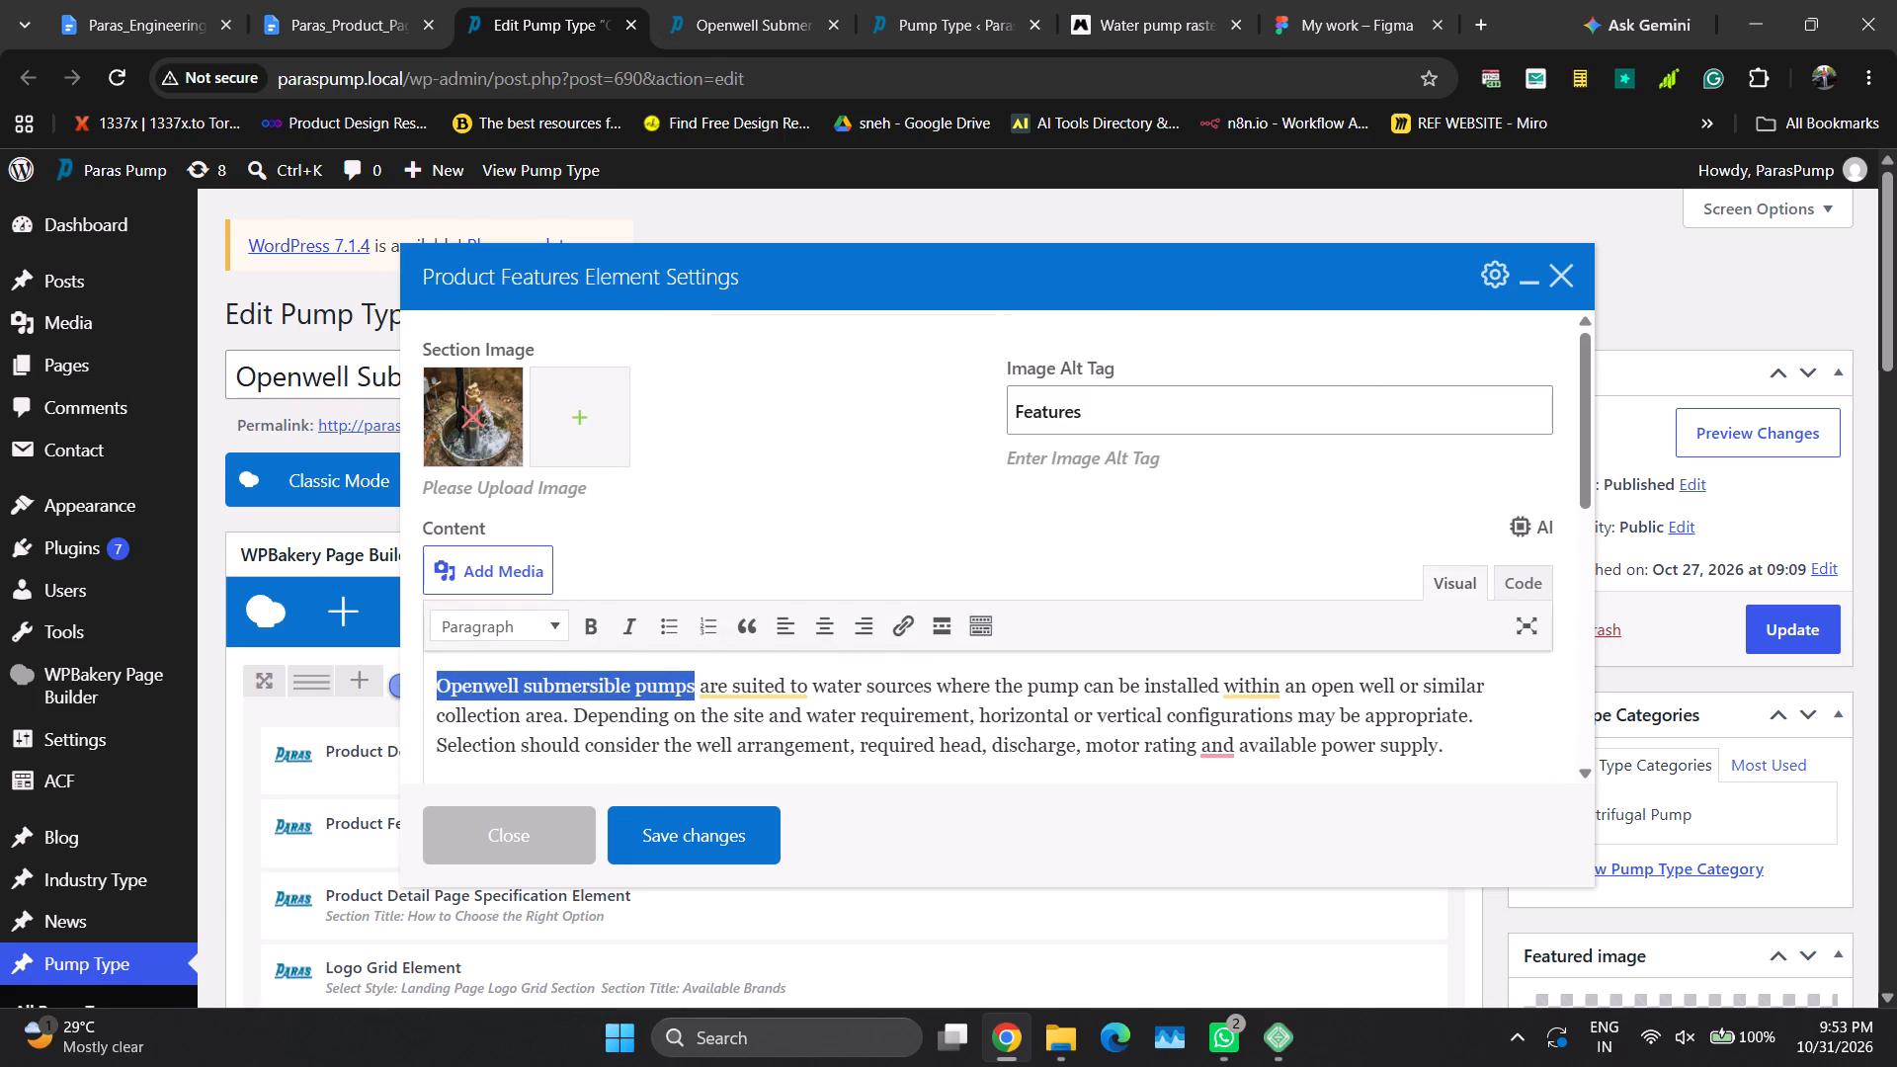
left_click(753, 835)
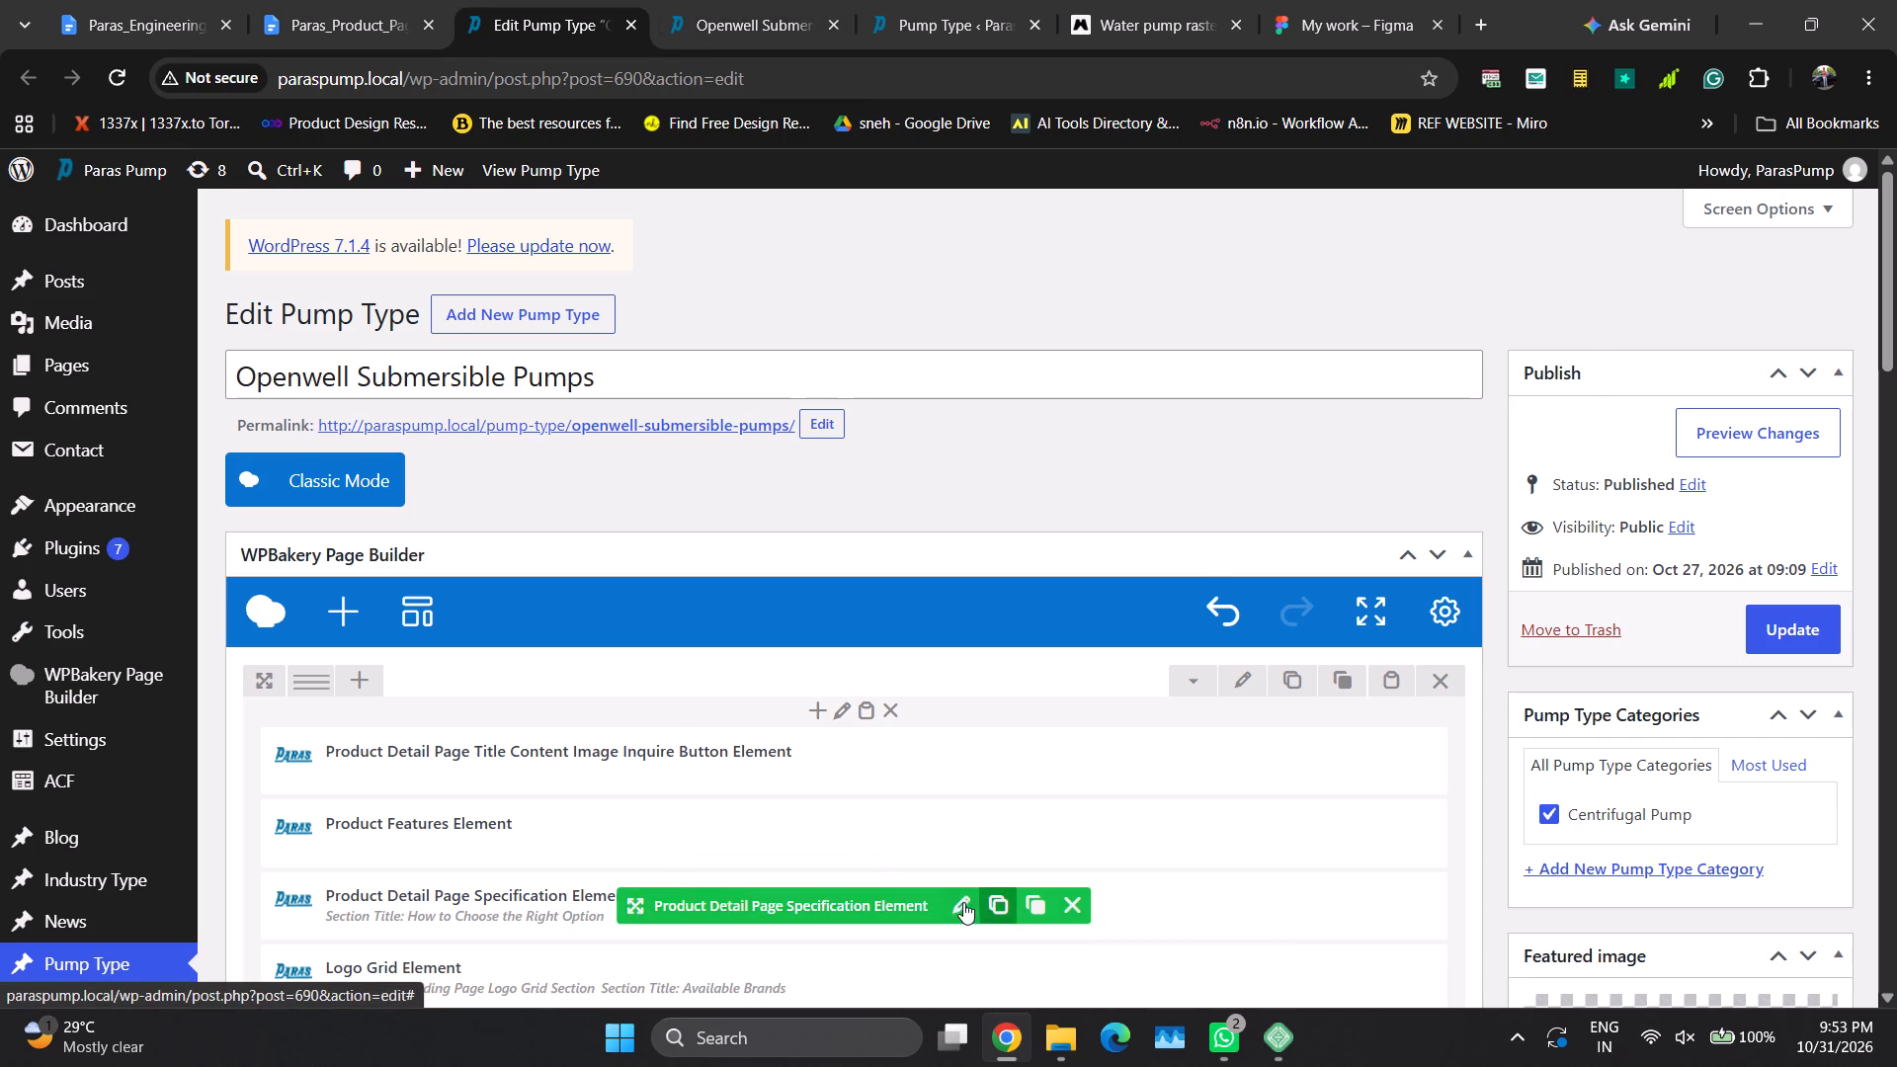
Open the Product Detail Page Specification Element for editing and locate the openwell pump selection criteria in the Paras_Product_Pages_Developer_Ready_Final document.
left_click(958, 903)
left_click(372, 0)
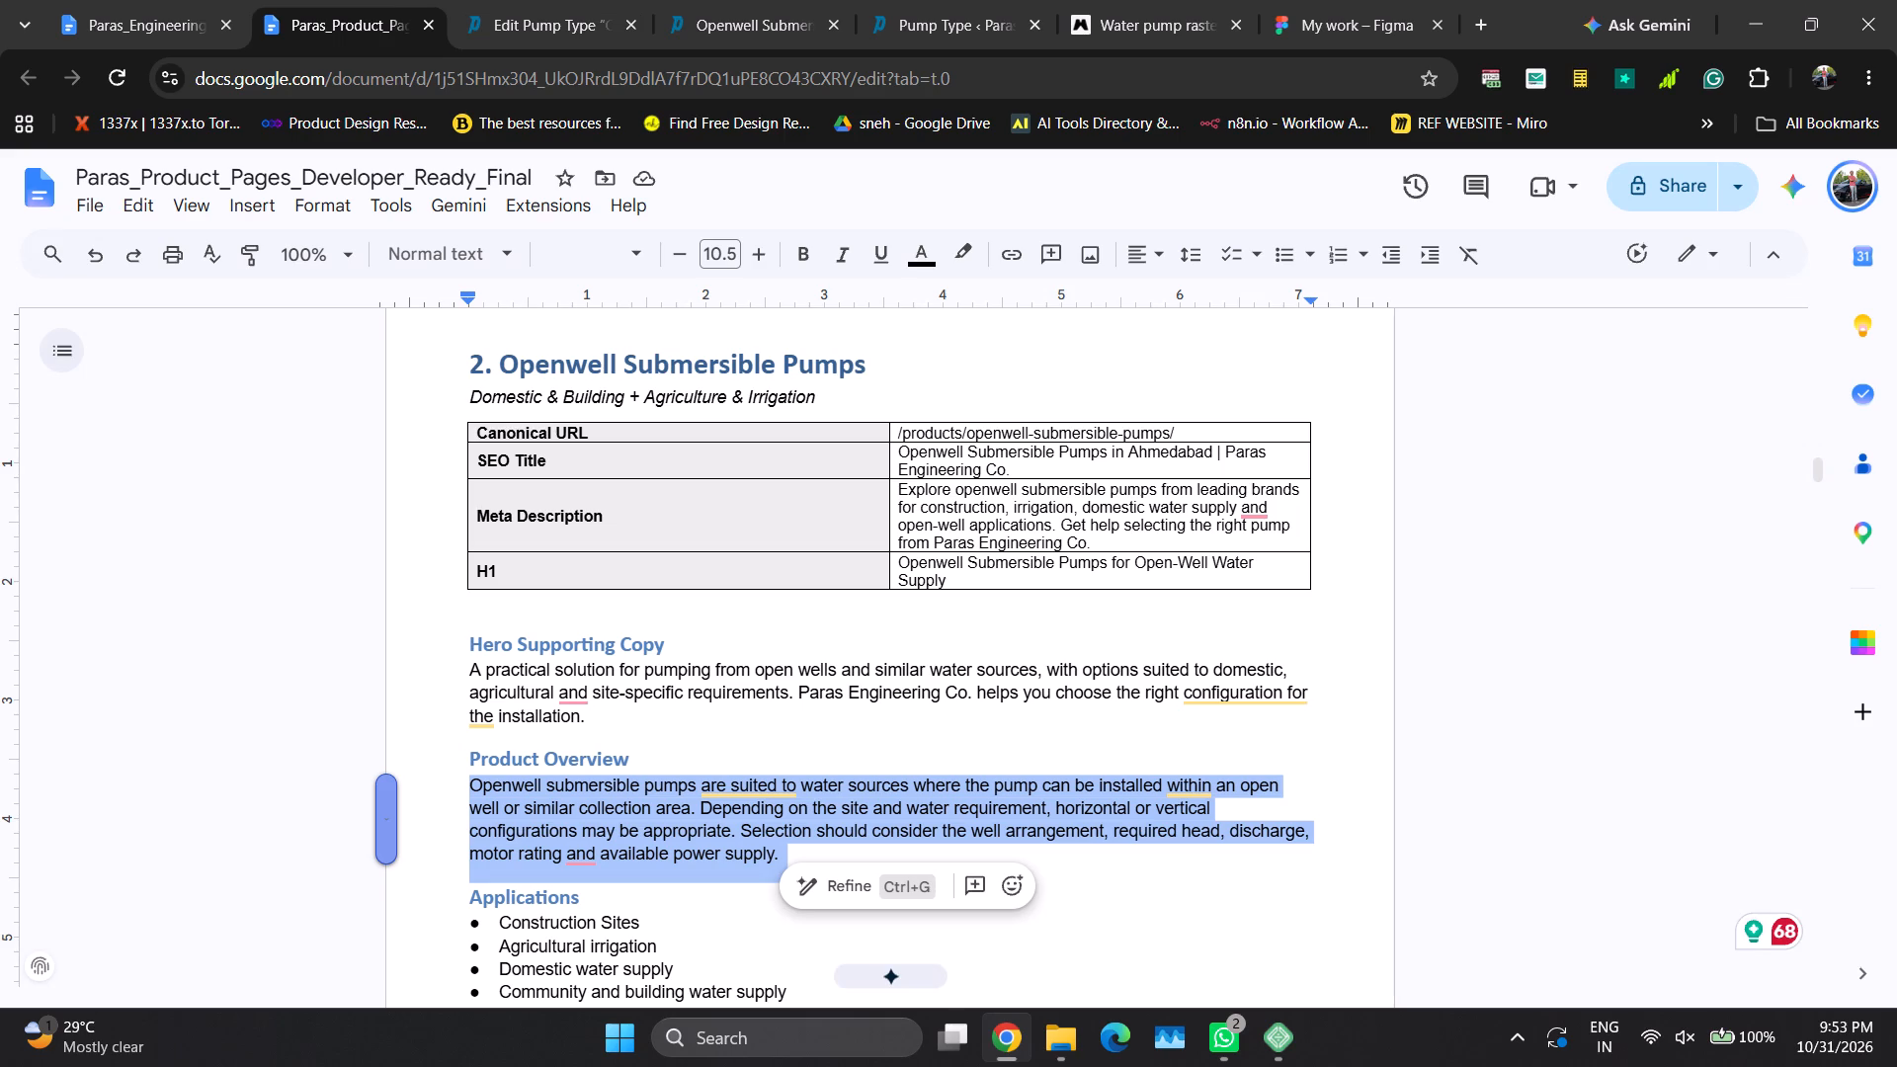
scroll(632, 715, "down", 5)
scroll(565, 591, "up", 1)
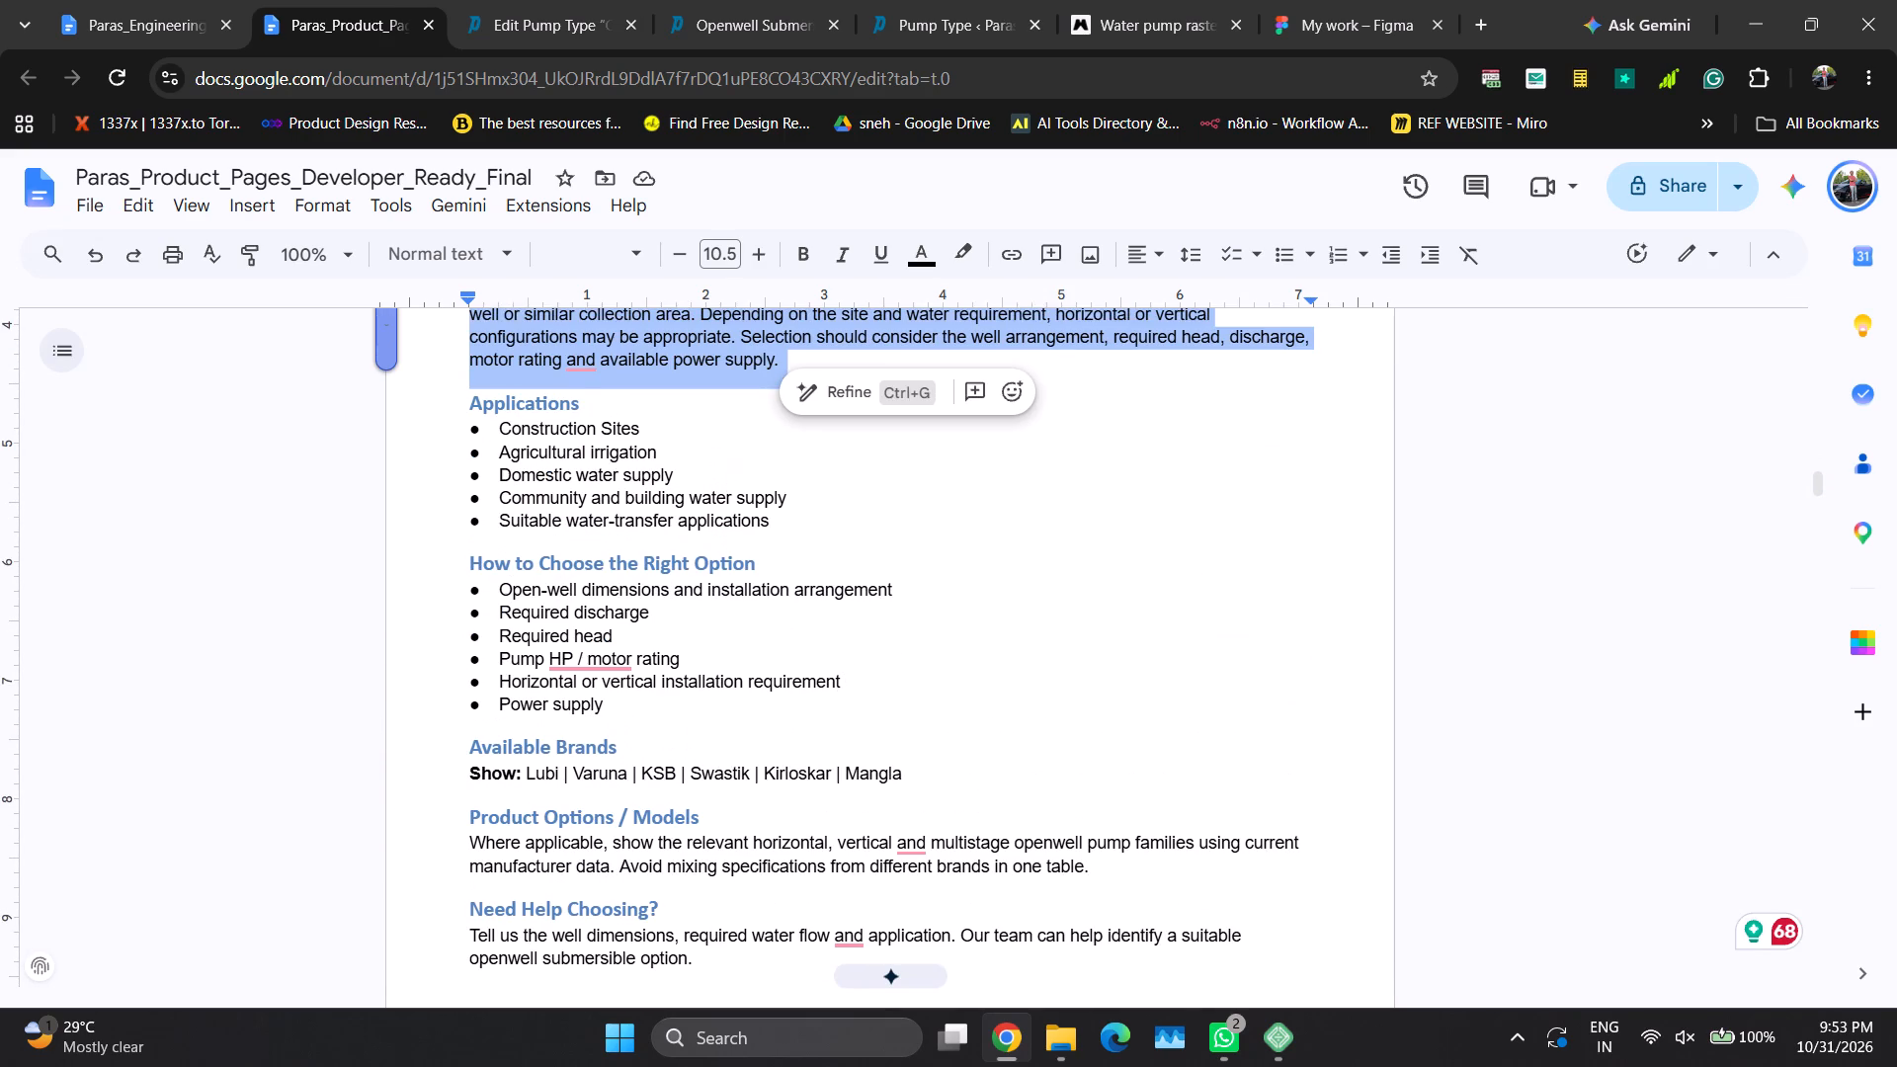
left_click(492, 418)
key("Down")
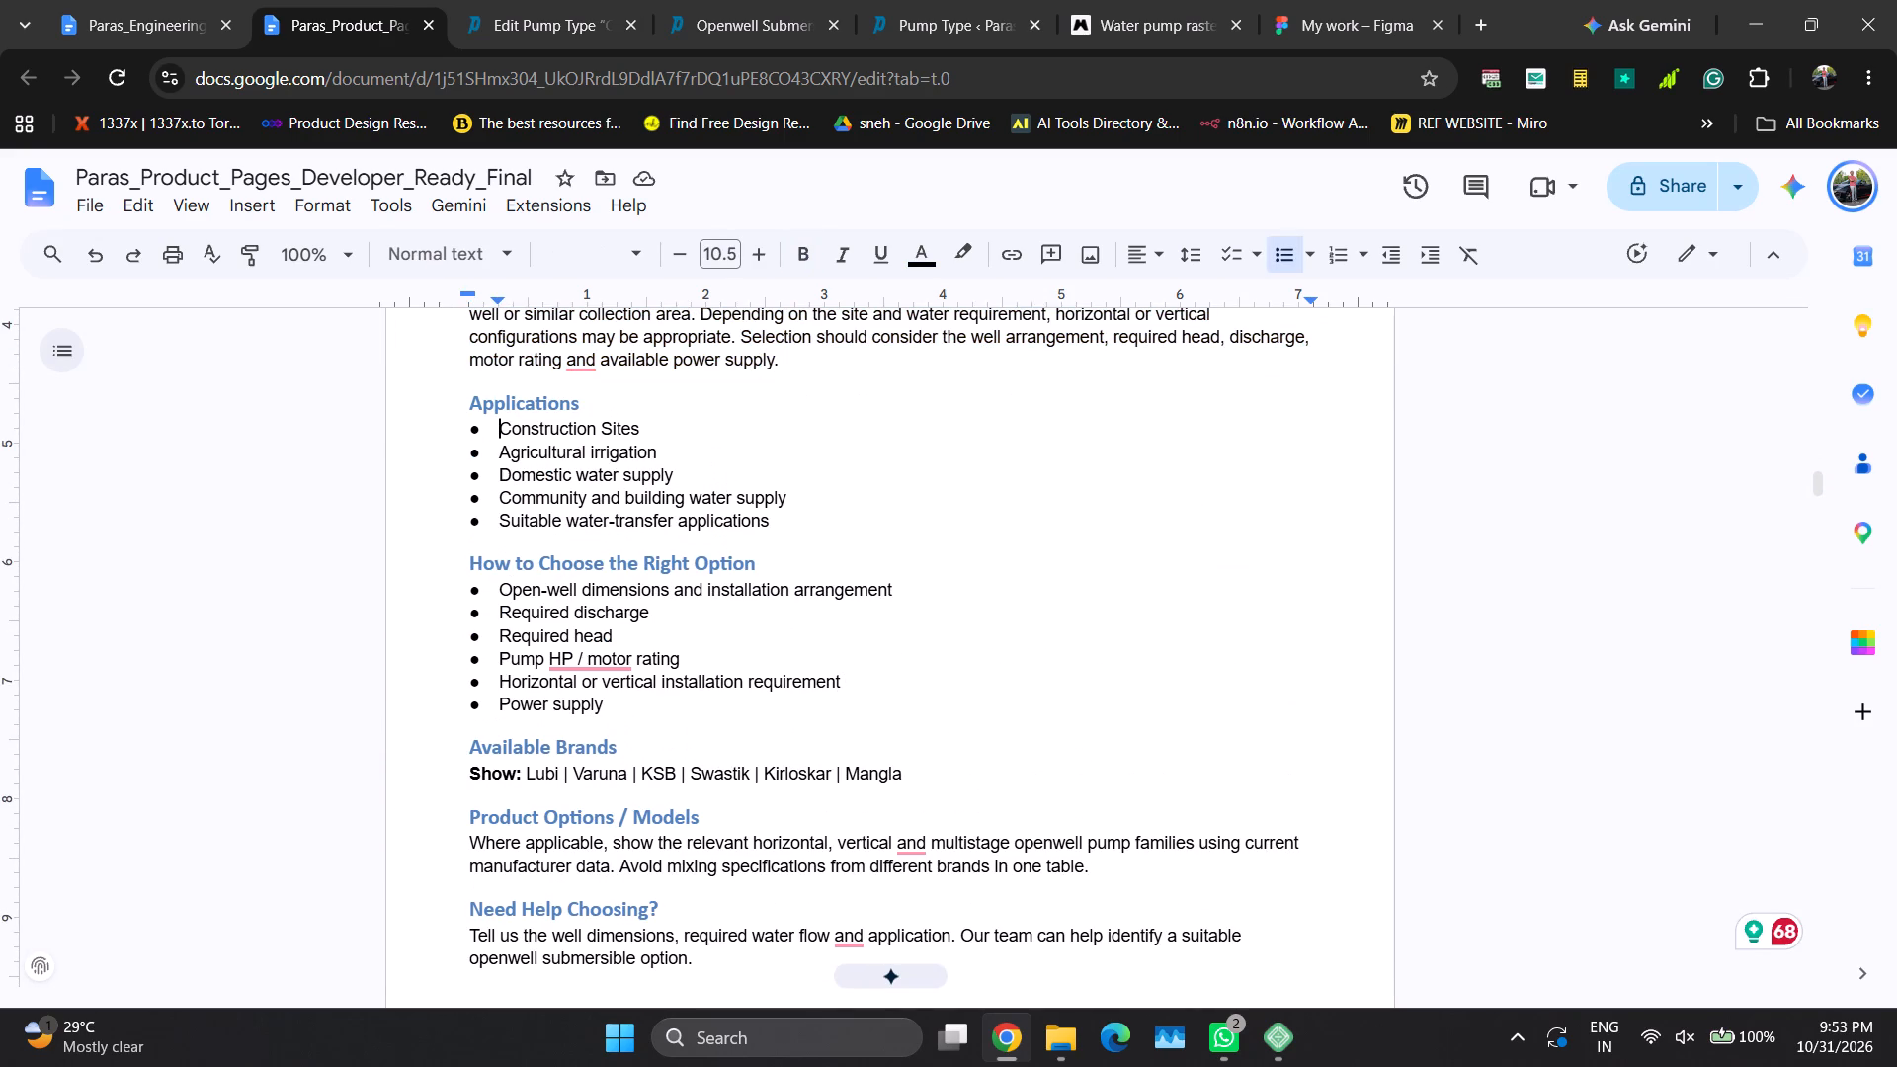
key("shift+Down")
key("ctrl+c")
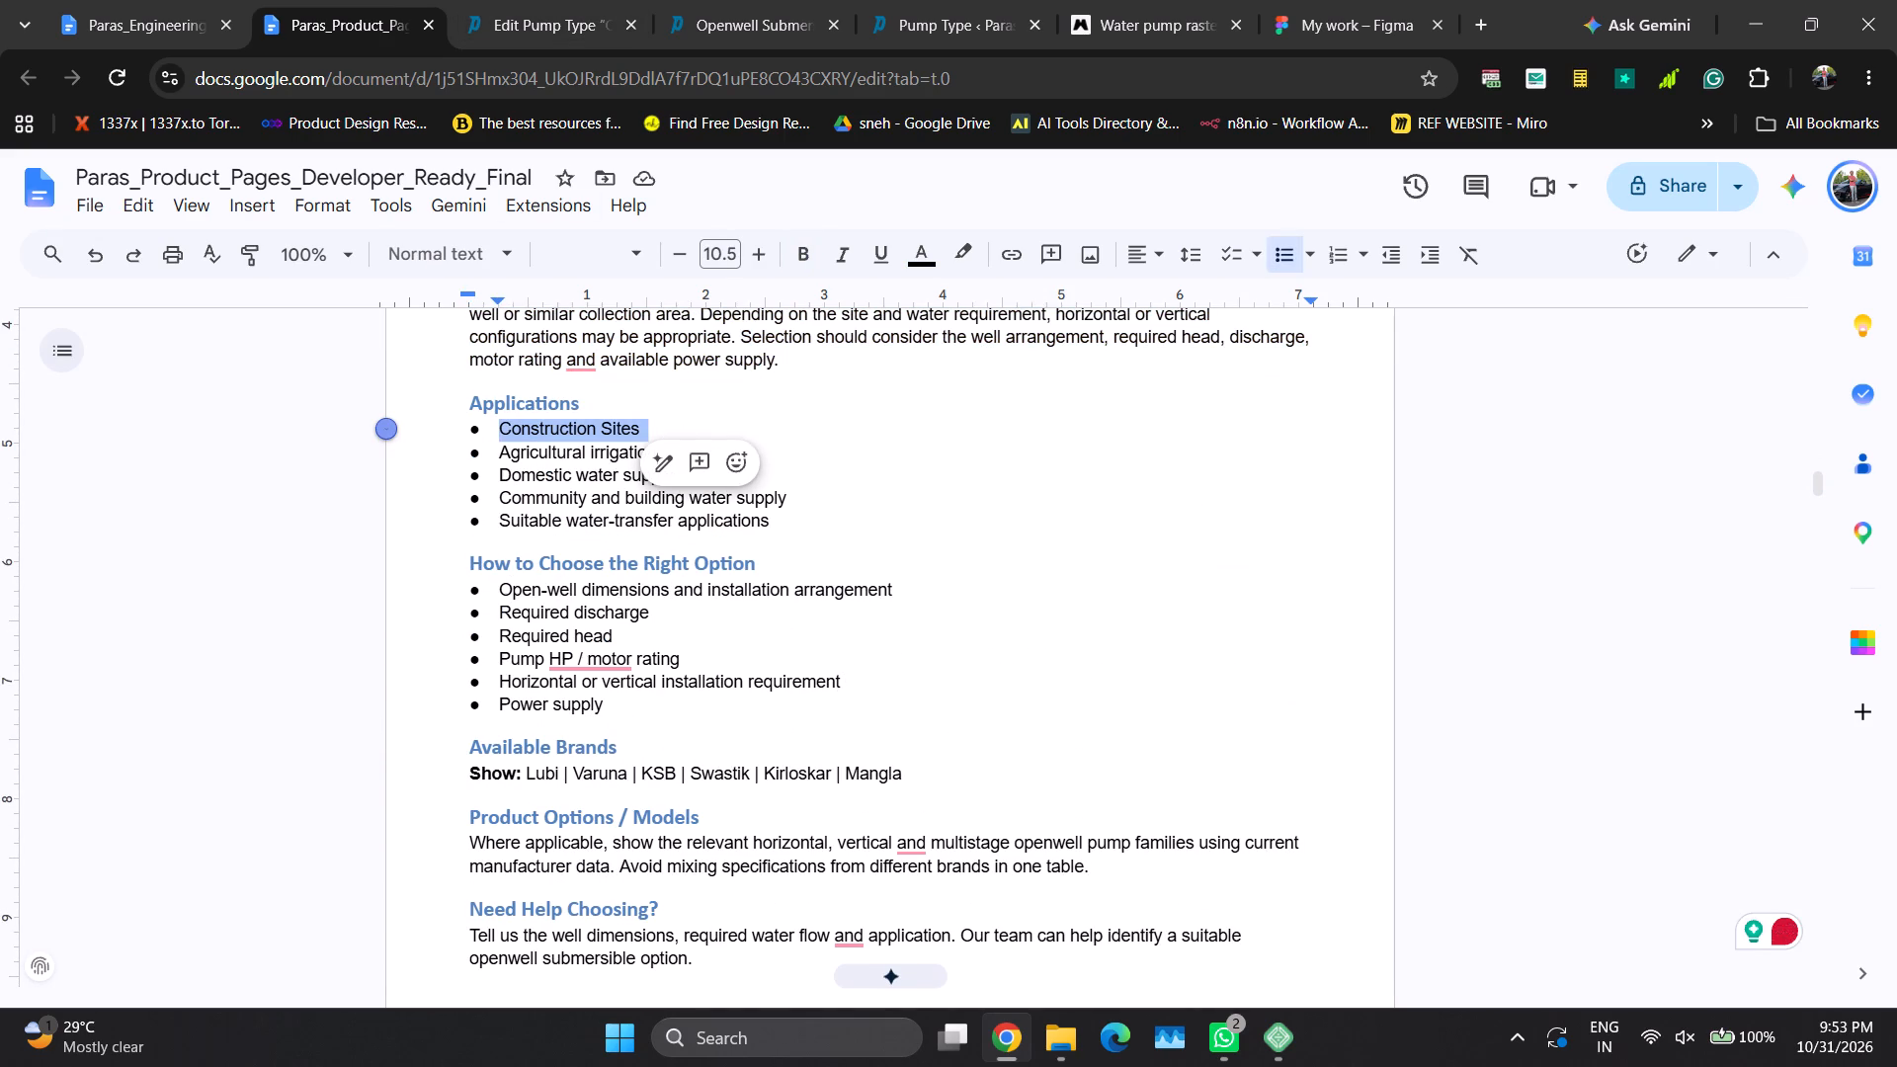
Replace the first specification's content with "Open-well dimensions and installation arrangement", copied from the document's How to Choose the Right Option list, without a trailing line break.
left_click(518, 560)
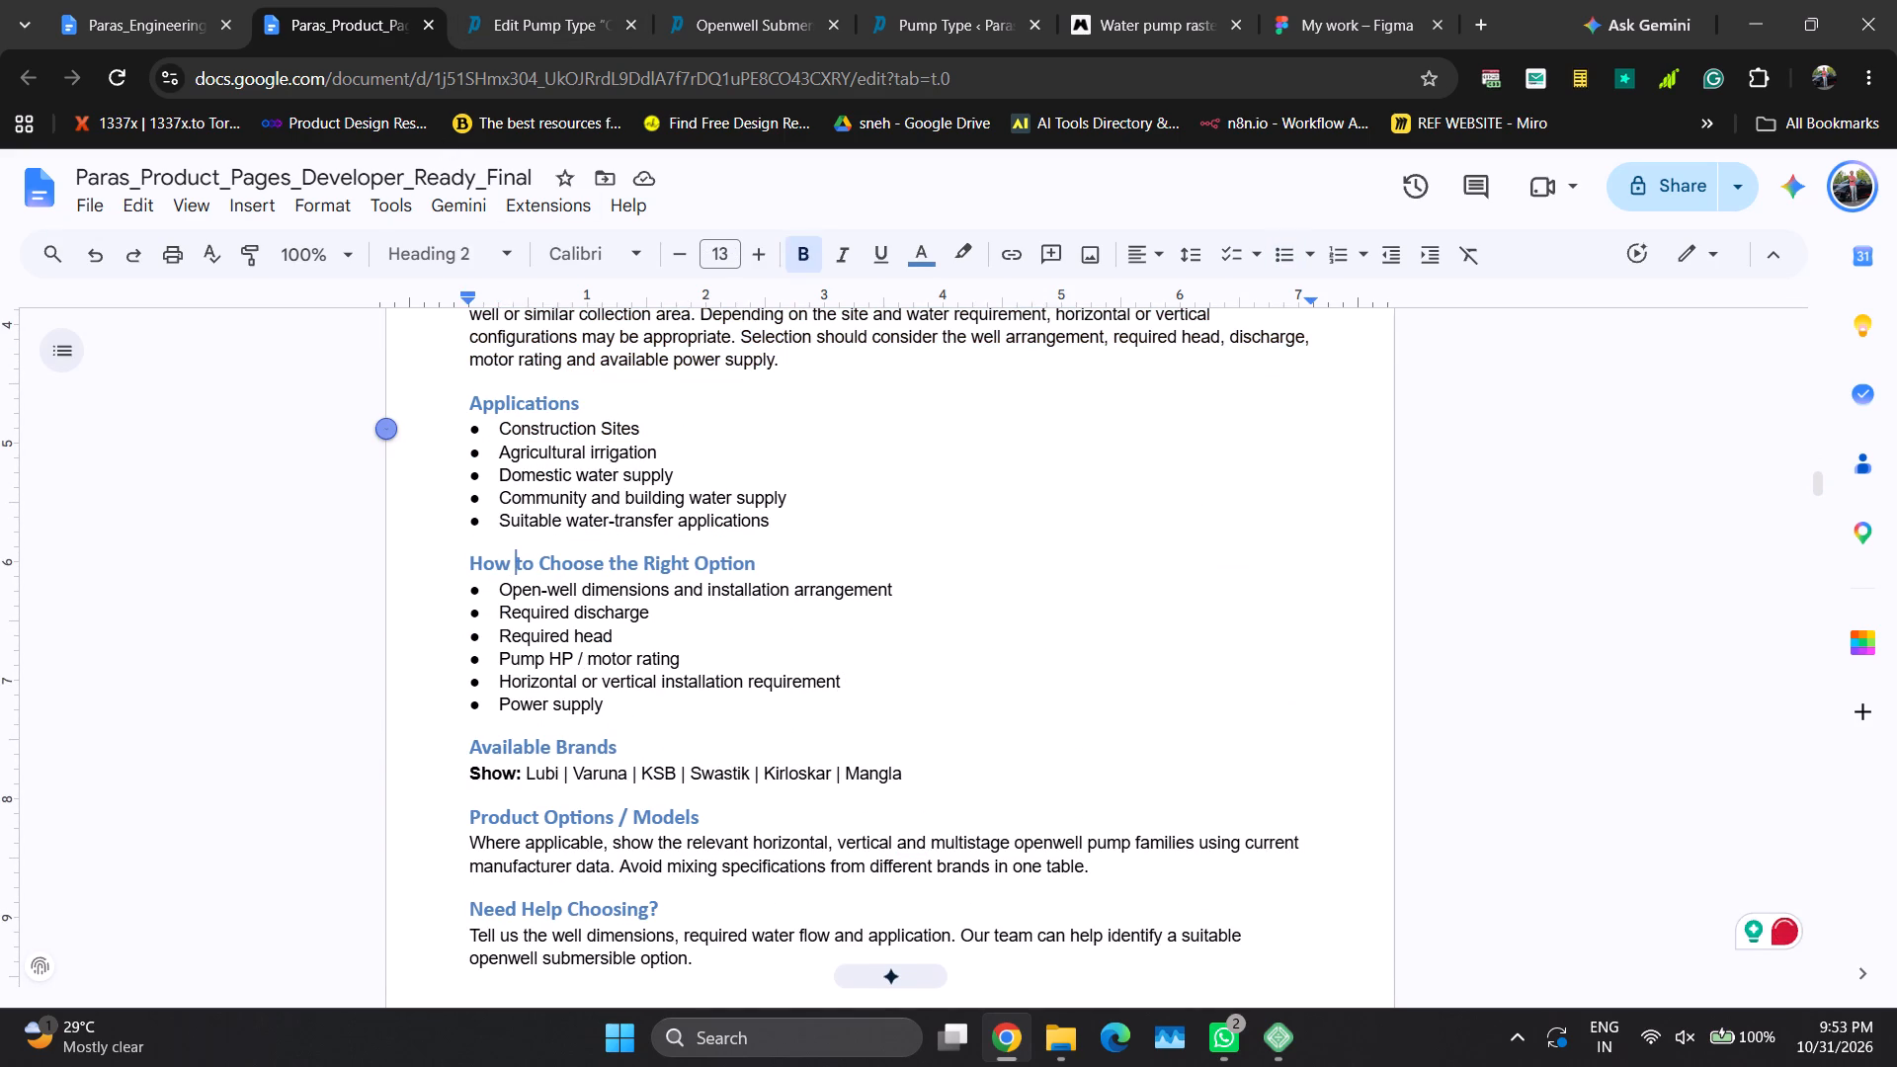
left_click(502, 590)
key("shift+Down")
key("ctrl+c")
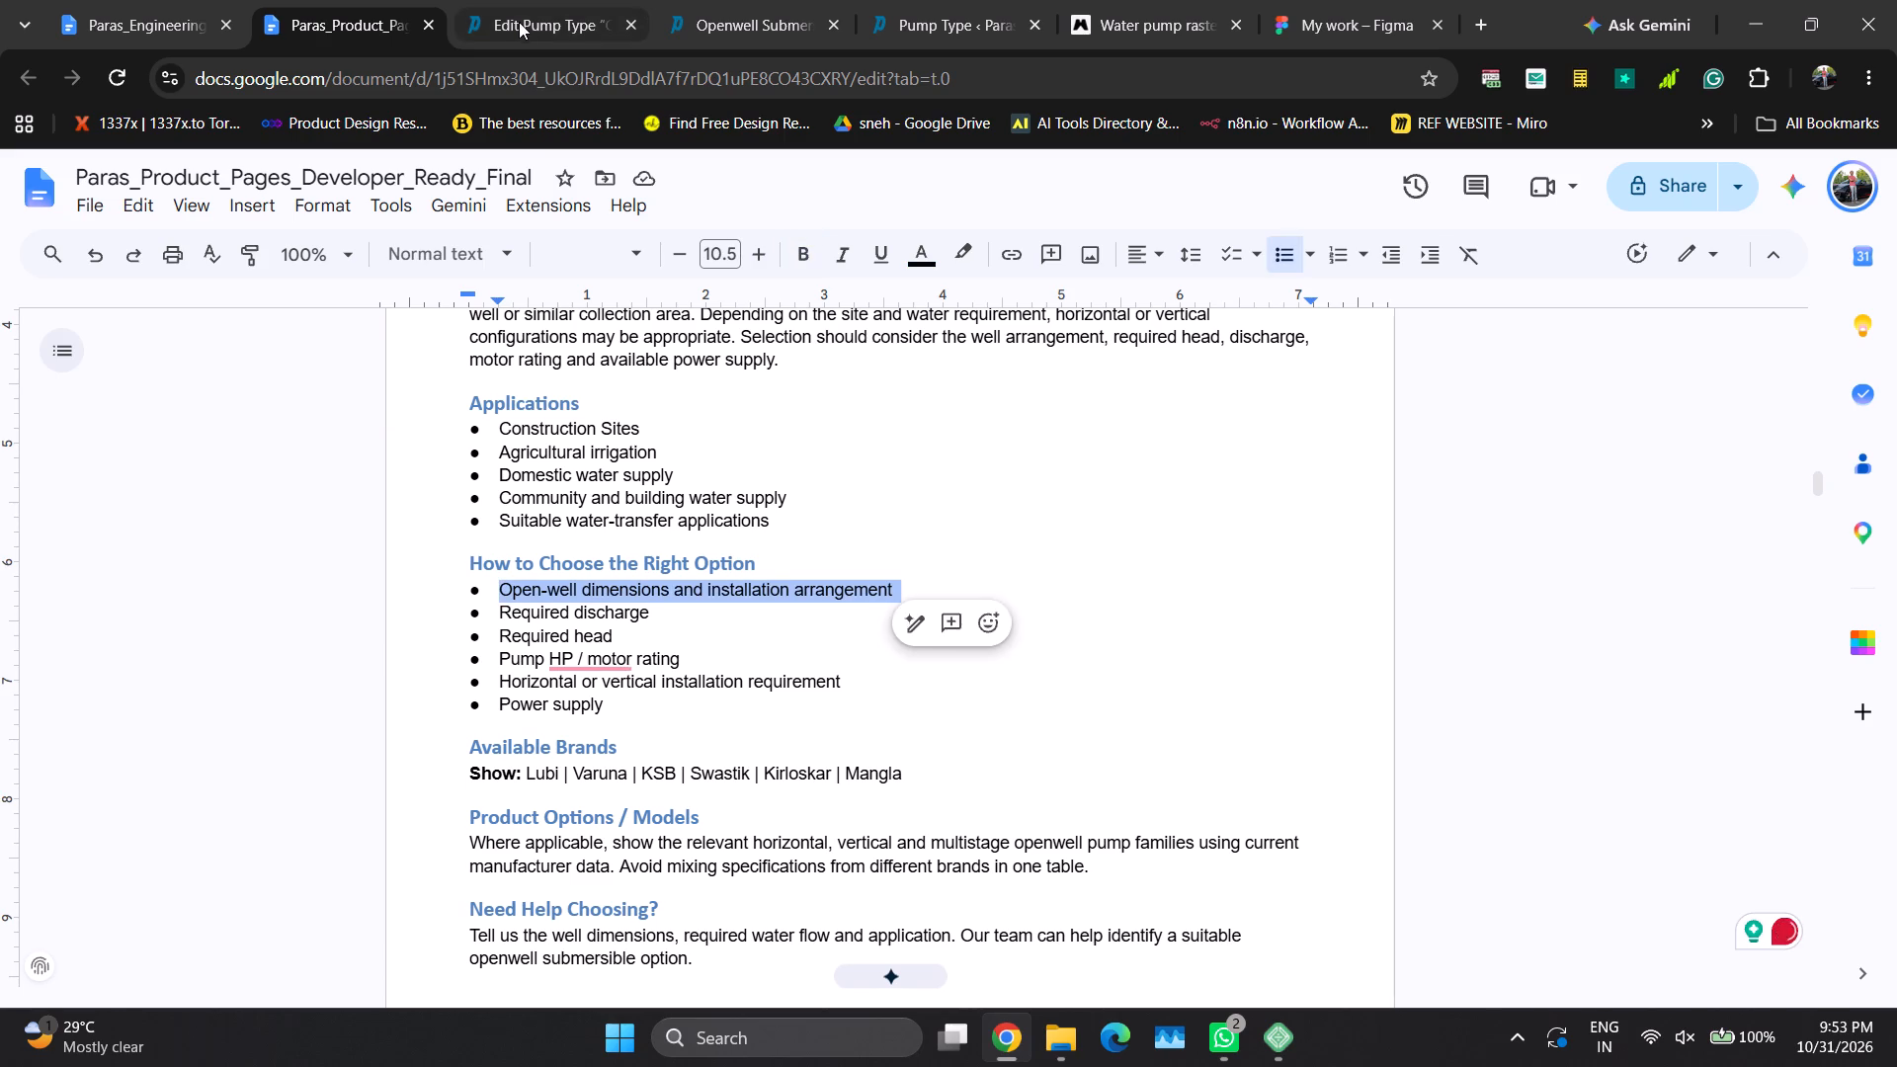
left_click(519, 20)
scroll(596, 596, "up", 1)
scroll(598, 598, "down", 1)
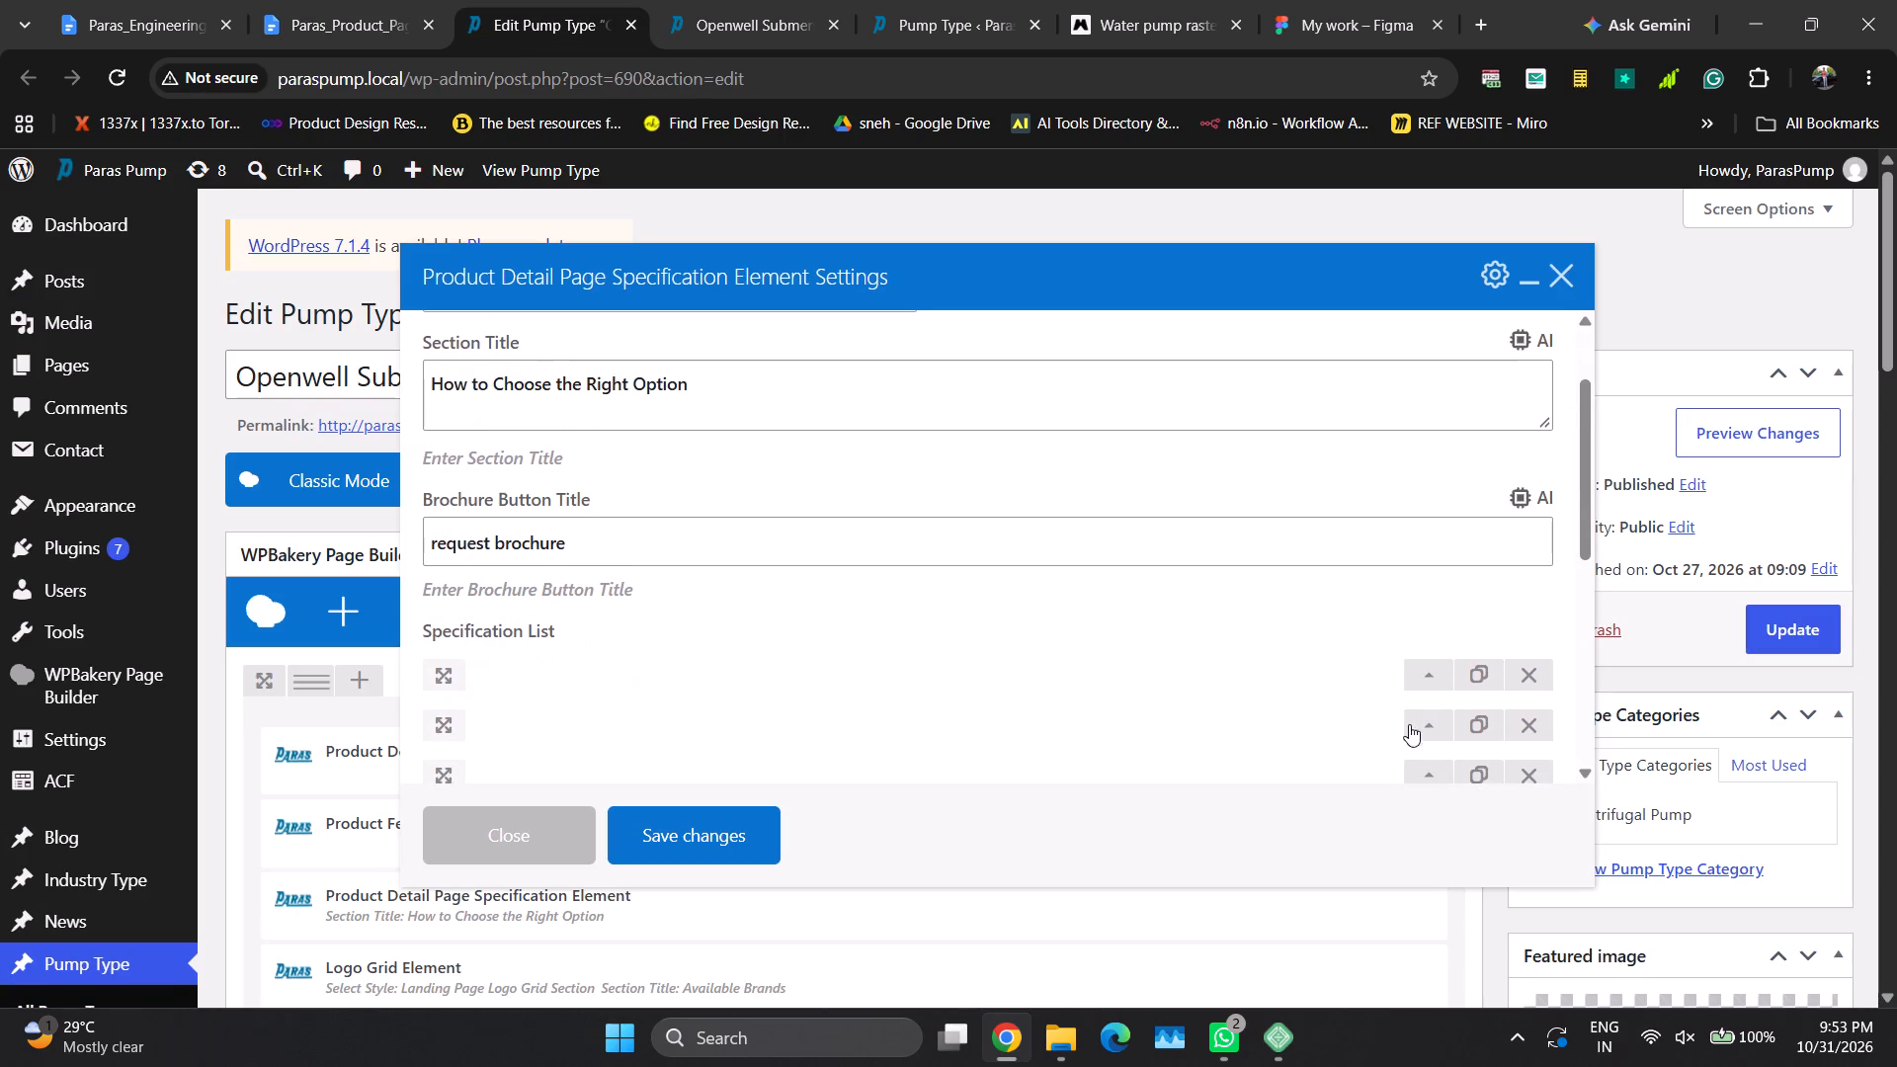
left_click(1417, 682)
scroll(684, 629, "down", 5)
scroll(618, 551, "up", 2)
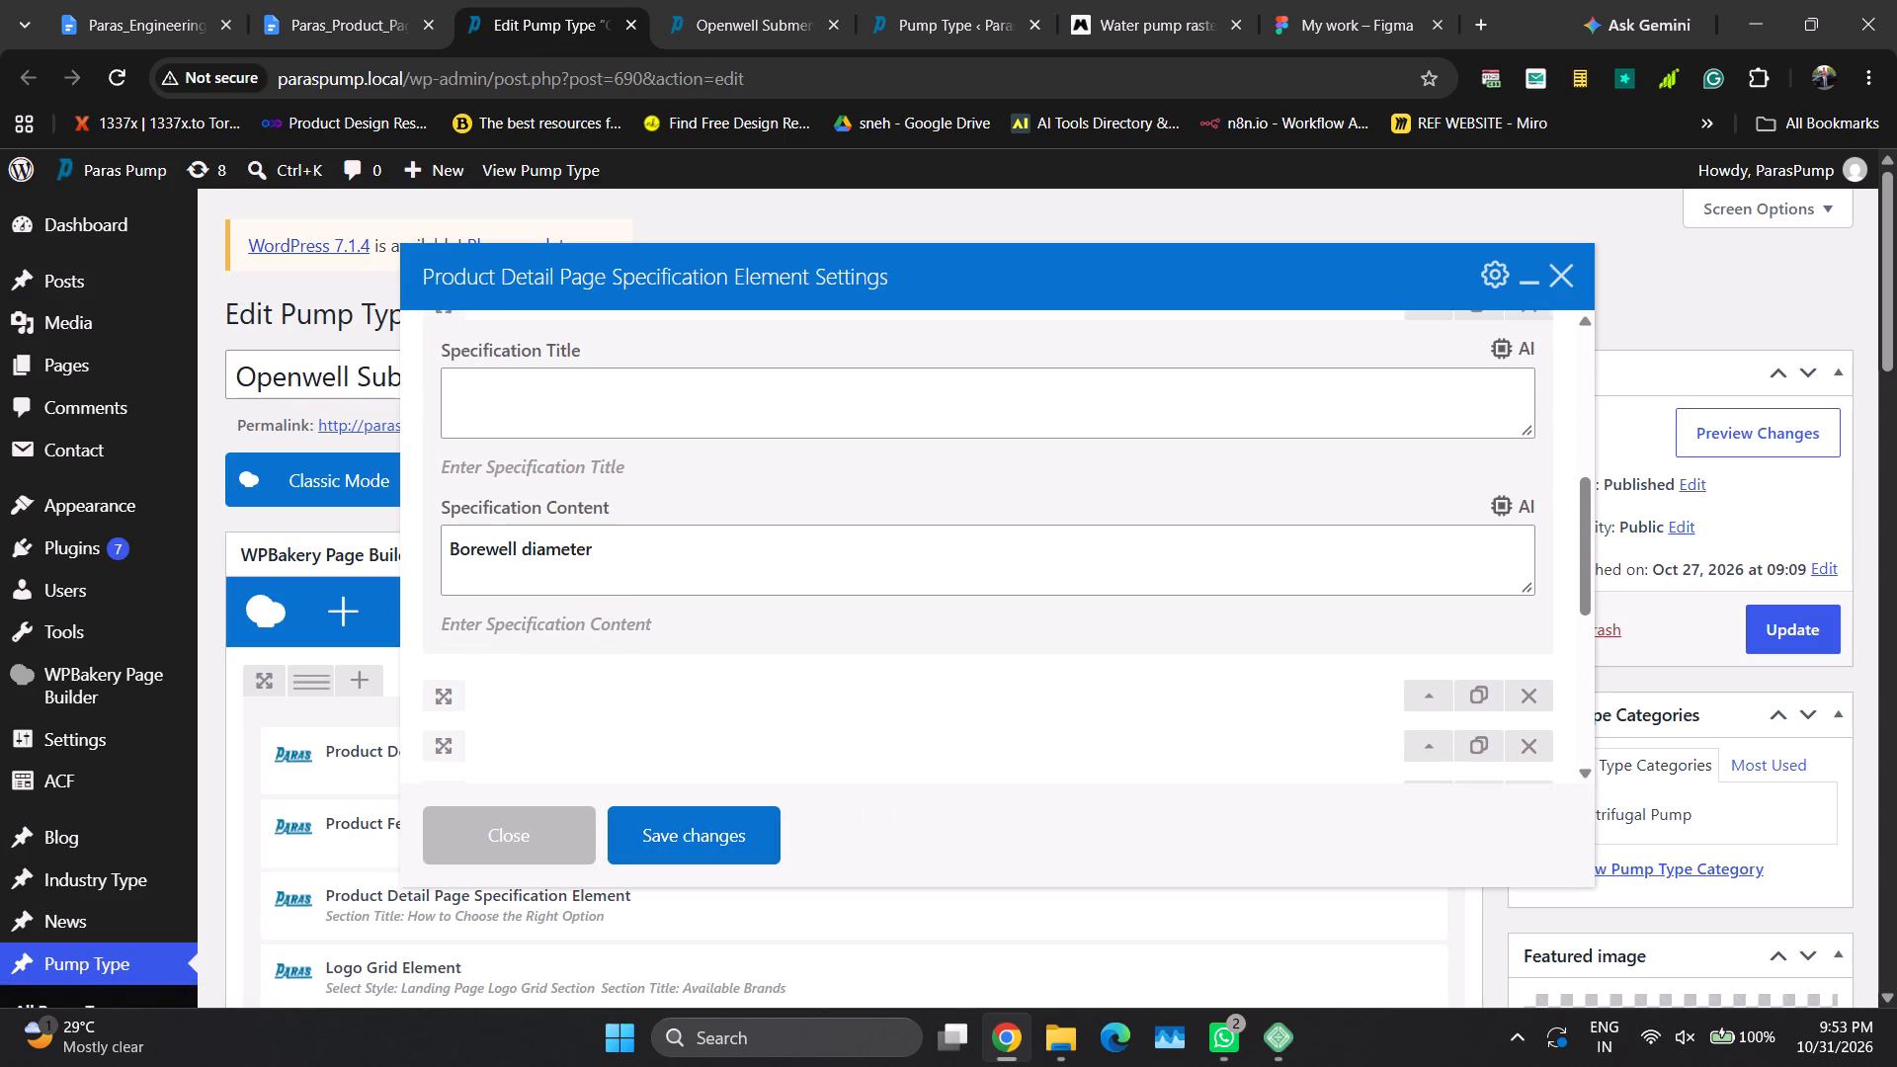
left_click(638, 532)
key("ctrl+a")
key("ctrl+v")
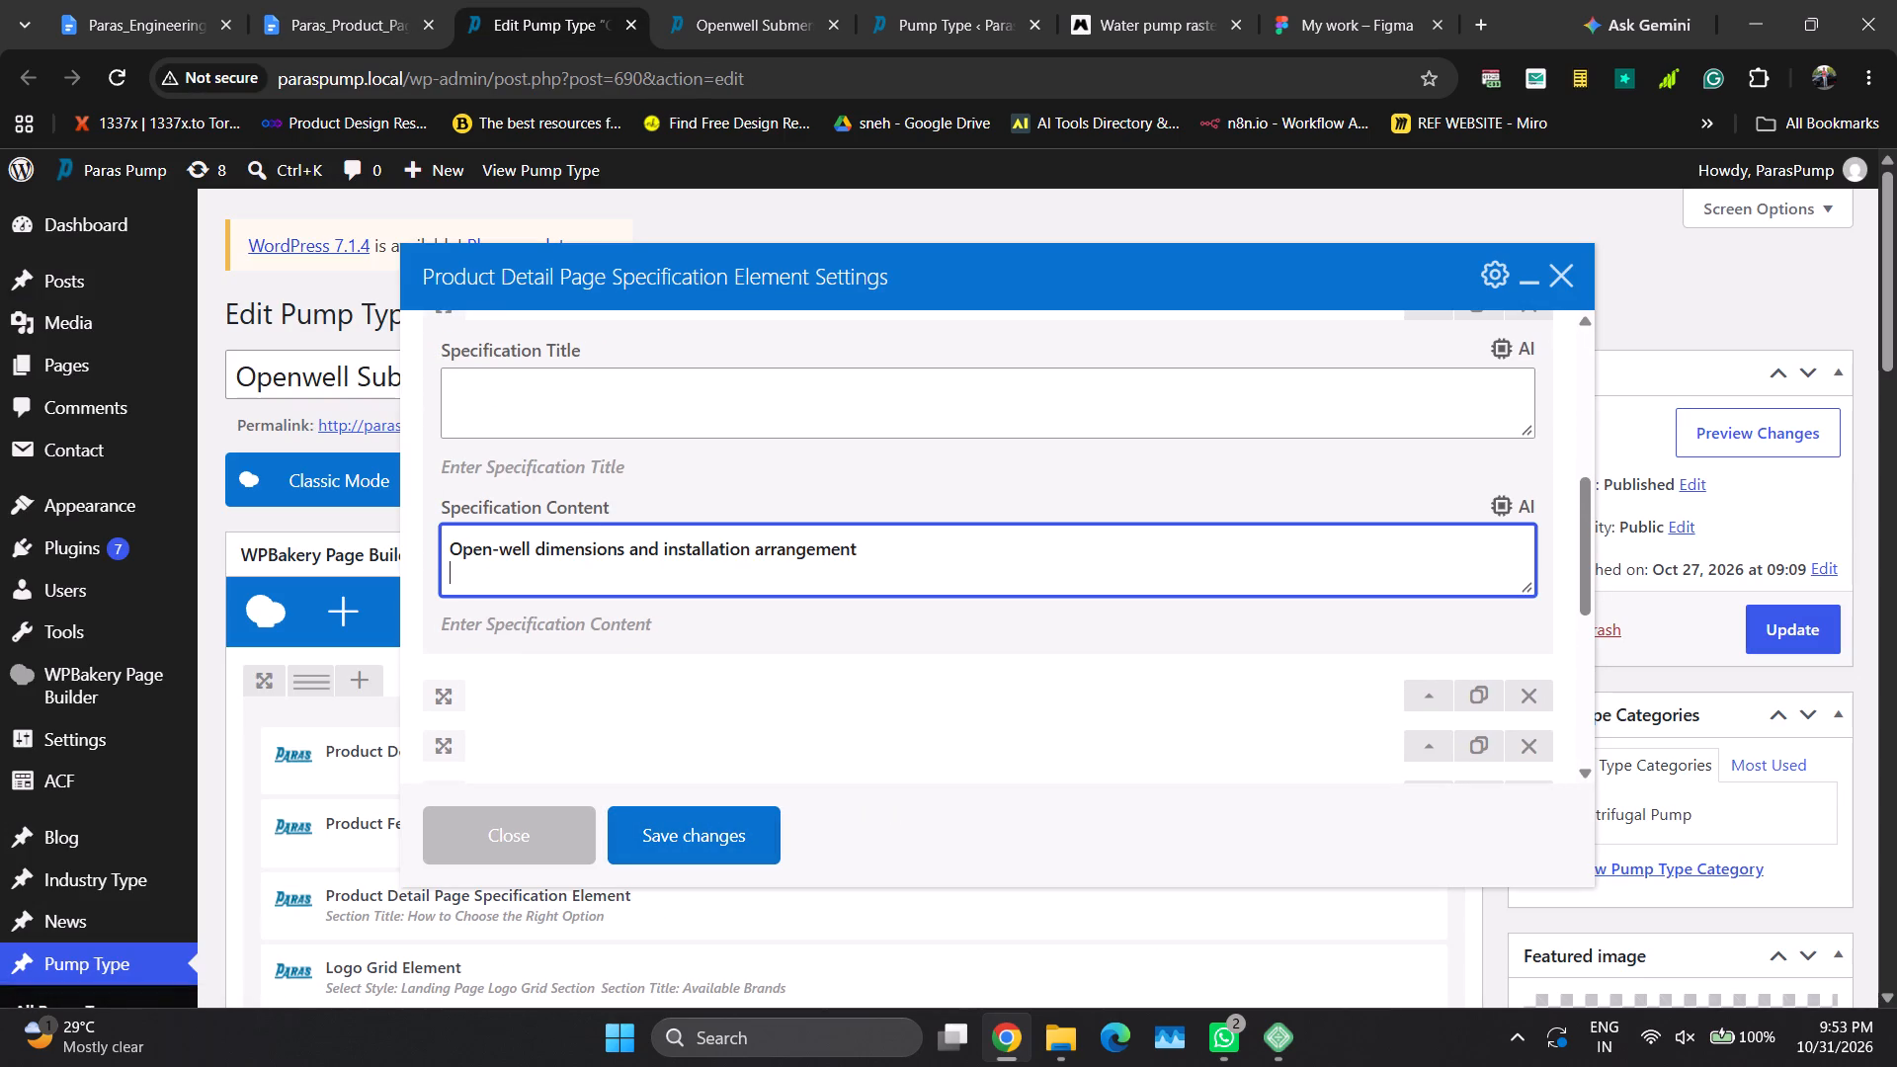
key("BackSpace")
Replace the second specification's content with "Required discharge", copied from the How to Choose the Right Option list, without a trailing line break.
left_click(1434, 699)
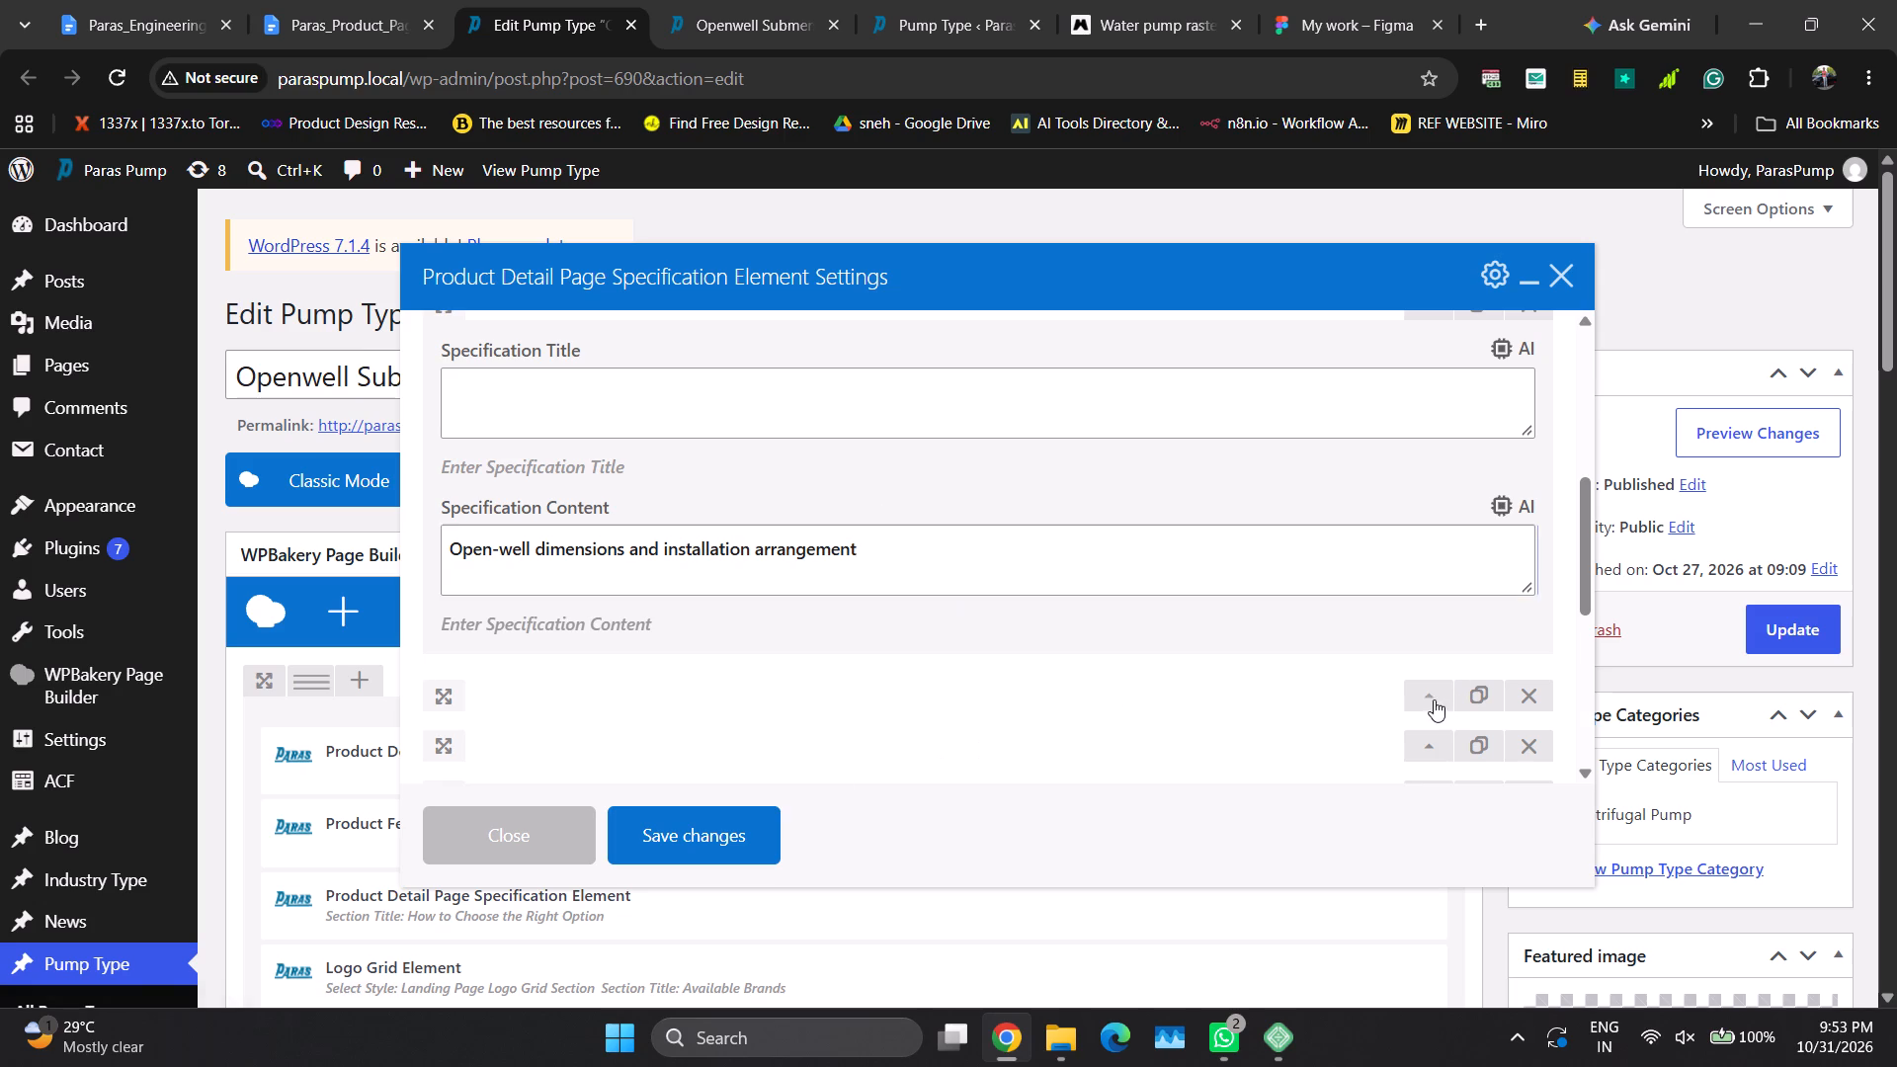
left_click(383, 12)
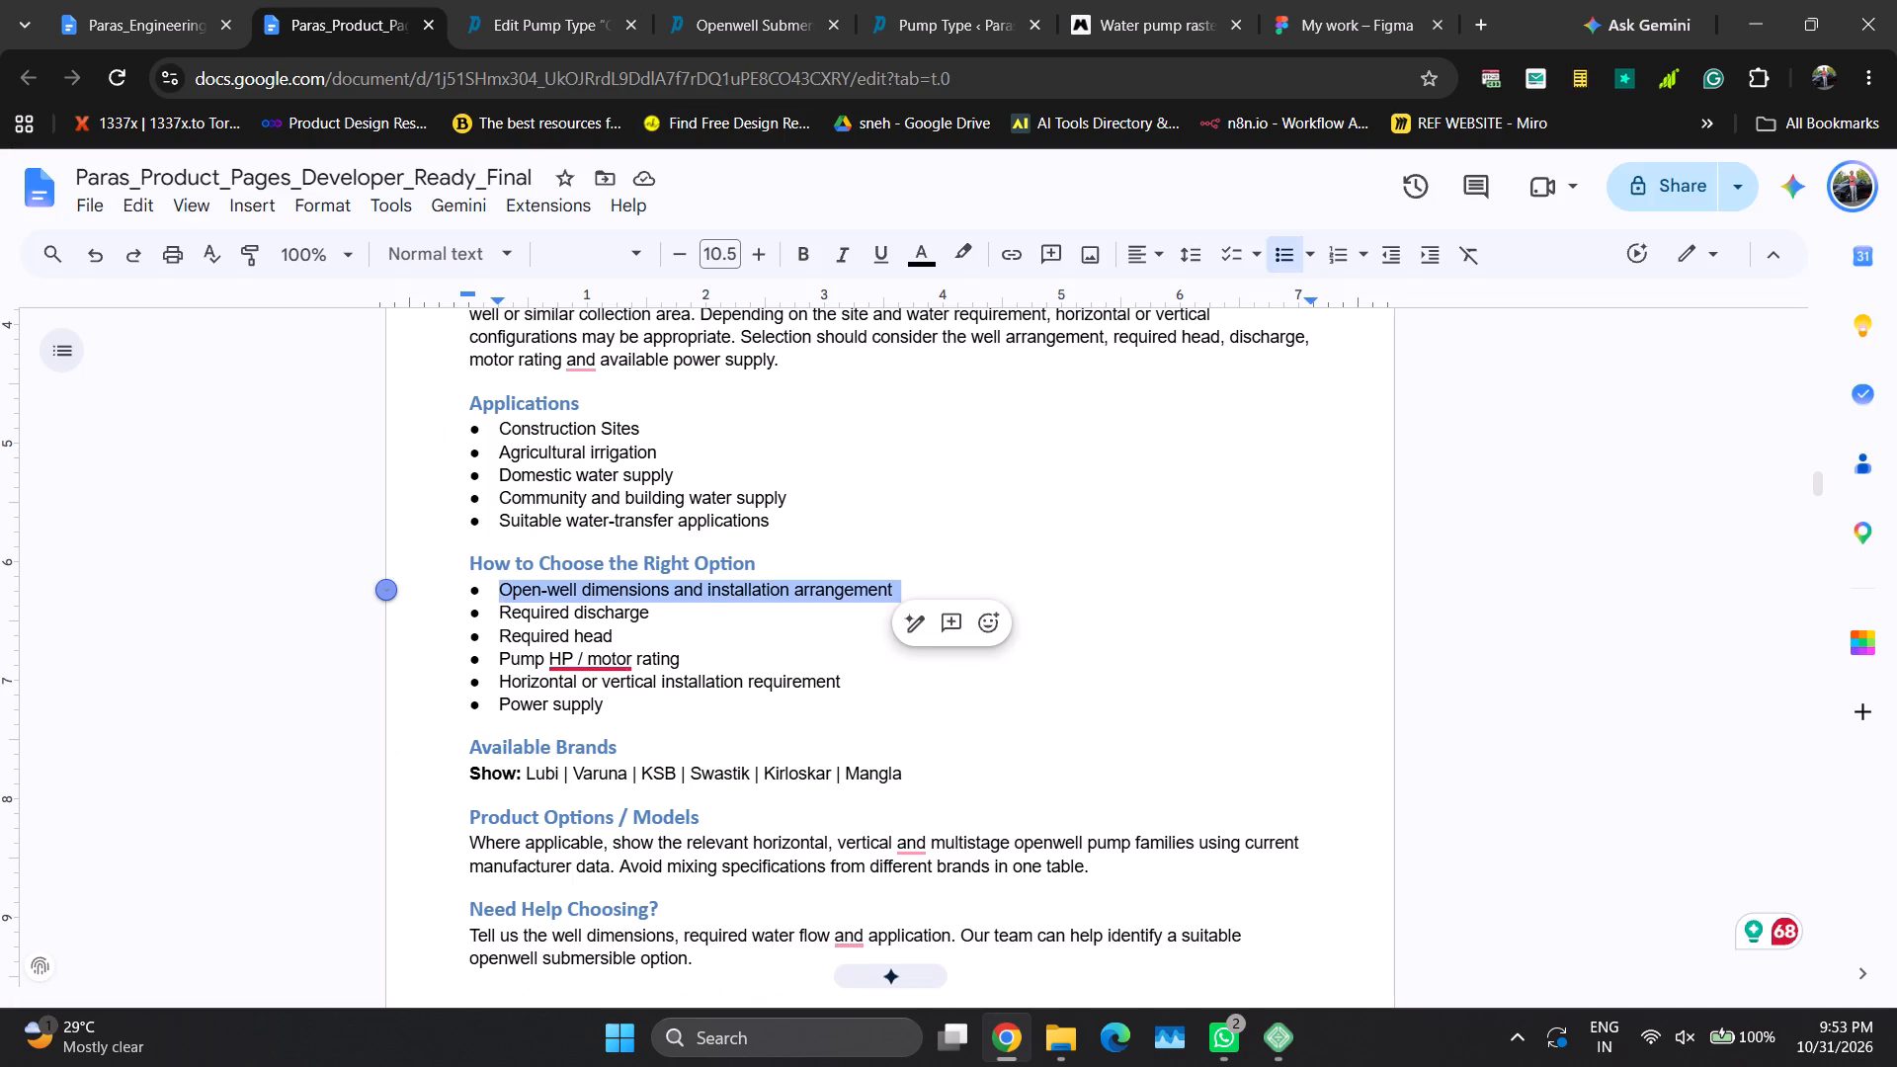
left_click(455, 513)
key("Down")
key("Down")
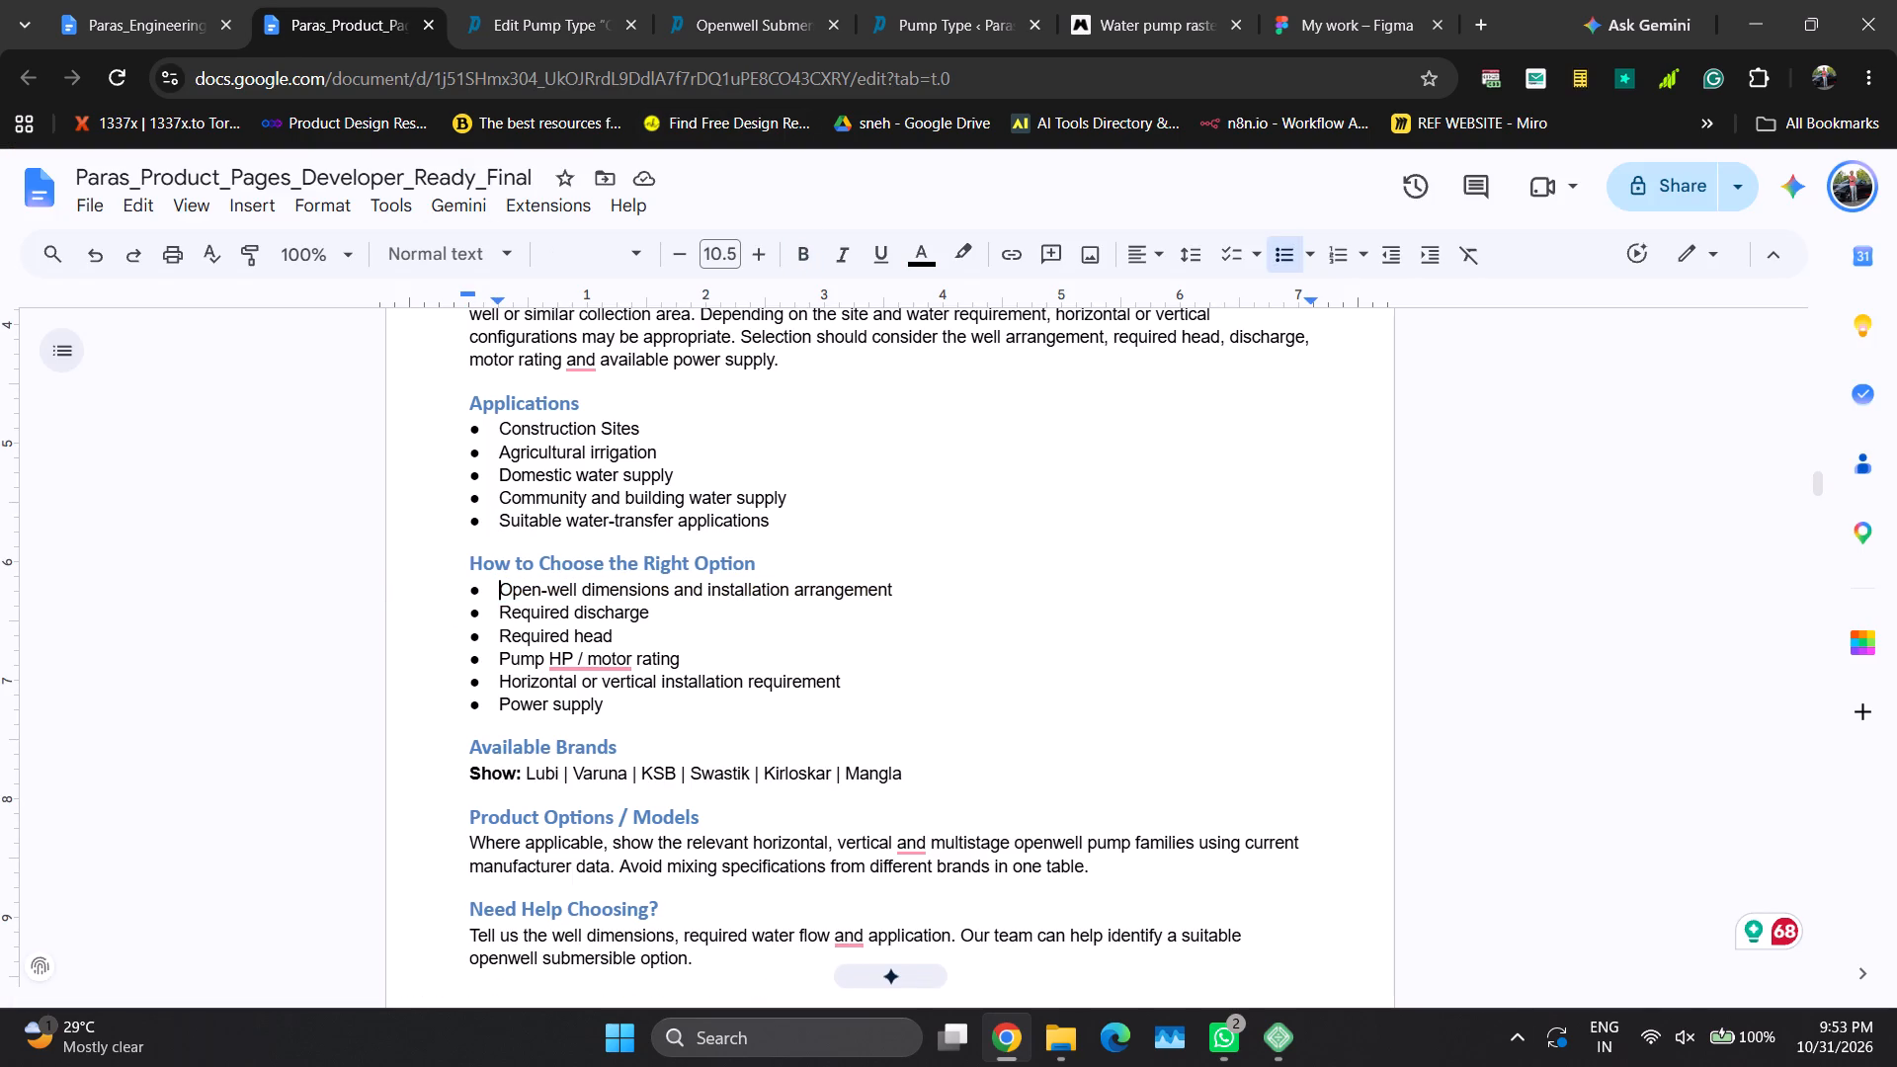
key("Down")
key("shift+Down")
key("ctrl+c")
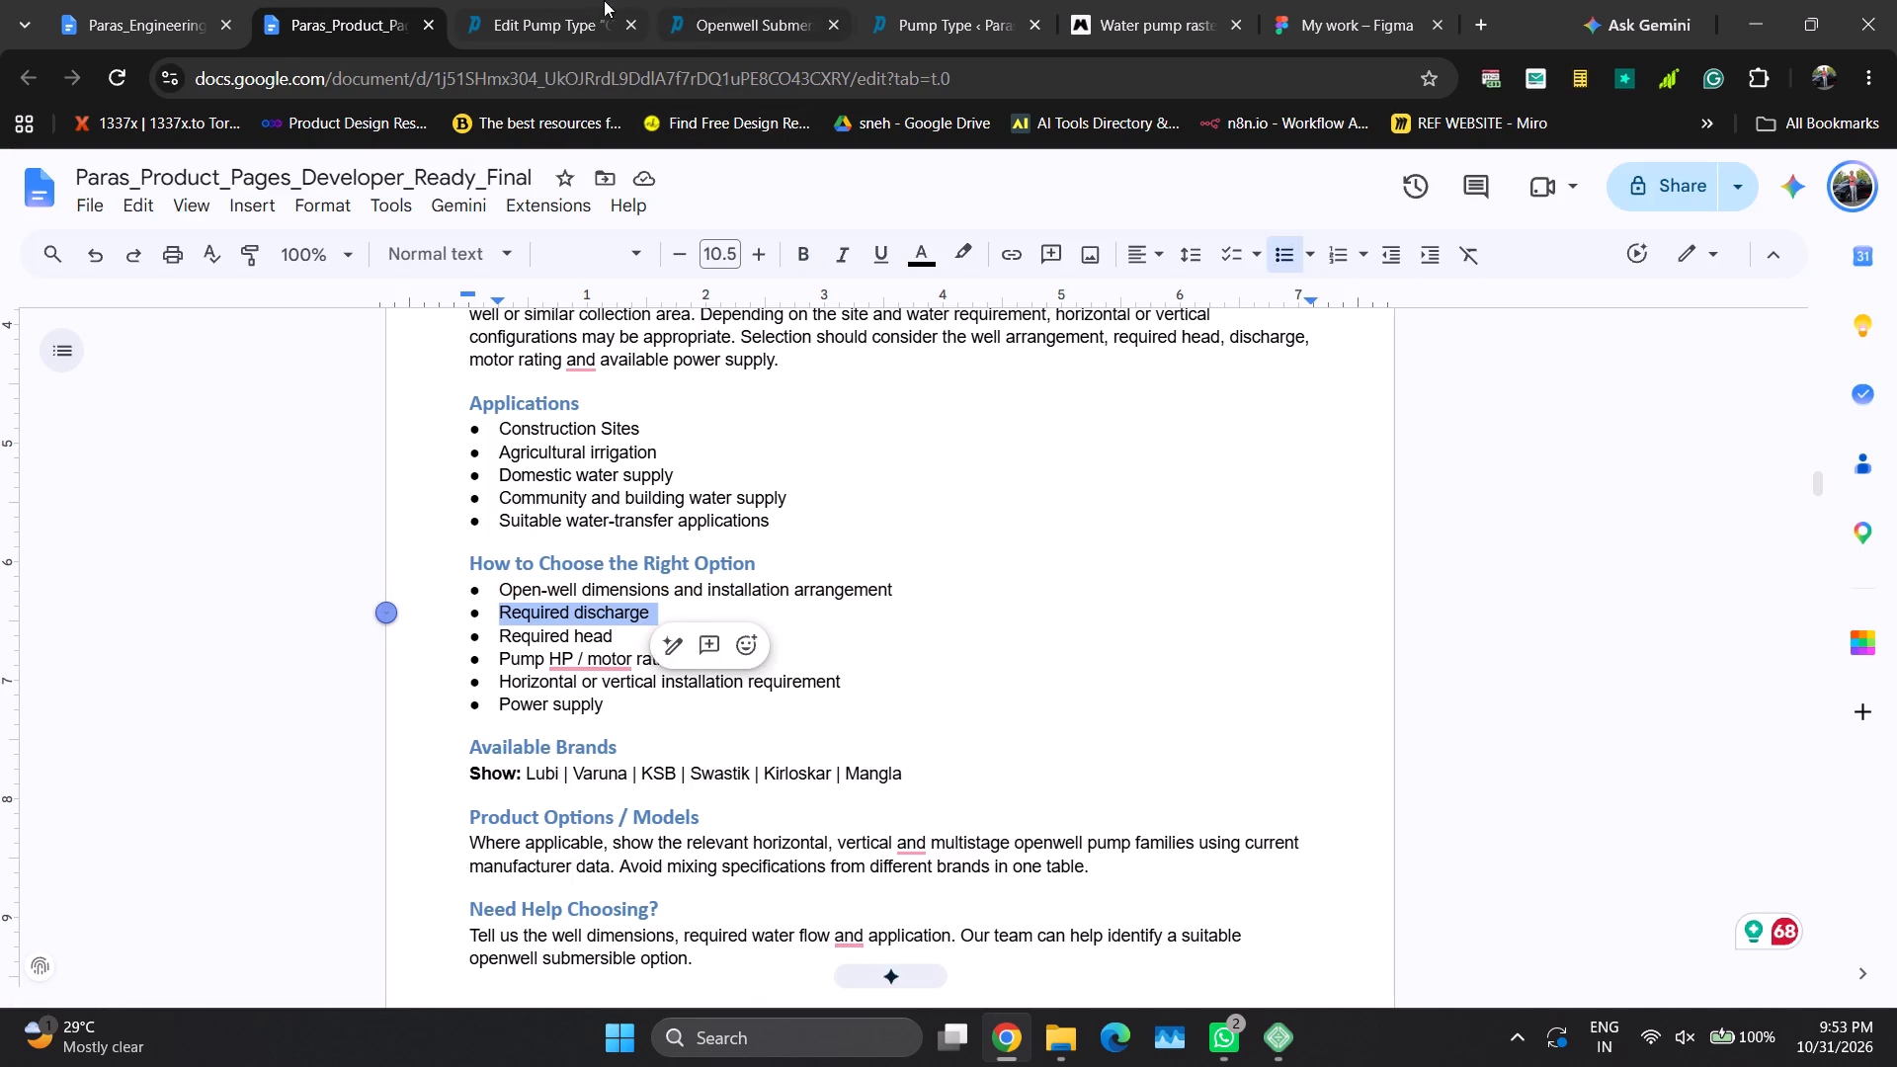
left_click(596, 0)
left_click(660, 636)
key("ctrl+a")
key("ctrl+v")
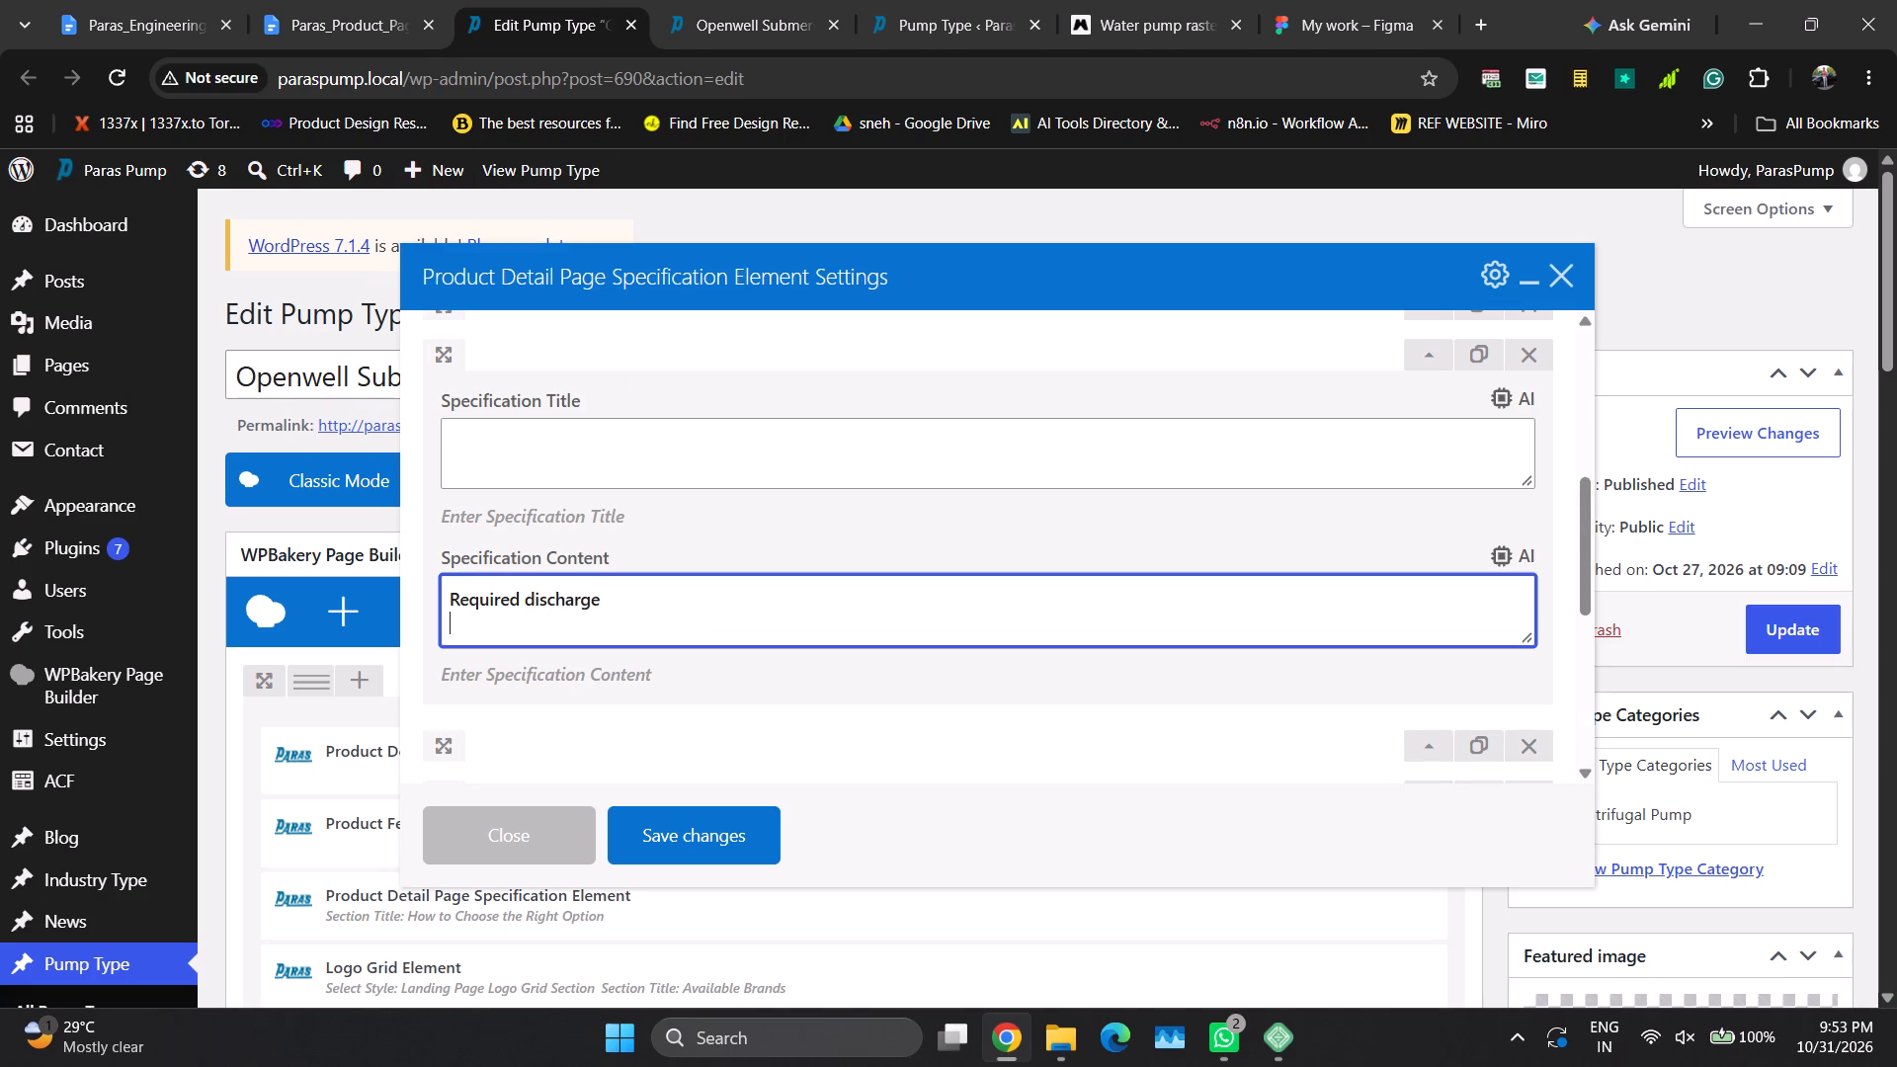
key("BackSpace")
Replace the third specification's content with "Required head" from the document and collapse that entry.
left_click(1429, 746)
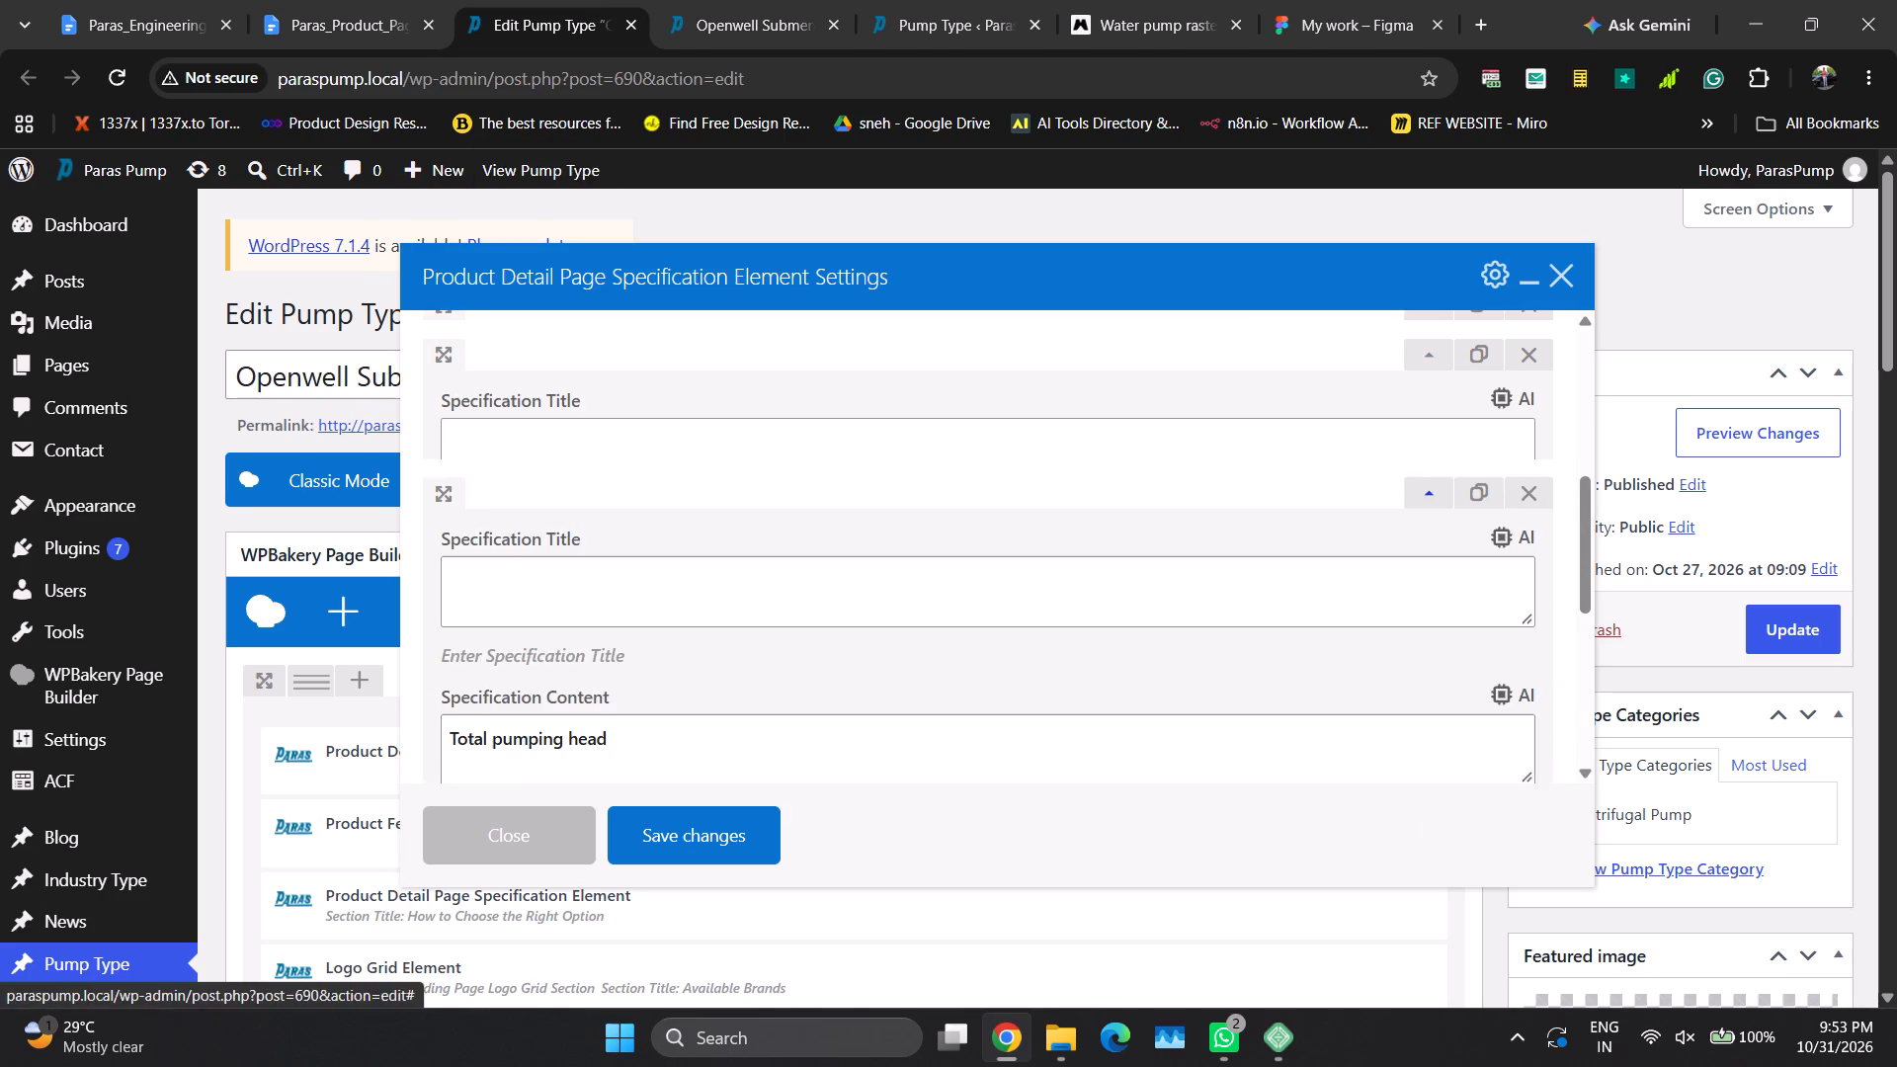
left_click(336, 2)
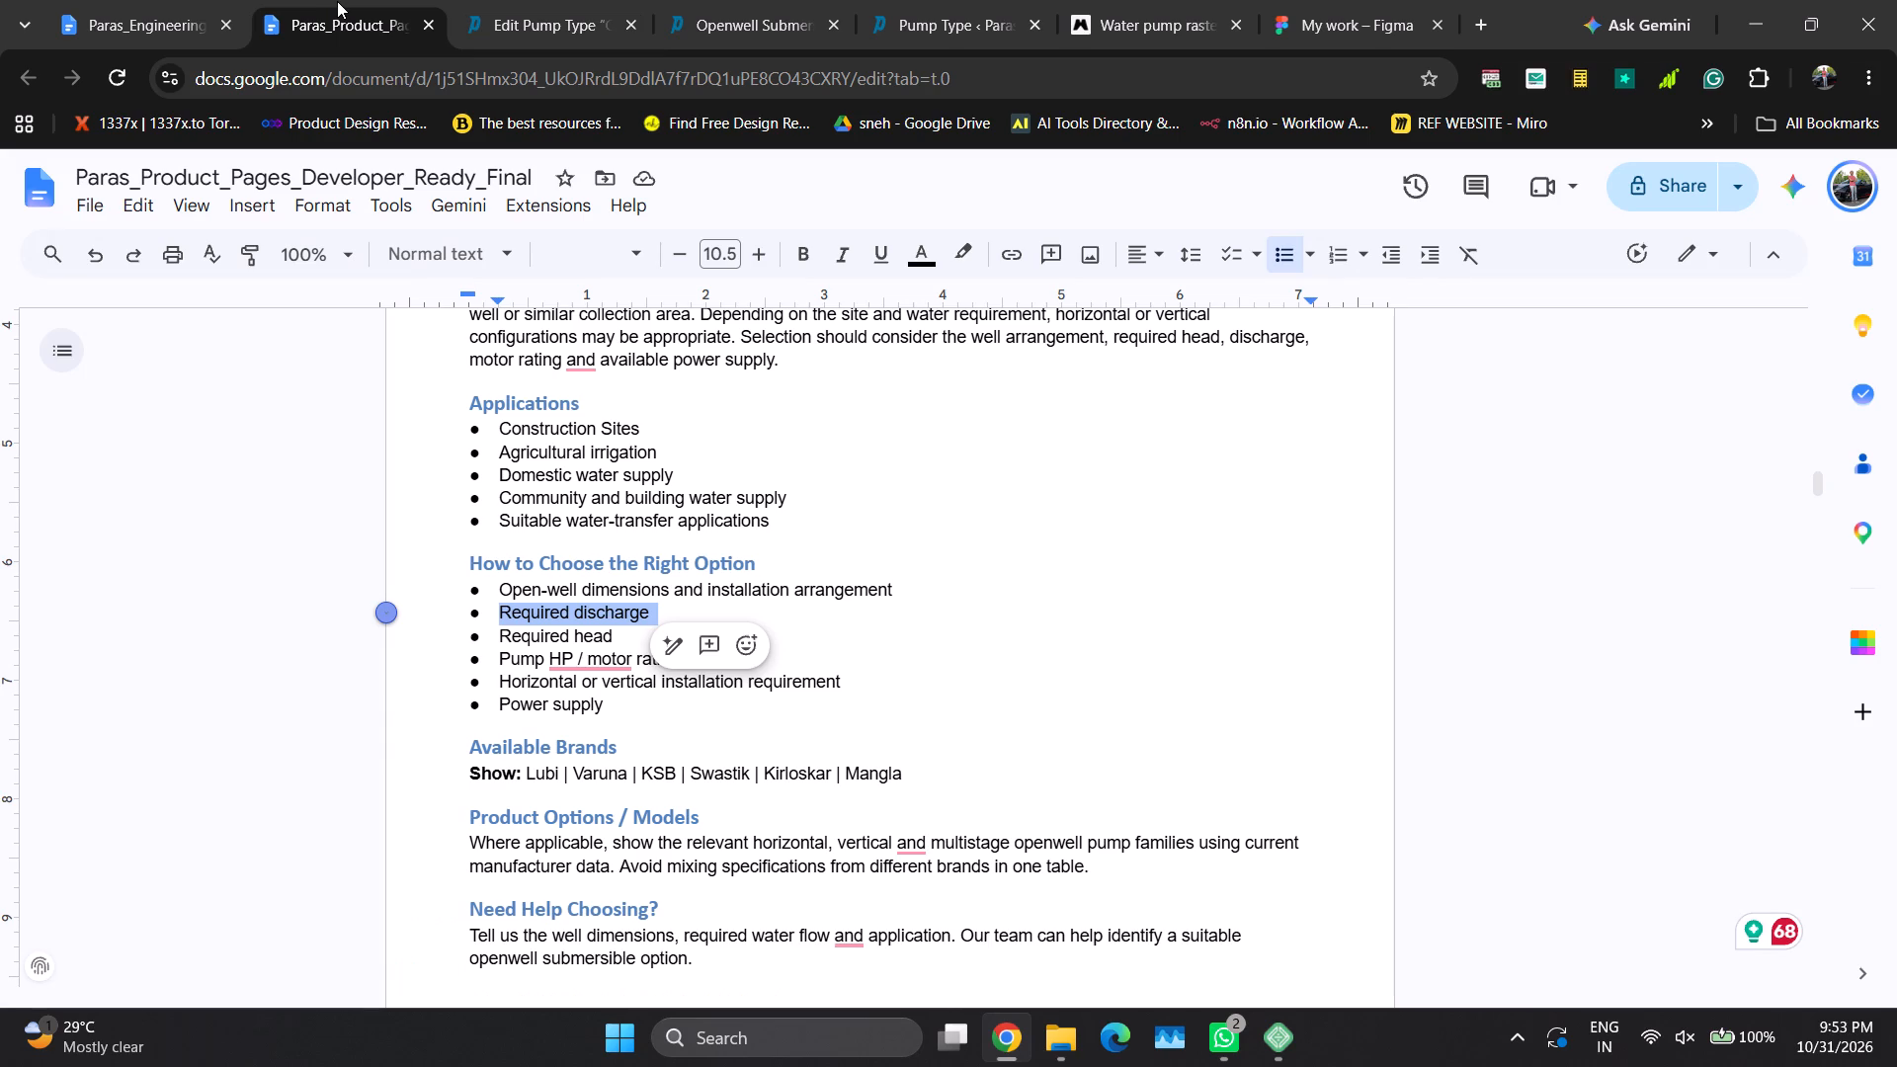
key("Left")
key("Down")
key("shift+Down")
key("ctrl+c")
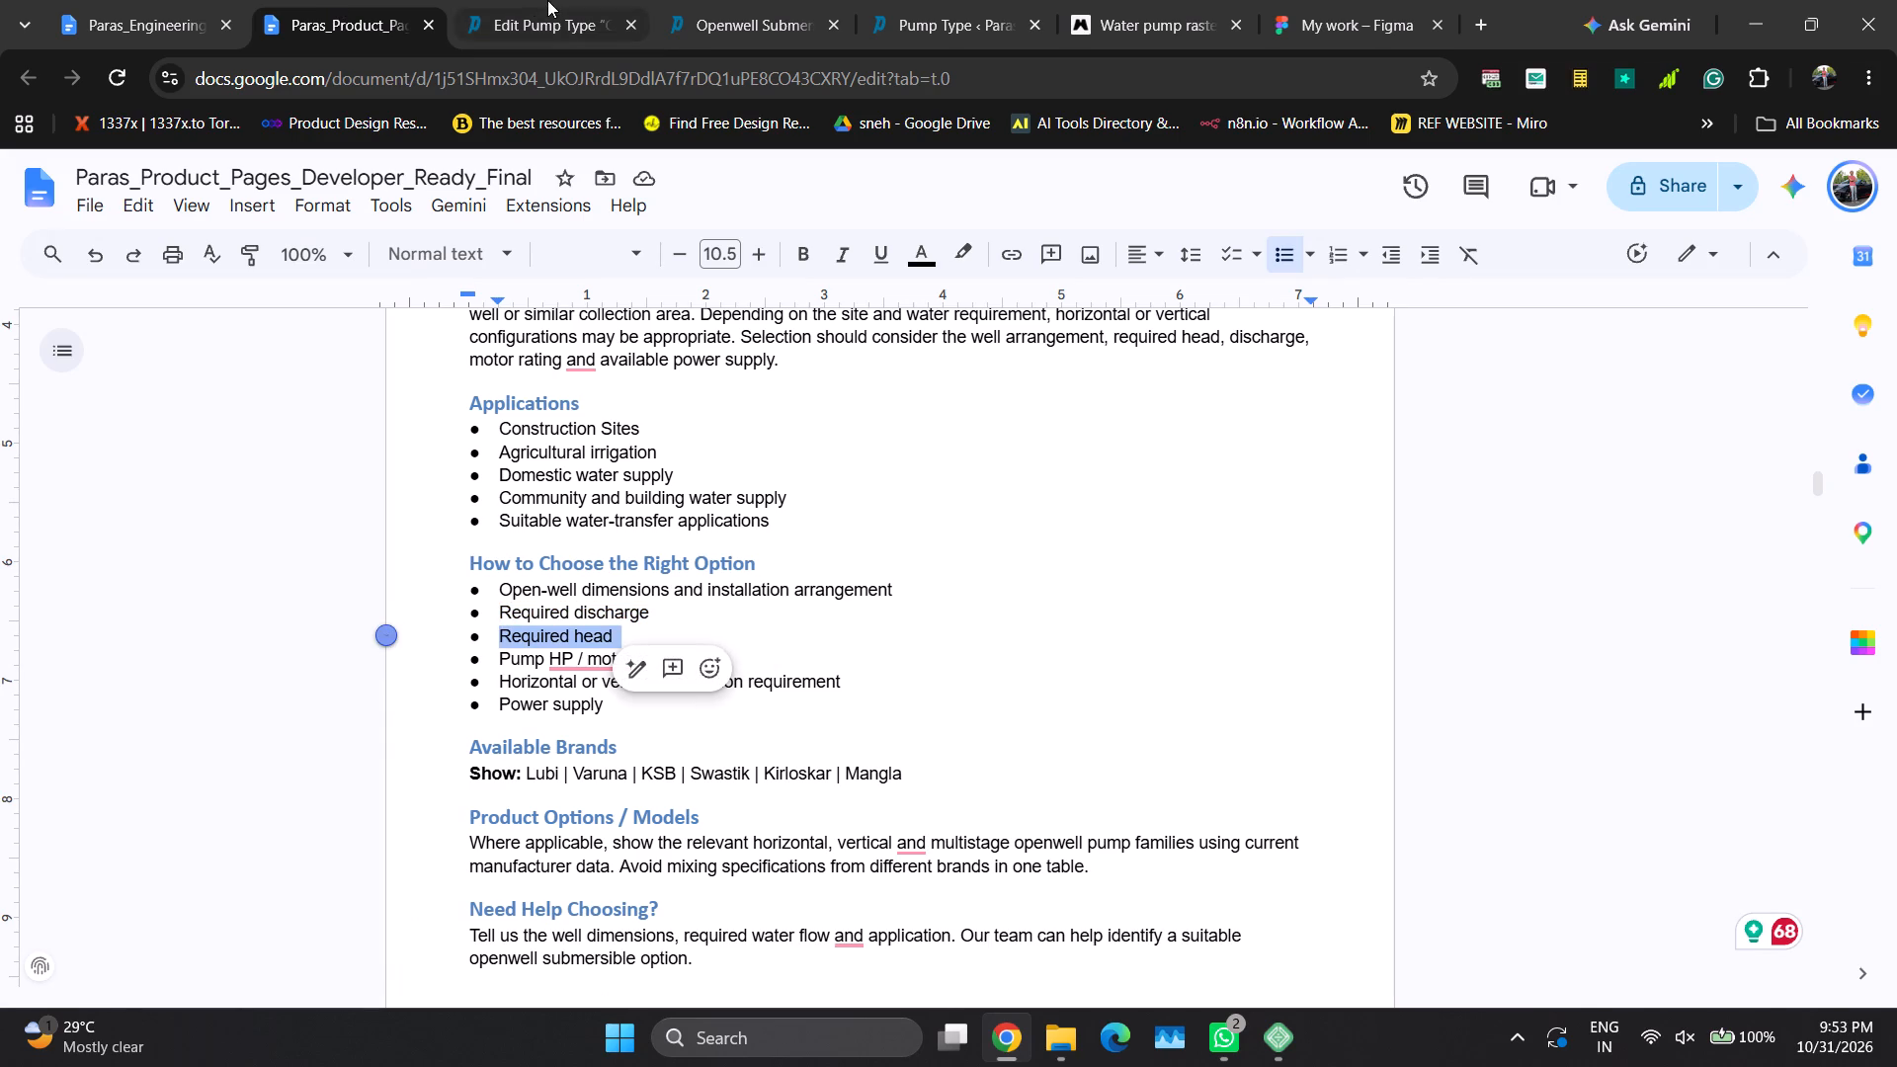
left_click(549, 0)
left_click(599, 663)
key("ctrl+a")
key("ctrl+v")
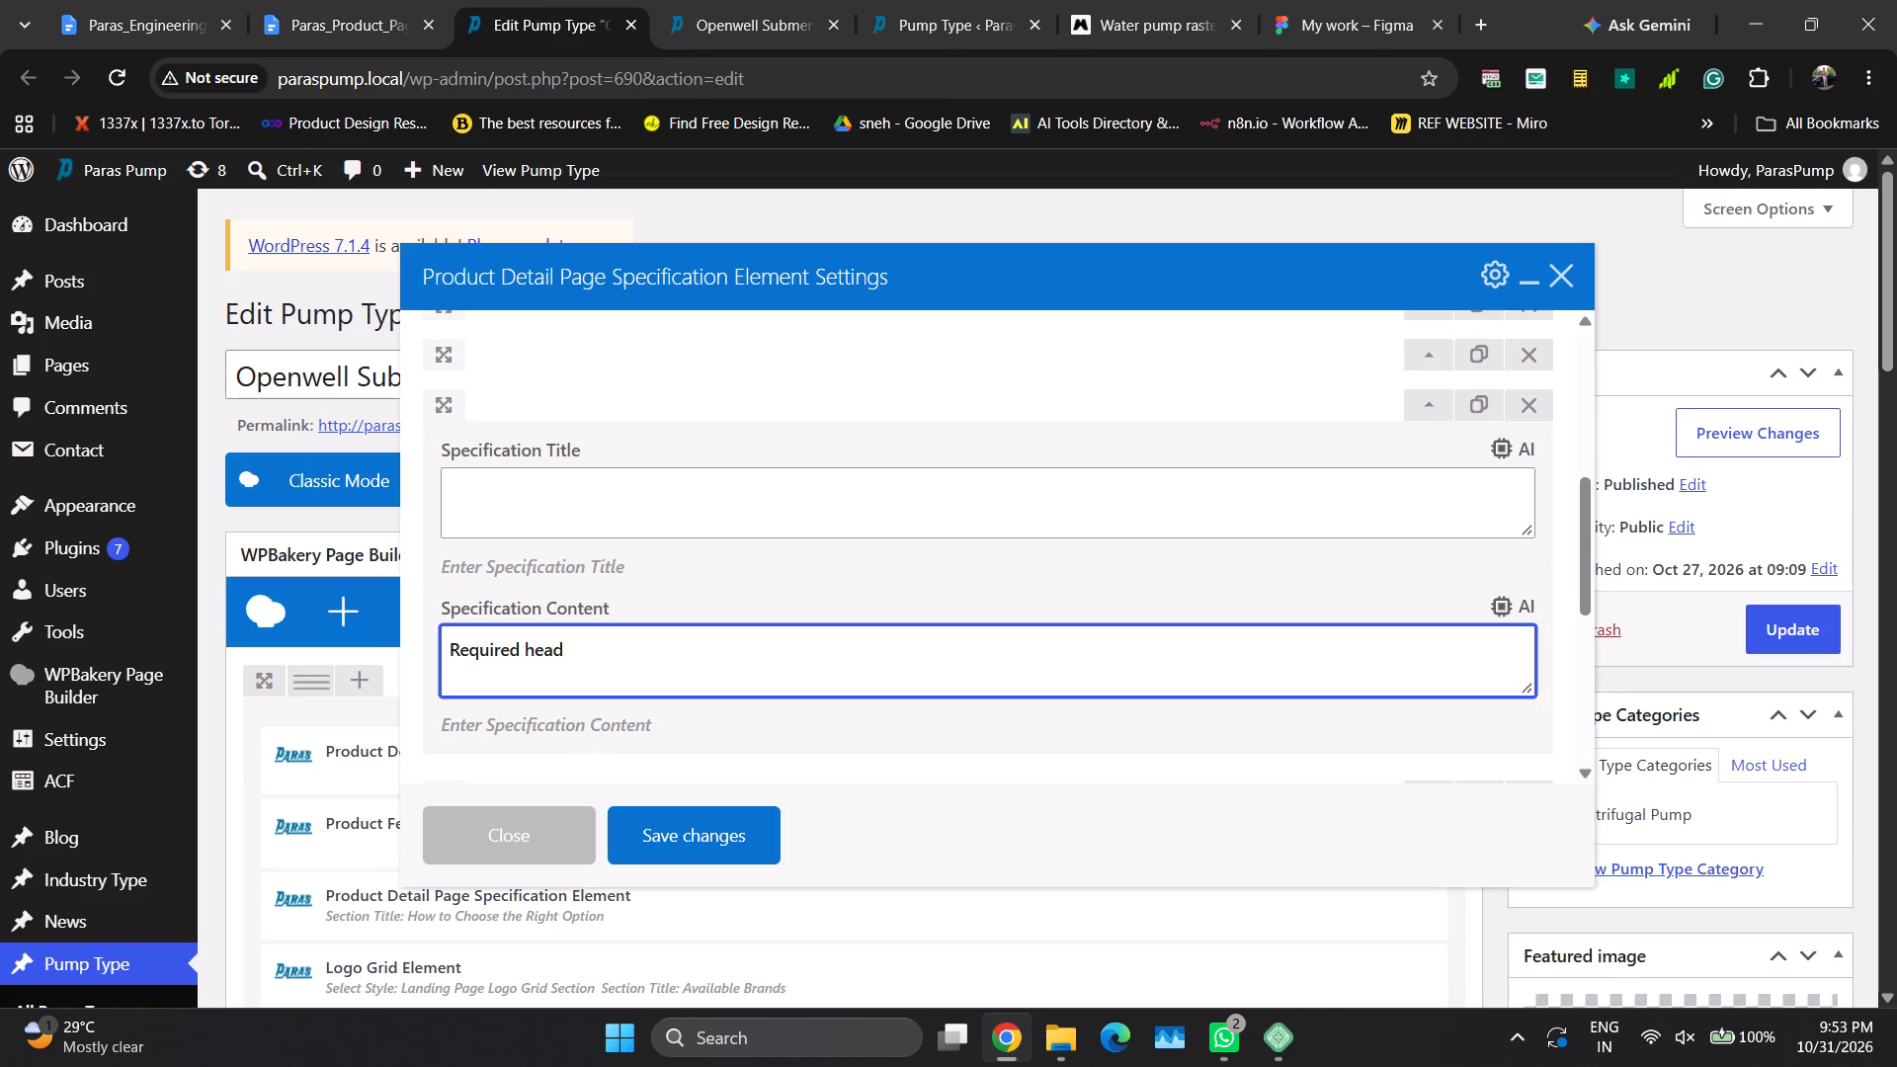
key("BackSpace")
left_click(1428, 402)
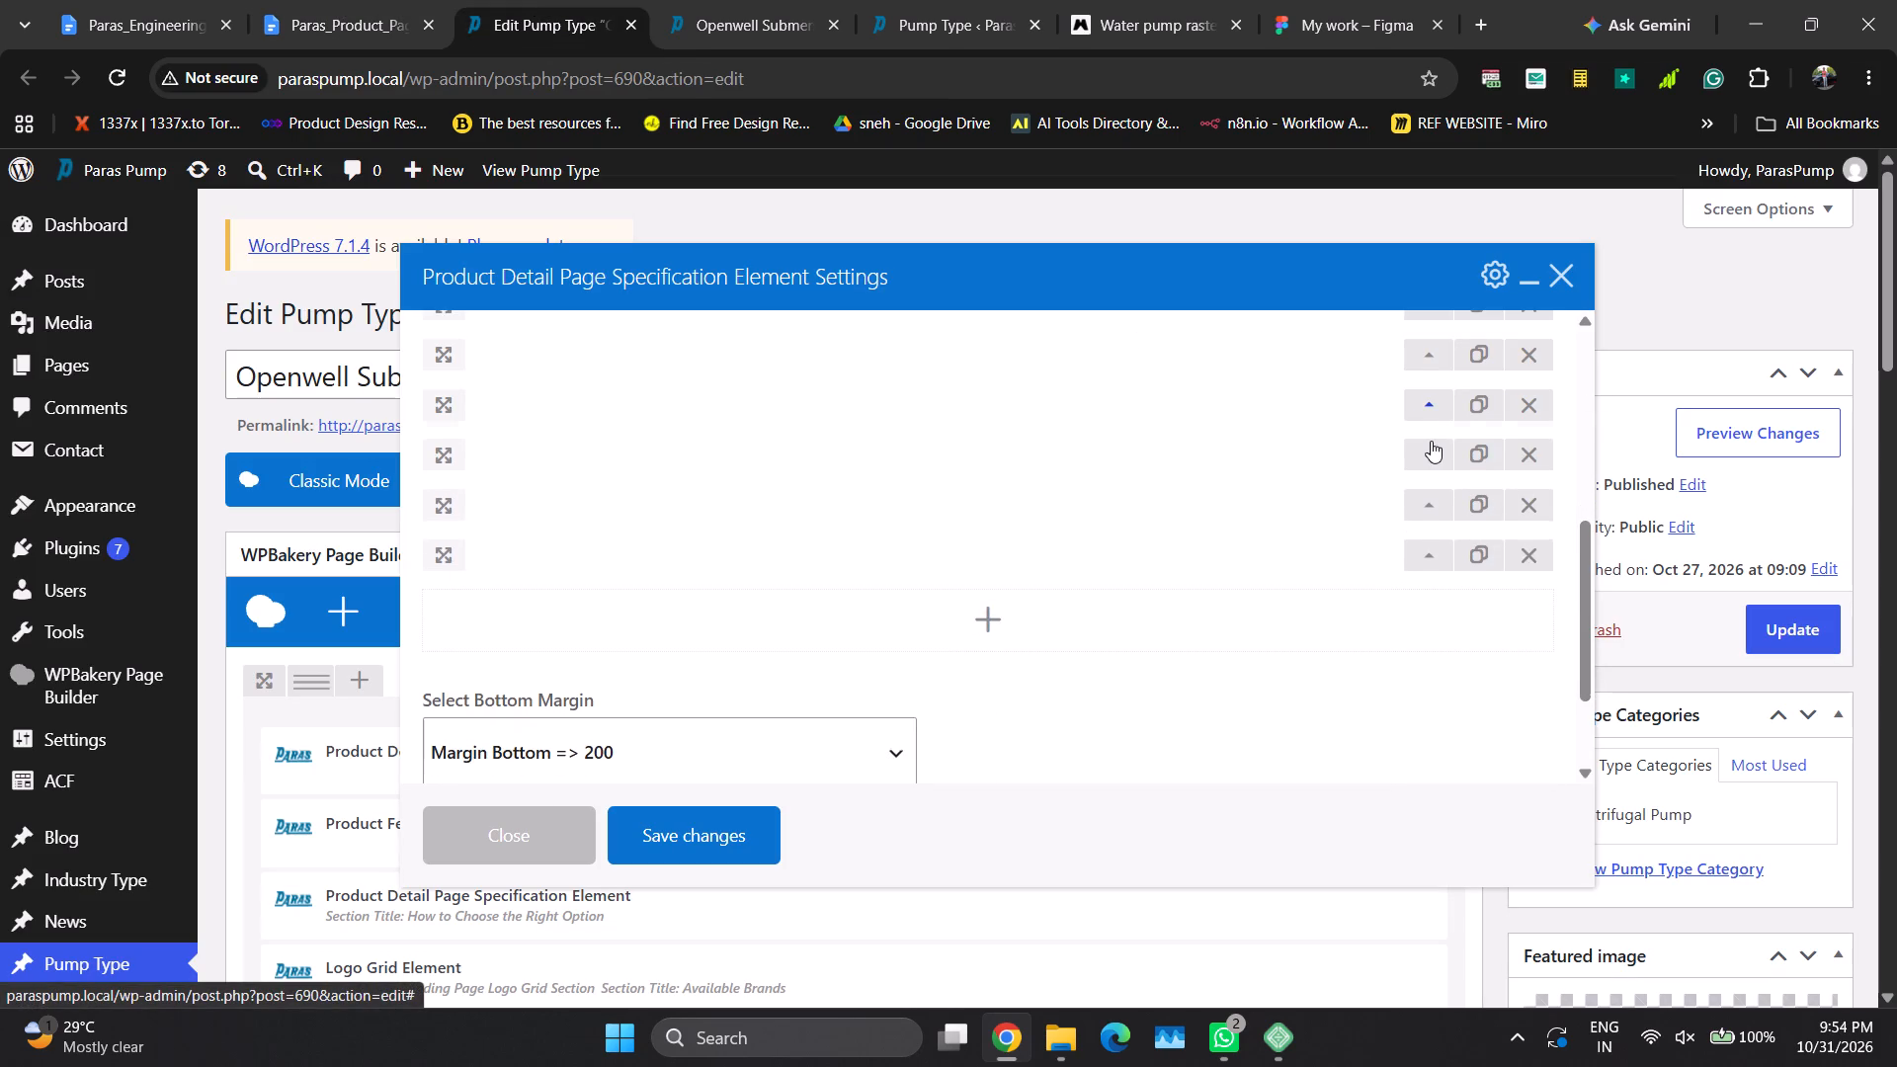
Compare the fourth specification's content with the document's "Pump HP / motor rating" item and collapse that entry.
left_click(1429, 443)
left_click(308, 0)
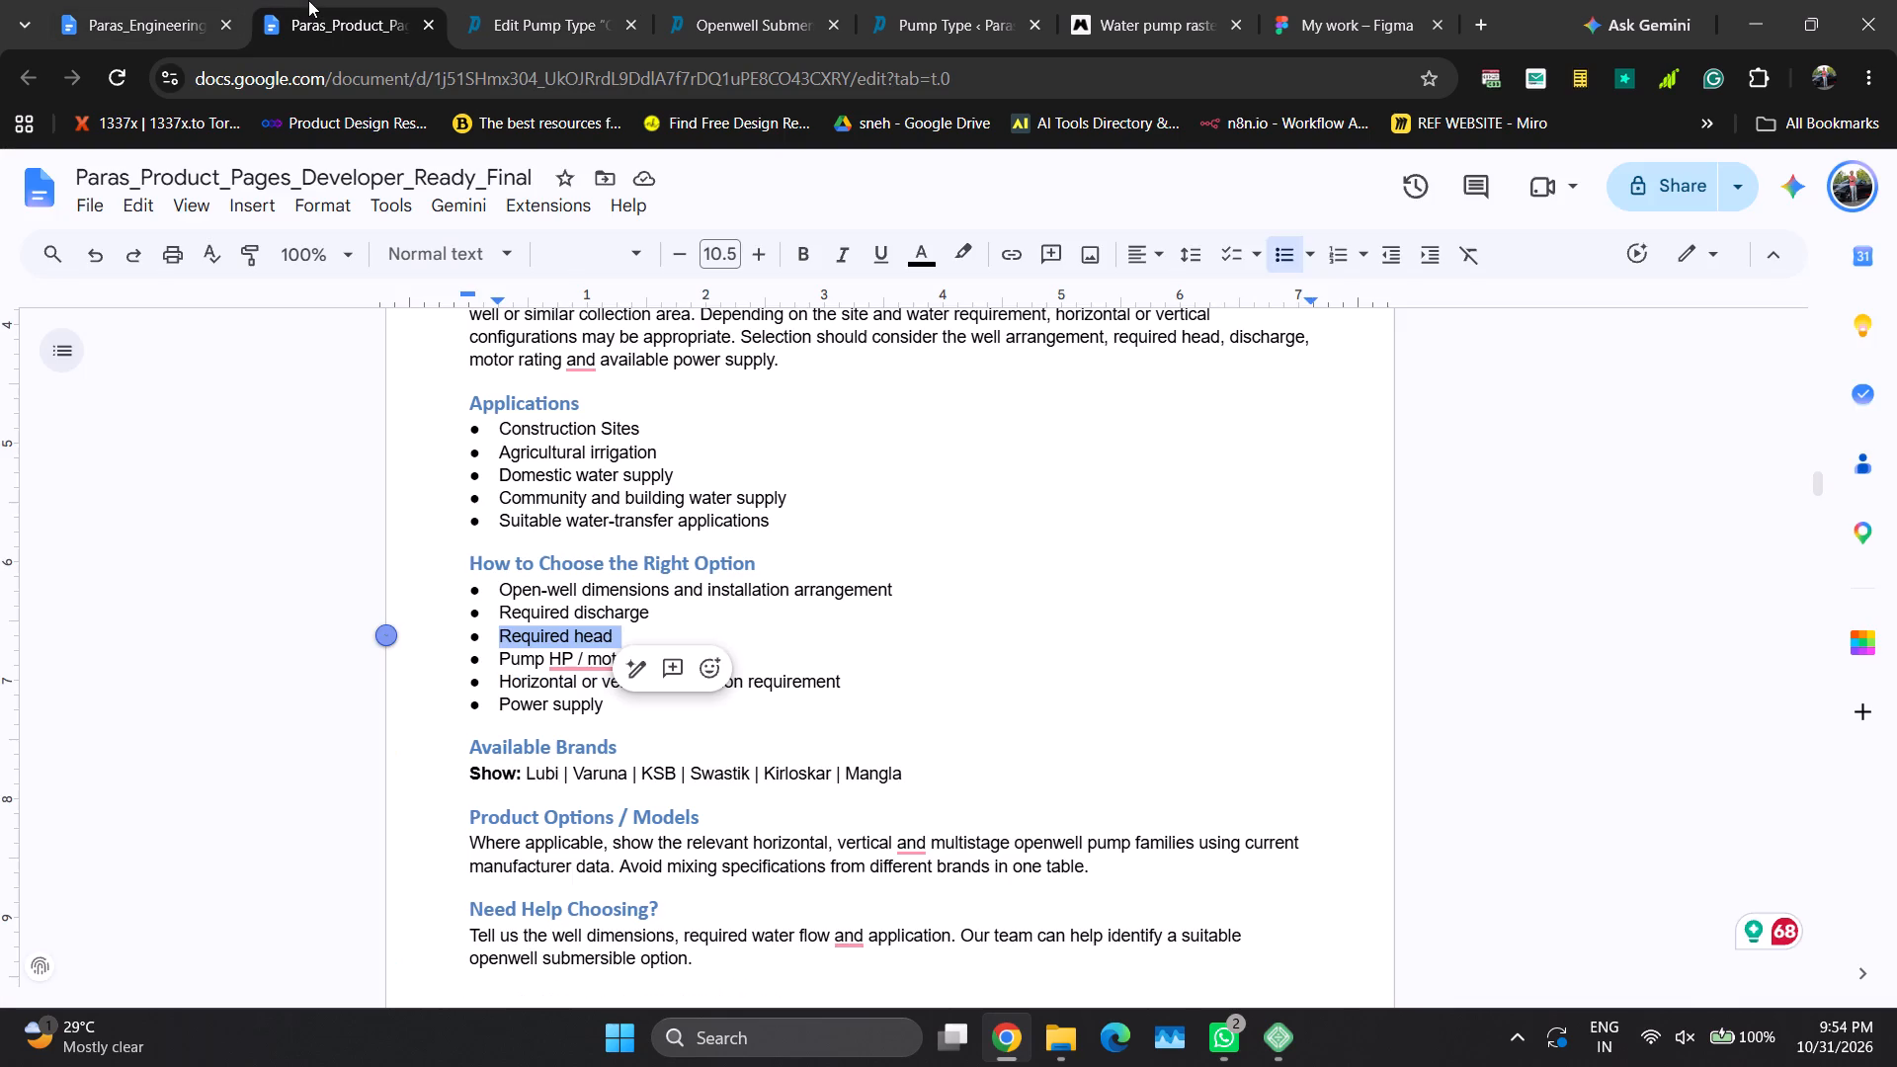
key("Down")
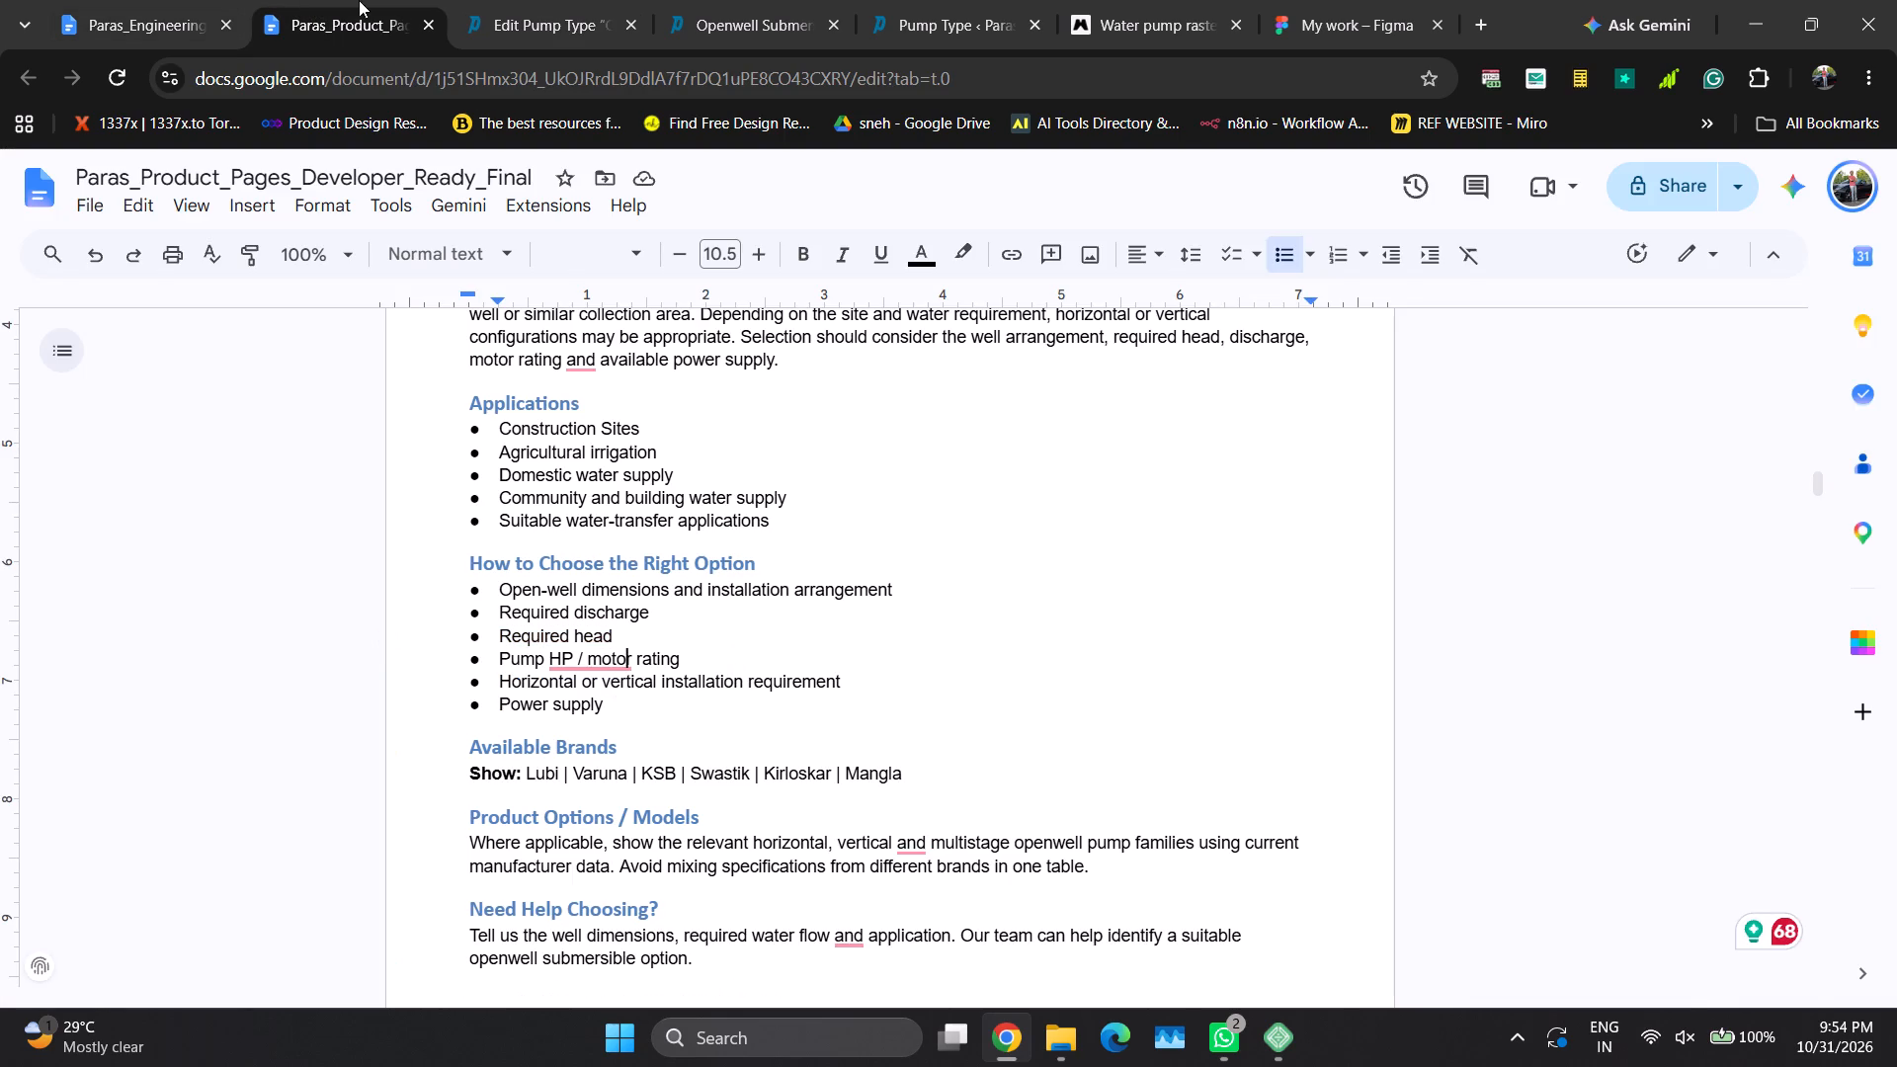
left_click(486, 0)
left_click(338, 0)
left_click(503, 0)
left_click(1423, 460)
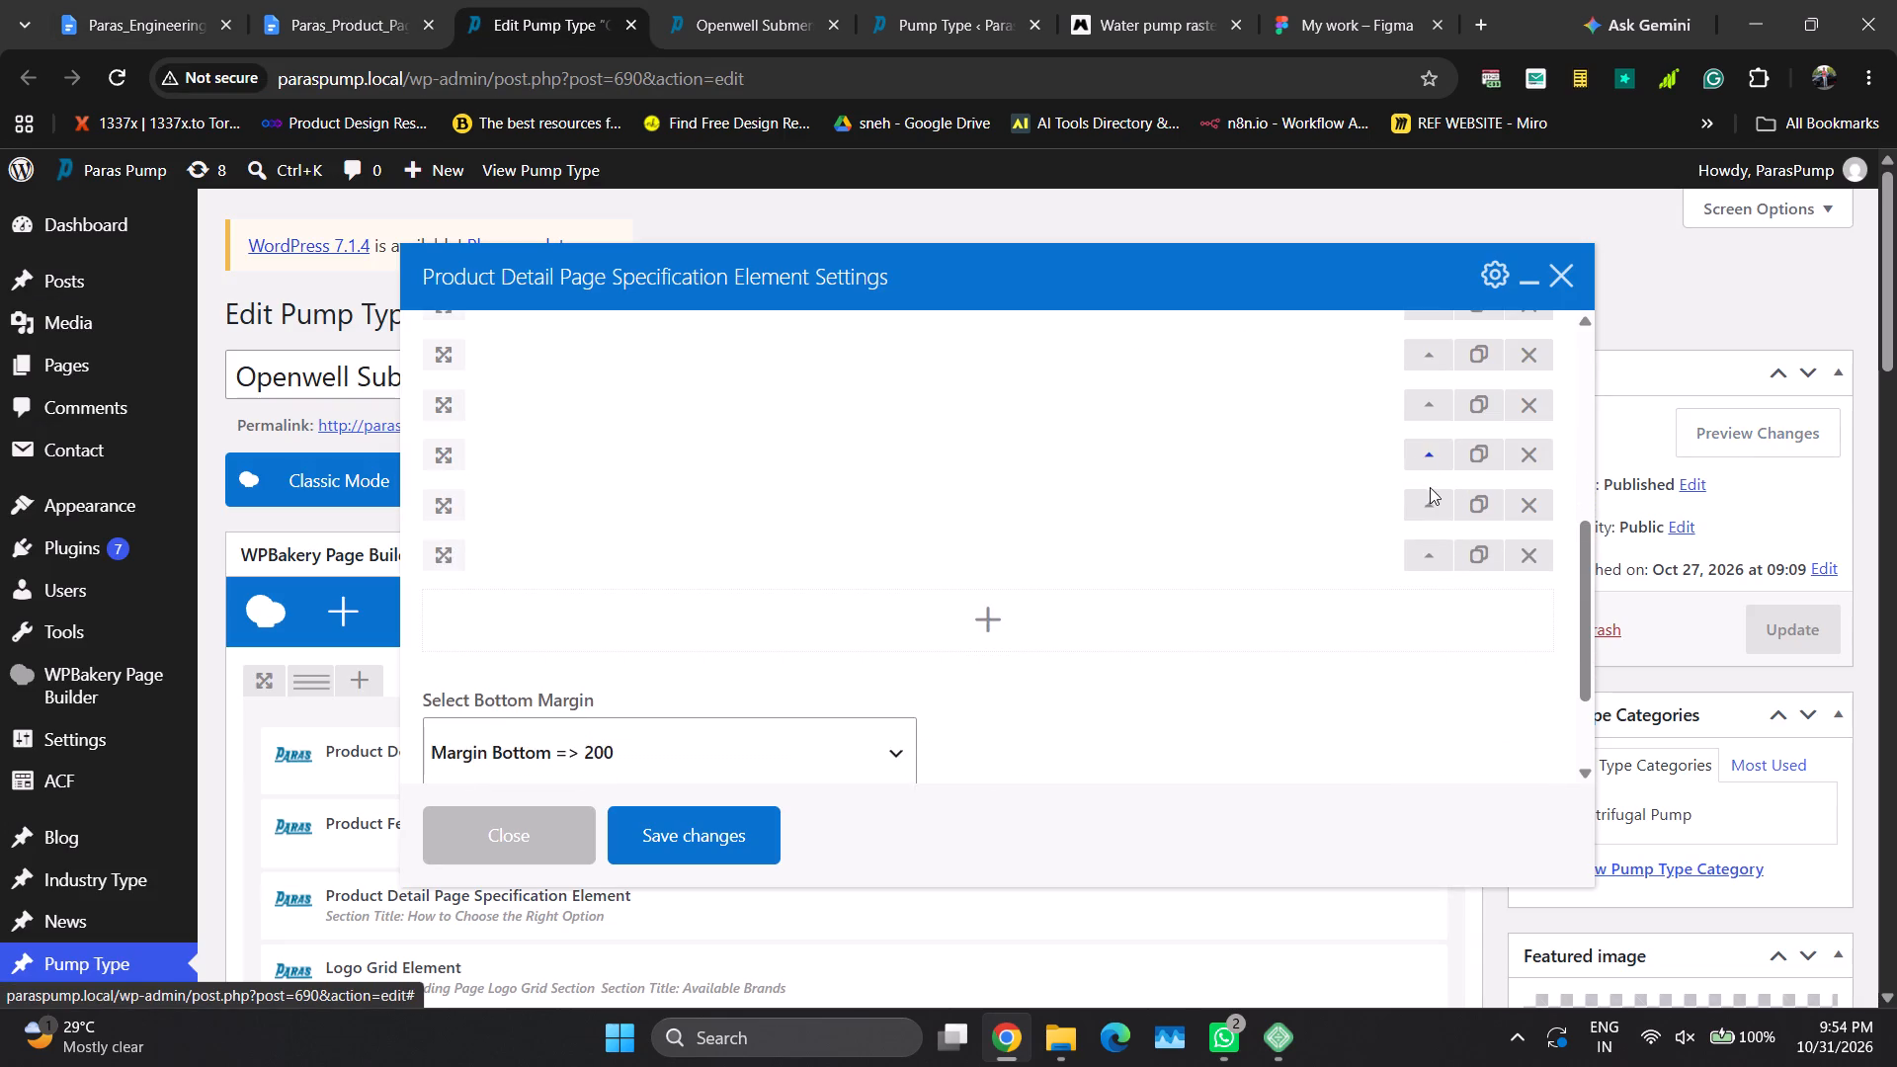
Replace the fifth specification's content with "Horizontal or vertical installation requirement" from the document, without a trailing line break, and collapse the entry.
left_click(1432, 493)
left_click(383, 3)
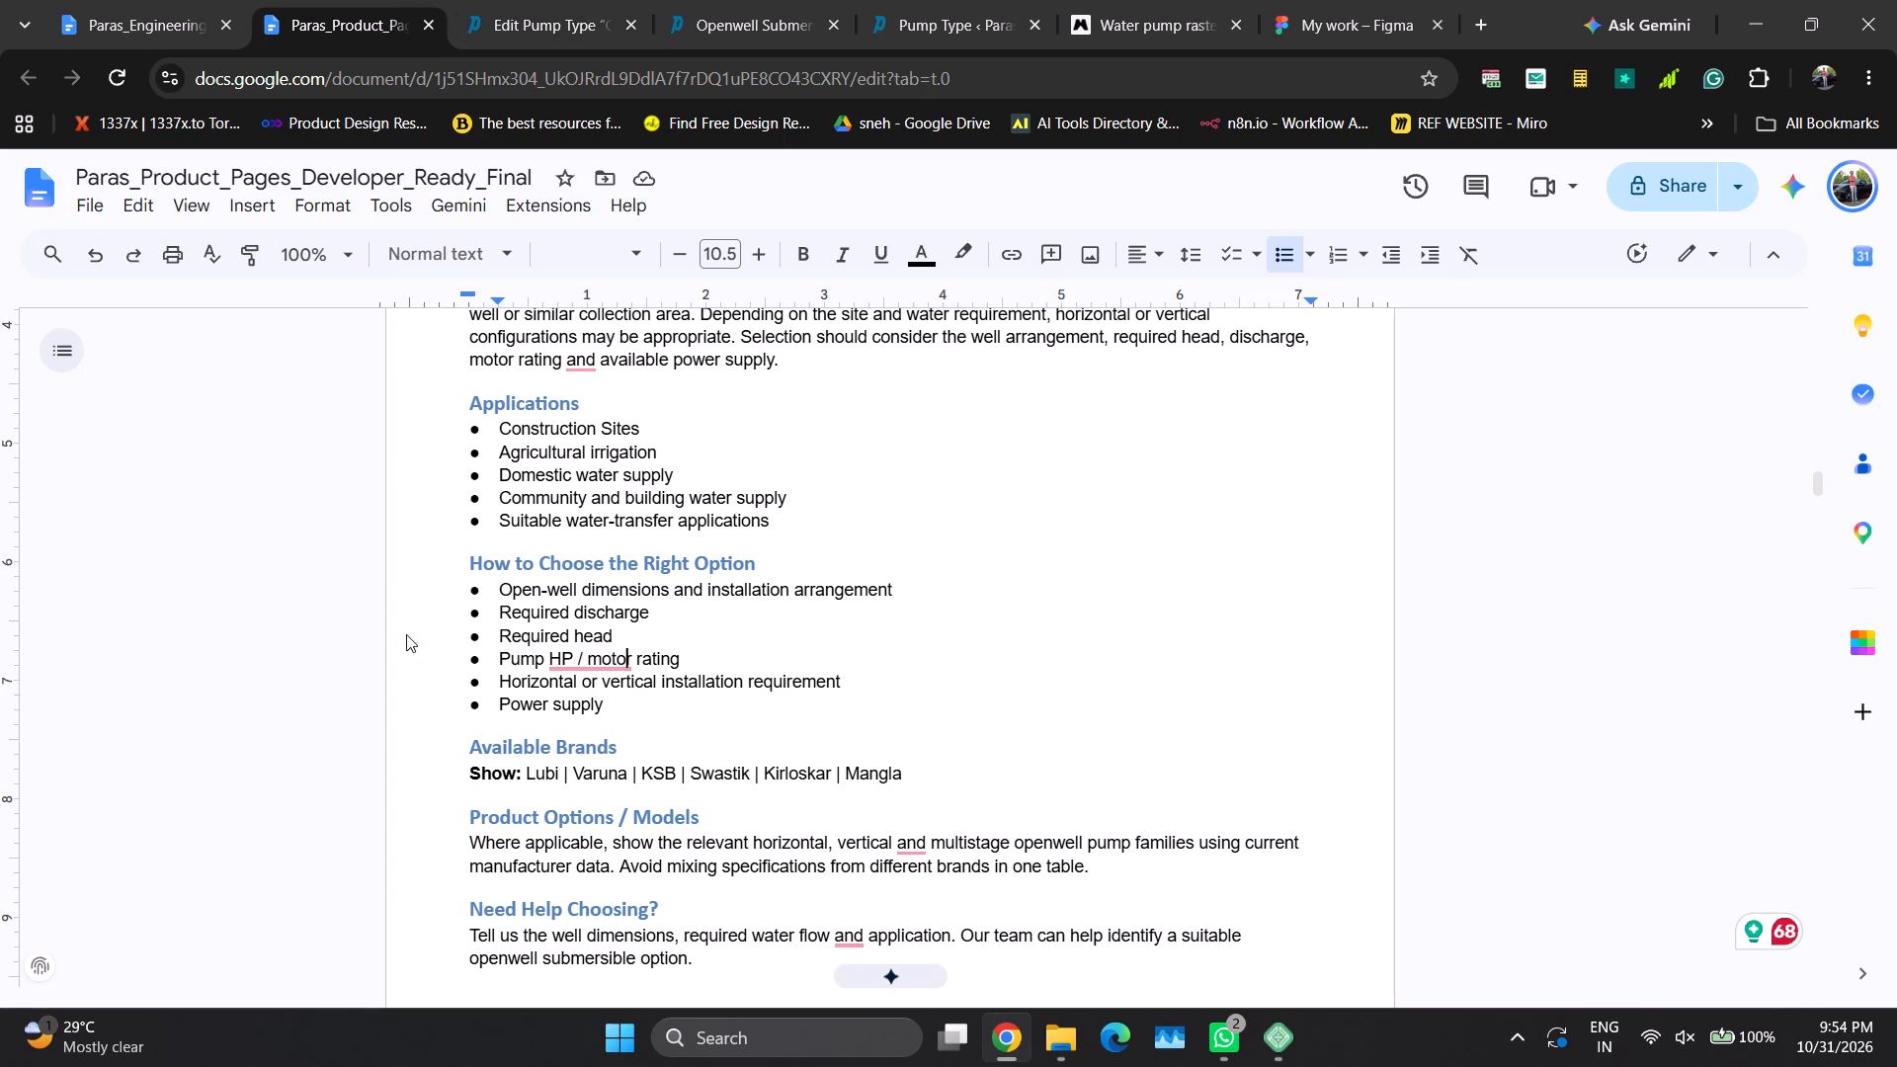
key("Left")
key("Left")
key("Left")
key("Left")
key("Left")
key("Left")
key("Left")
key("Left")
key("Left")
key("Left")
key("Down")
key("Left")
key("Left")
key("Left")
key("Left")
key("Left")
key("Left")
key("shift+Down")
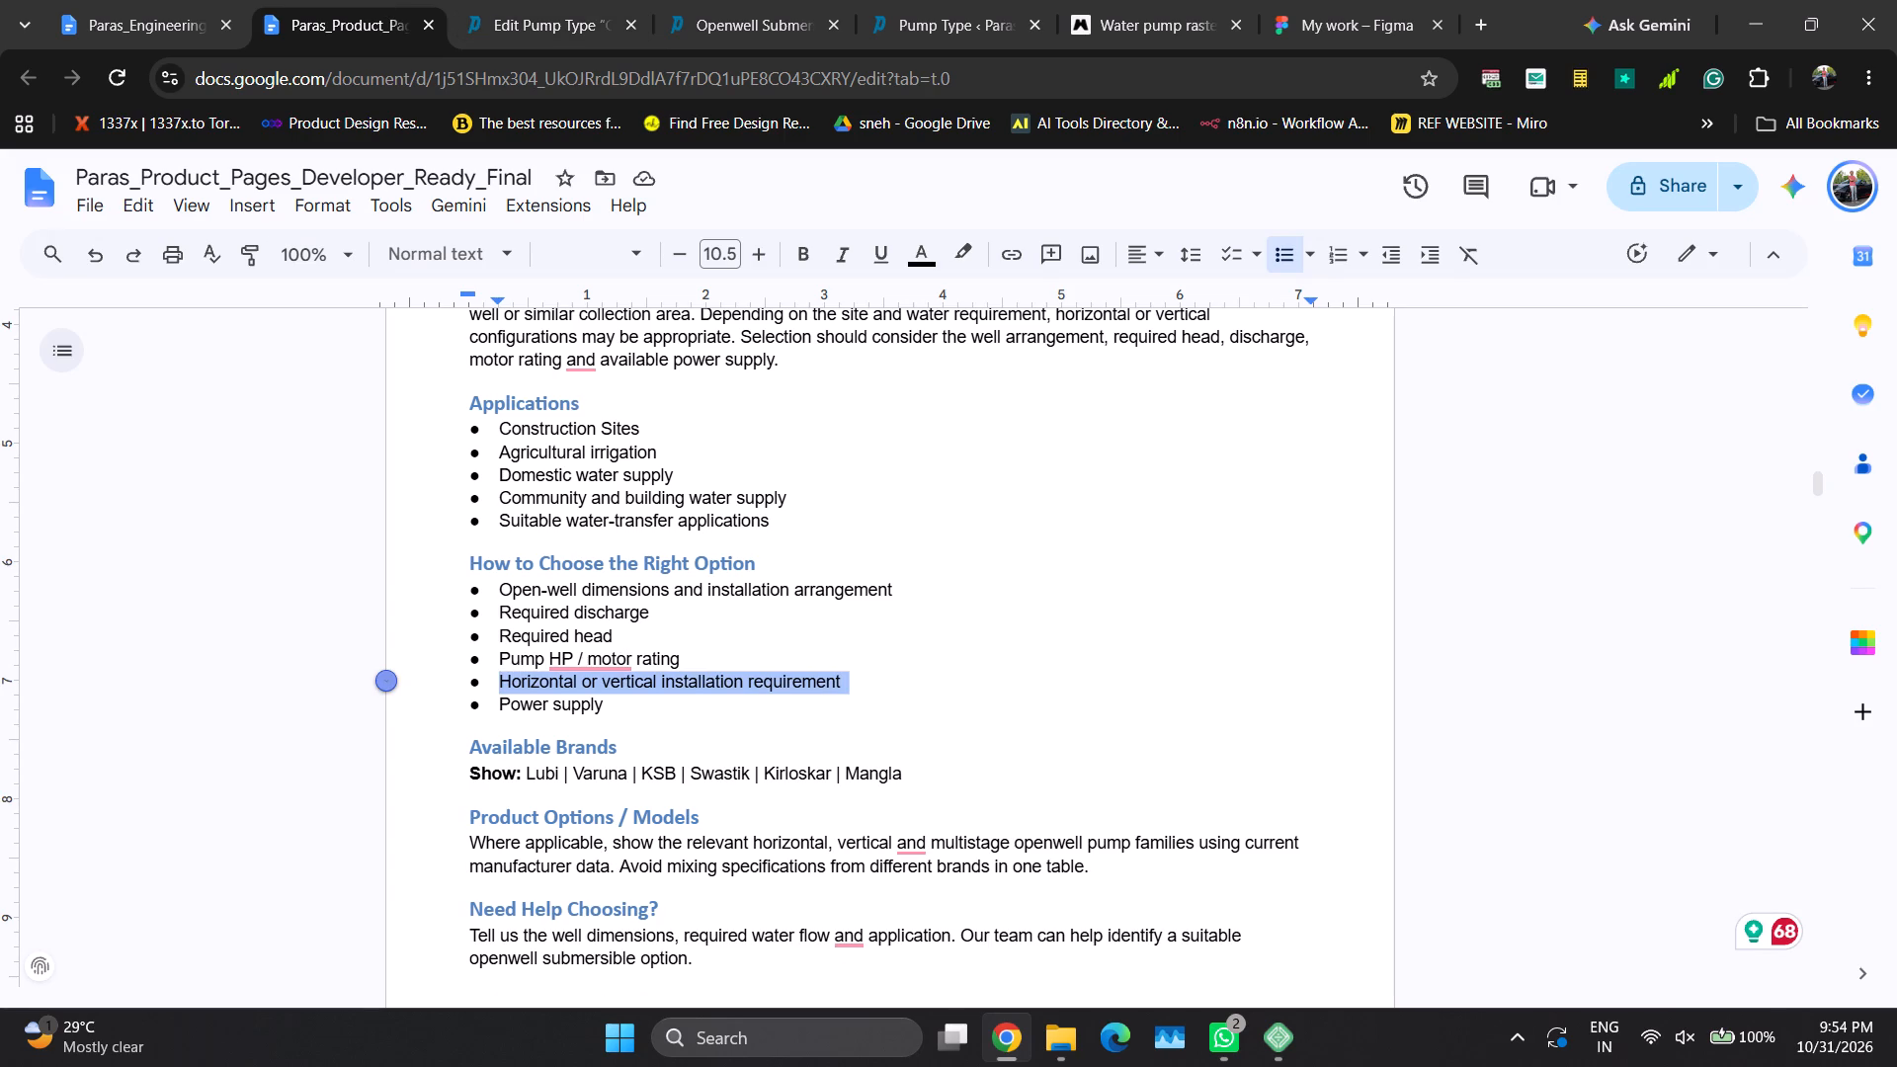
key("ctrl+c")
left_click(569, 0)
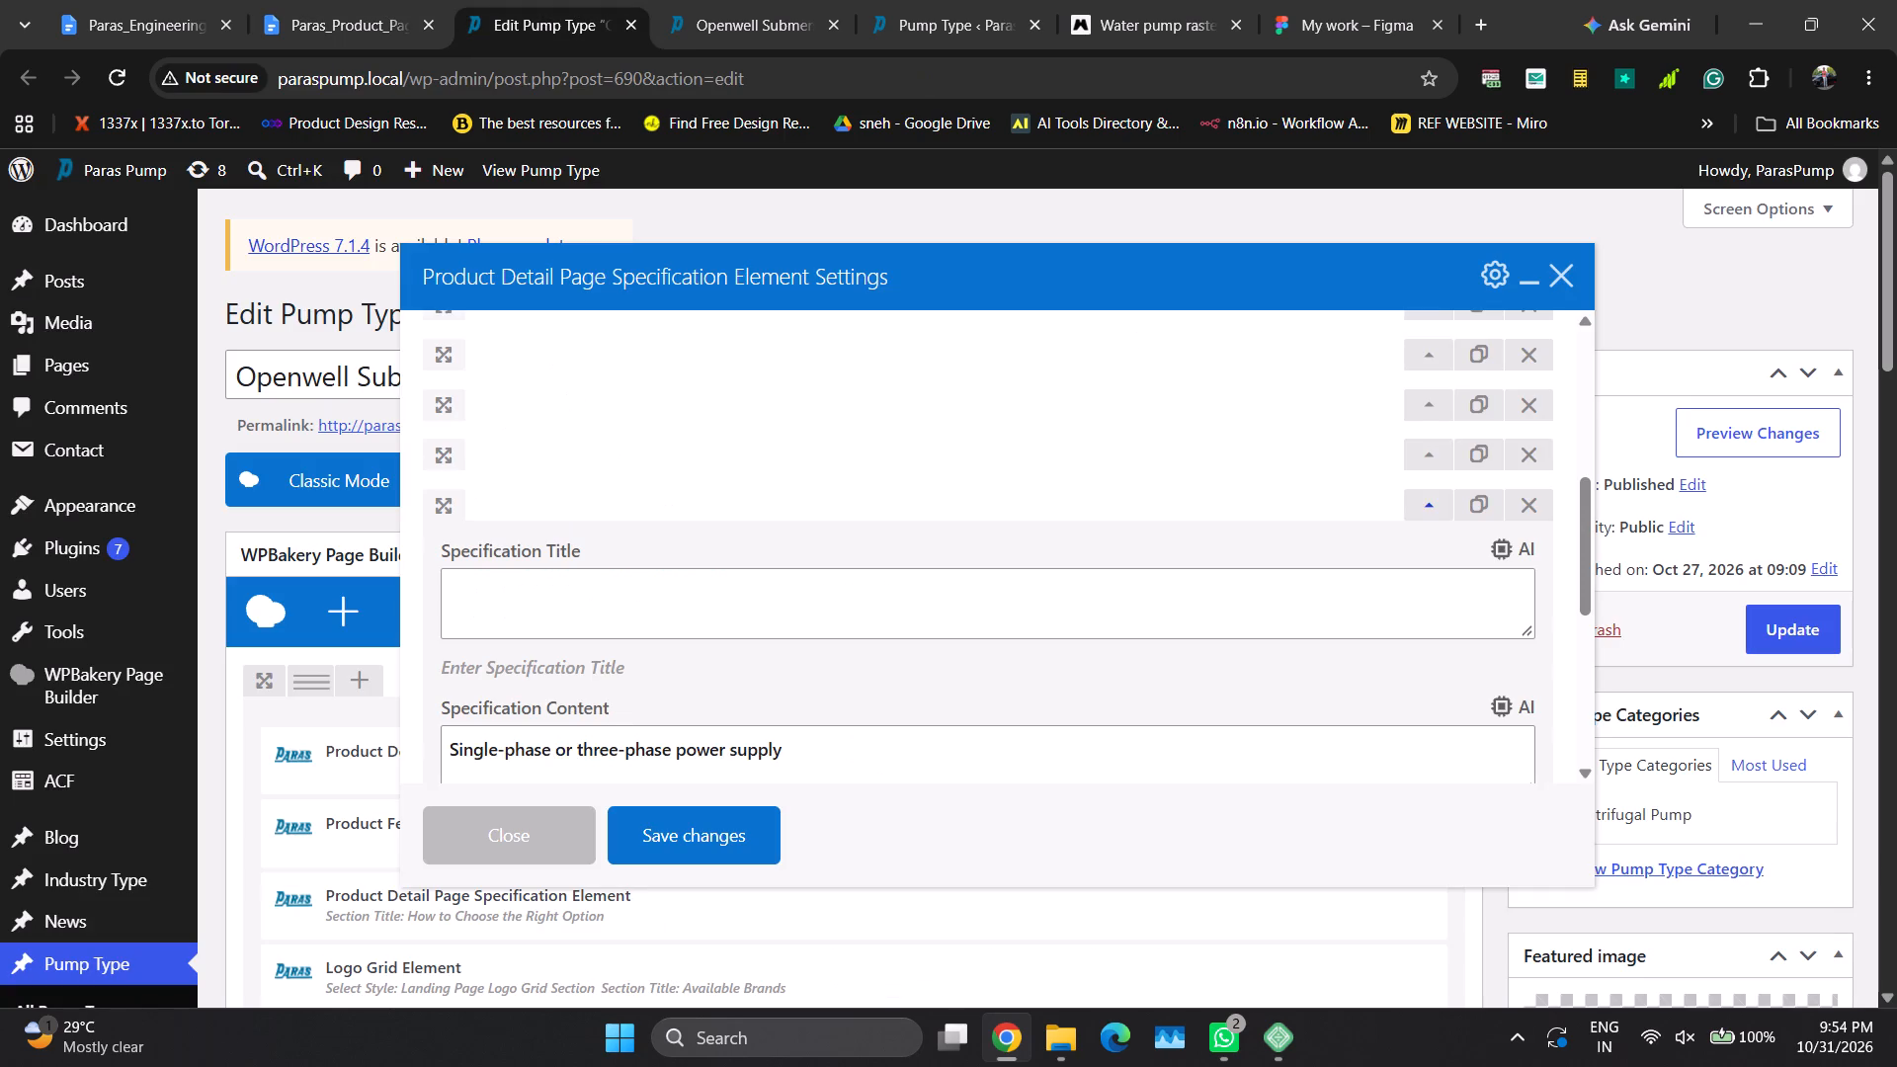
left_click(619, 744)
key("ctrl+a")
key("ctrl+v")
key("BackSpace")
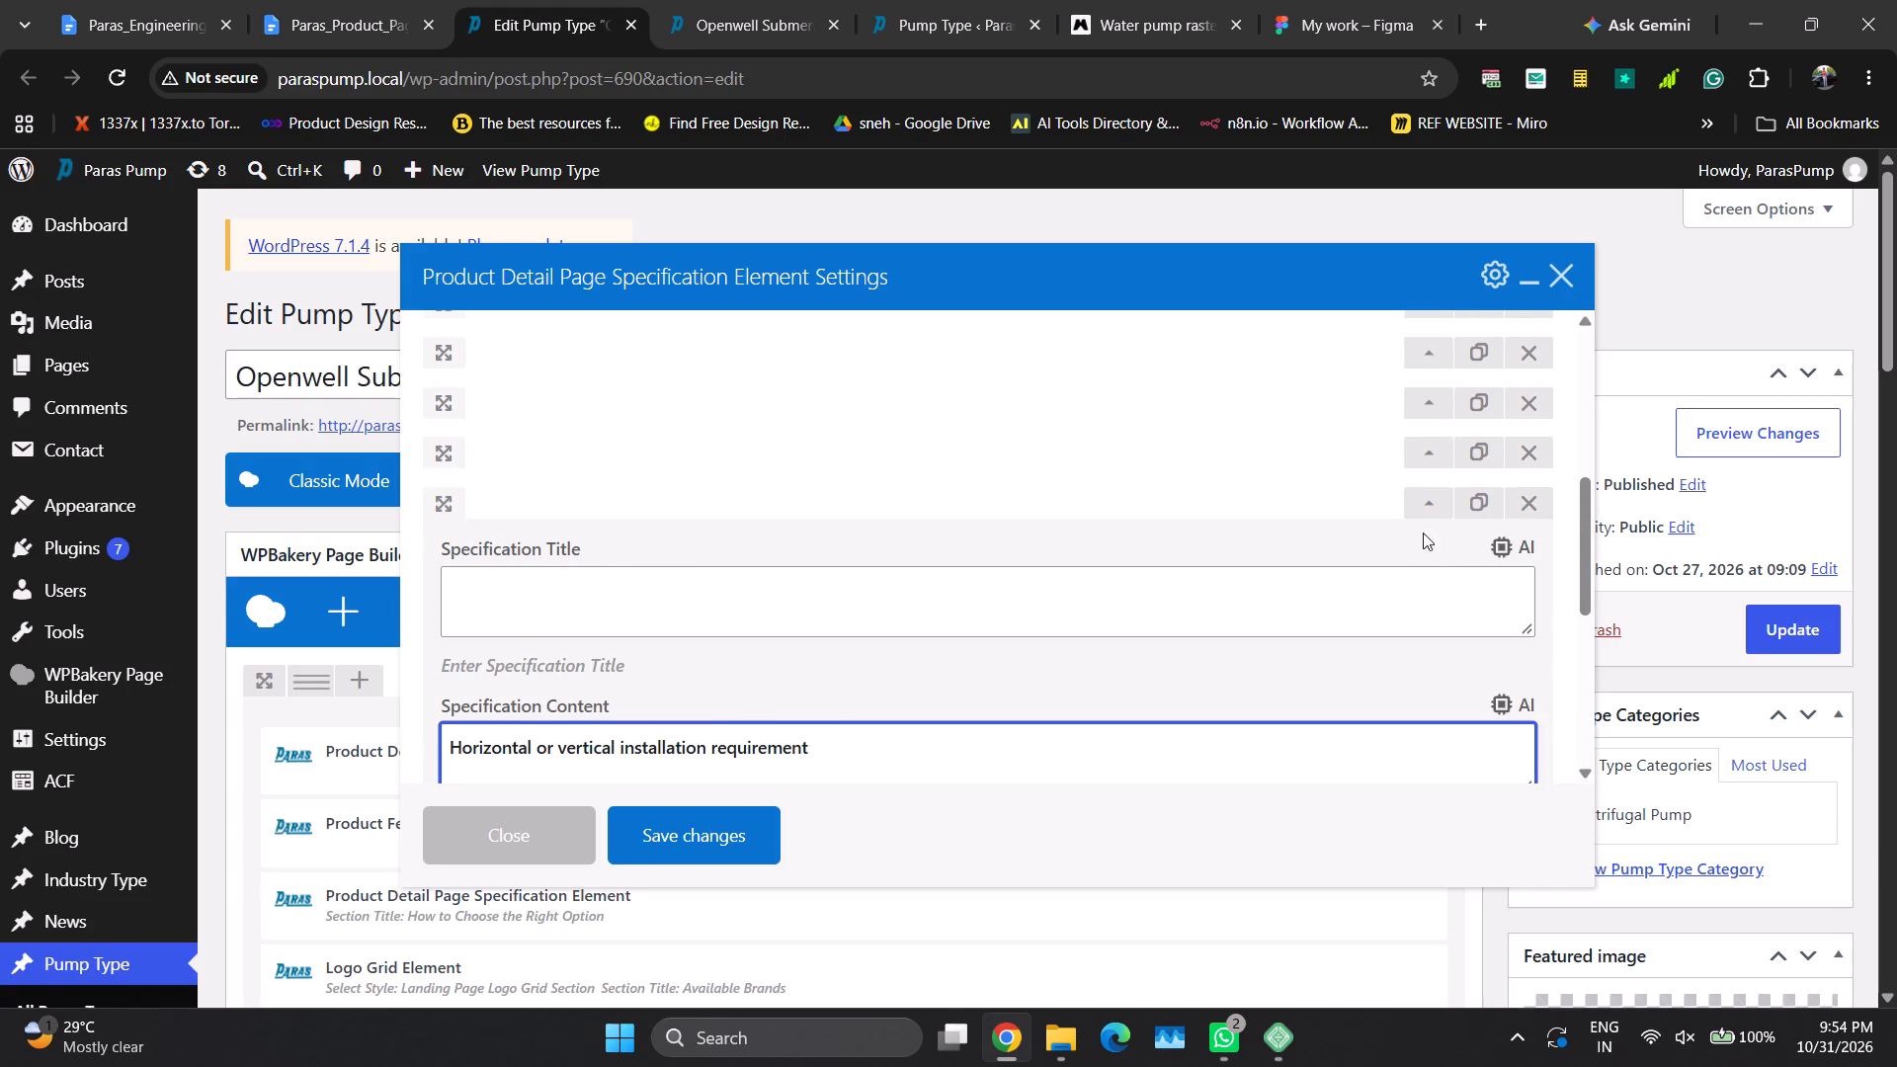
left_click(1424, 505)
Replace the sixth specification's content with "Power supply" from the document, without a trailing line break, and save the specification element.
left_click(1437, 543)
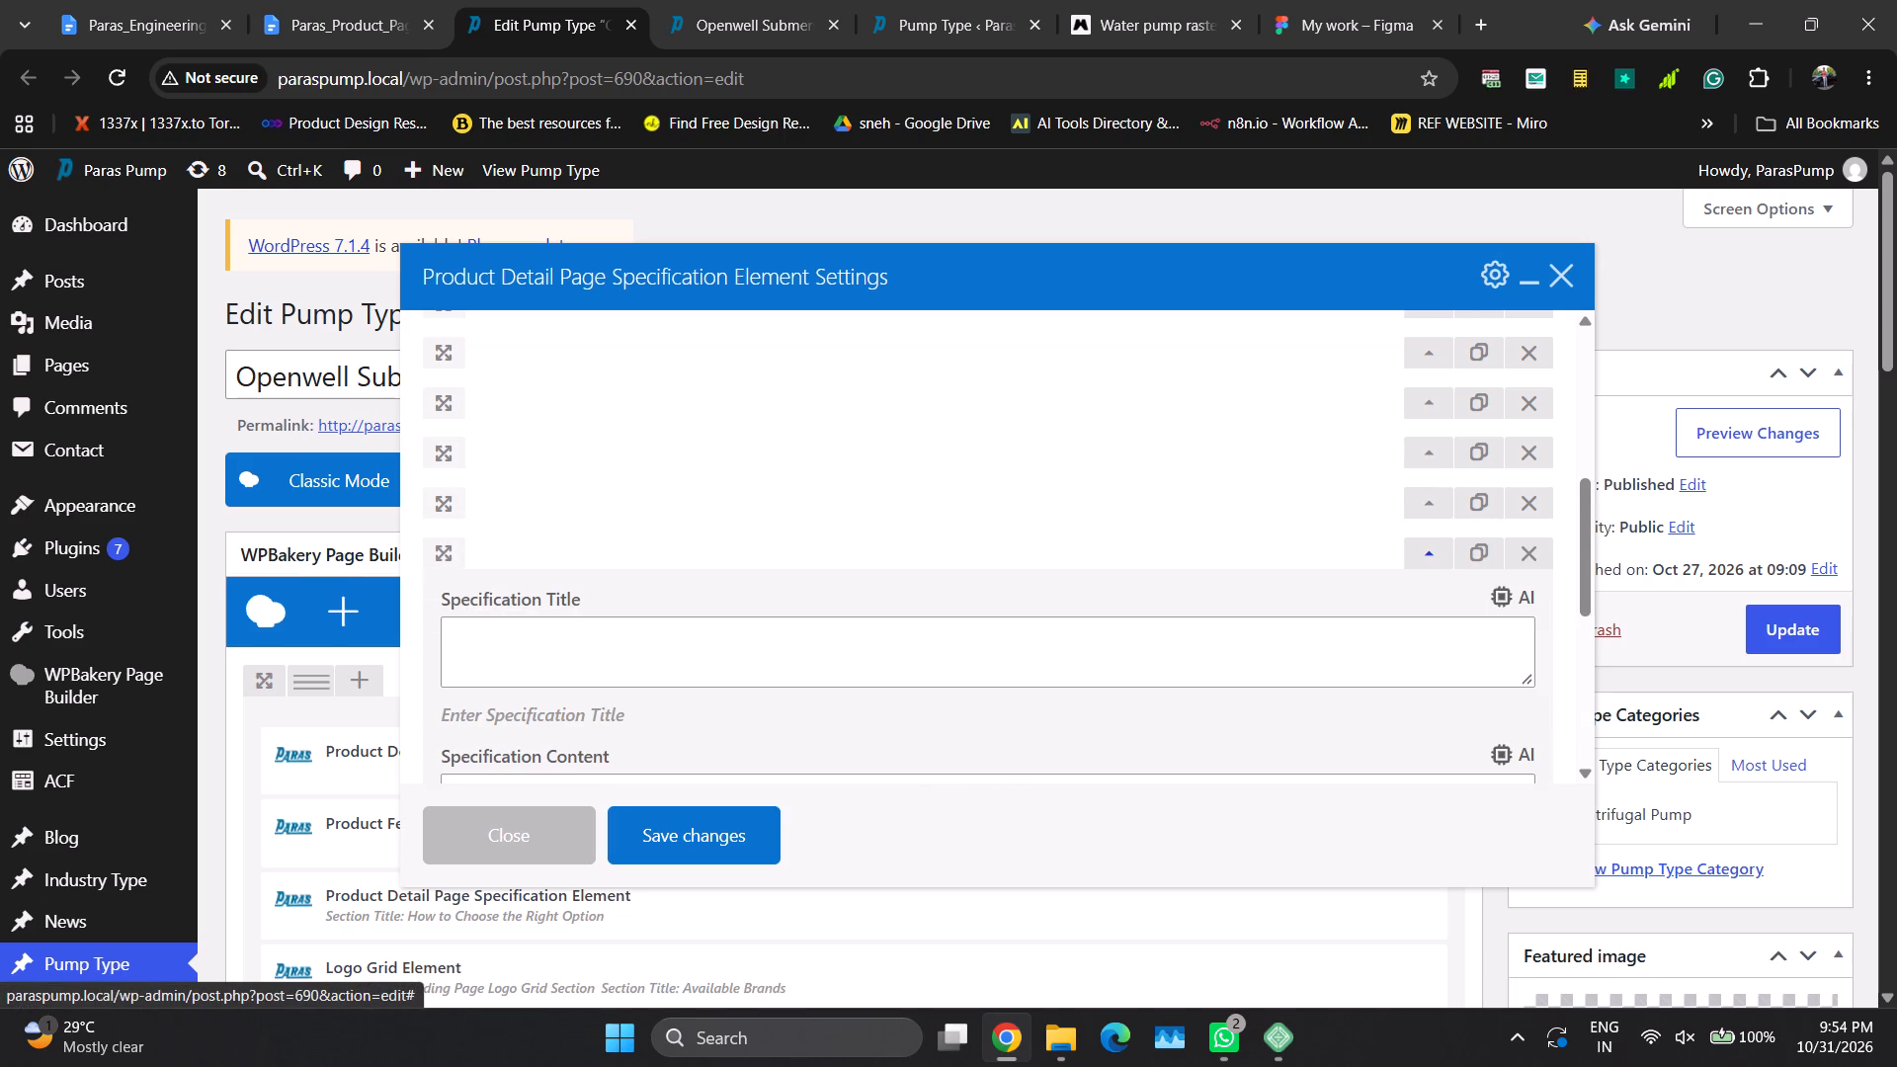
scroll(690, 833, "down", 2)
scroll(706, 728, "down", 1)
left_click(369, 0)
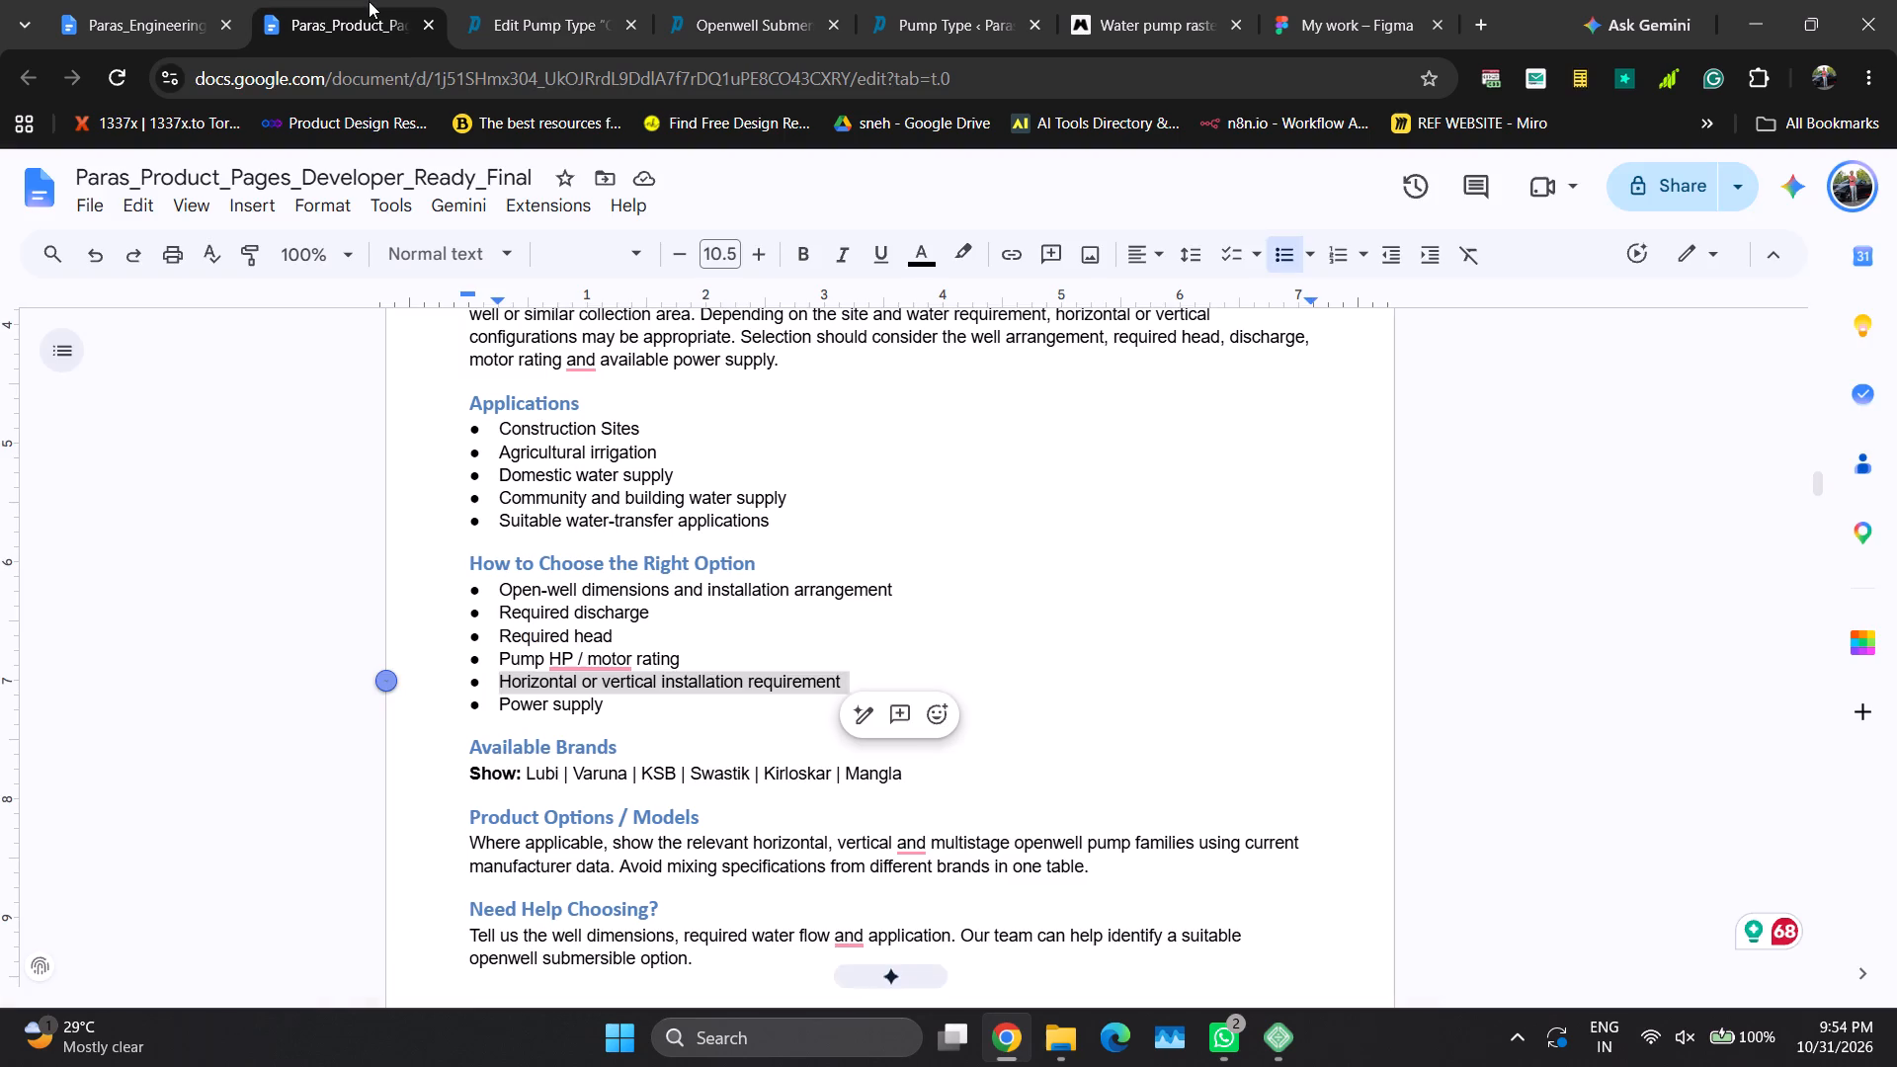
key("Left")
key("Down")
key("shift+Down")
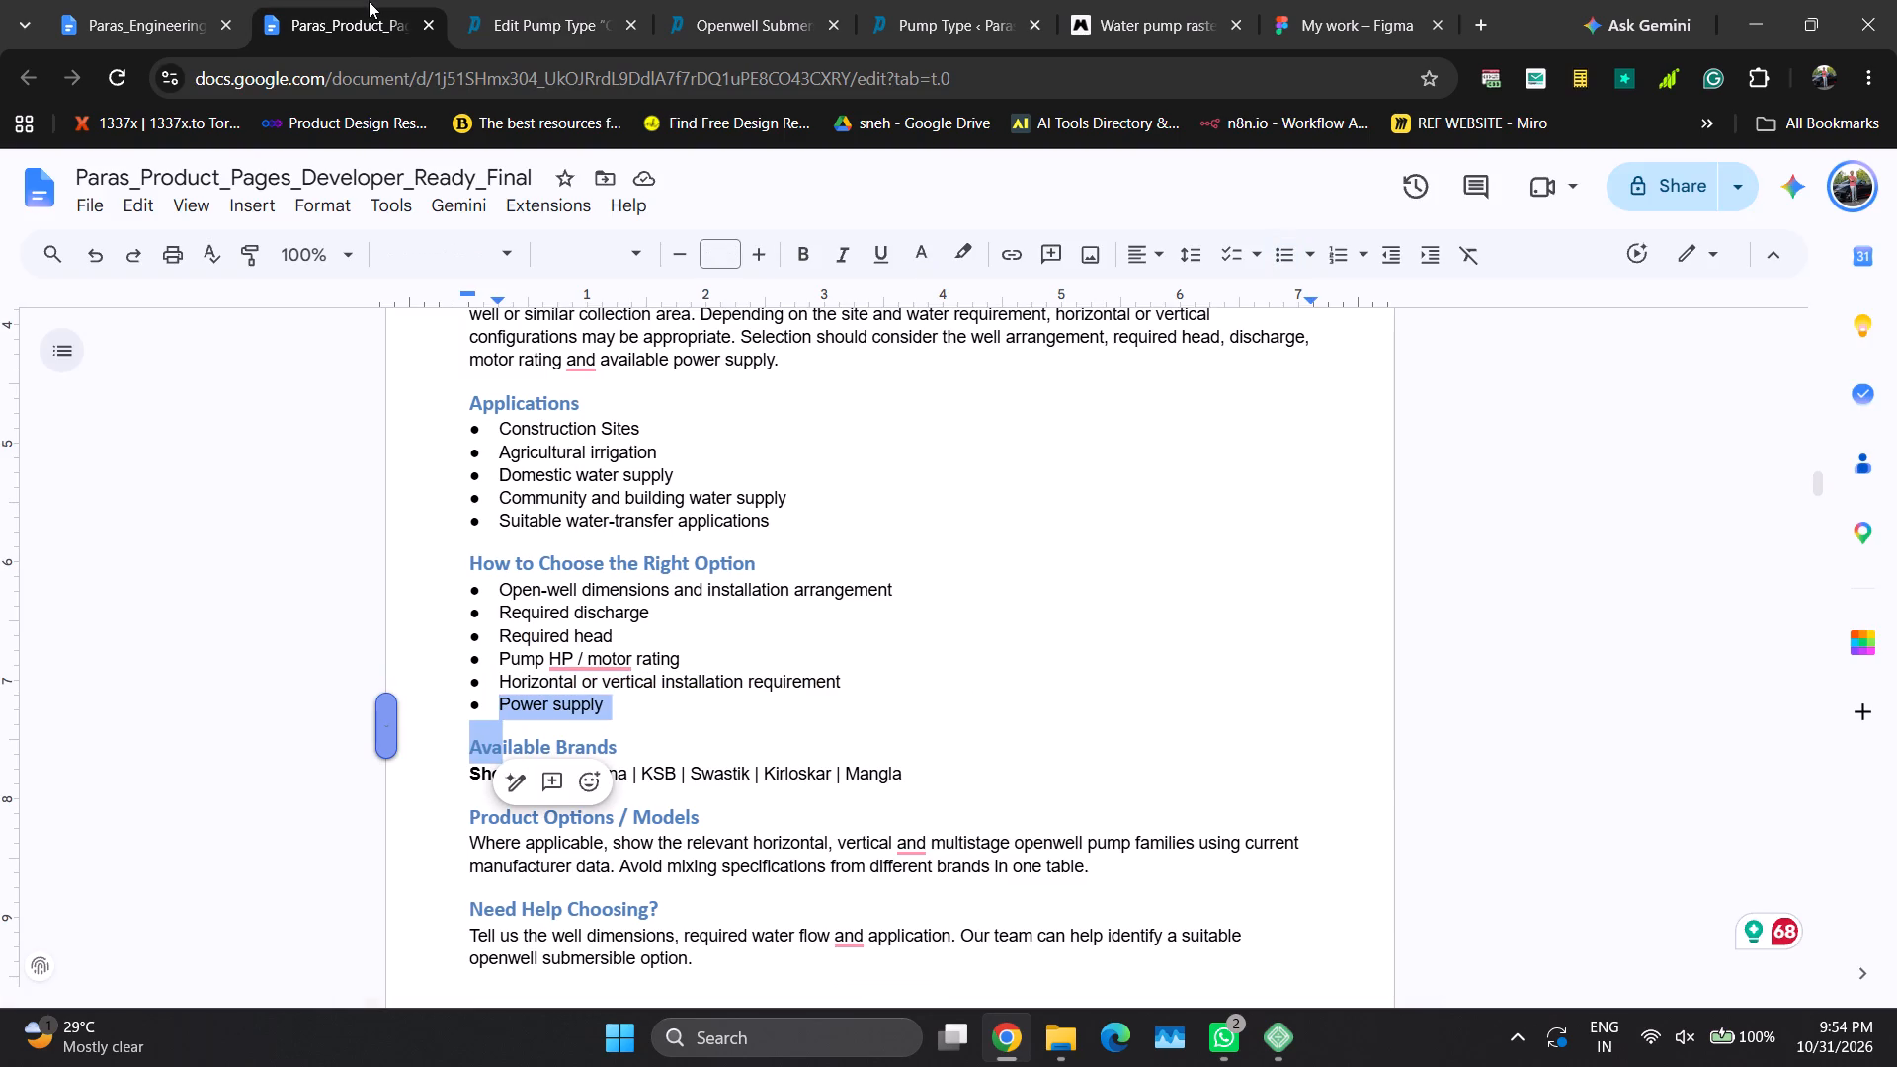
key("shift+Left")
key("shift+Left")
key("shift+Left")
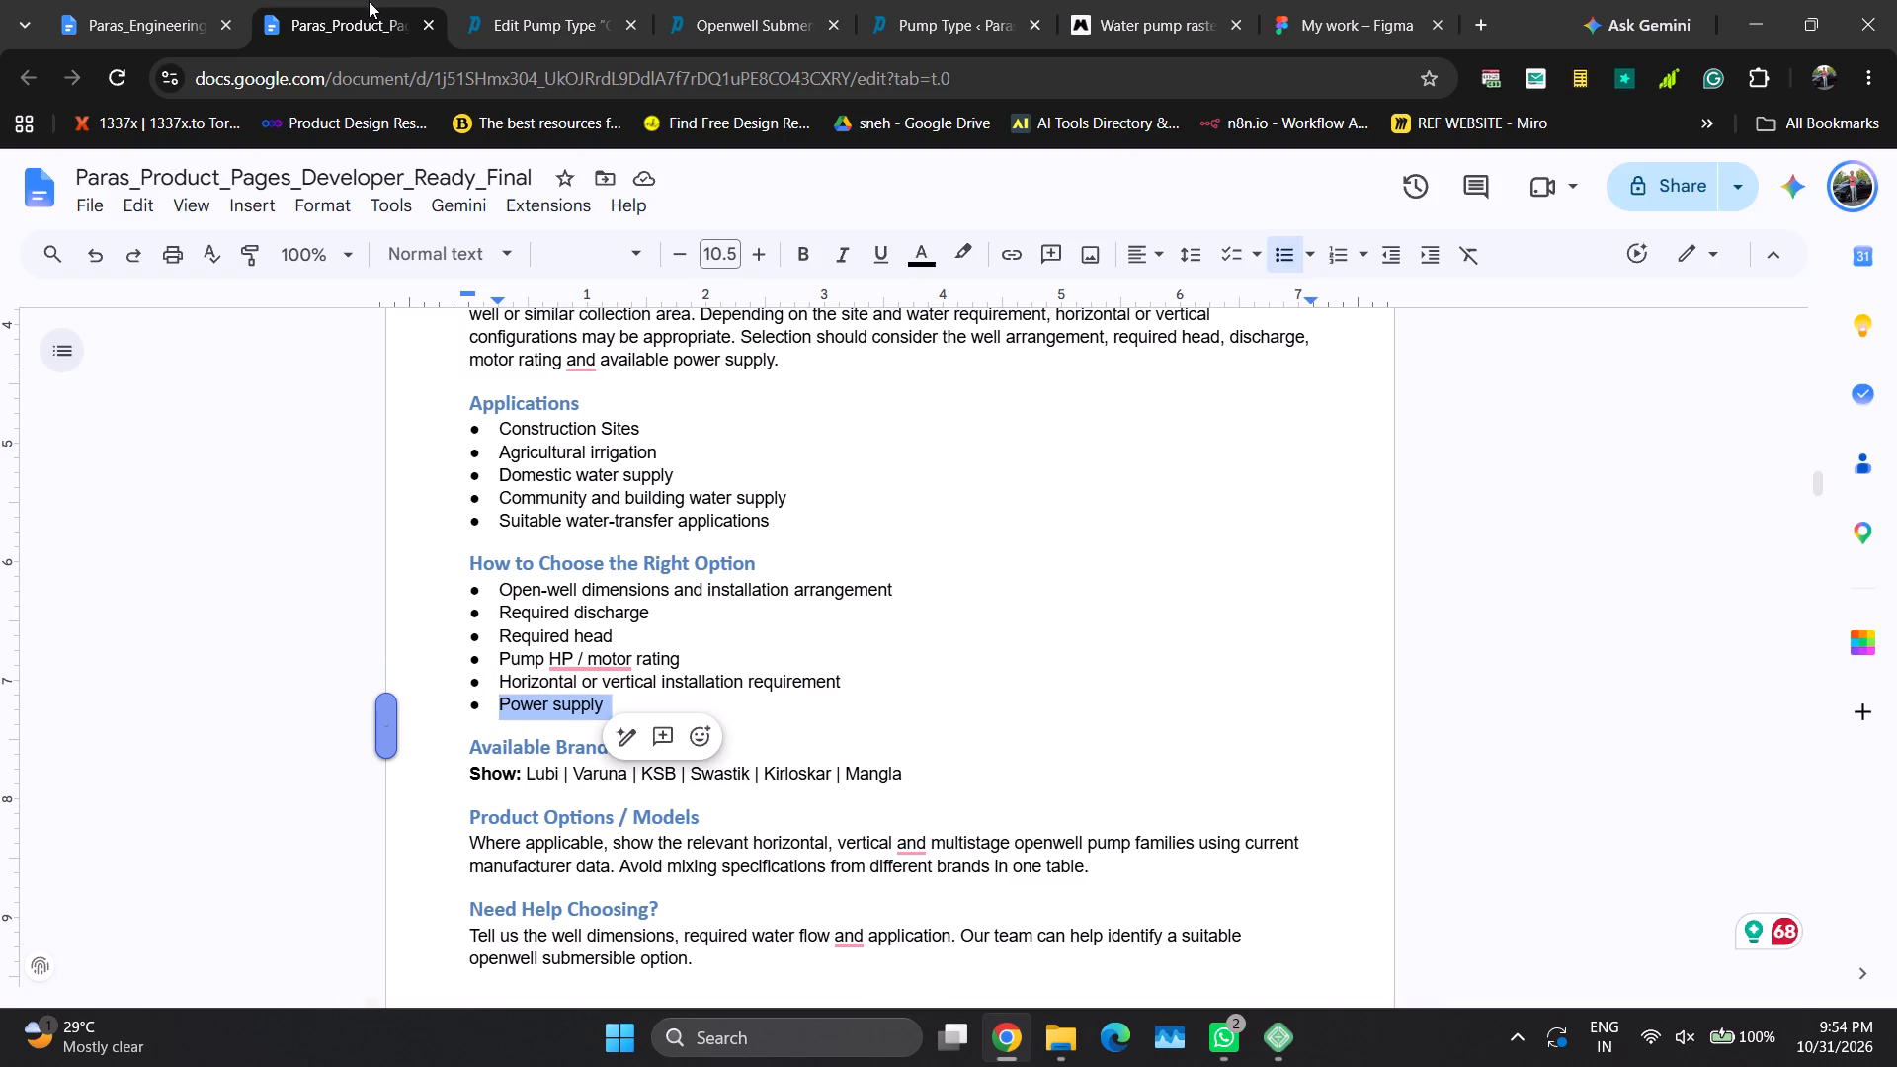
key("ctrl+c")
left_click(506, 7)
left_click(628, 650)
key("ctrl+a")
key("ctrl+v")
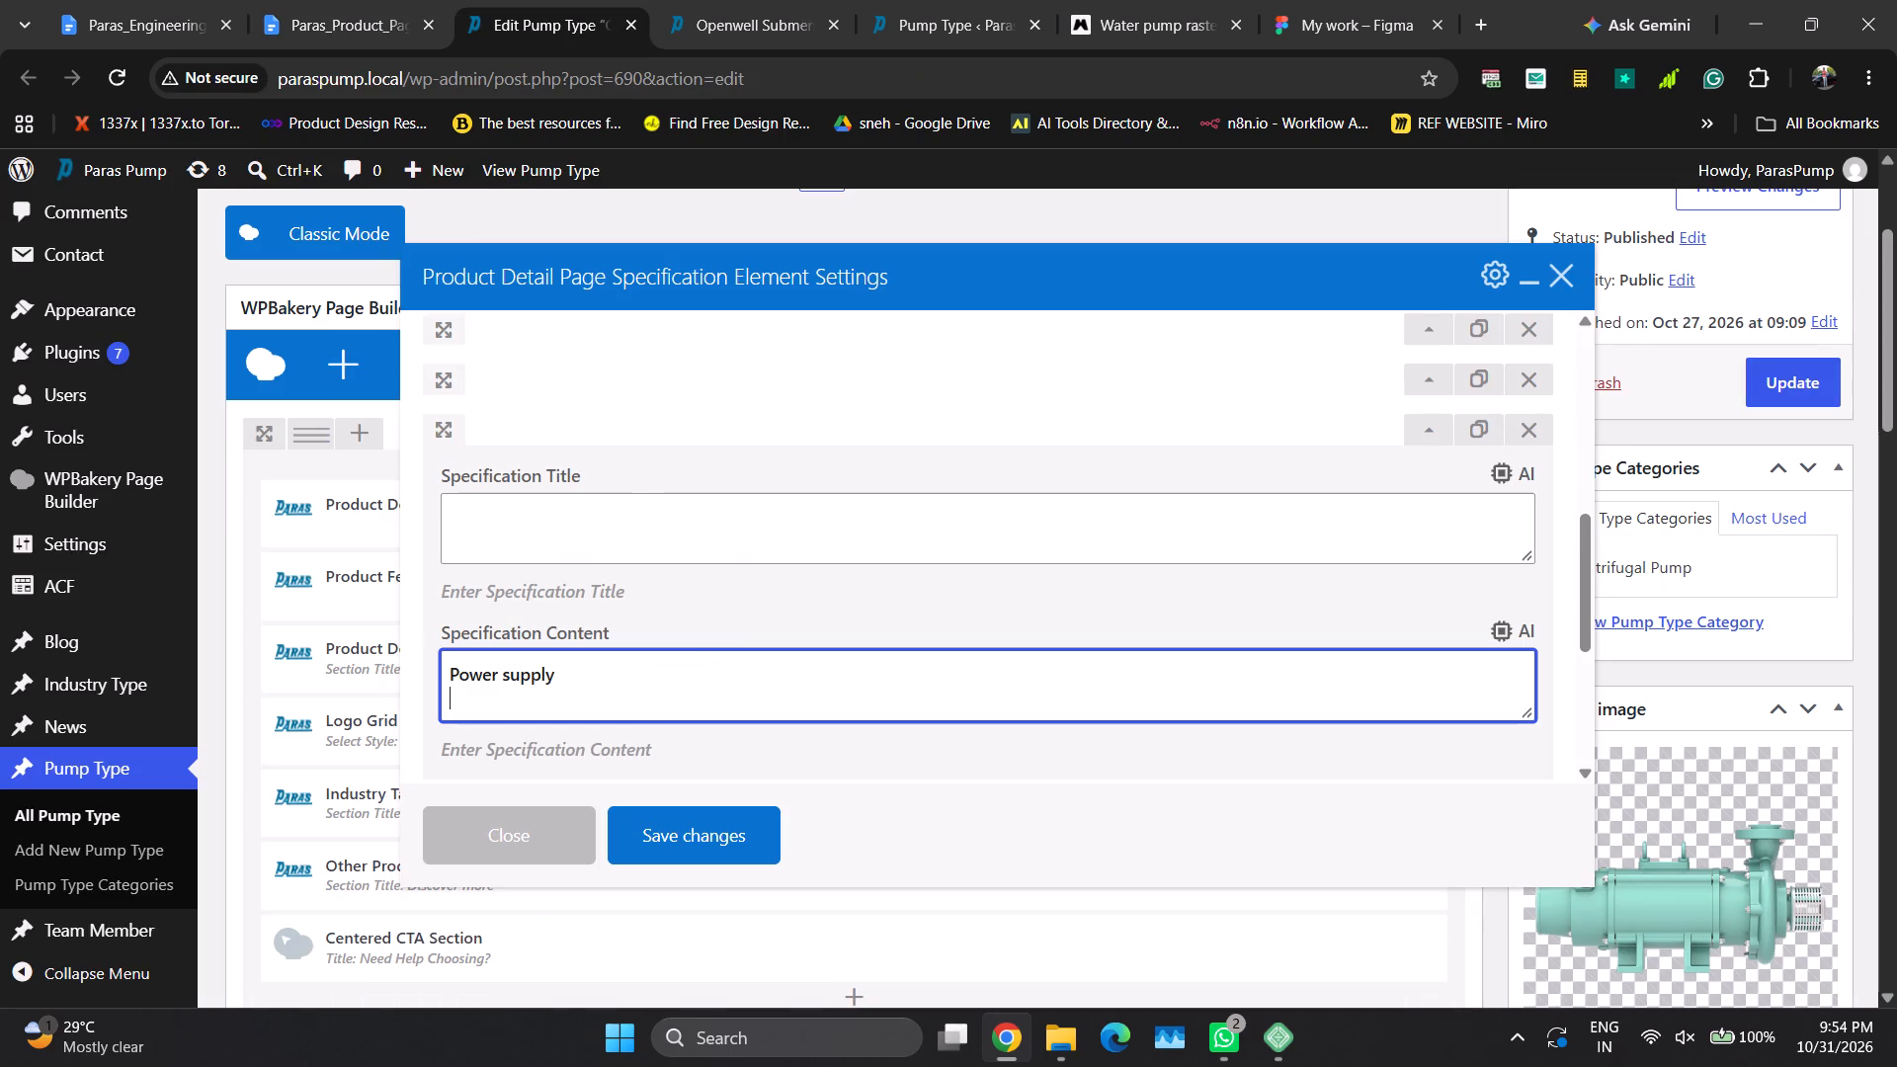
key("BackSpace")
left_click(1436, 428)
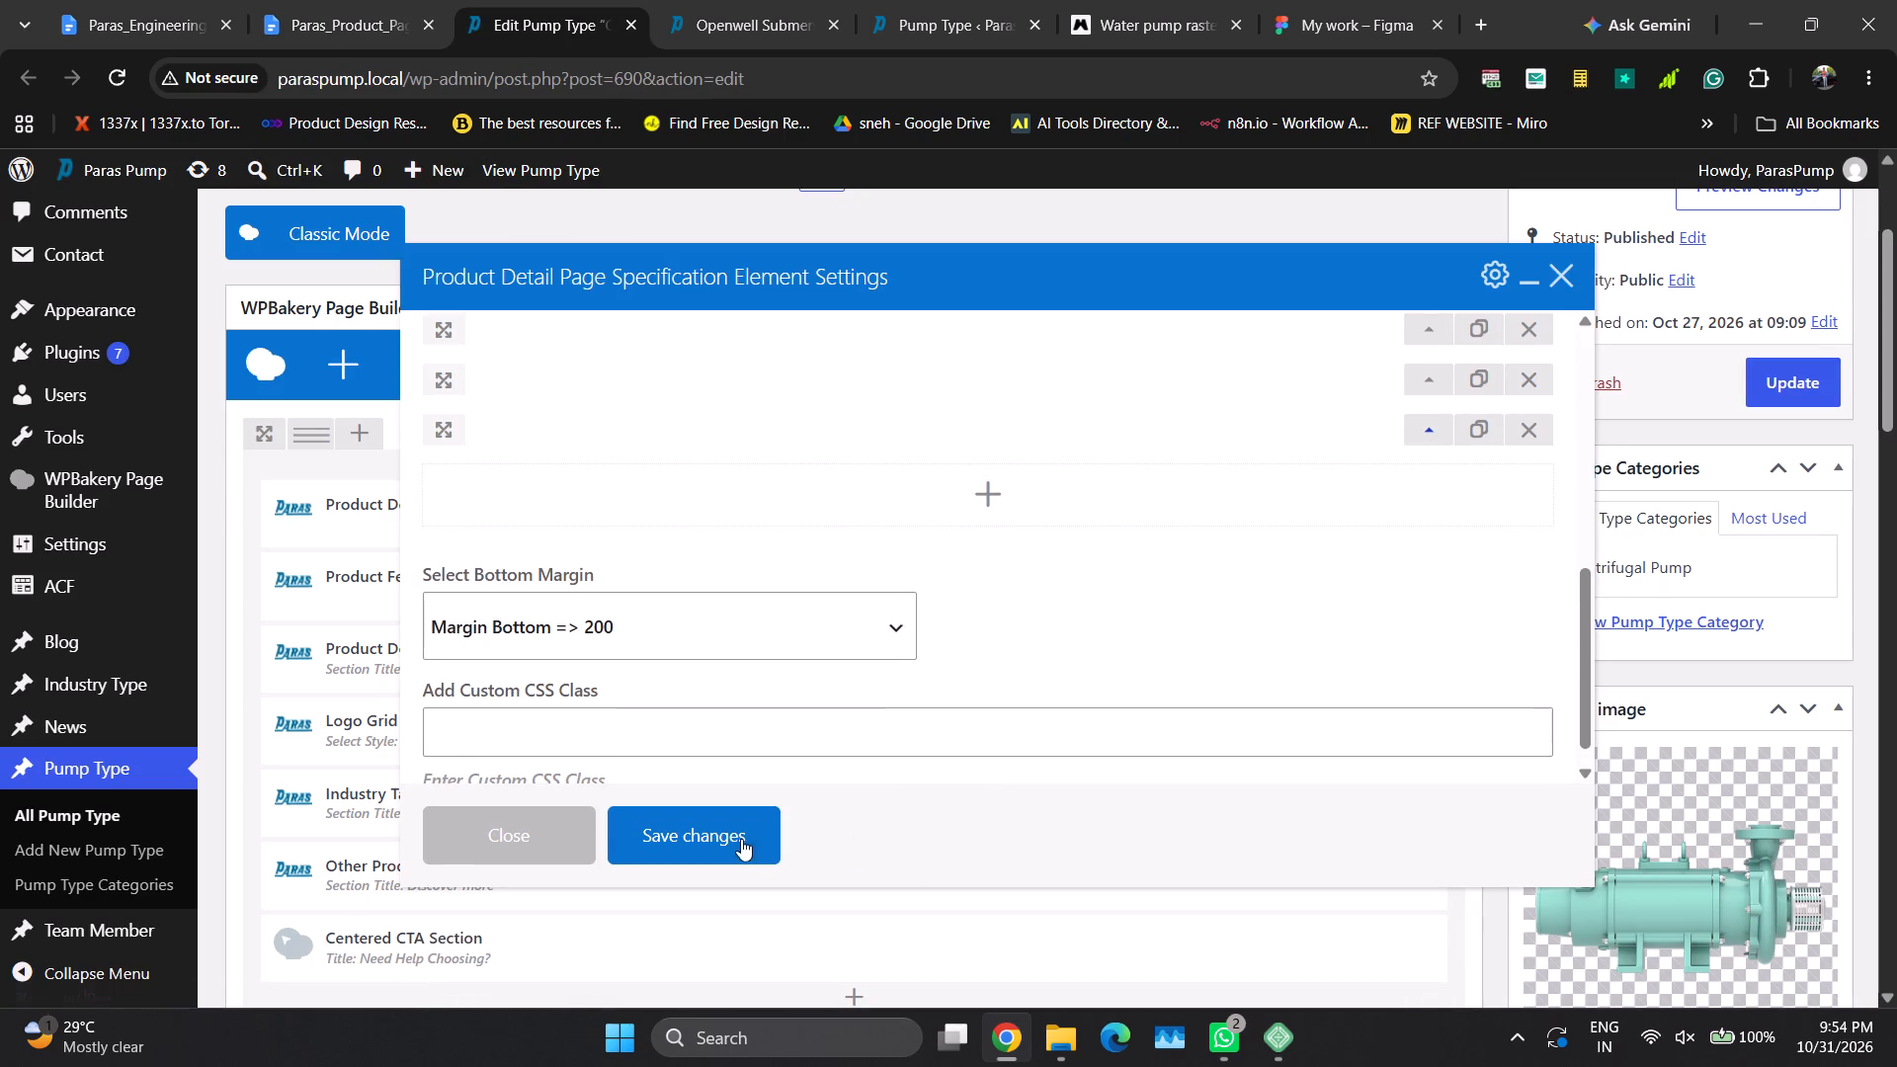
left_click(739, 836)
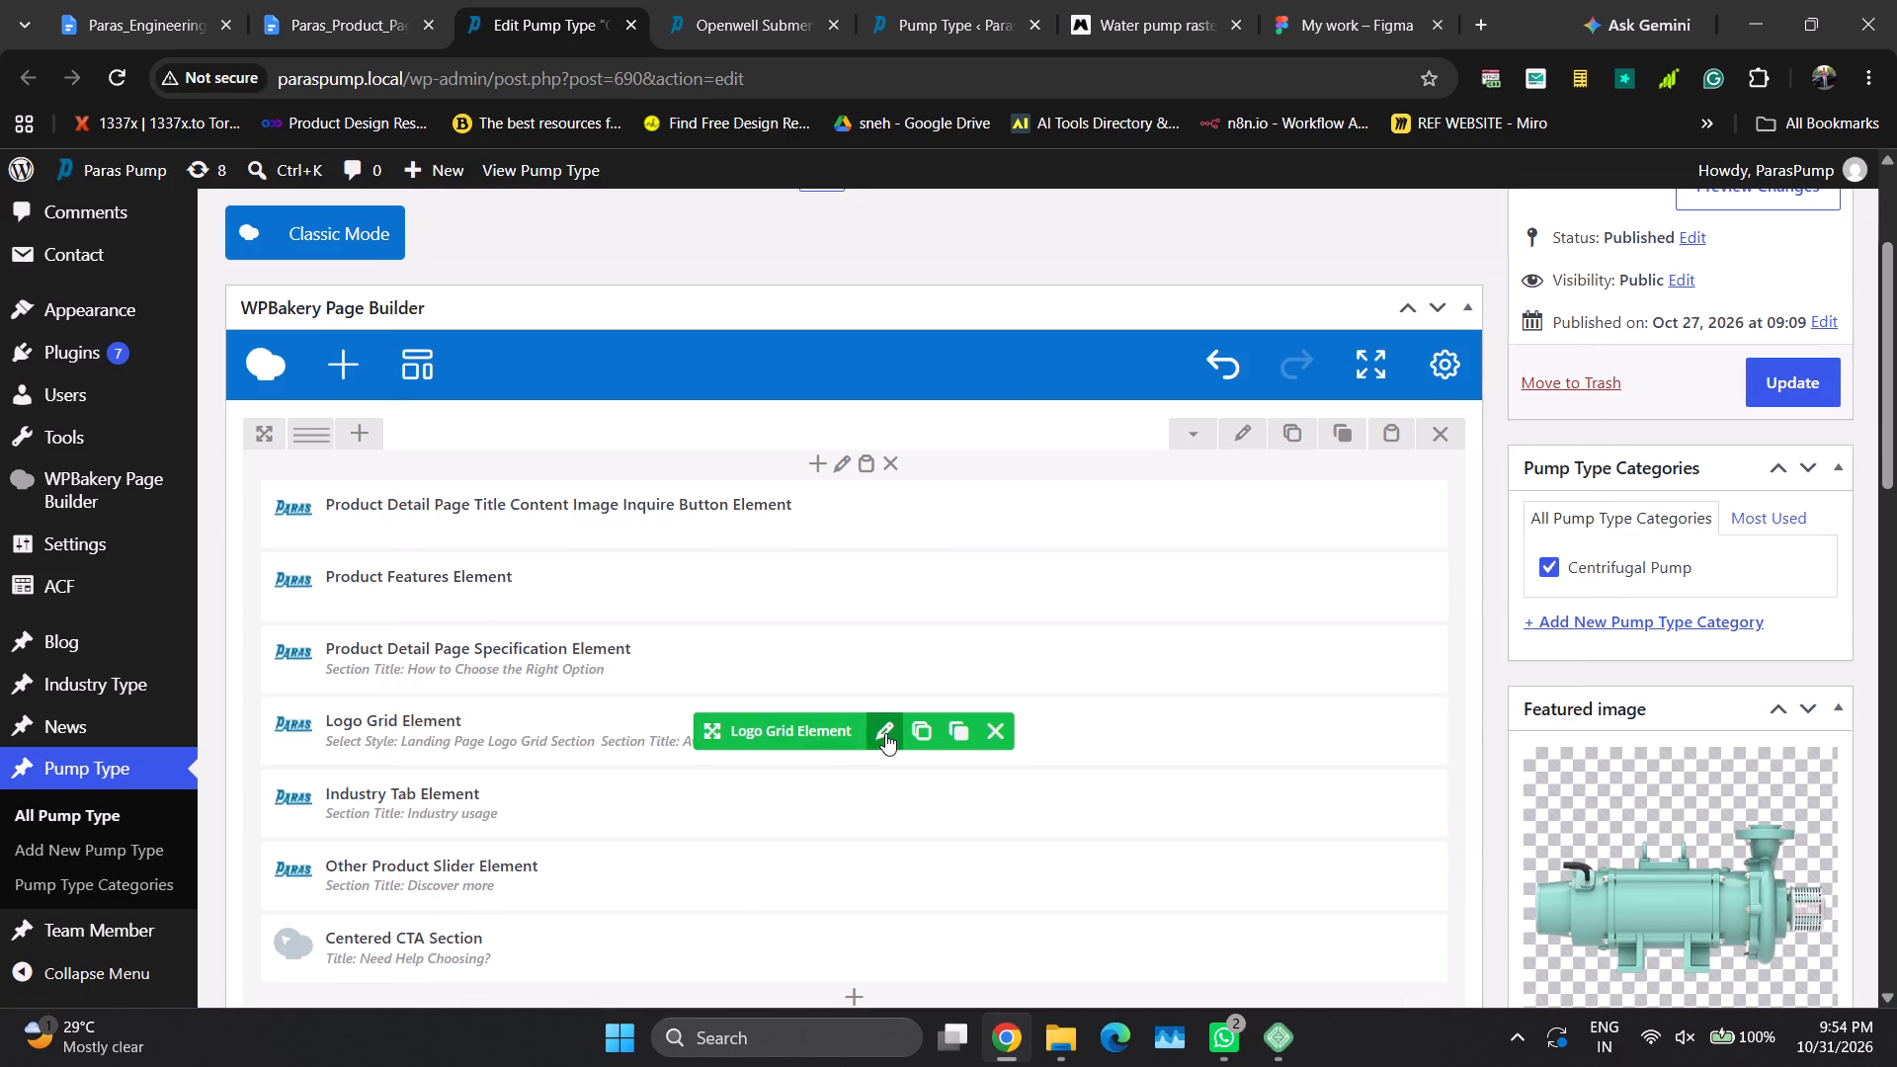
Reorder the Logo Grid Element's logos to Lubi, Varuna, KSB, Swastik, Kirloskar_Group, following the document's Available Brands list.
left_click(884, 733)
left_click(371, 0)
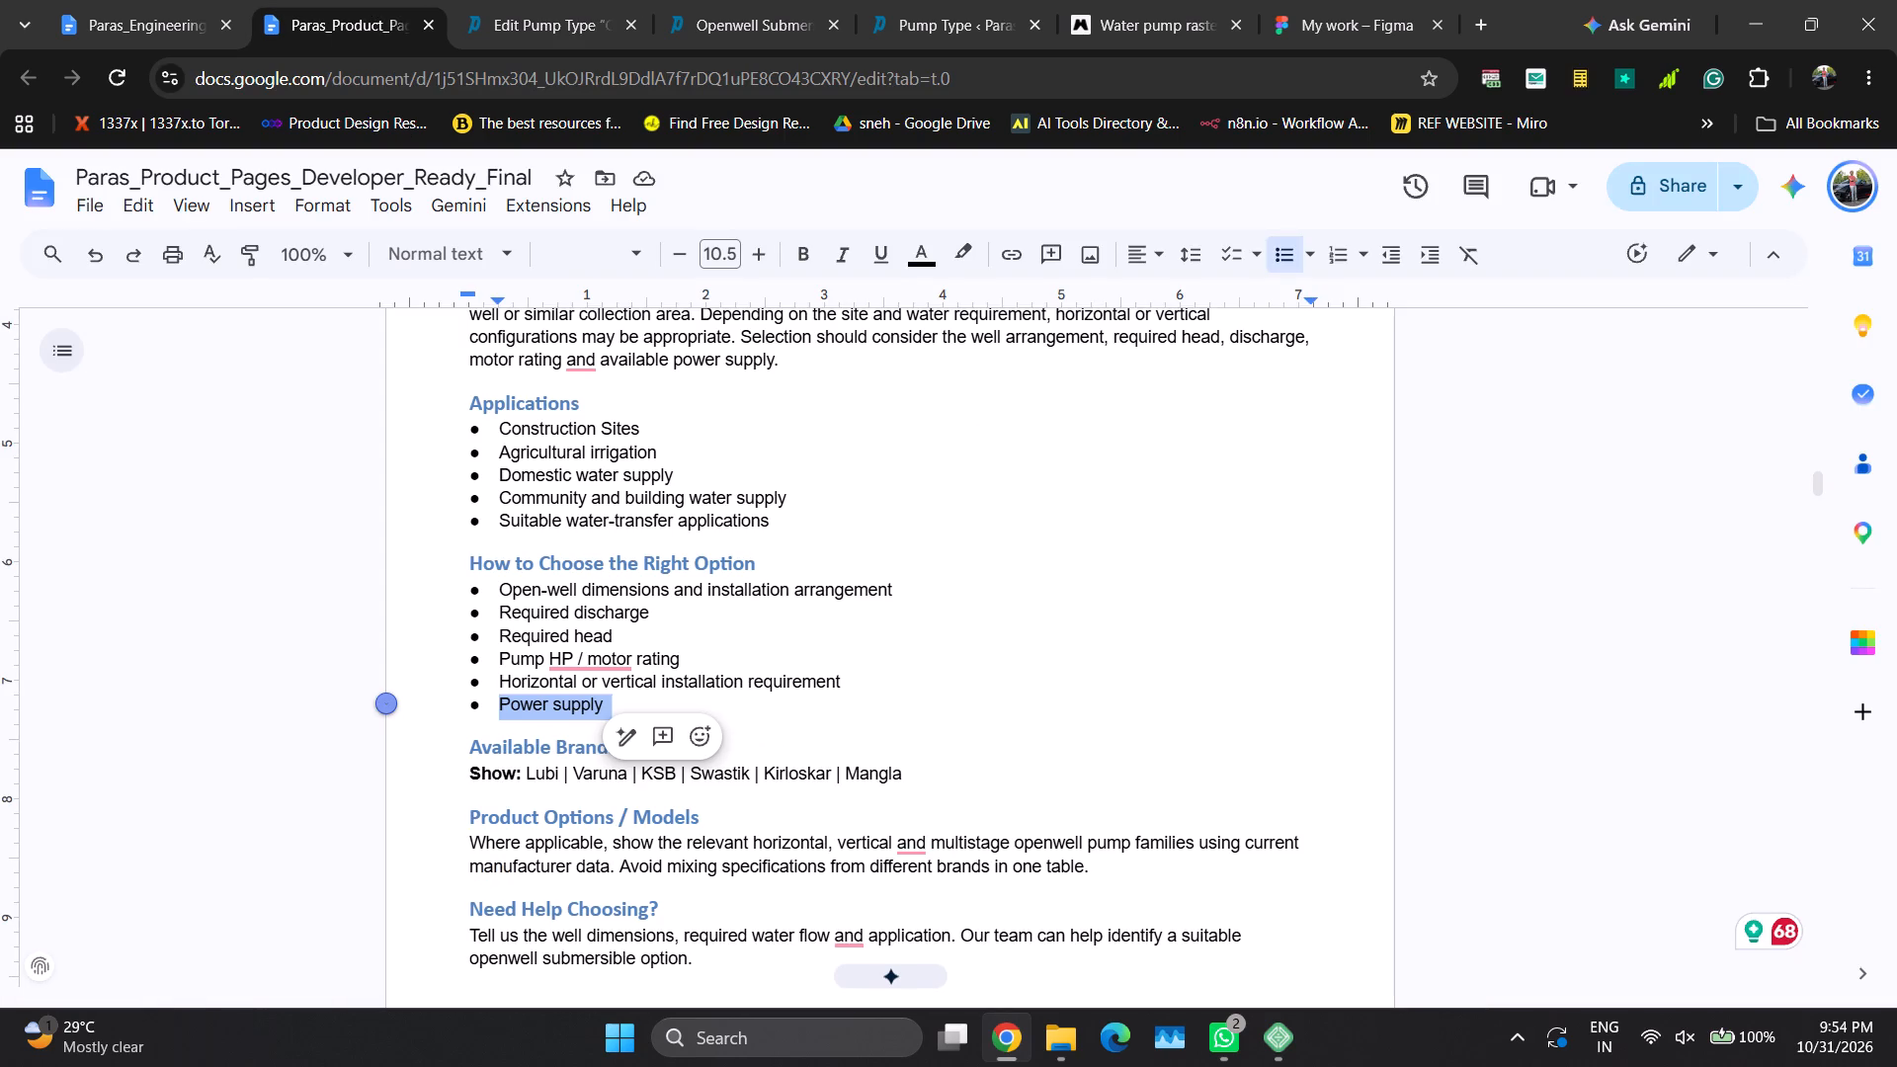
left_click(556, 0)
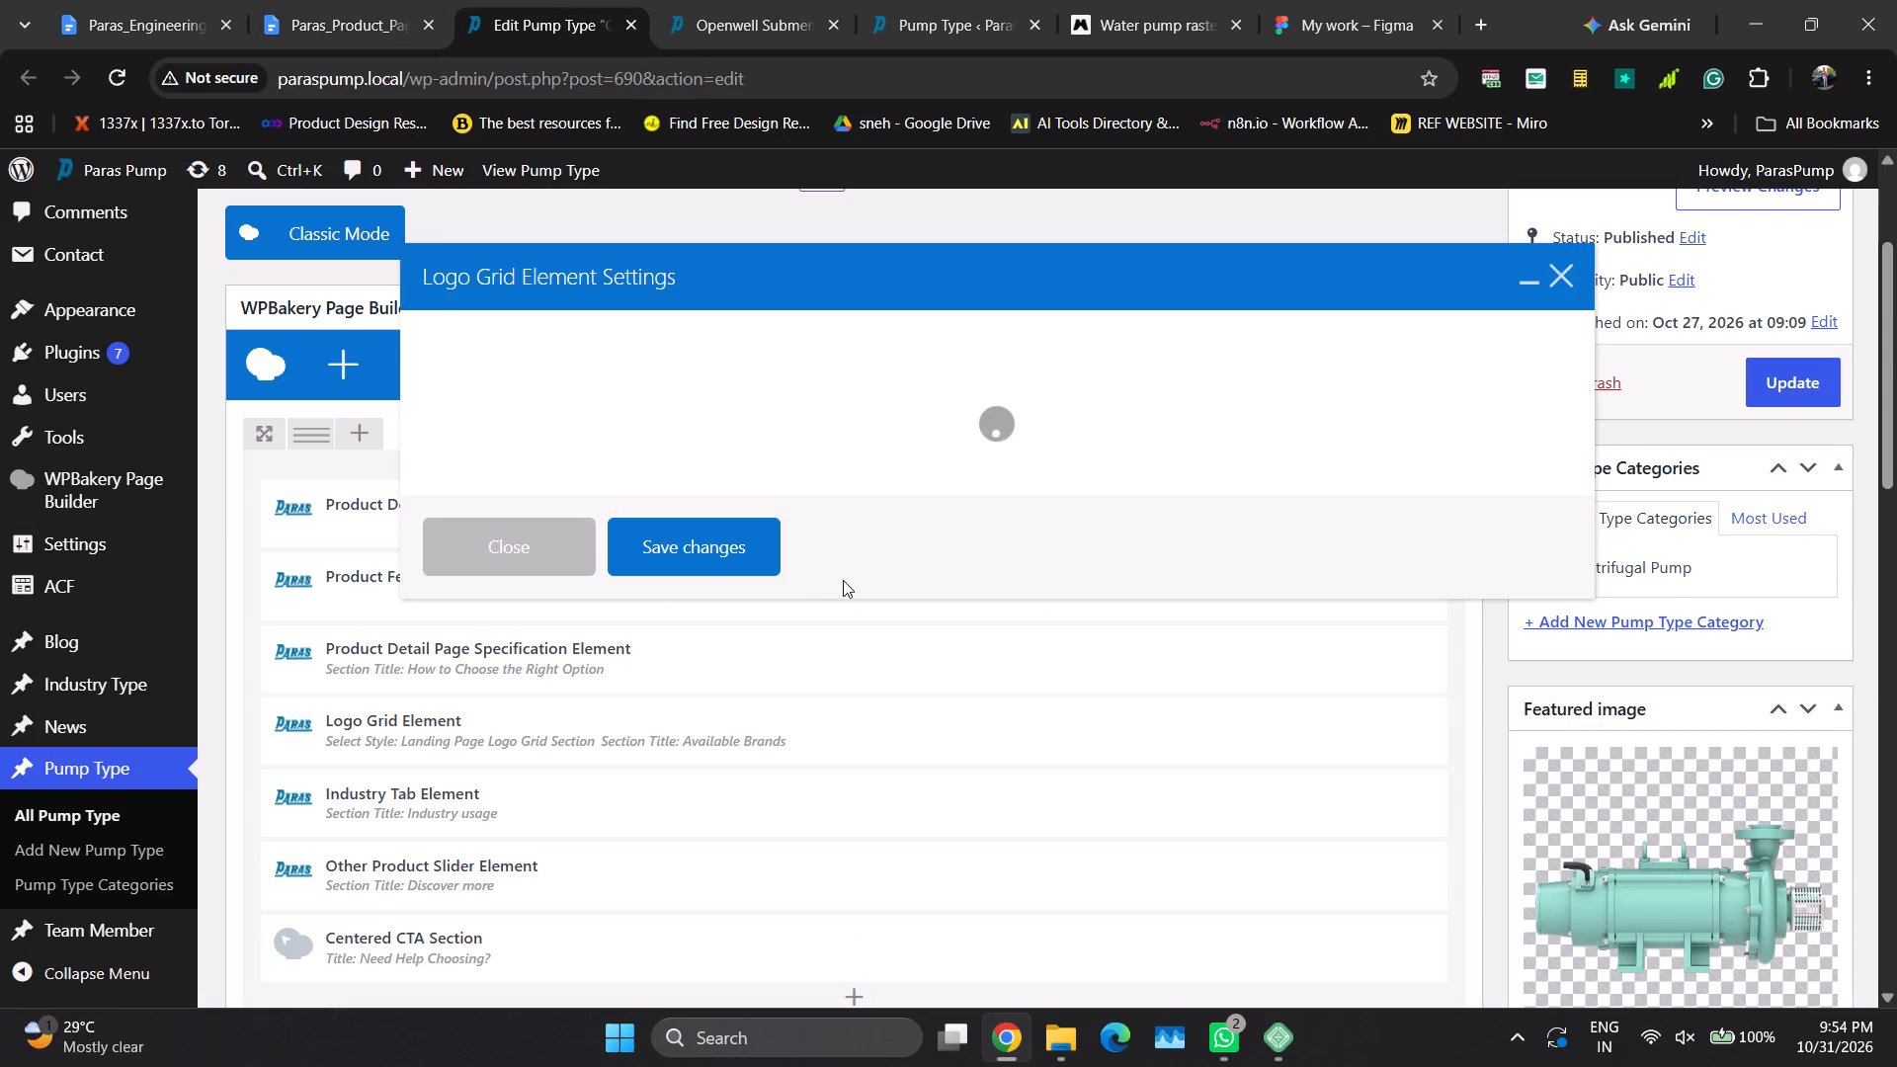
scroll(875, 607, "down", 4)
scroll(871, 566, "up", 1)
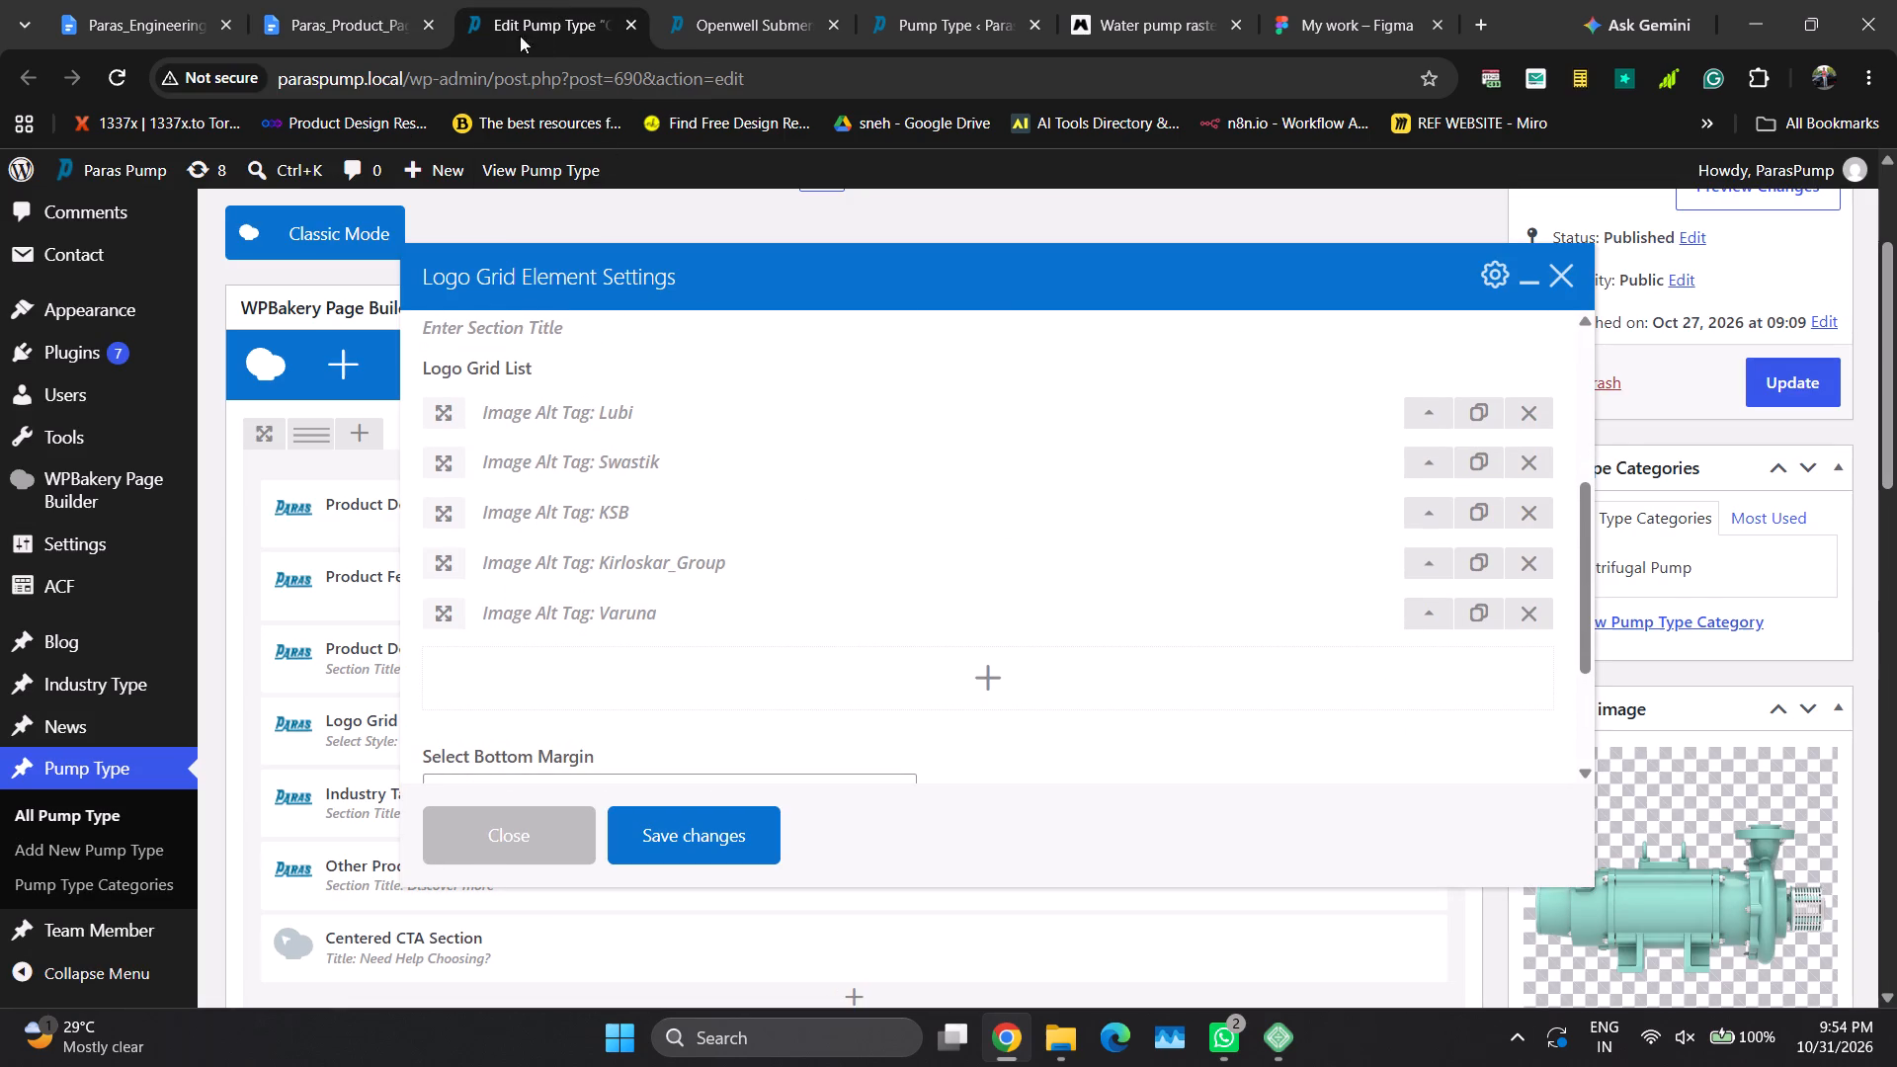
left_click(379, 0)
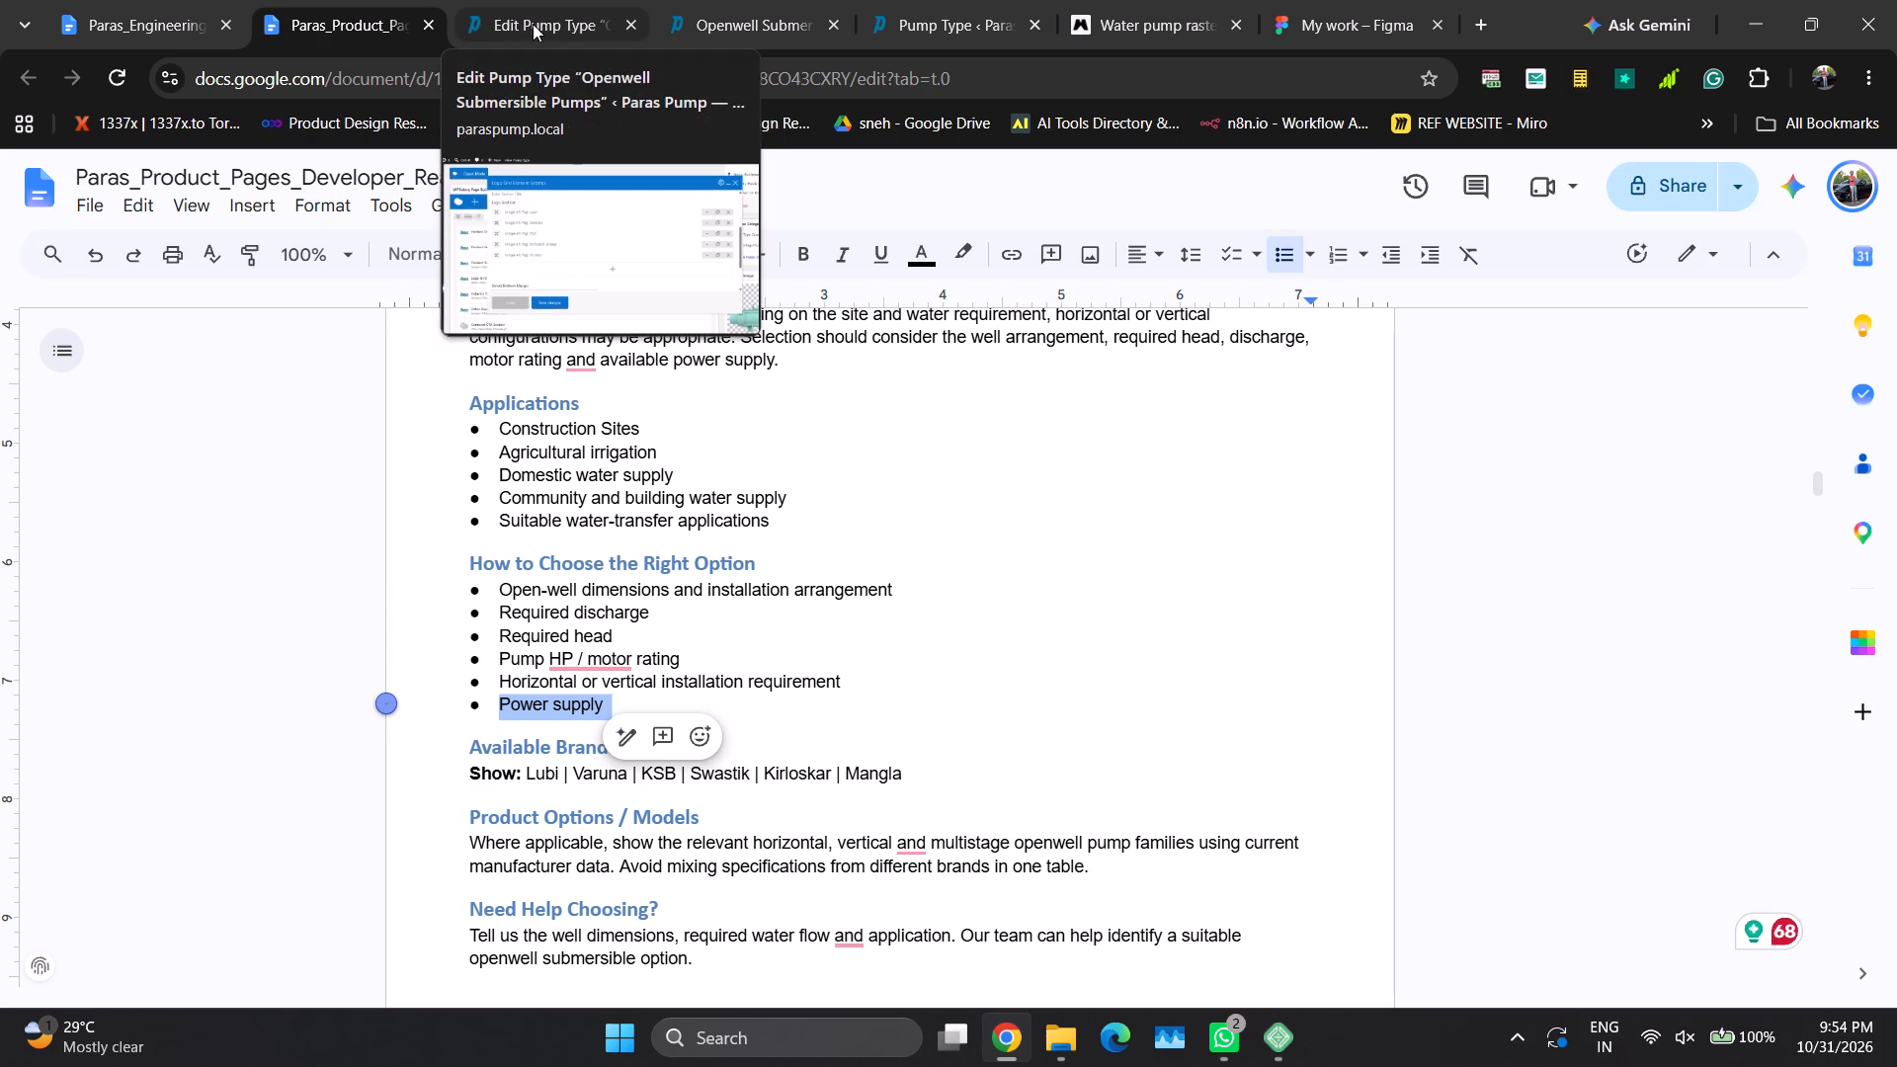
left_click(533, 23)
left_click_drag(448, 611, 445, 586)
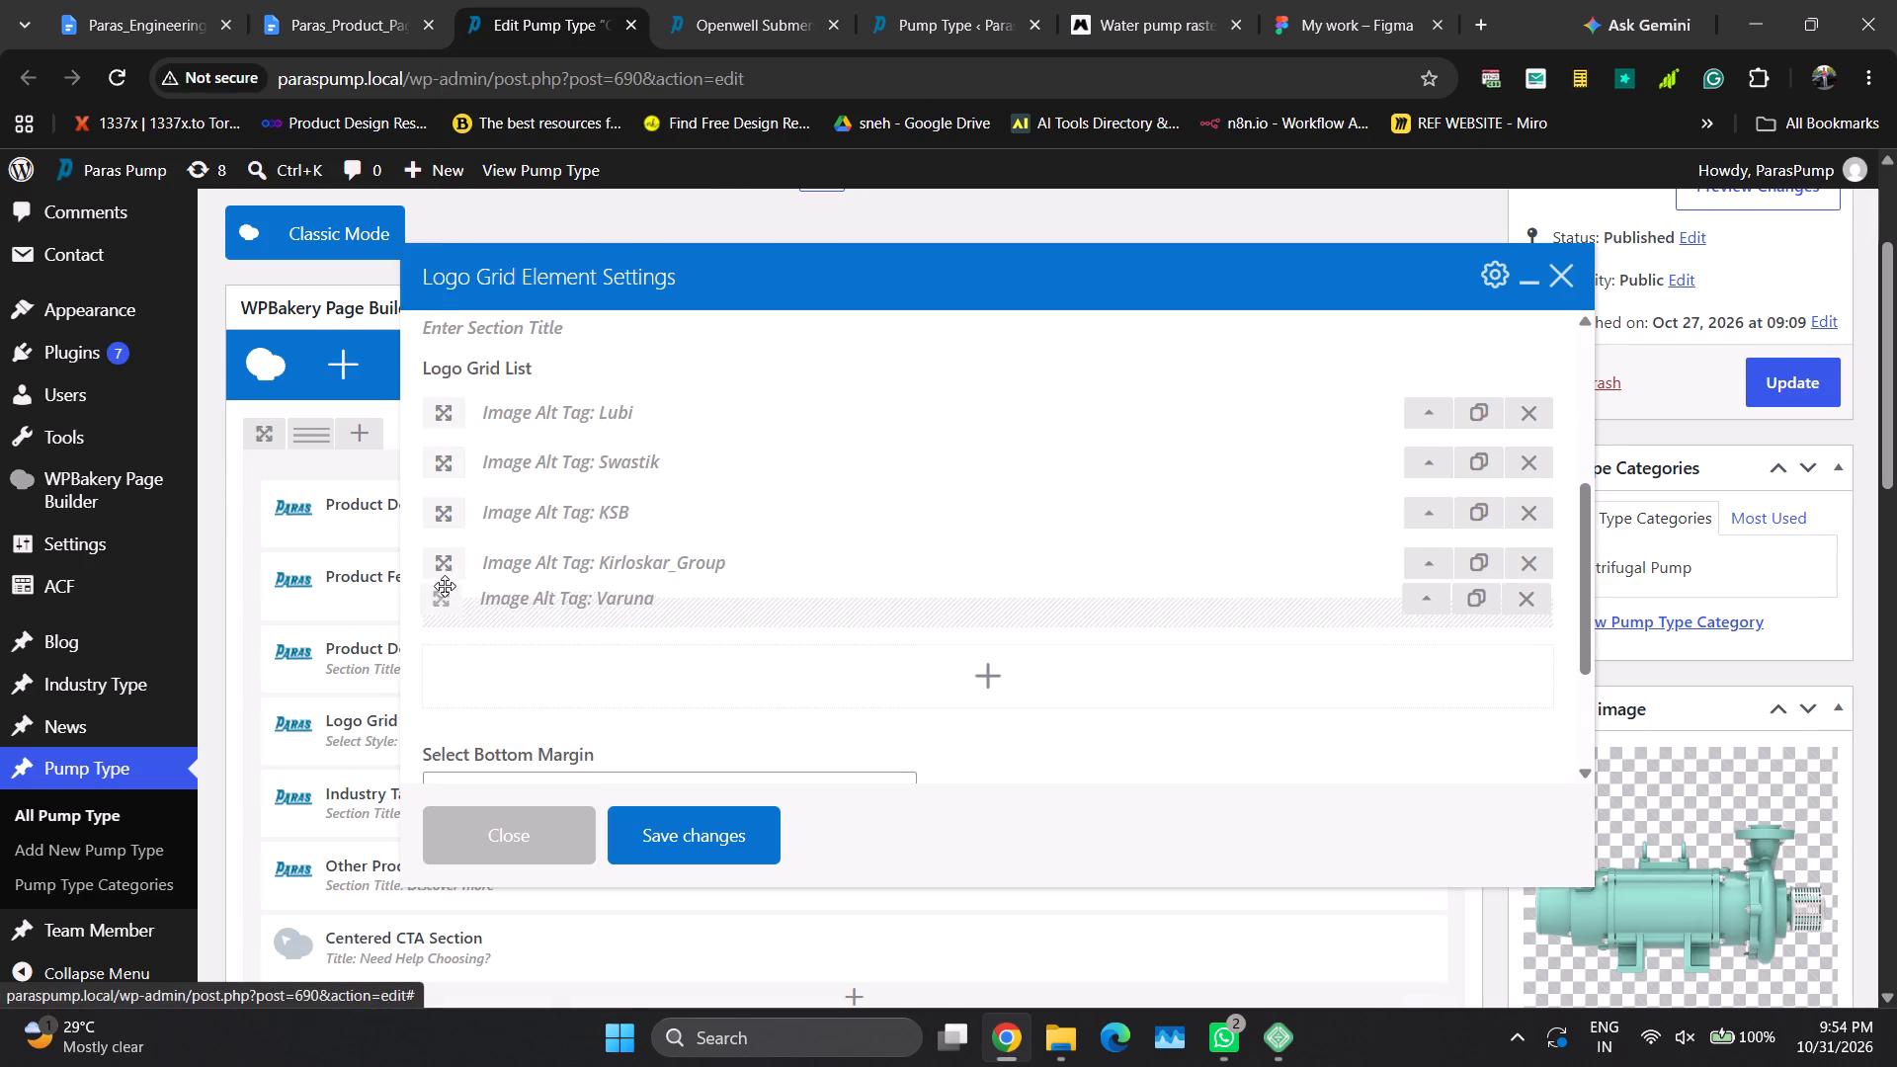
left_click_drag(445, 586, 451, 451)
left_click_drag(447, 560, 447, 505)
left_click(384, 0)
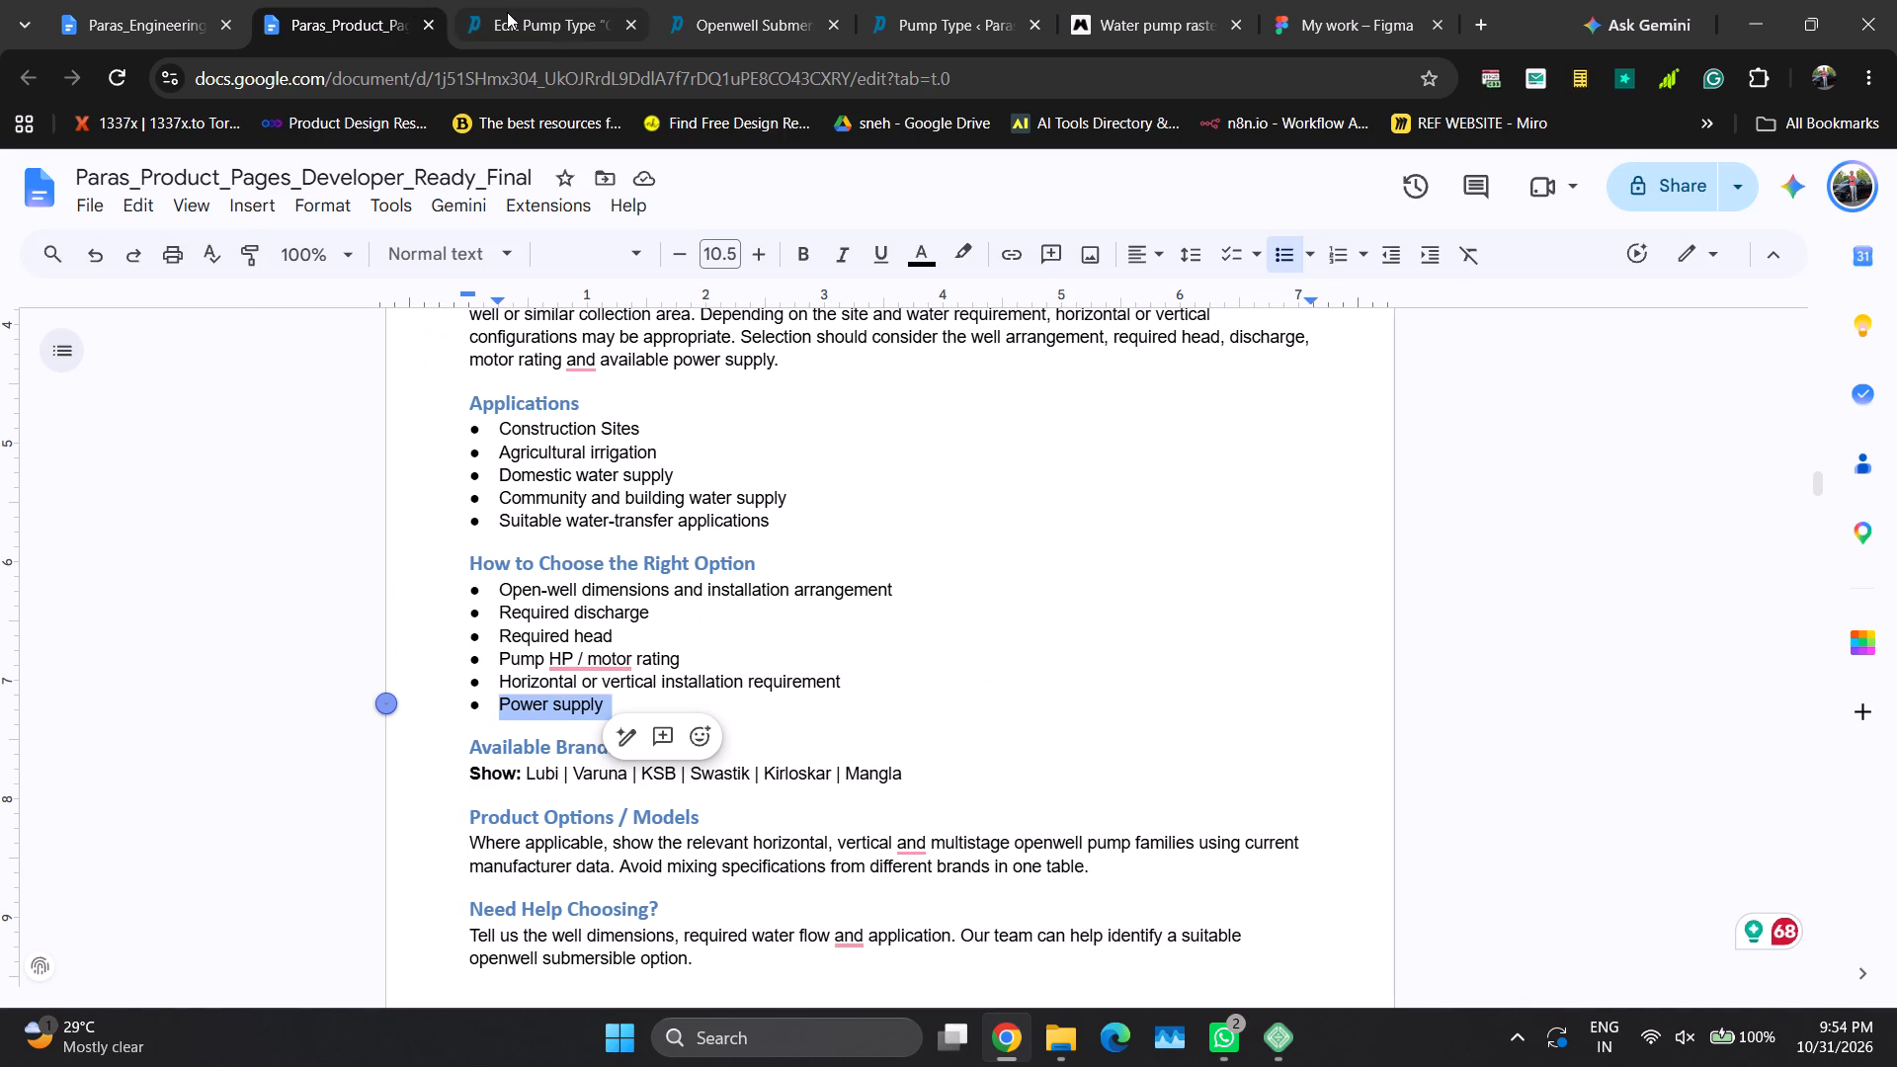
left_click(507, 12)
left_click(358, 8)
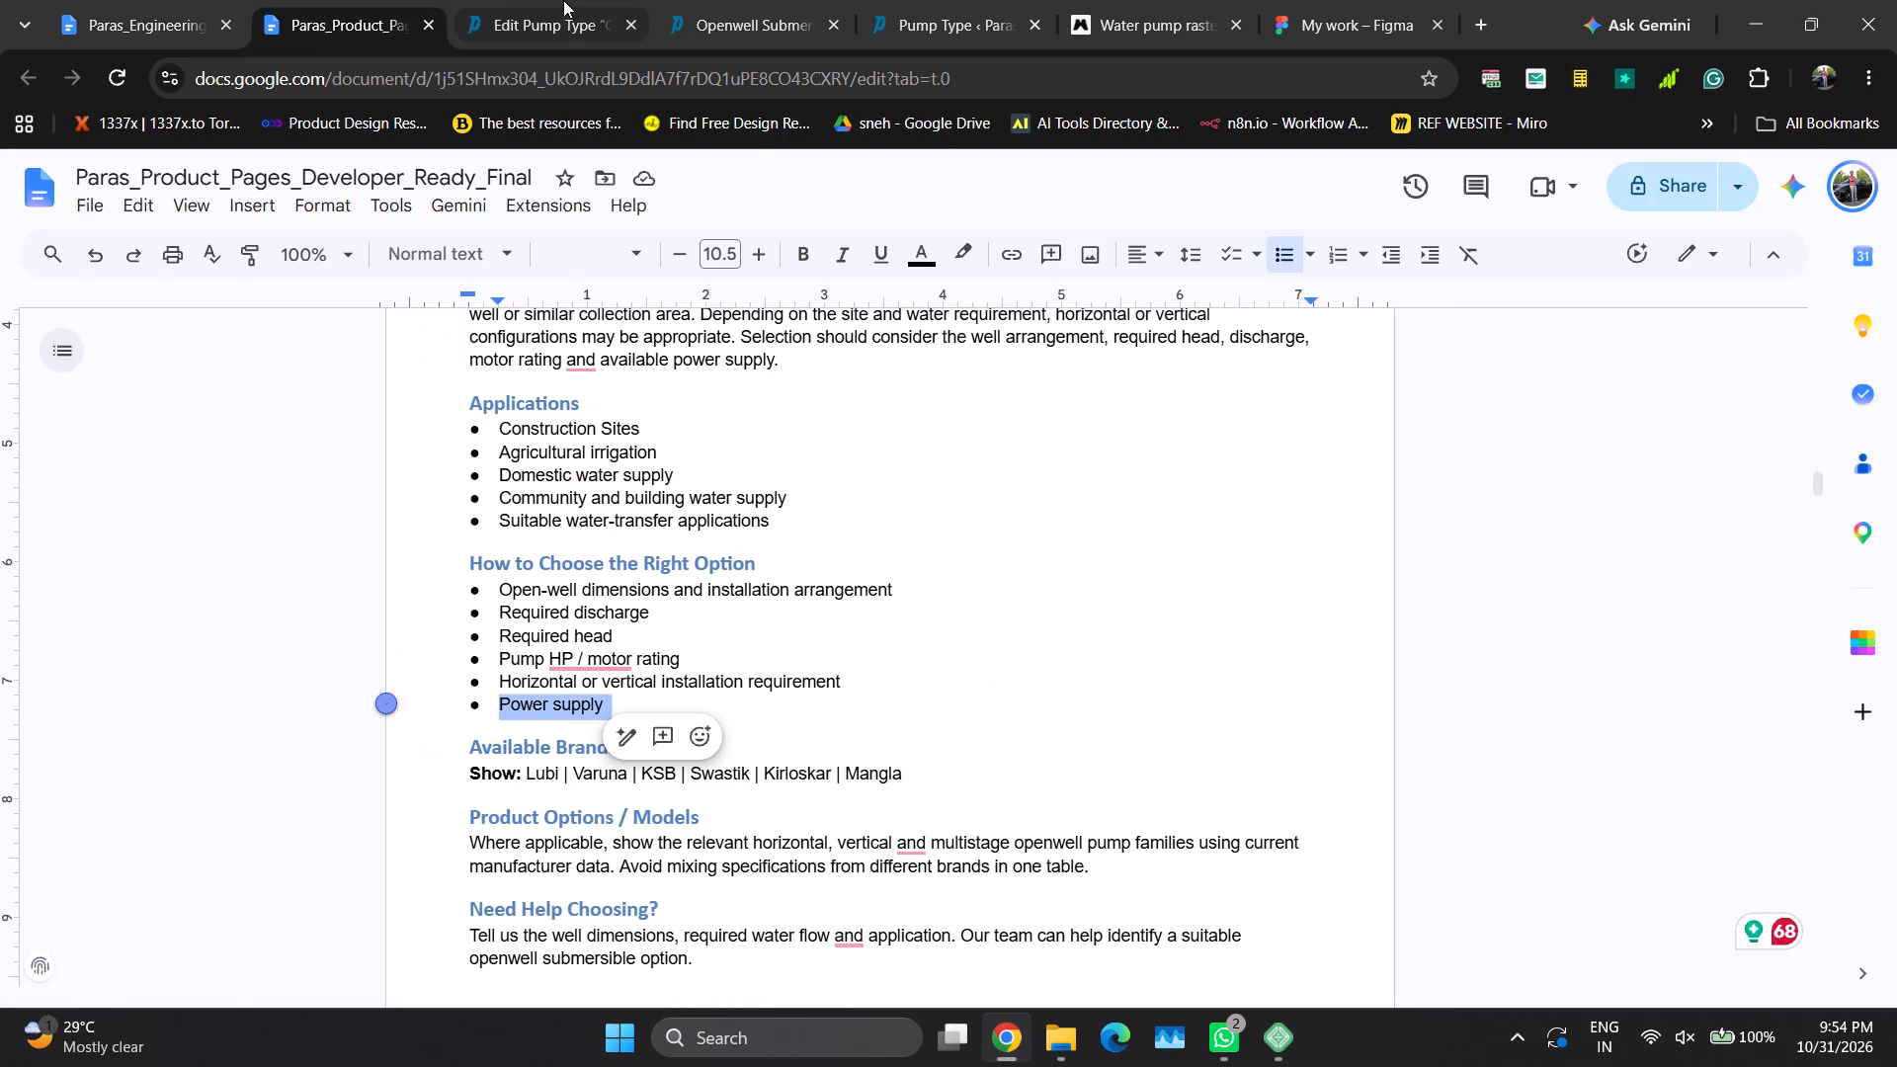
left_click(545, 0)
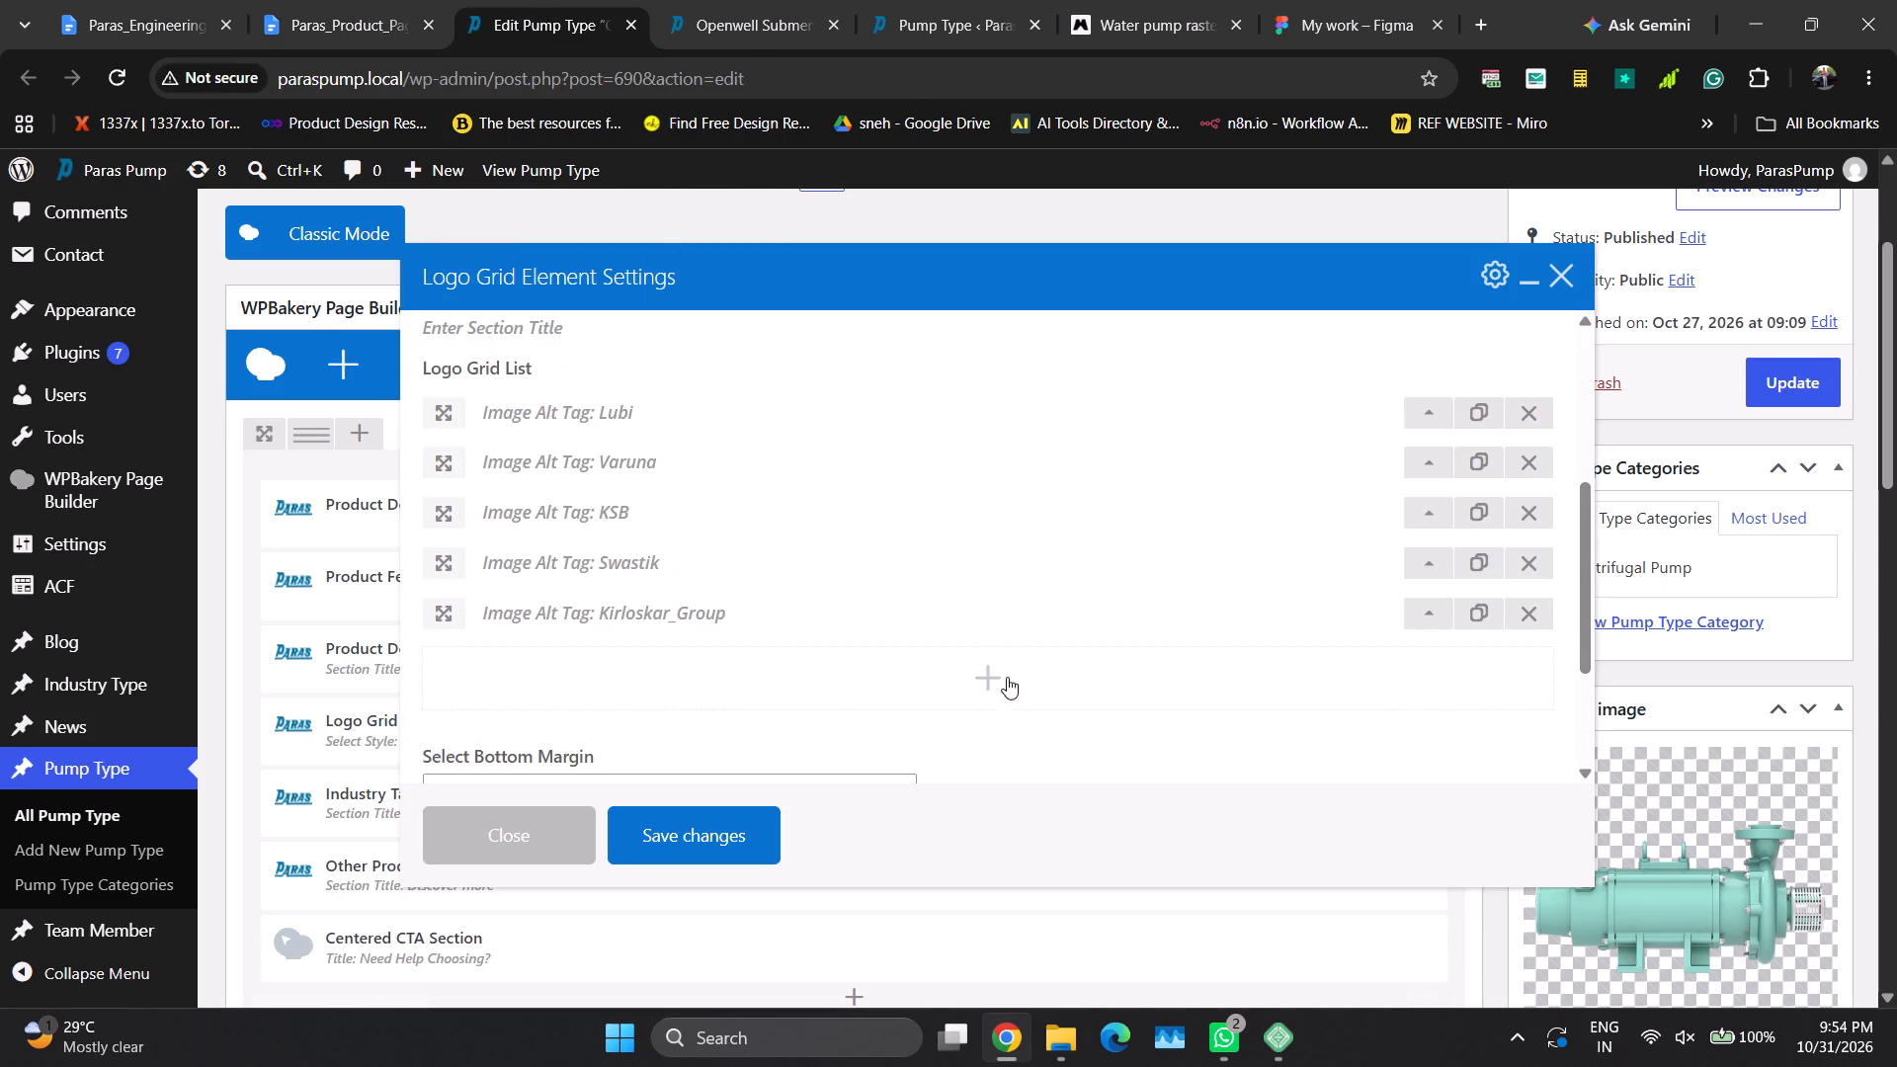
Add a sixth logo entry using the Mangla-logo-215x80 image from the media library, copying the brand text from its title.
left_click(1007, 677)
left_click(1419, 662)
scroll(643, 651, "down", 4)
scroll(508, 436, "down", 2)
scroll(508, 436, "up", 1)
left_click(495, 347)
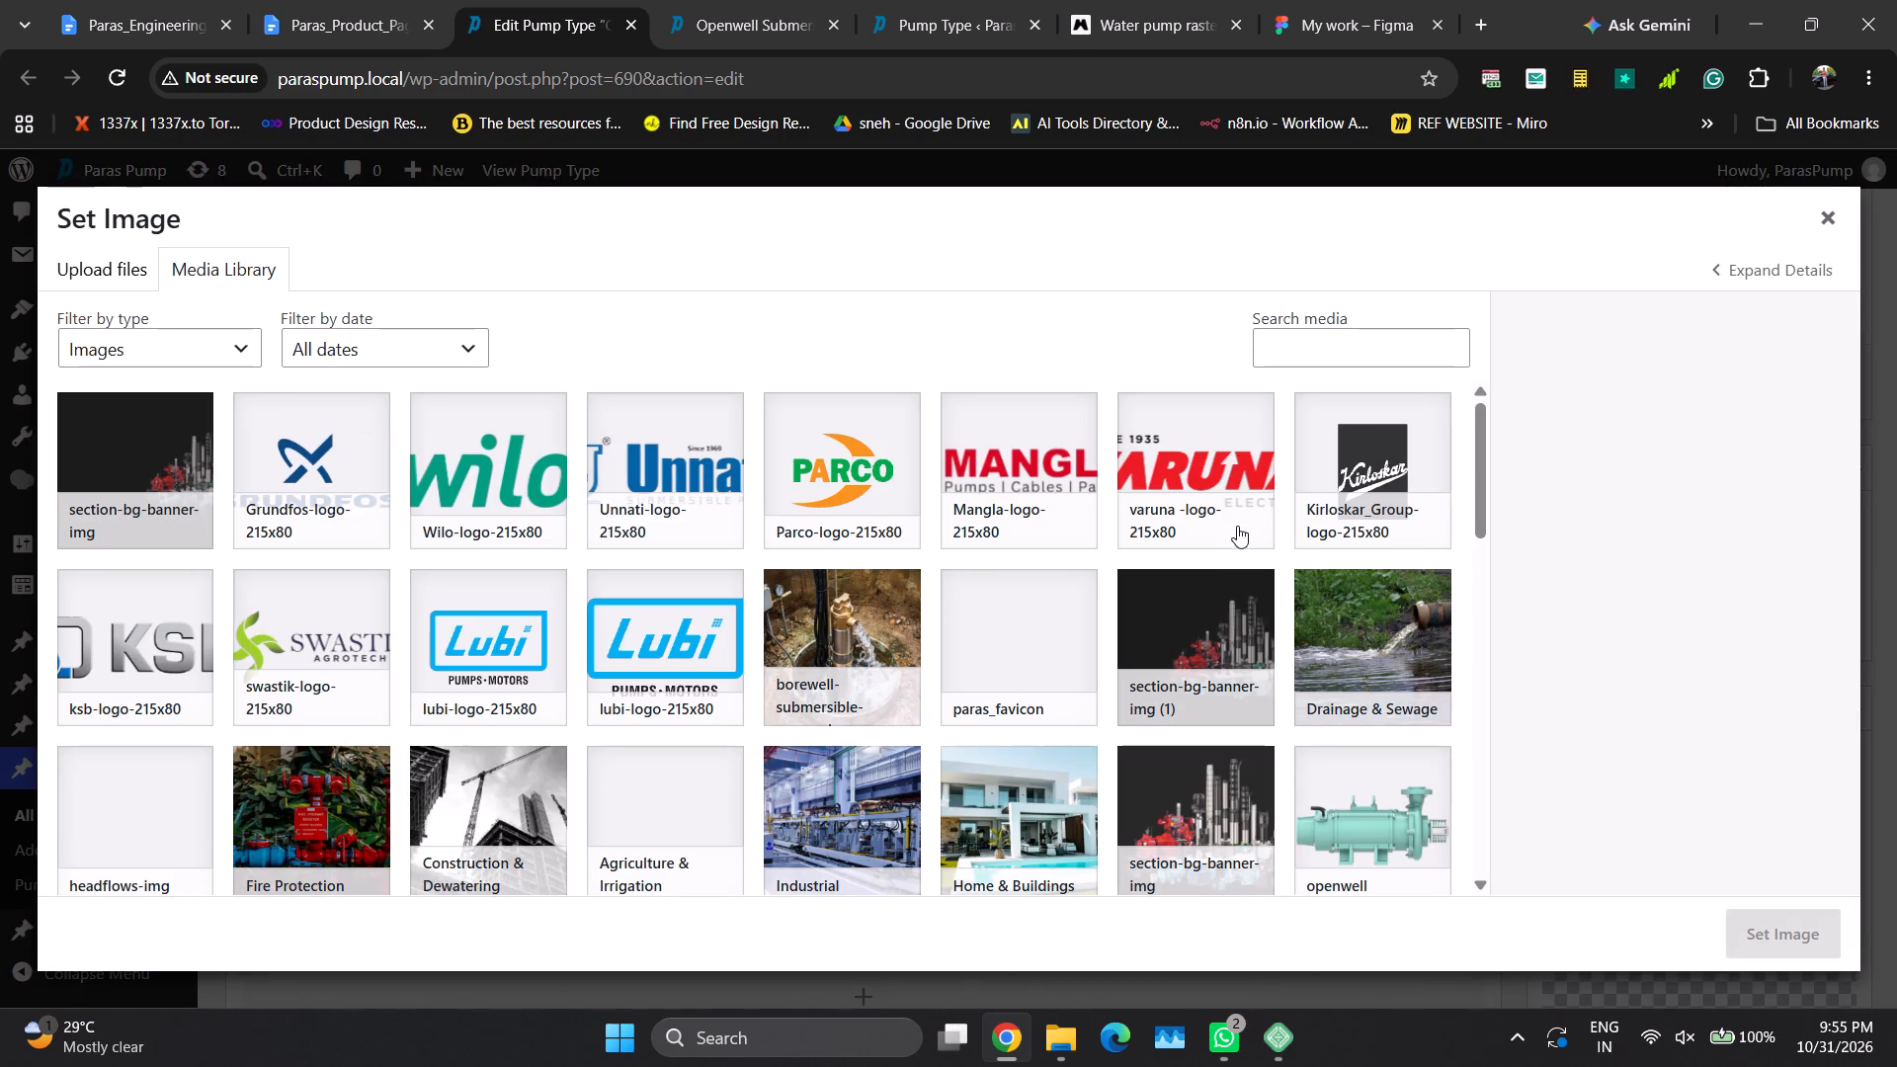
left_click(1013, 443)
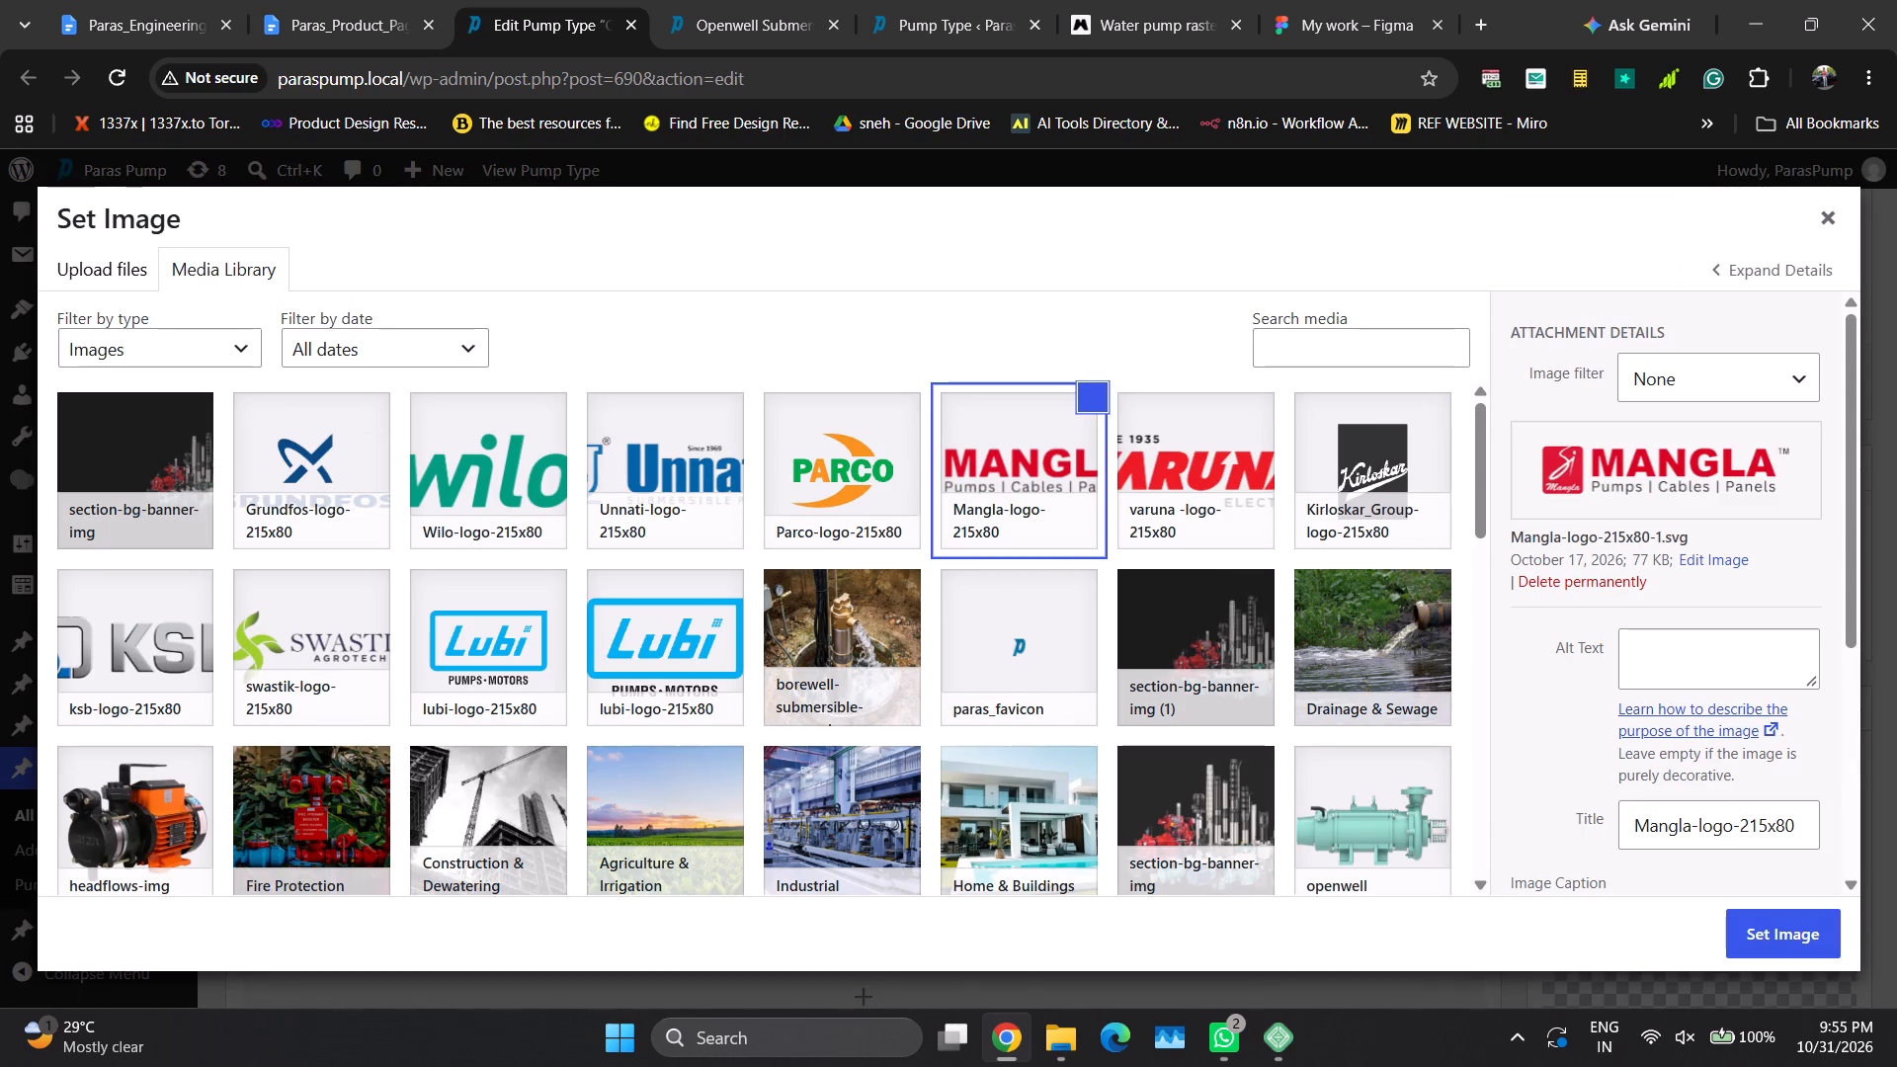
left_click(1704, 826)
left_click_drag(1734, 823, 1621, 837)
key("ctrl+c")
left_click(1773, 931)
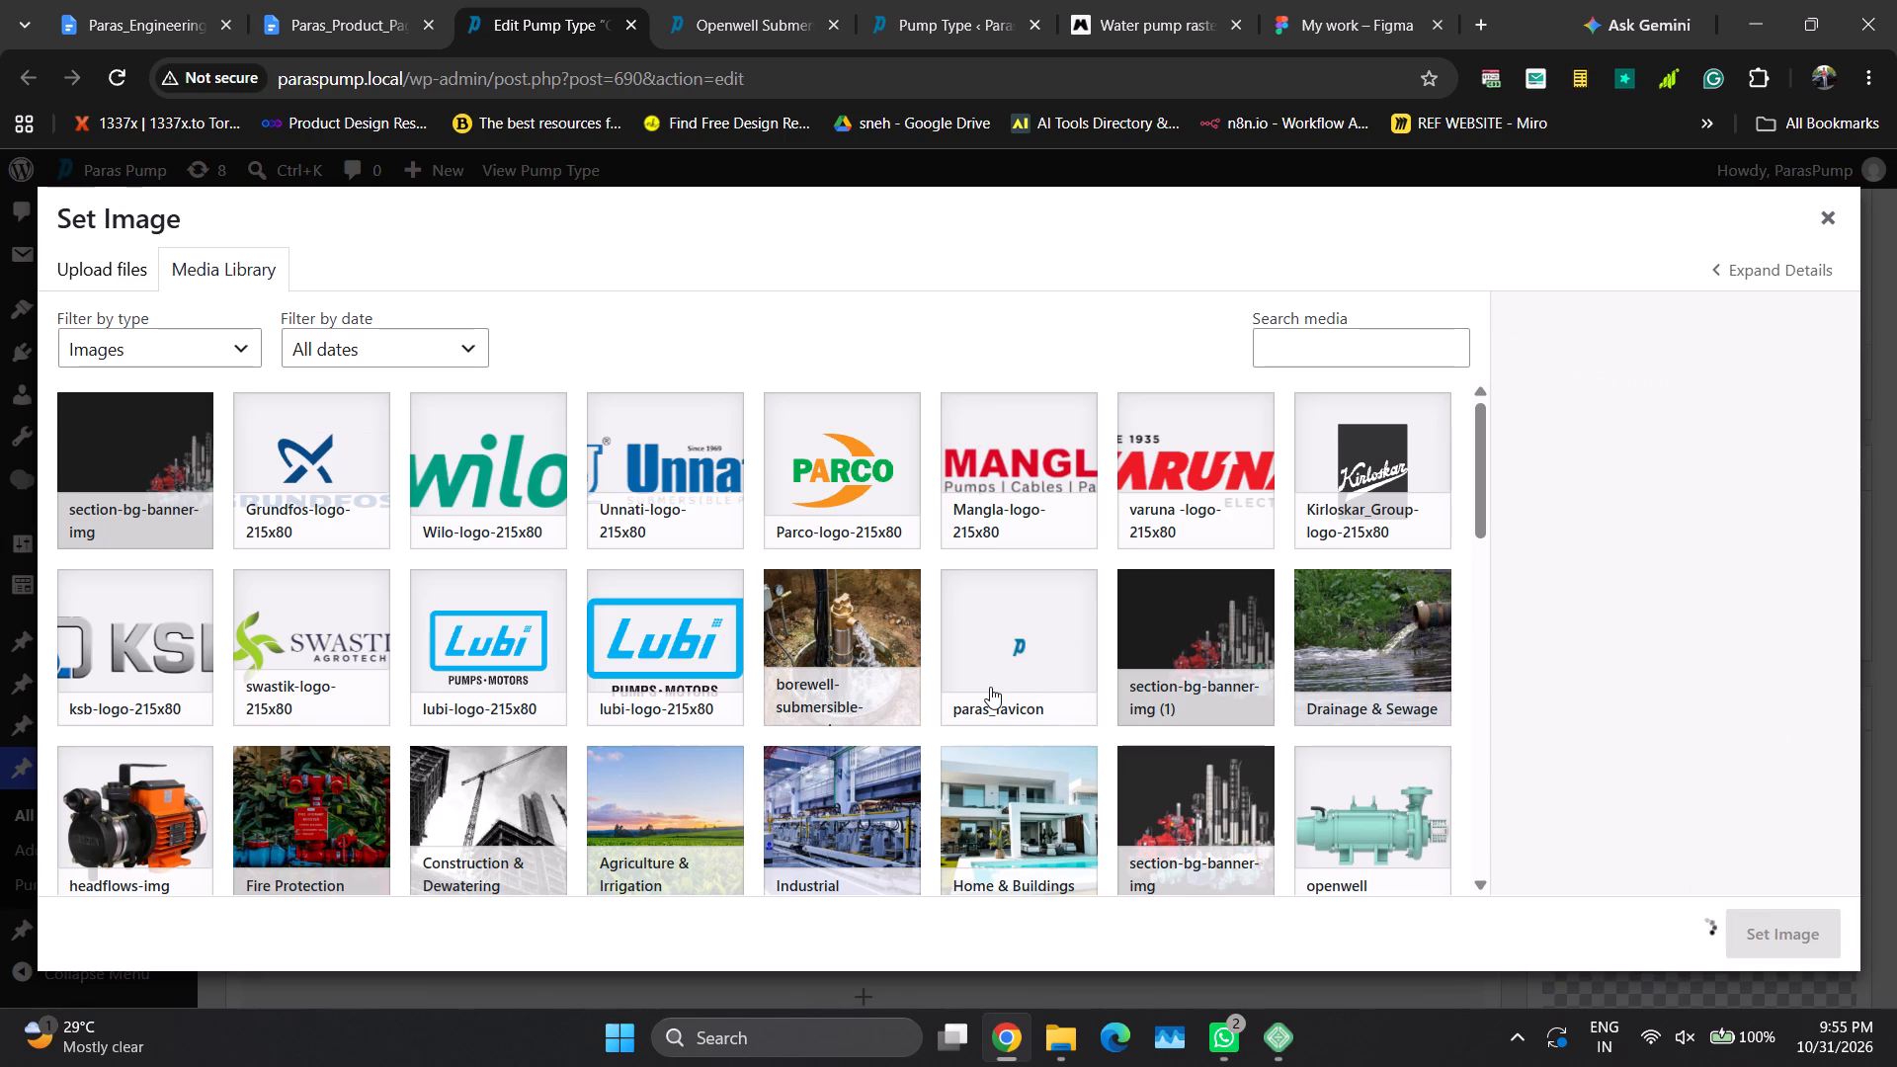
scroll(990, 685, "down", 6)
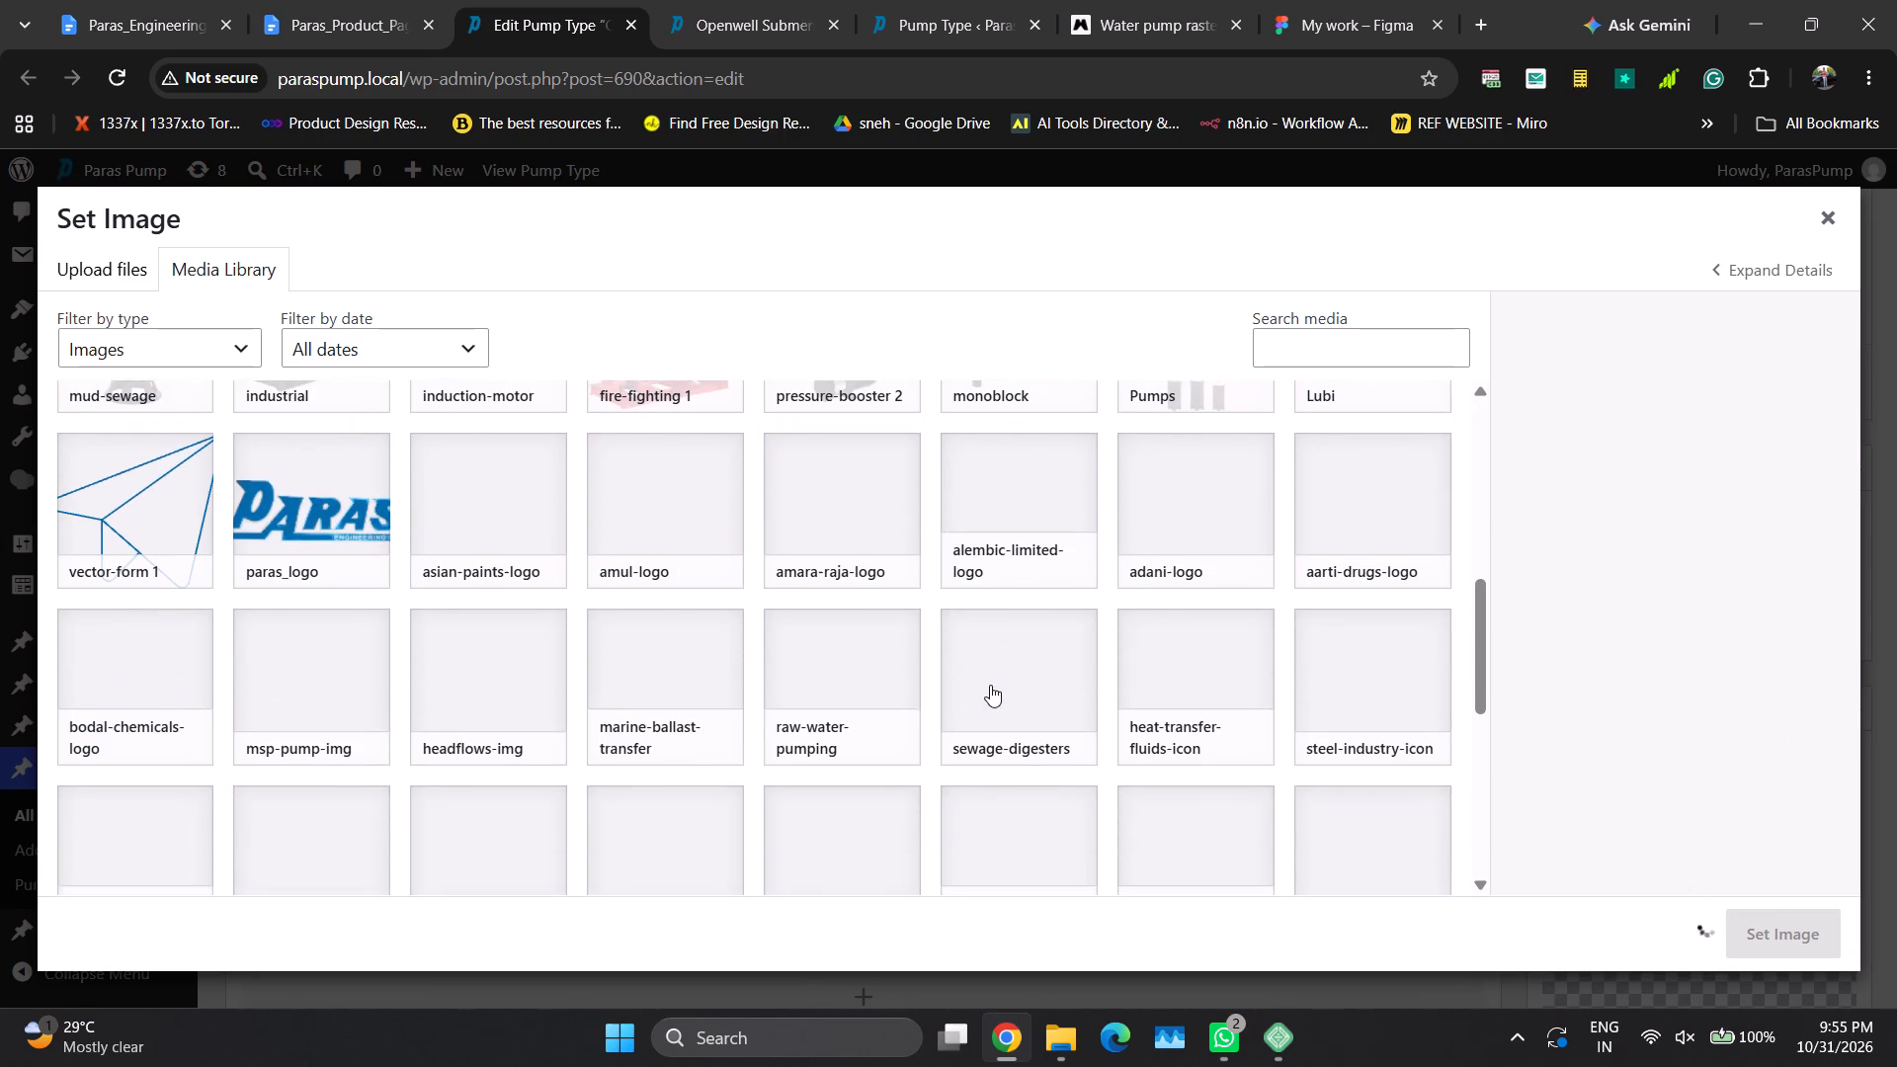
scroll(990, 685, "down", 1)
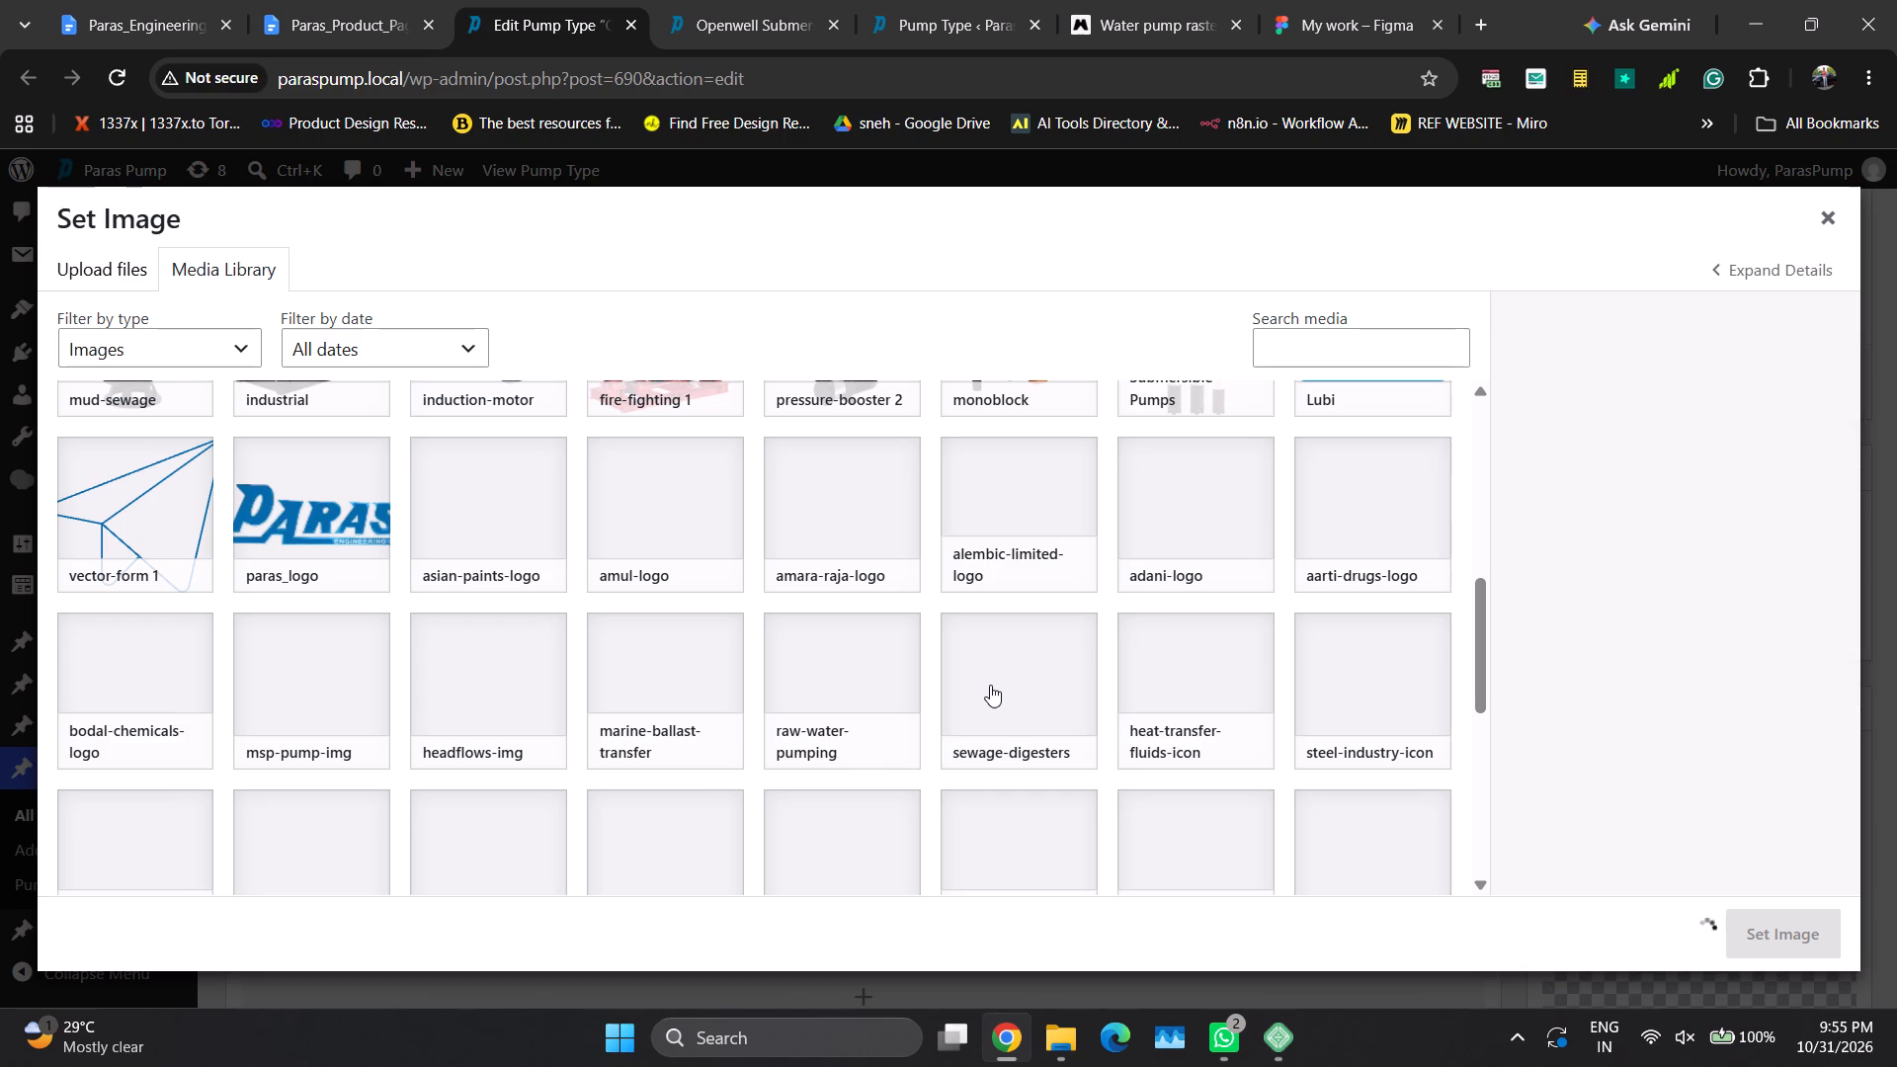
scroll(990, 685, "up", 8)
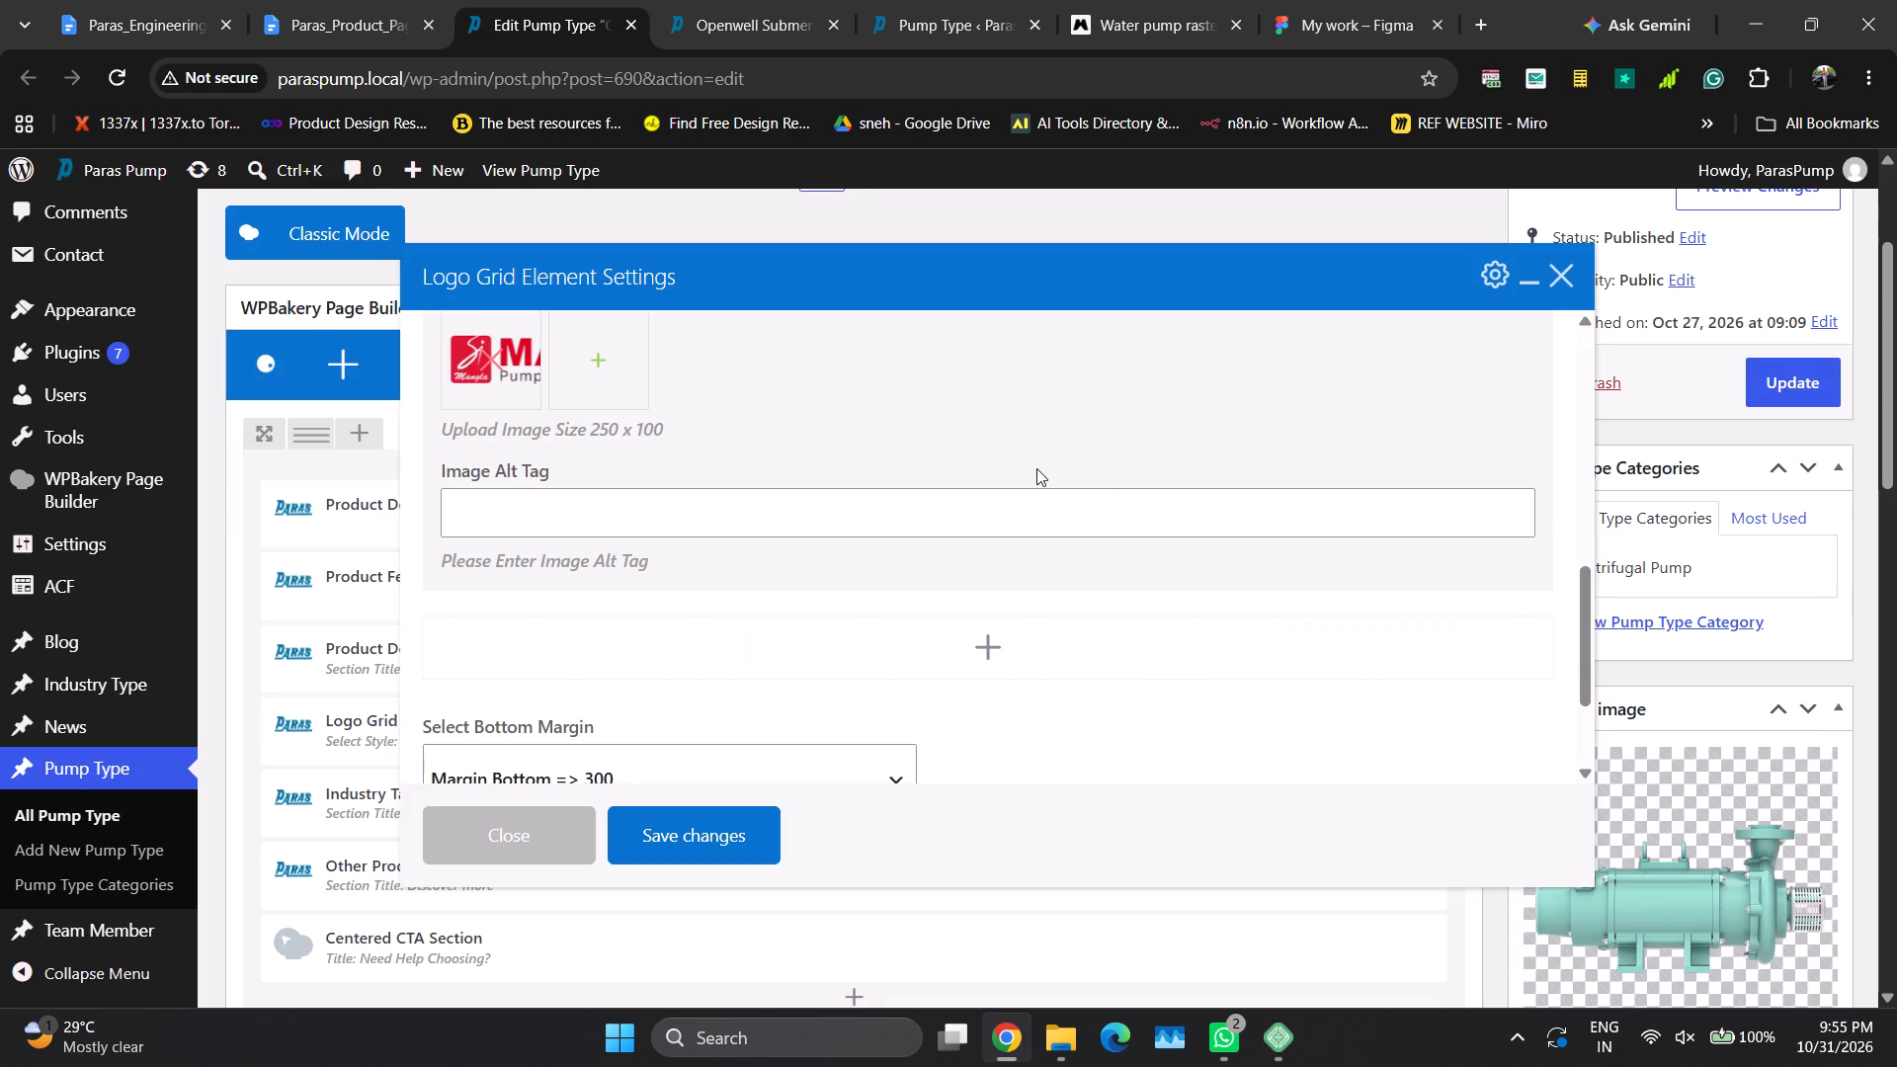
Paste the copied title text as the Mangla logo's image alt tag and save the Logo Grid Element.
left_click(656, 502)
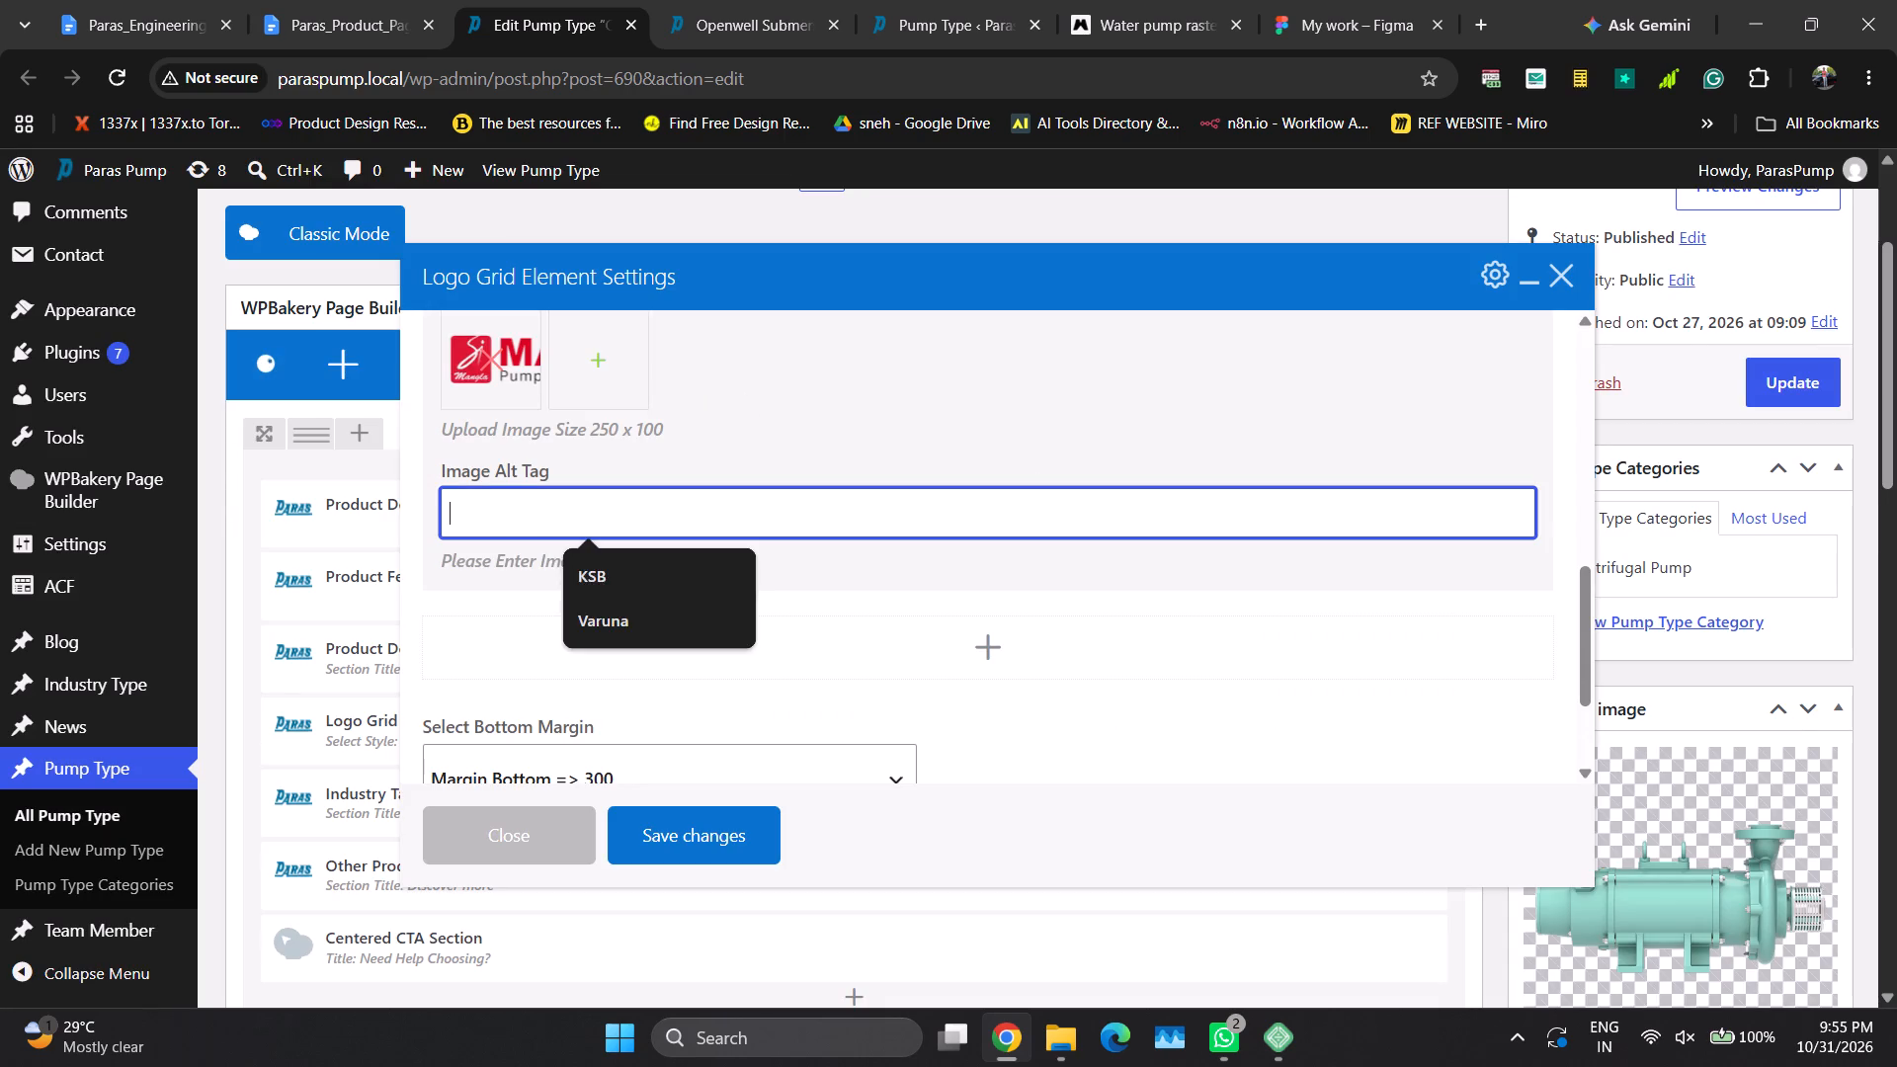
key("ctrl+v")
left_click(1179, 679)
left_click(686, 835)
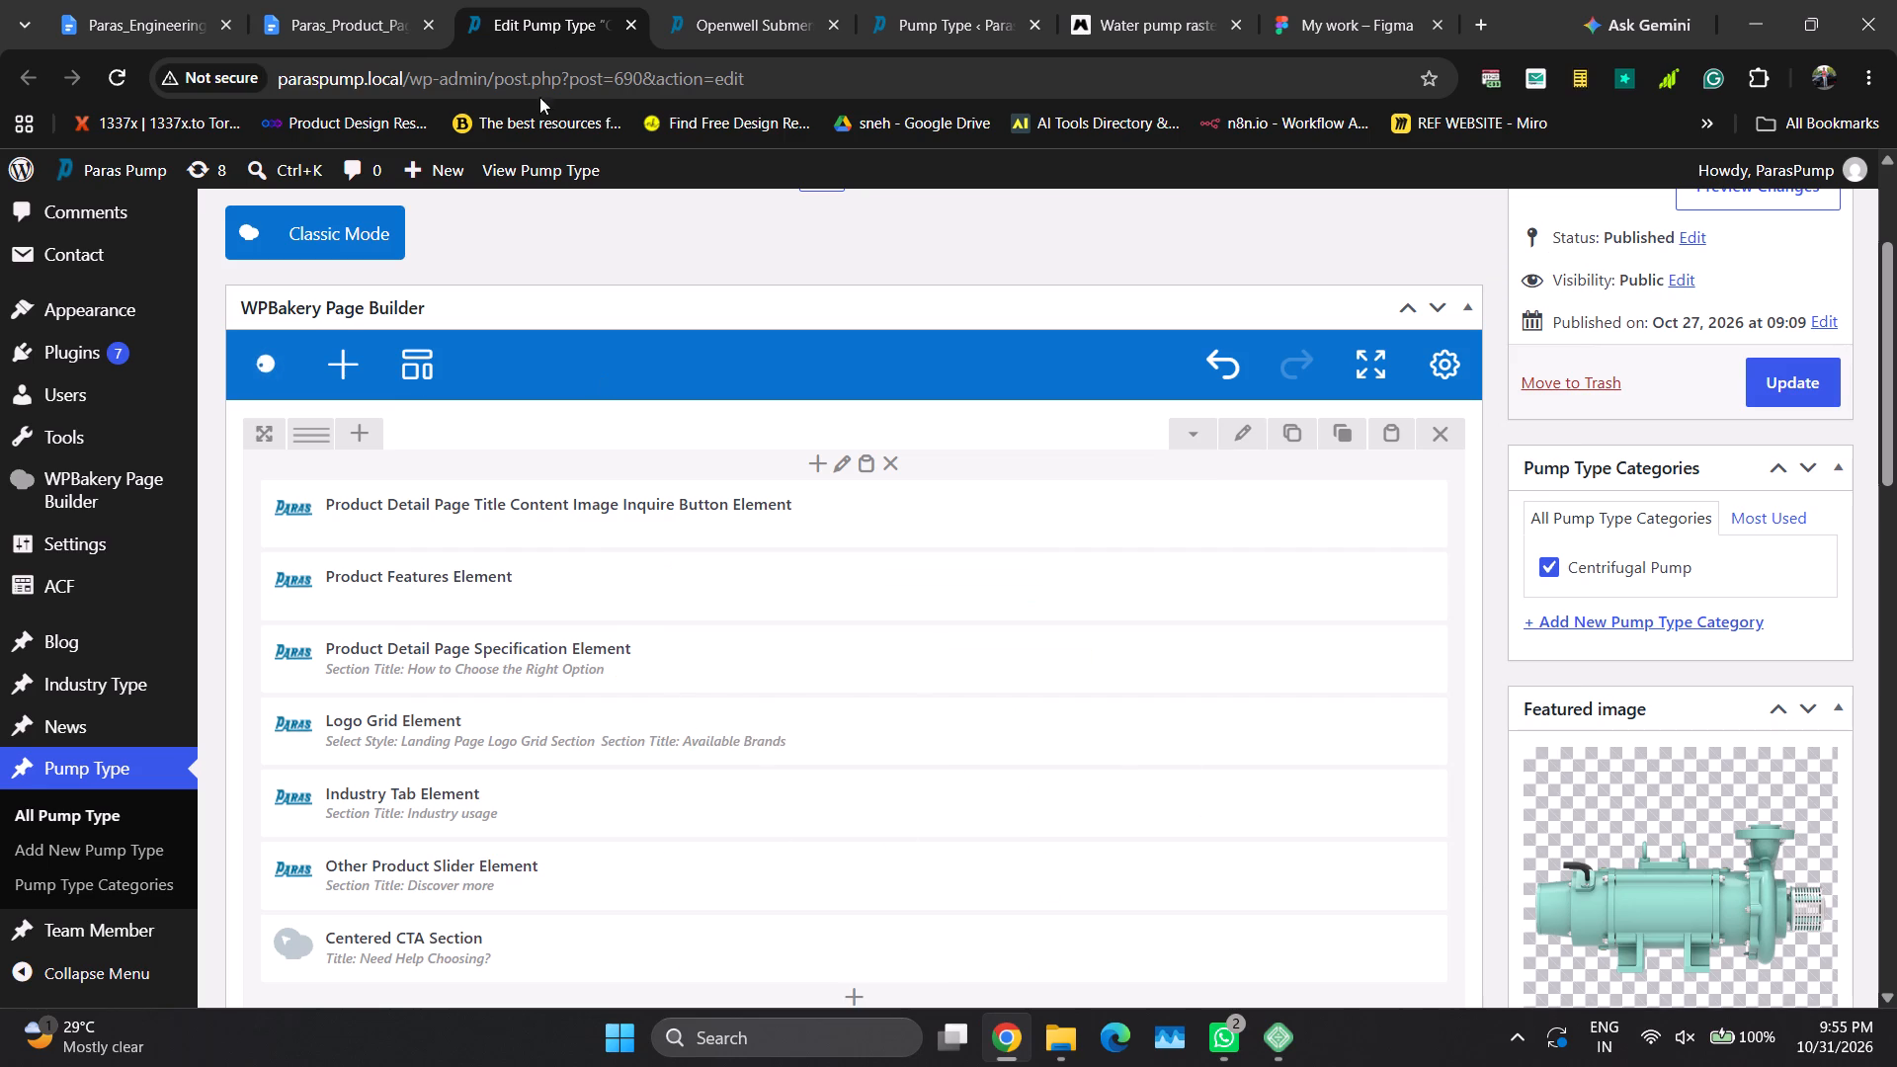
Review the published Openwell Submersible Pumps page from its introduction down to the Industry usage tabs.
left_click(369, 0)
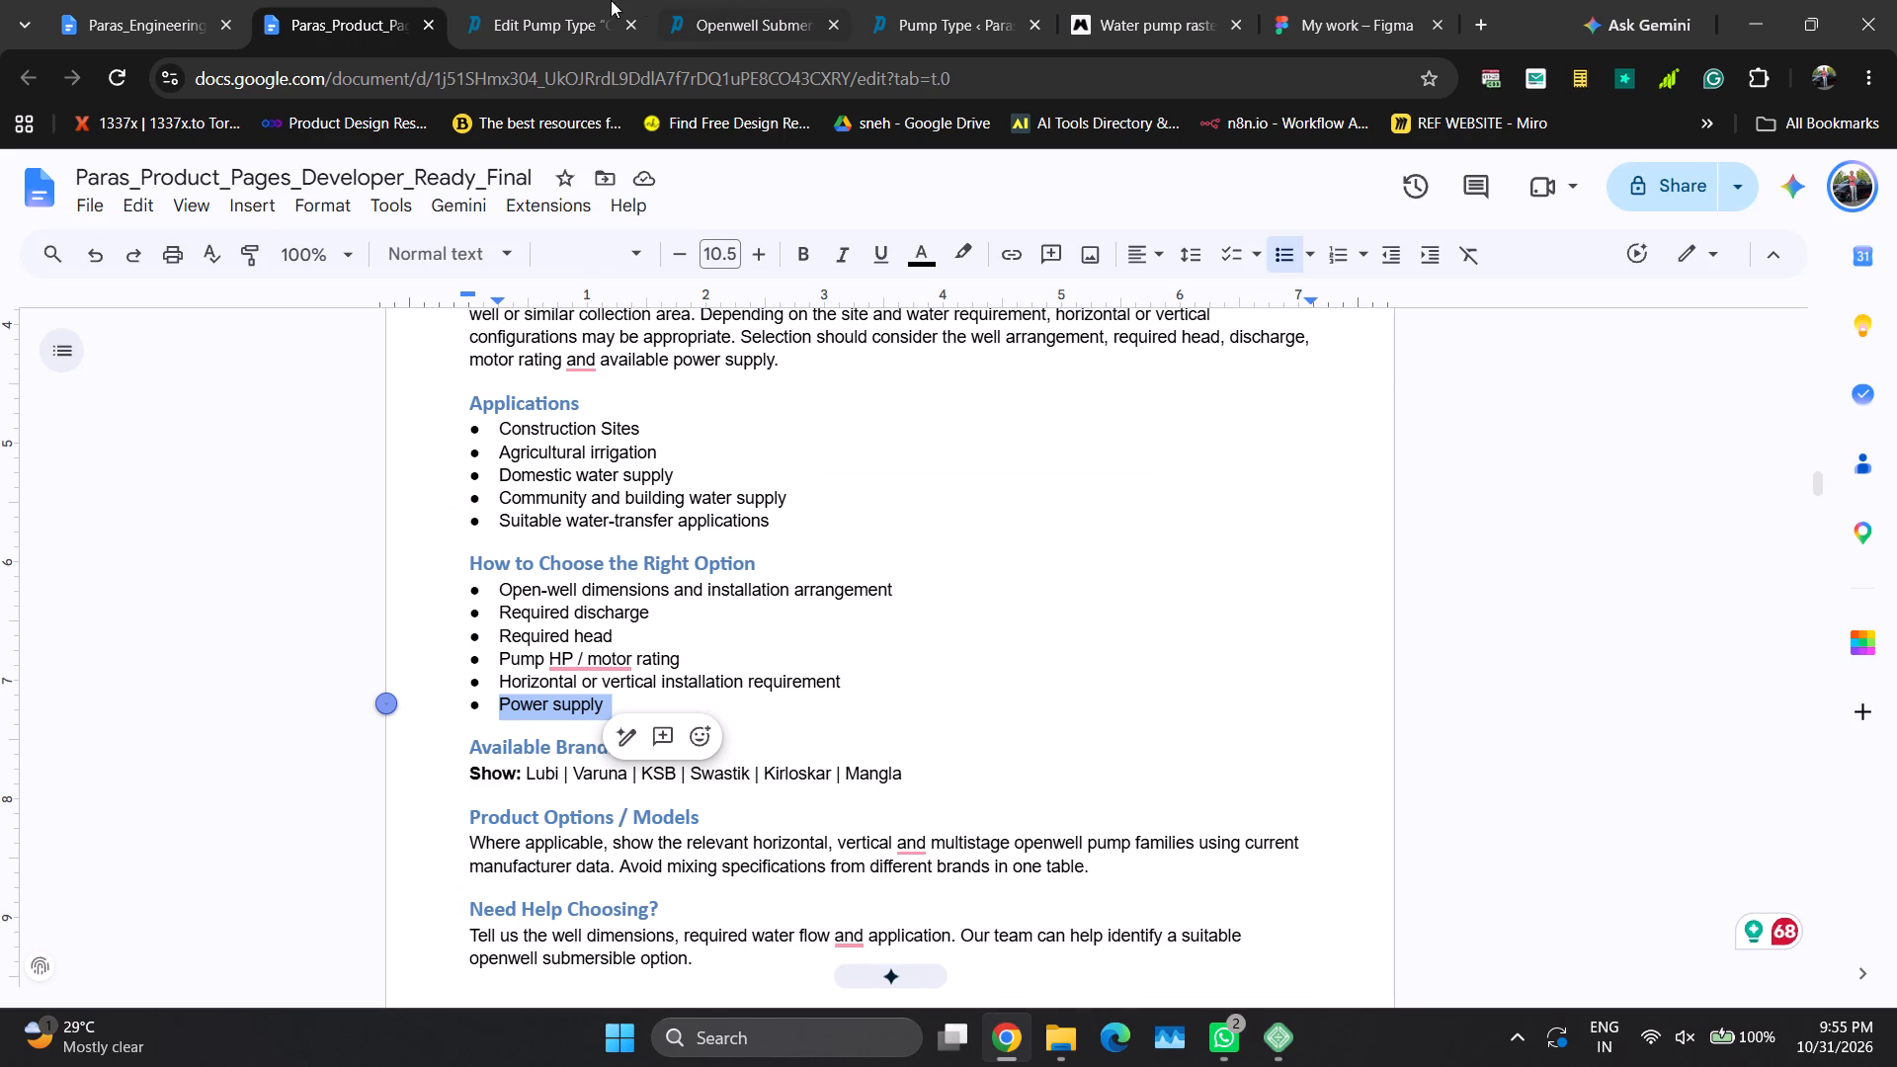
left_click(610, 0)
left_click(773, 0)
scroll(915, 607, "down", 2)
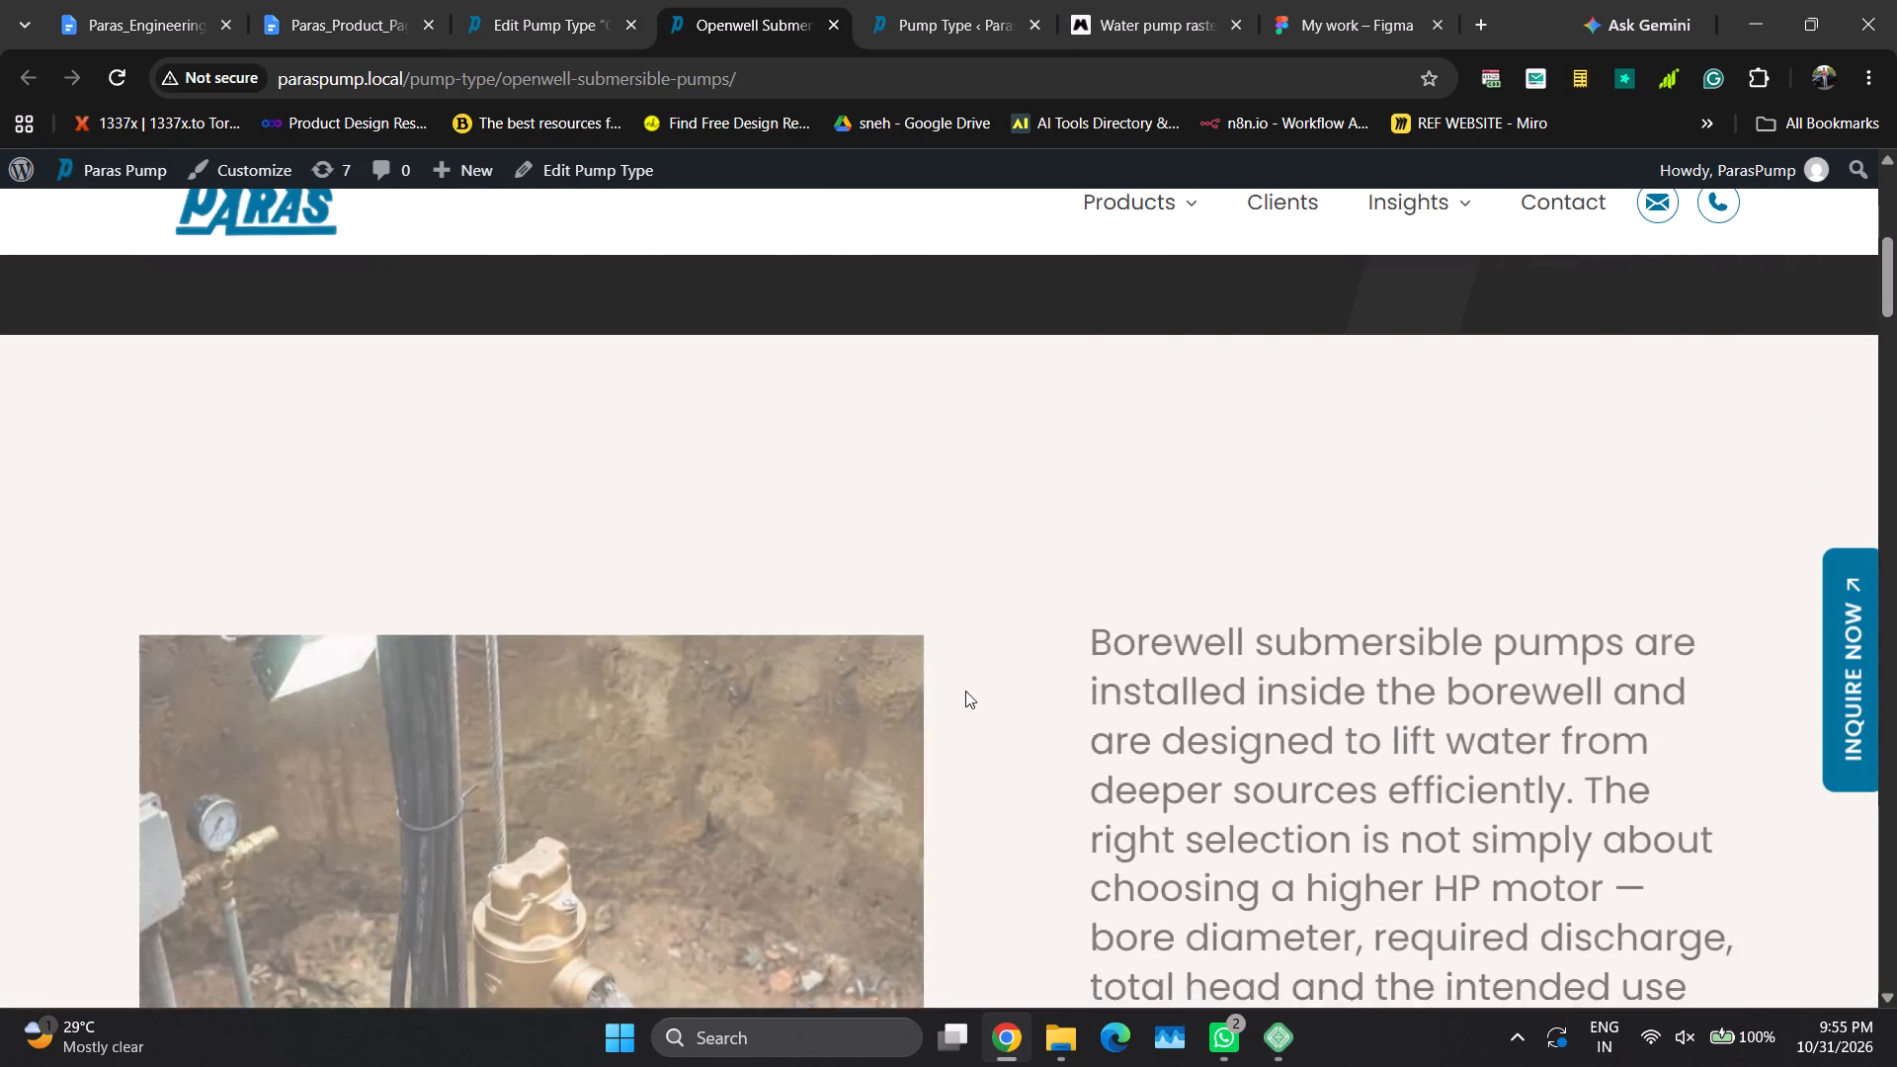
scroll(965, 691, "down", 6)
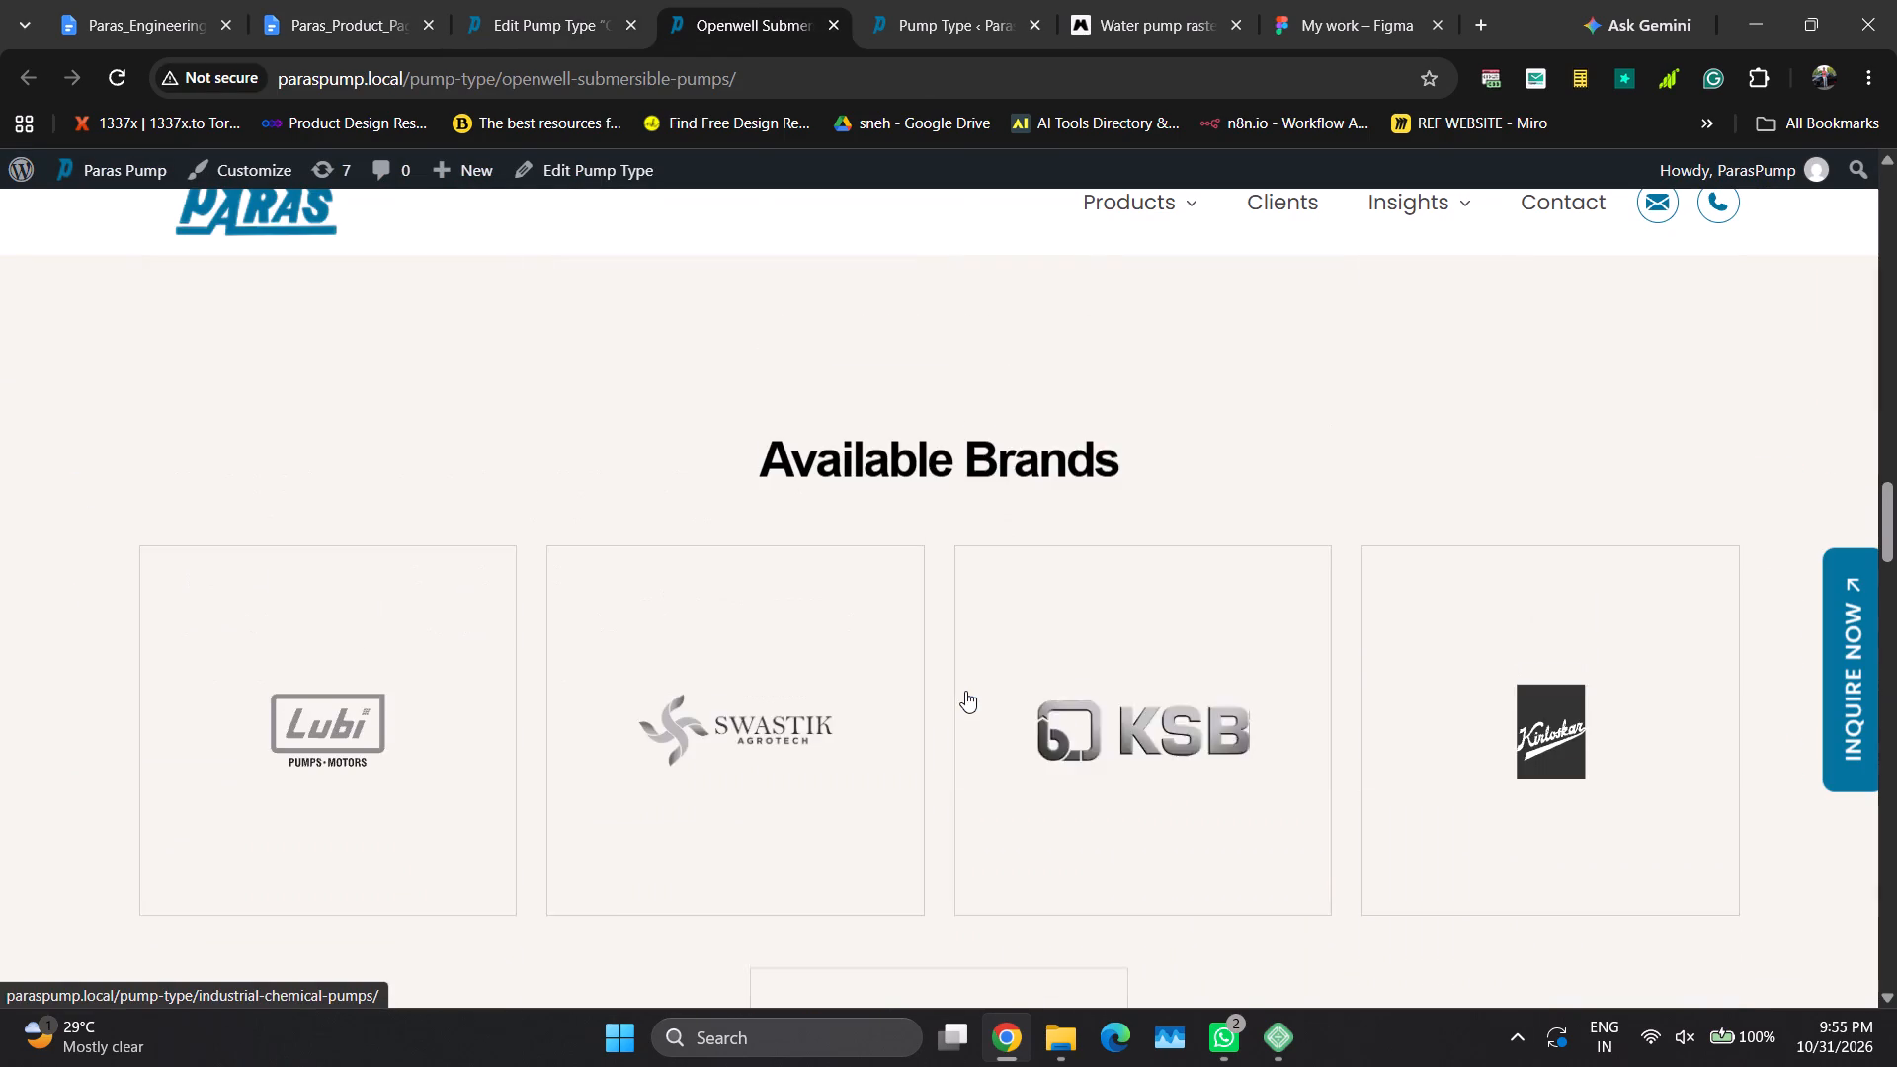
scroll(965, 691, "down", 6)
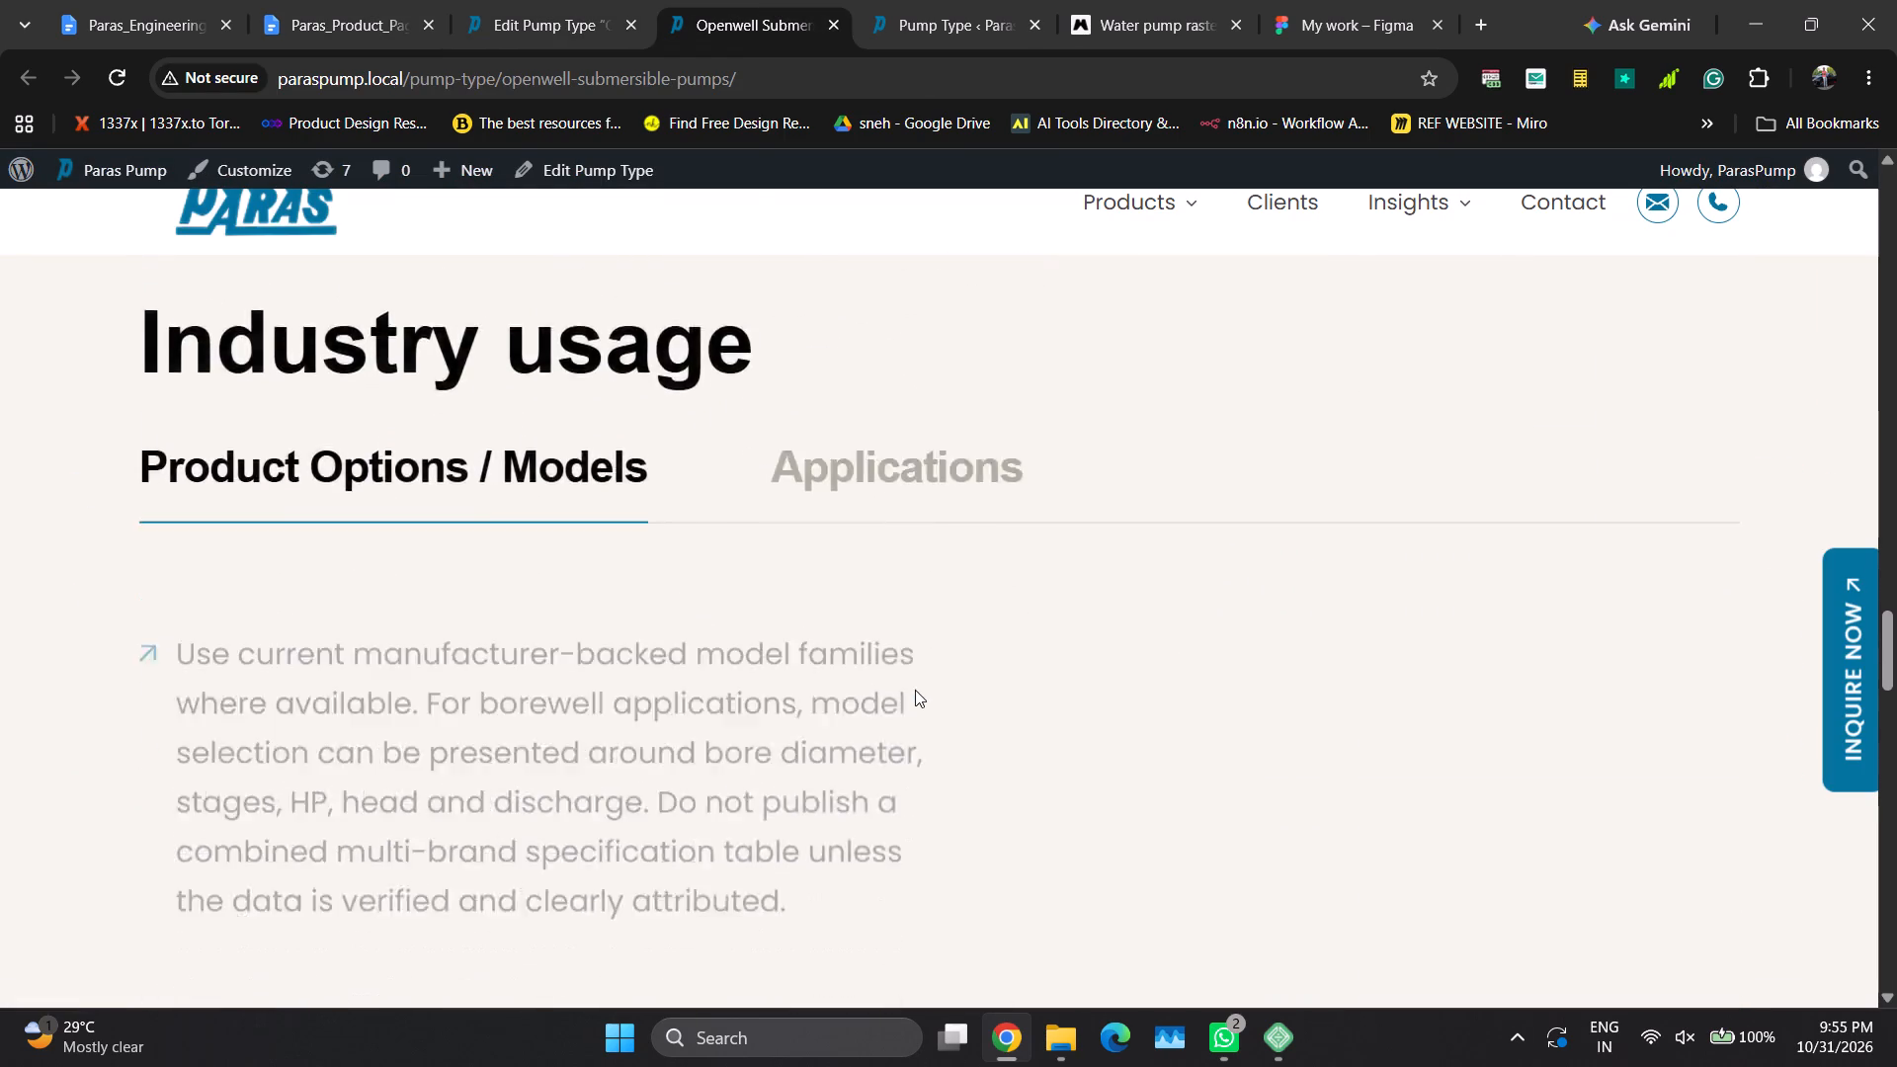
scroll(915, 690, "down", 2)
Open the Industry Tab Element's settings in the page builder.
left_click(559, 1)
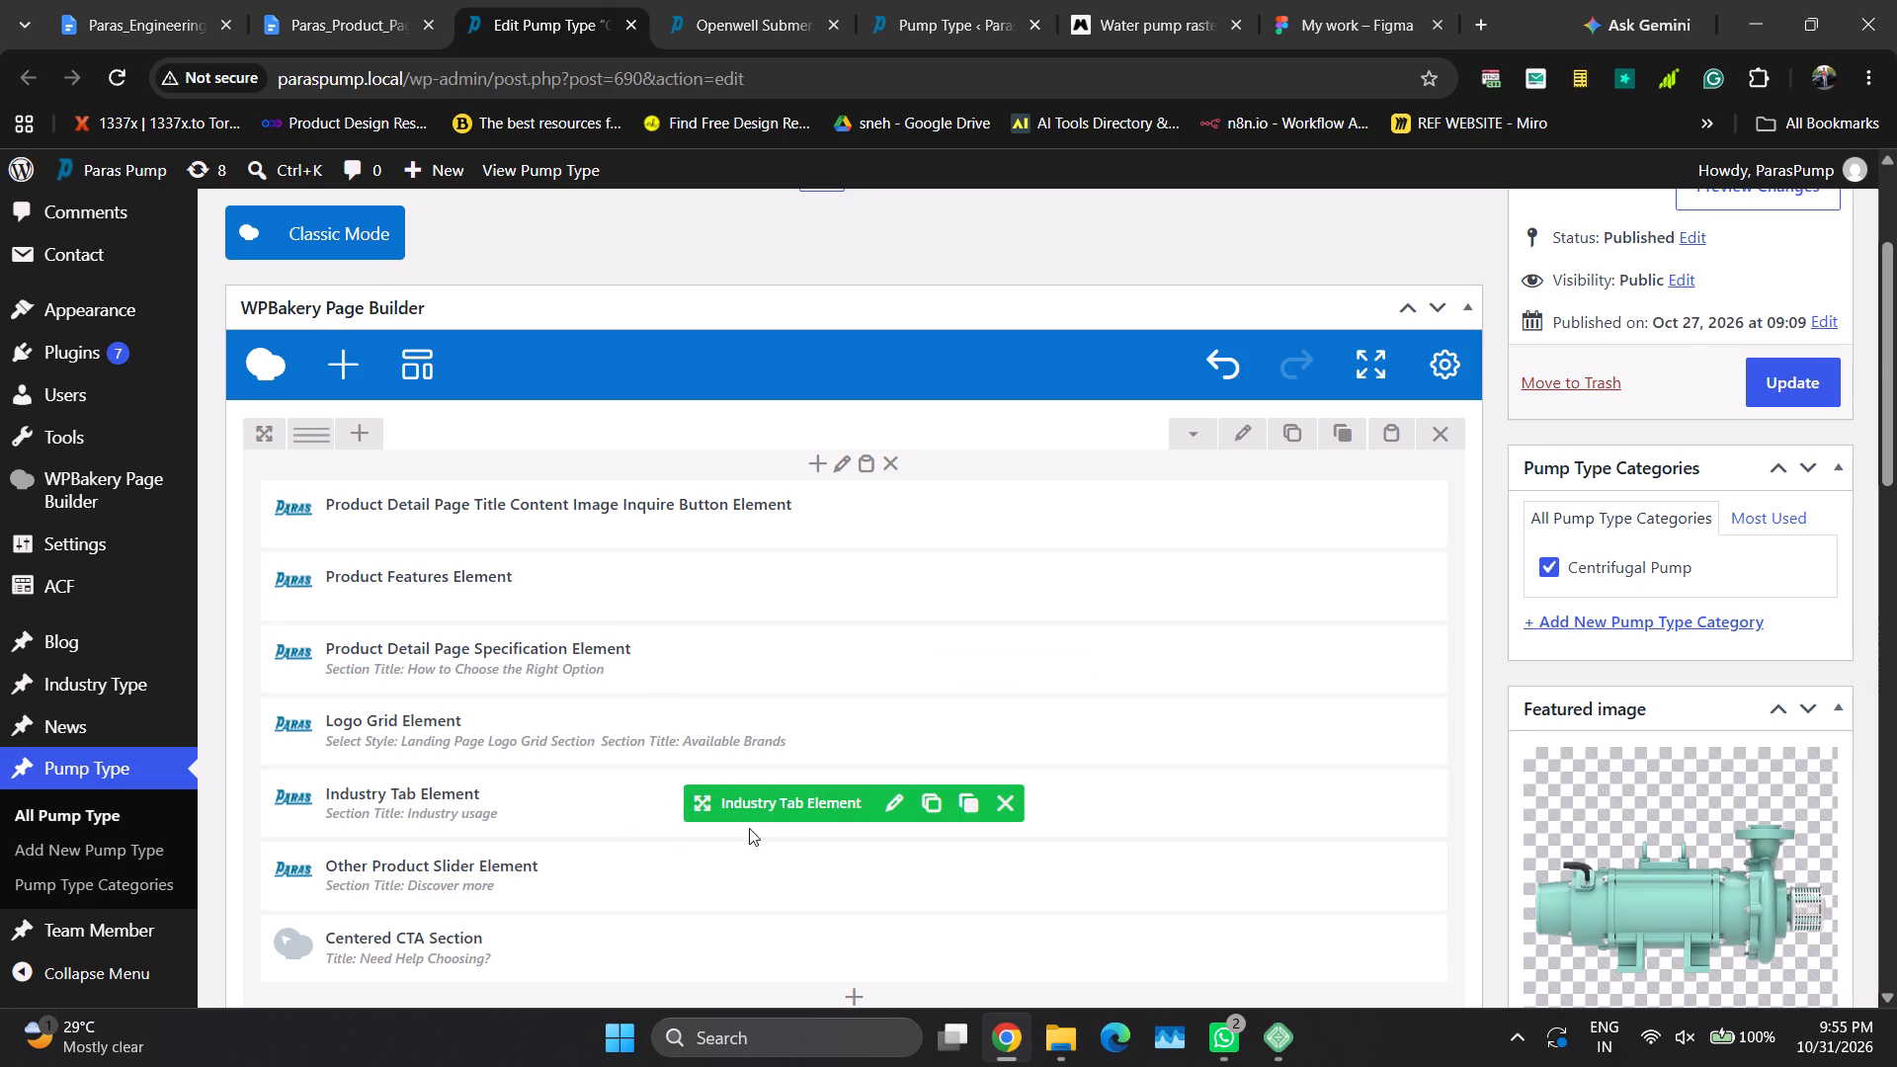
left_click(889, 807)
Compare the document's remaining openwell pump sections with the Industry usage tabs on the published page.
left_click(346, 0)
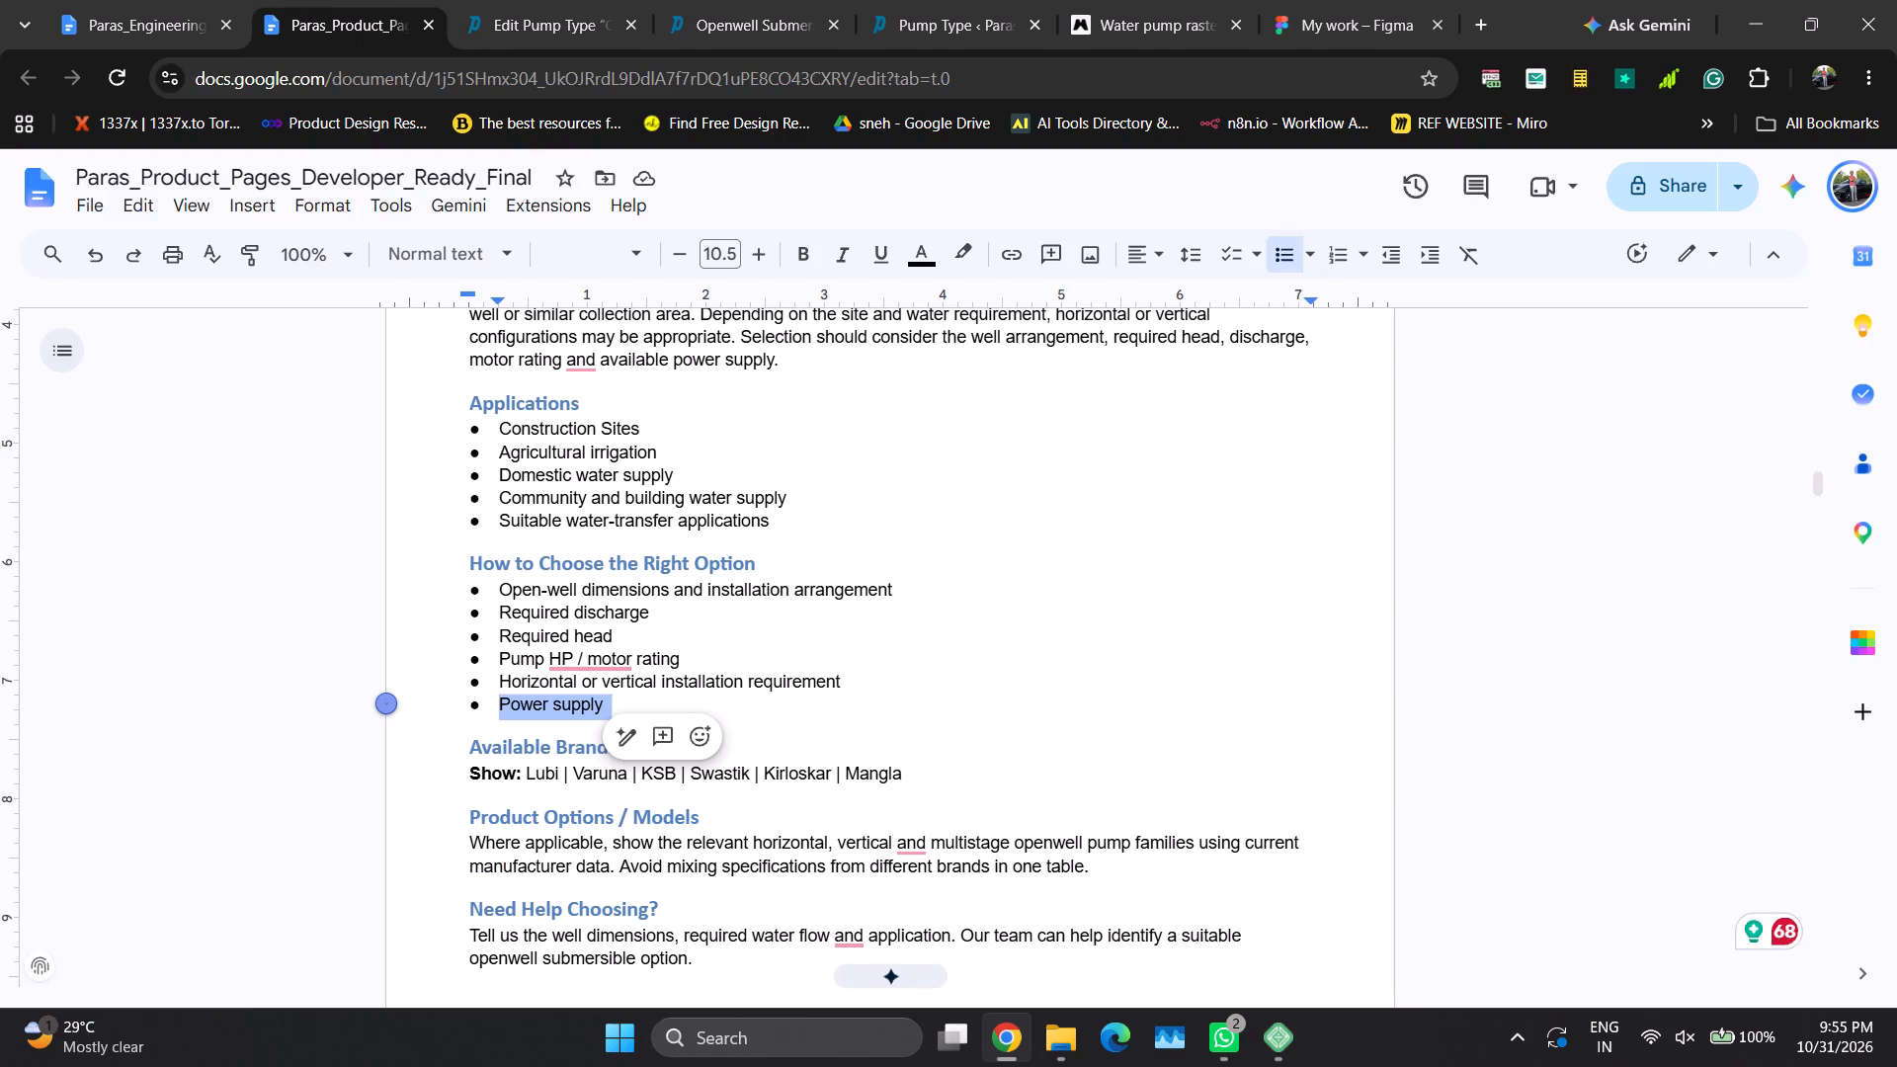
left_click(371, 709)
left_click(520, 838)
scroll(516, 838, "down", 1)
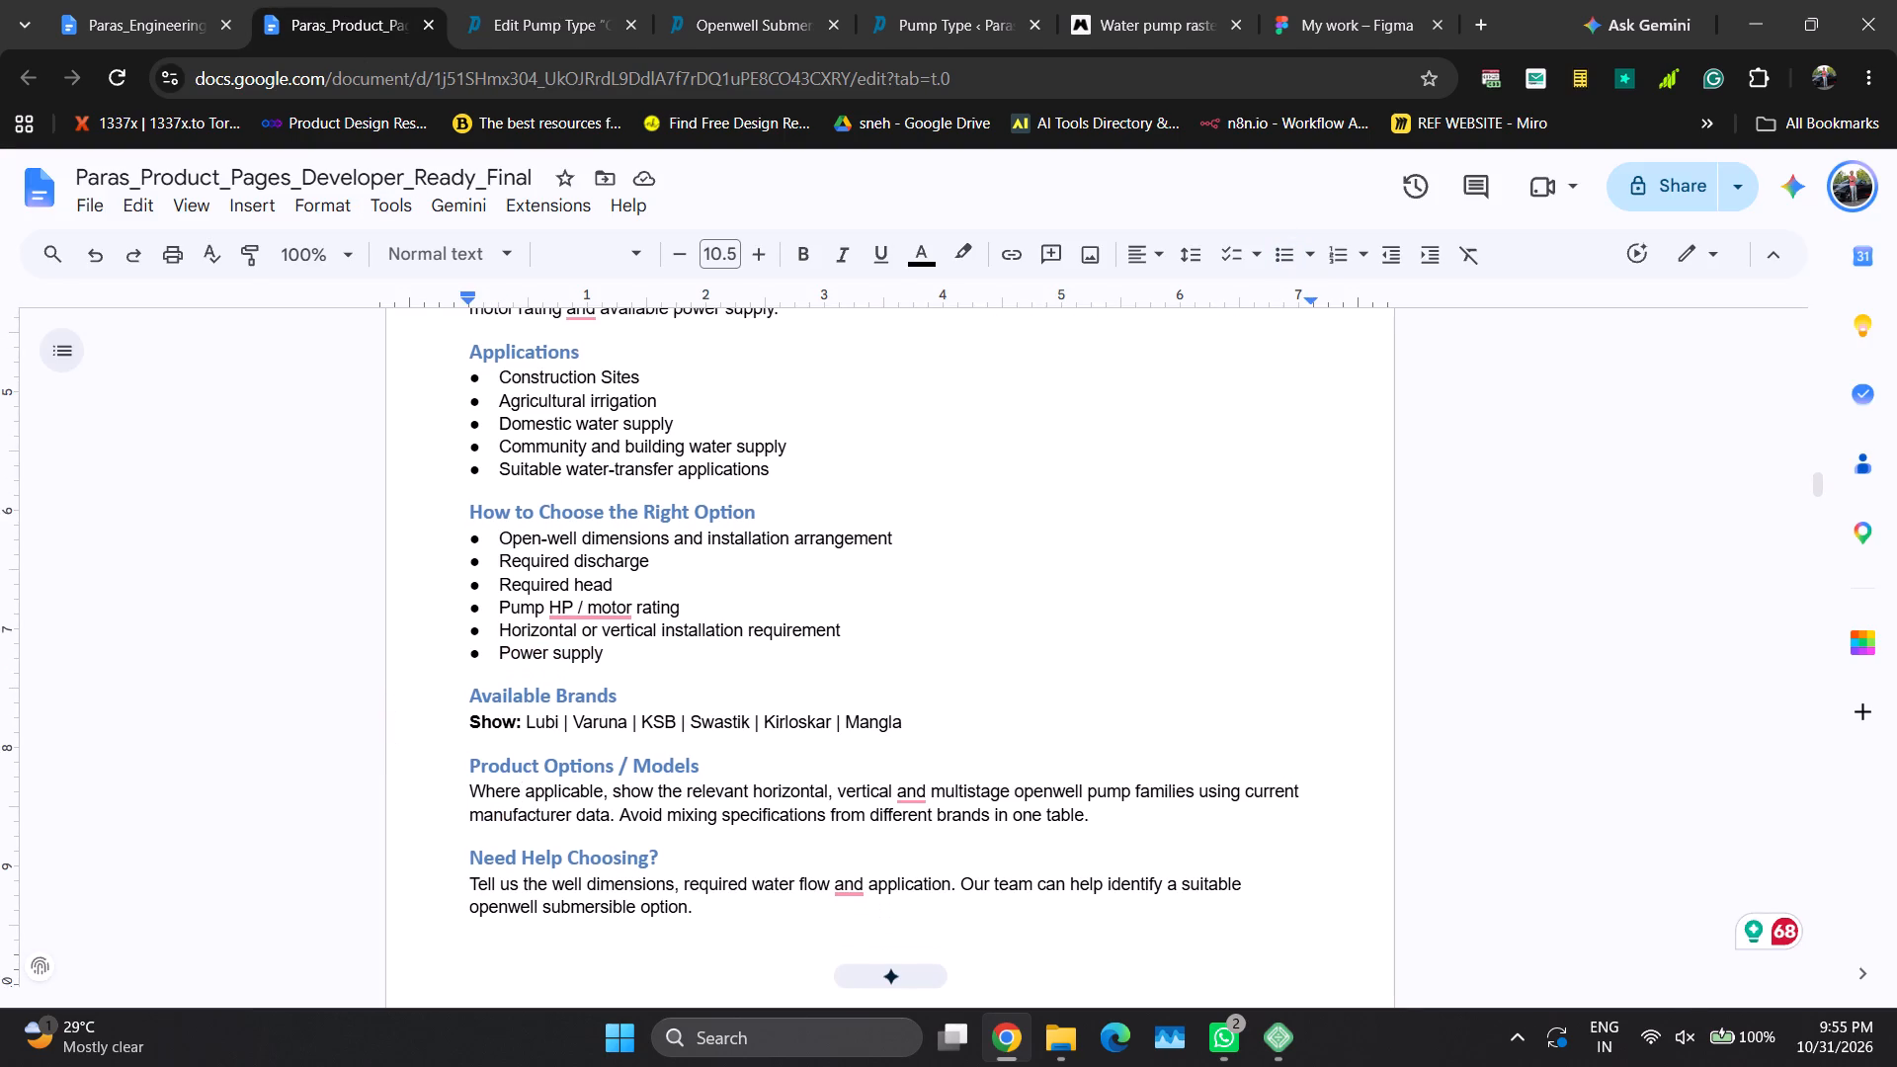
scroll(516, 838, "down", 1)
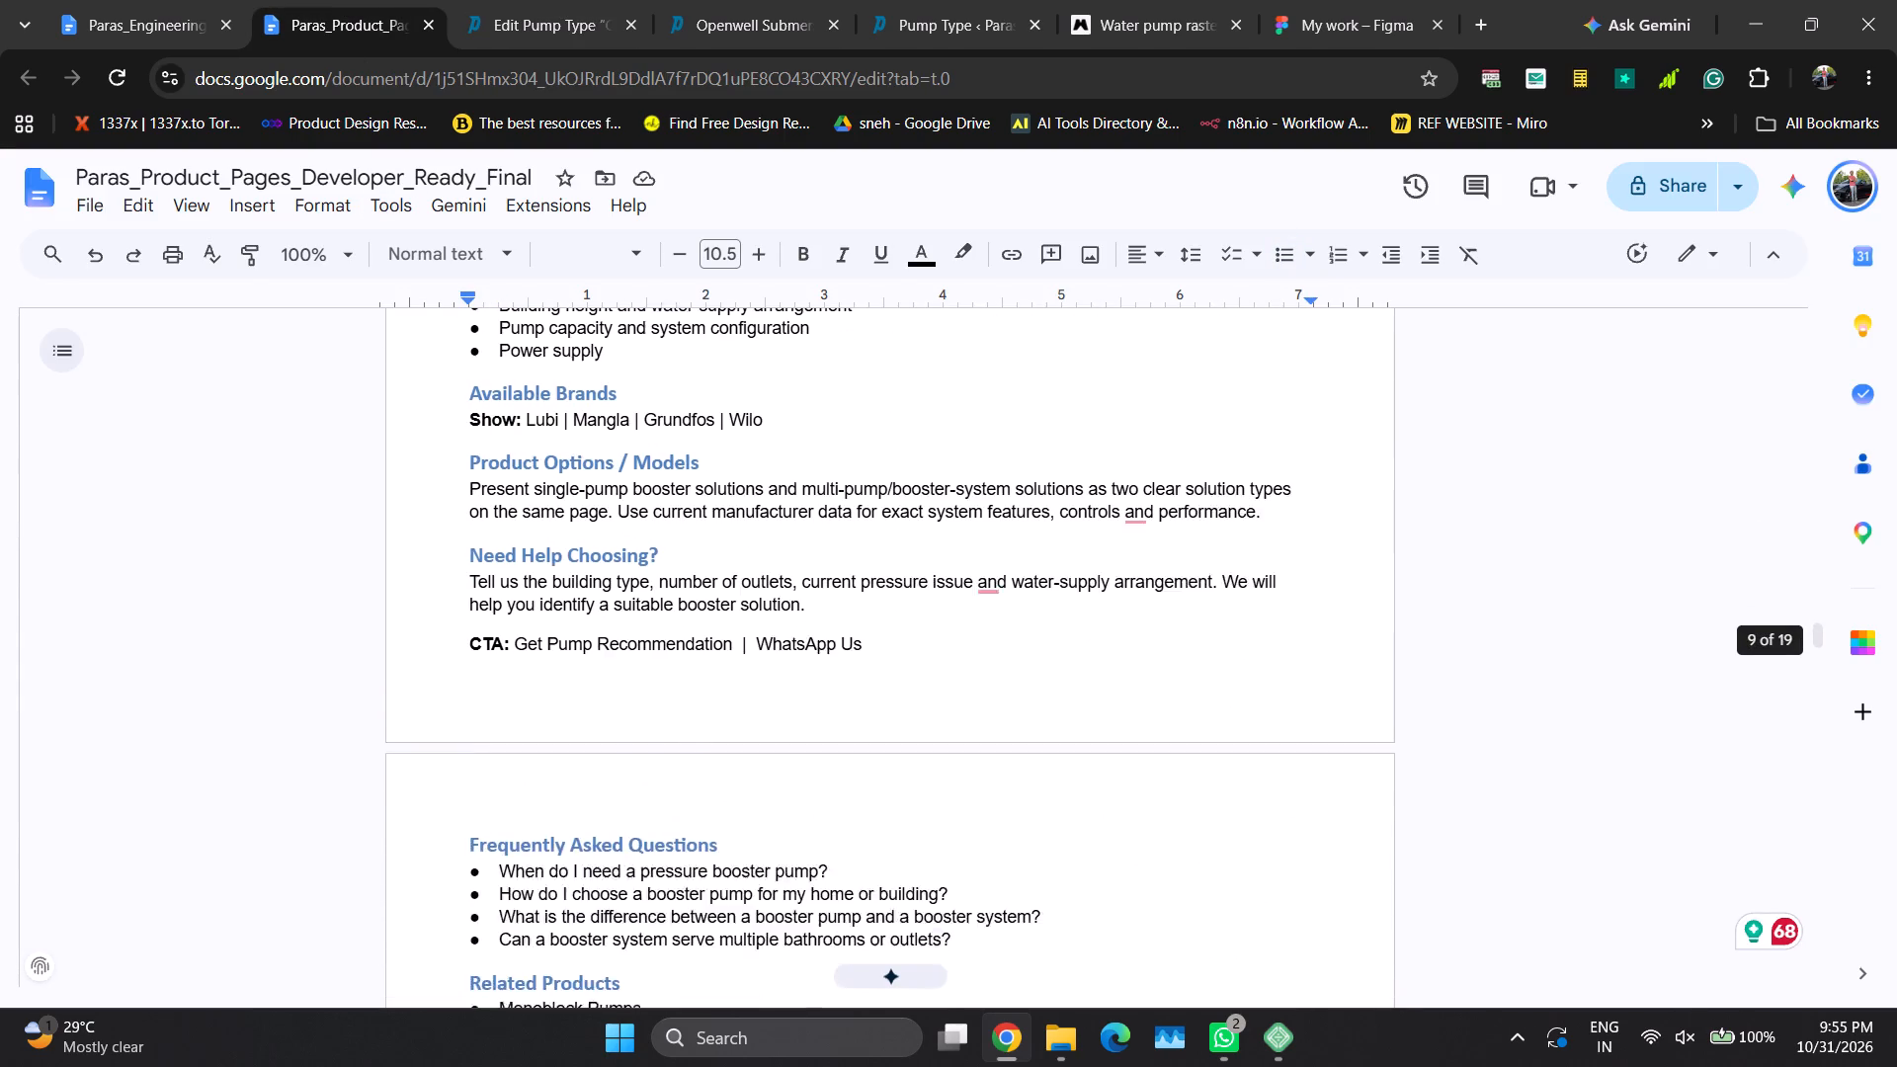
scroll(519, 815, "down", 1)
scroll(622, 637, "up", 7)
scroll(738, 574, "up", 9)
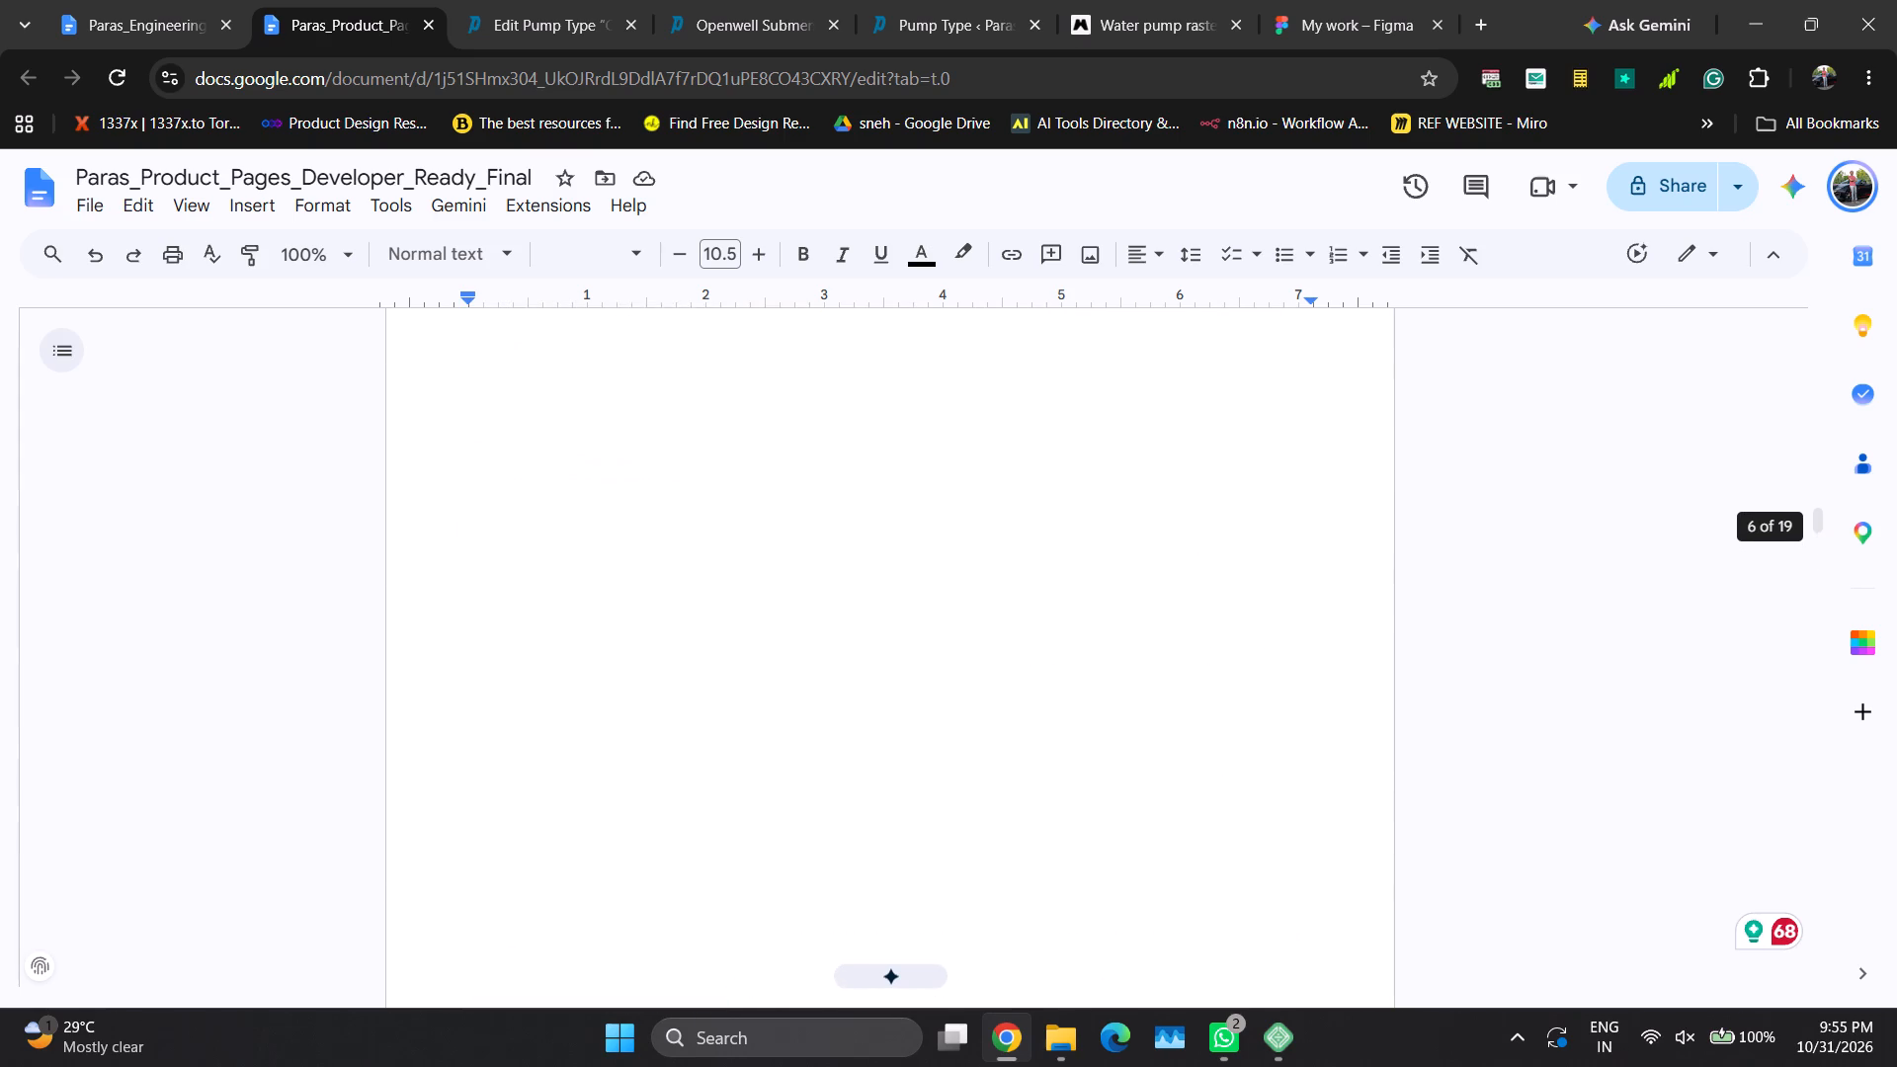
scroll(738, 573, "up", 3)
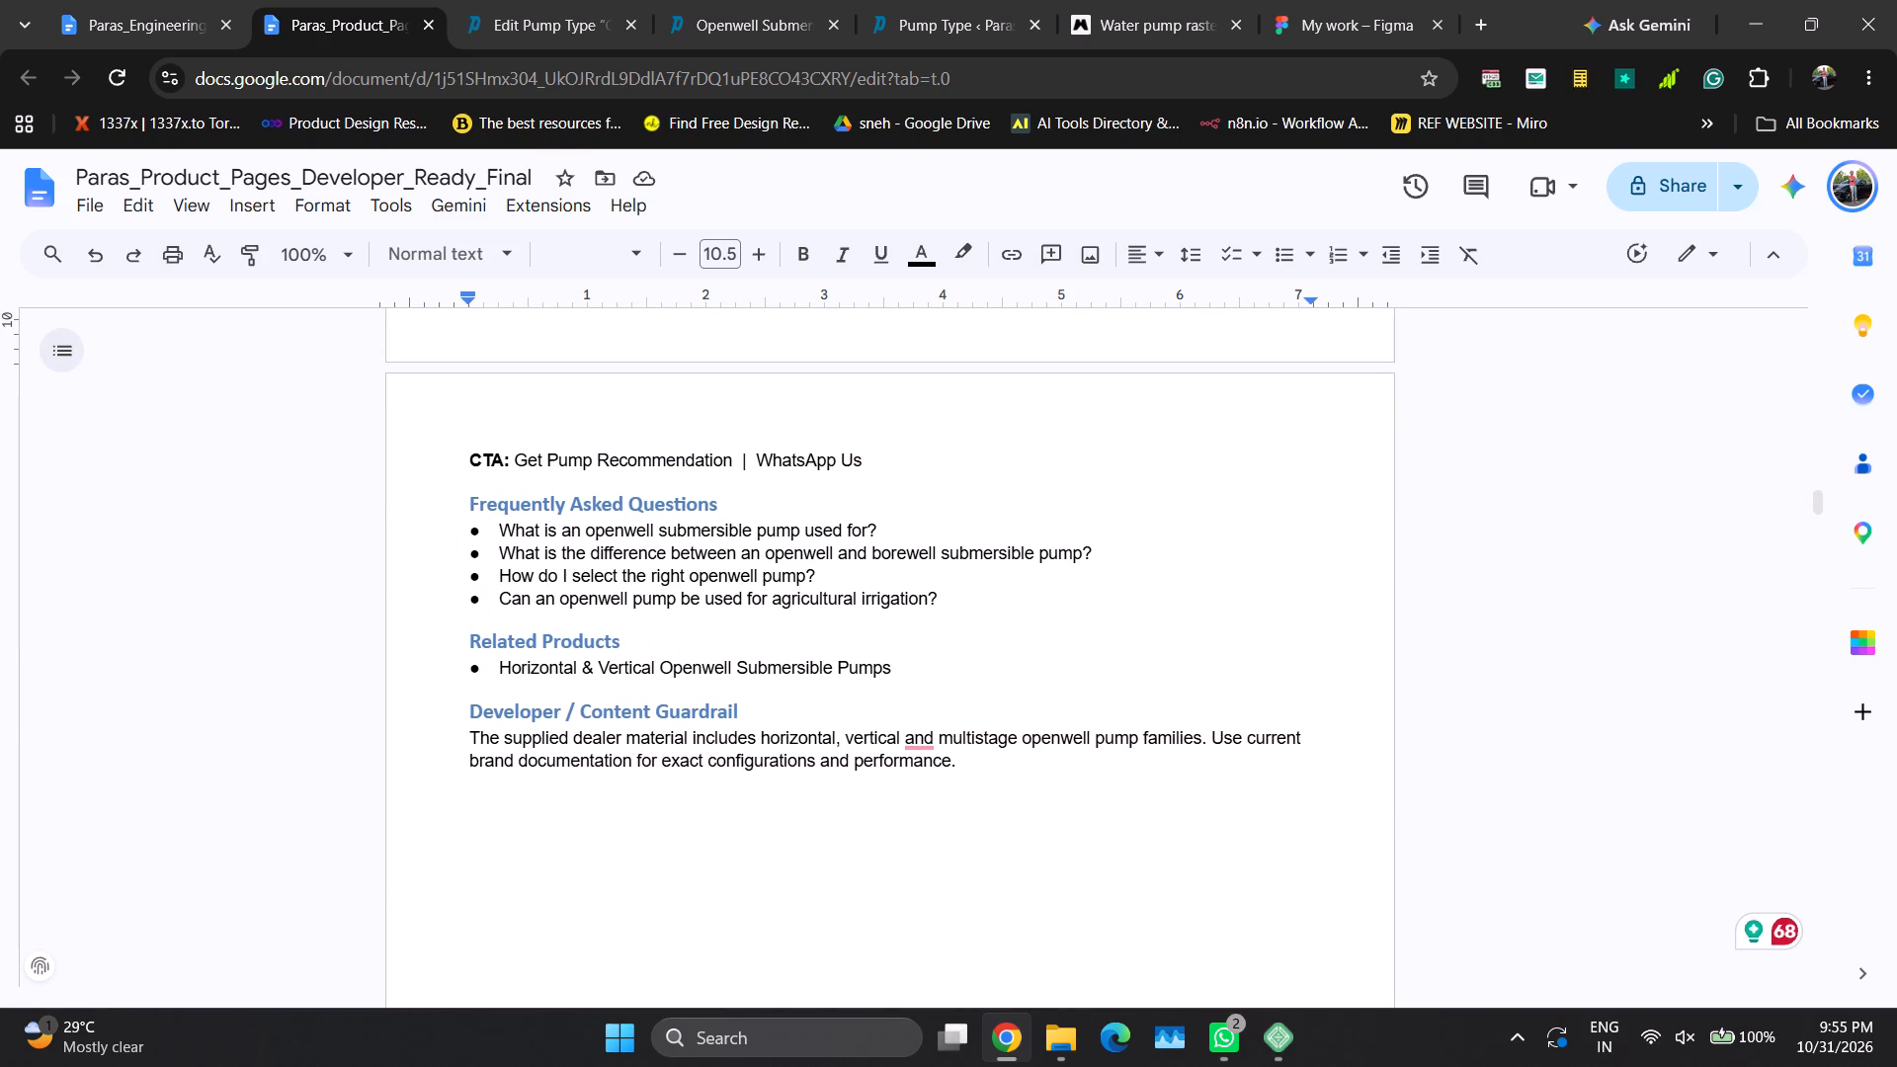
scroll(738, 573, "up", 2)
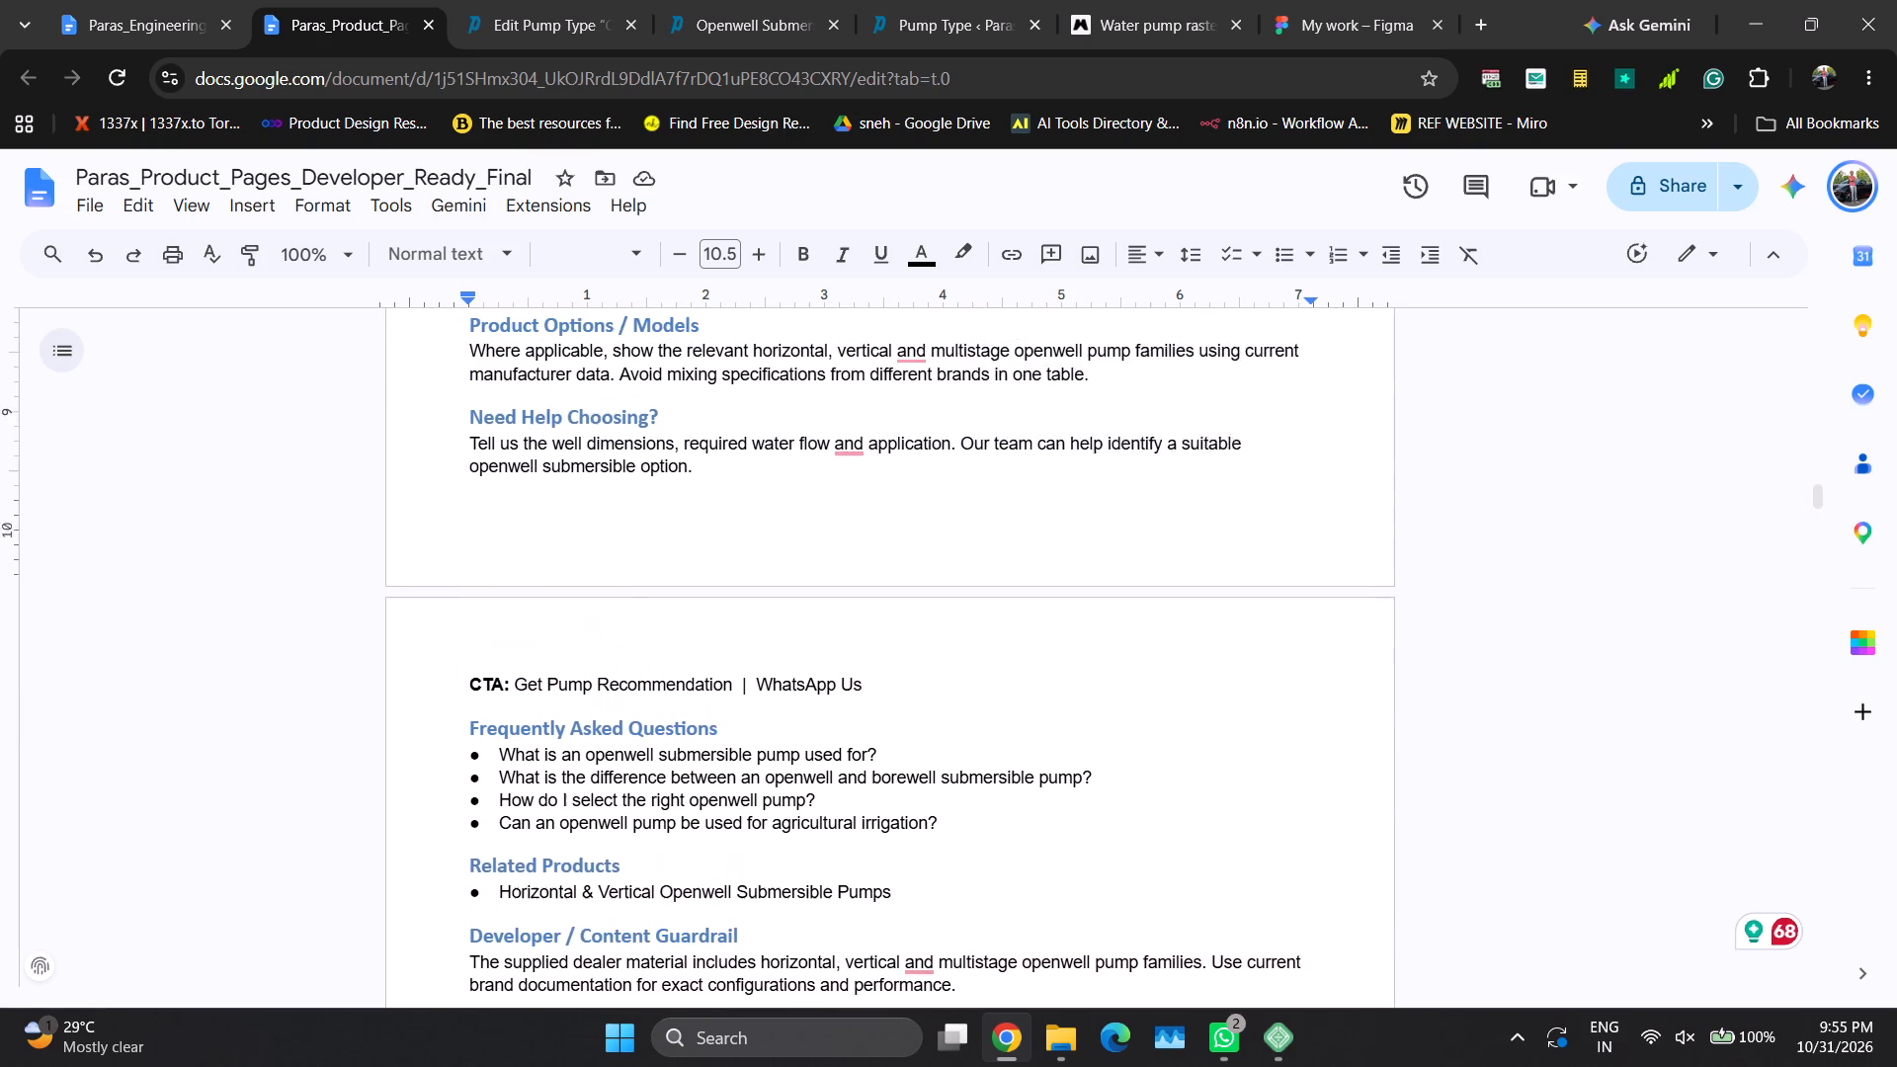
scroll(738, 573, "up", 4)
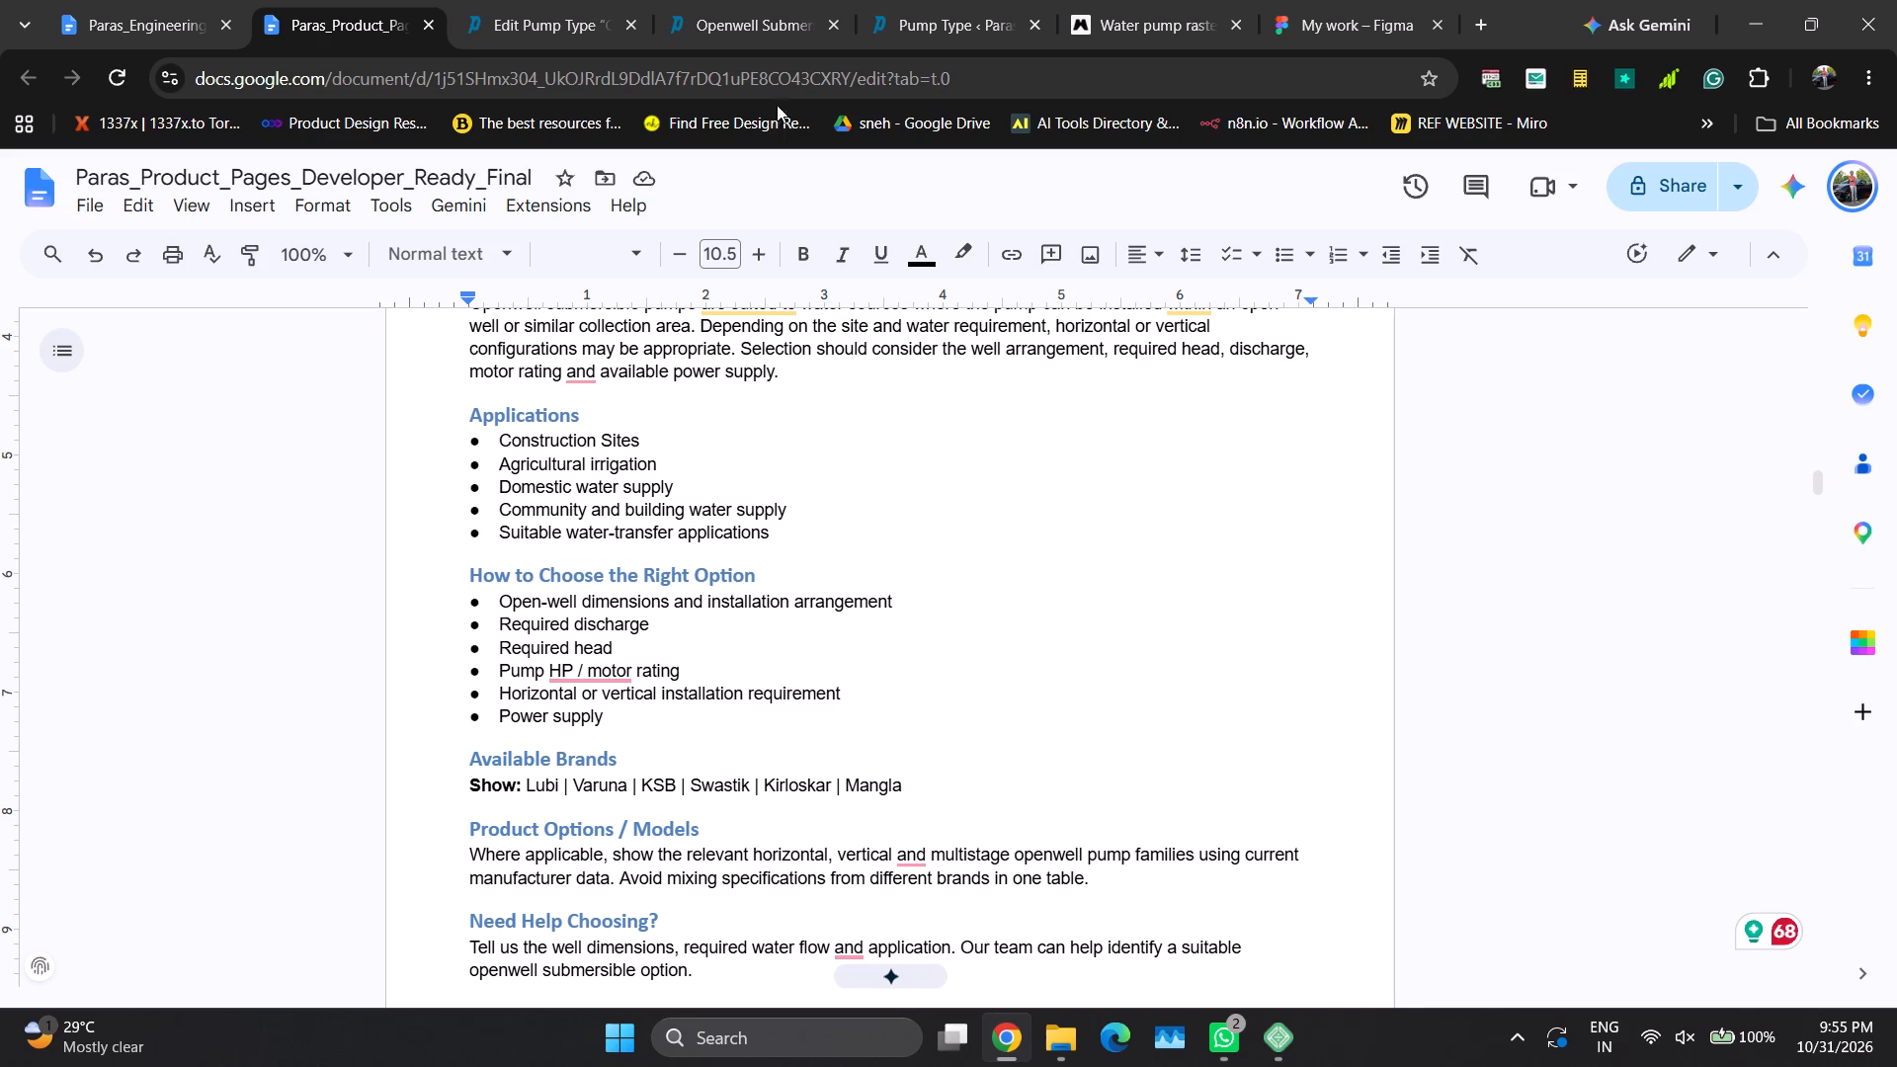
left_click(733, 1)
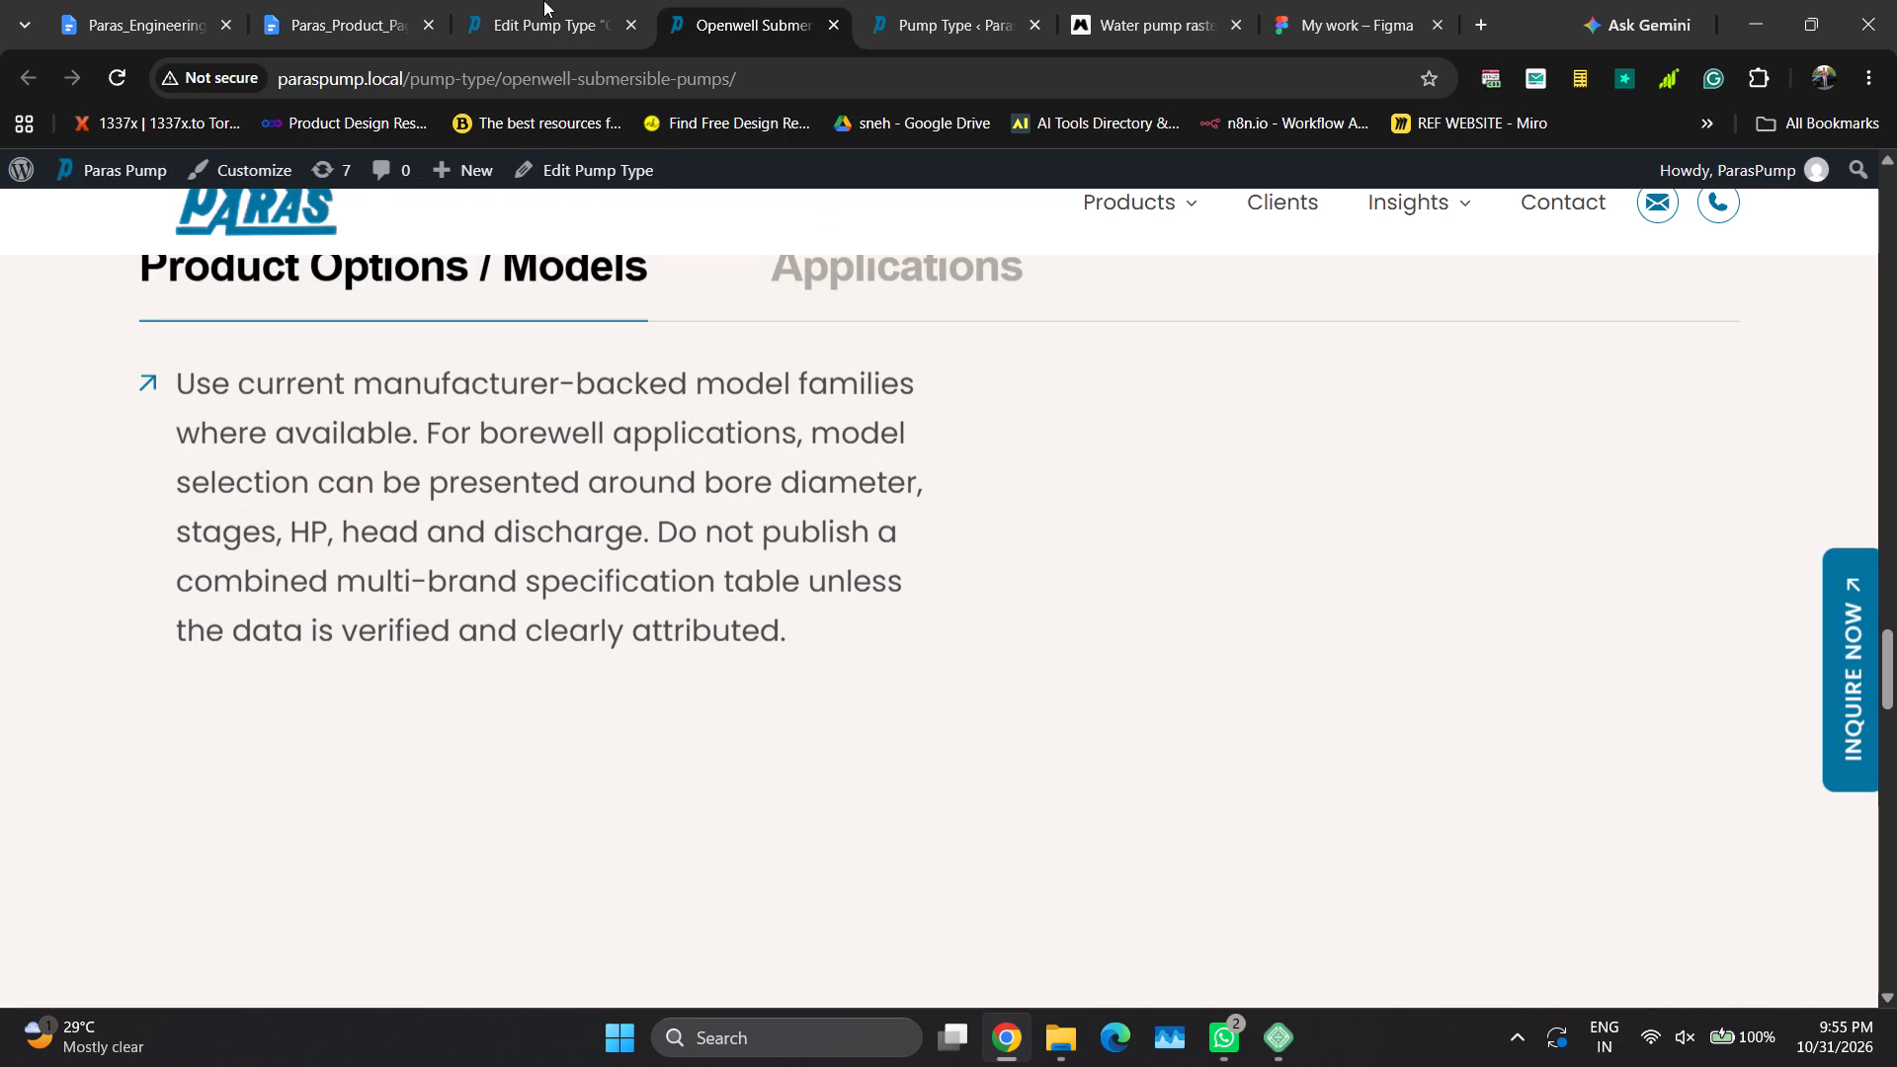
left_click(560, 0)
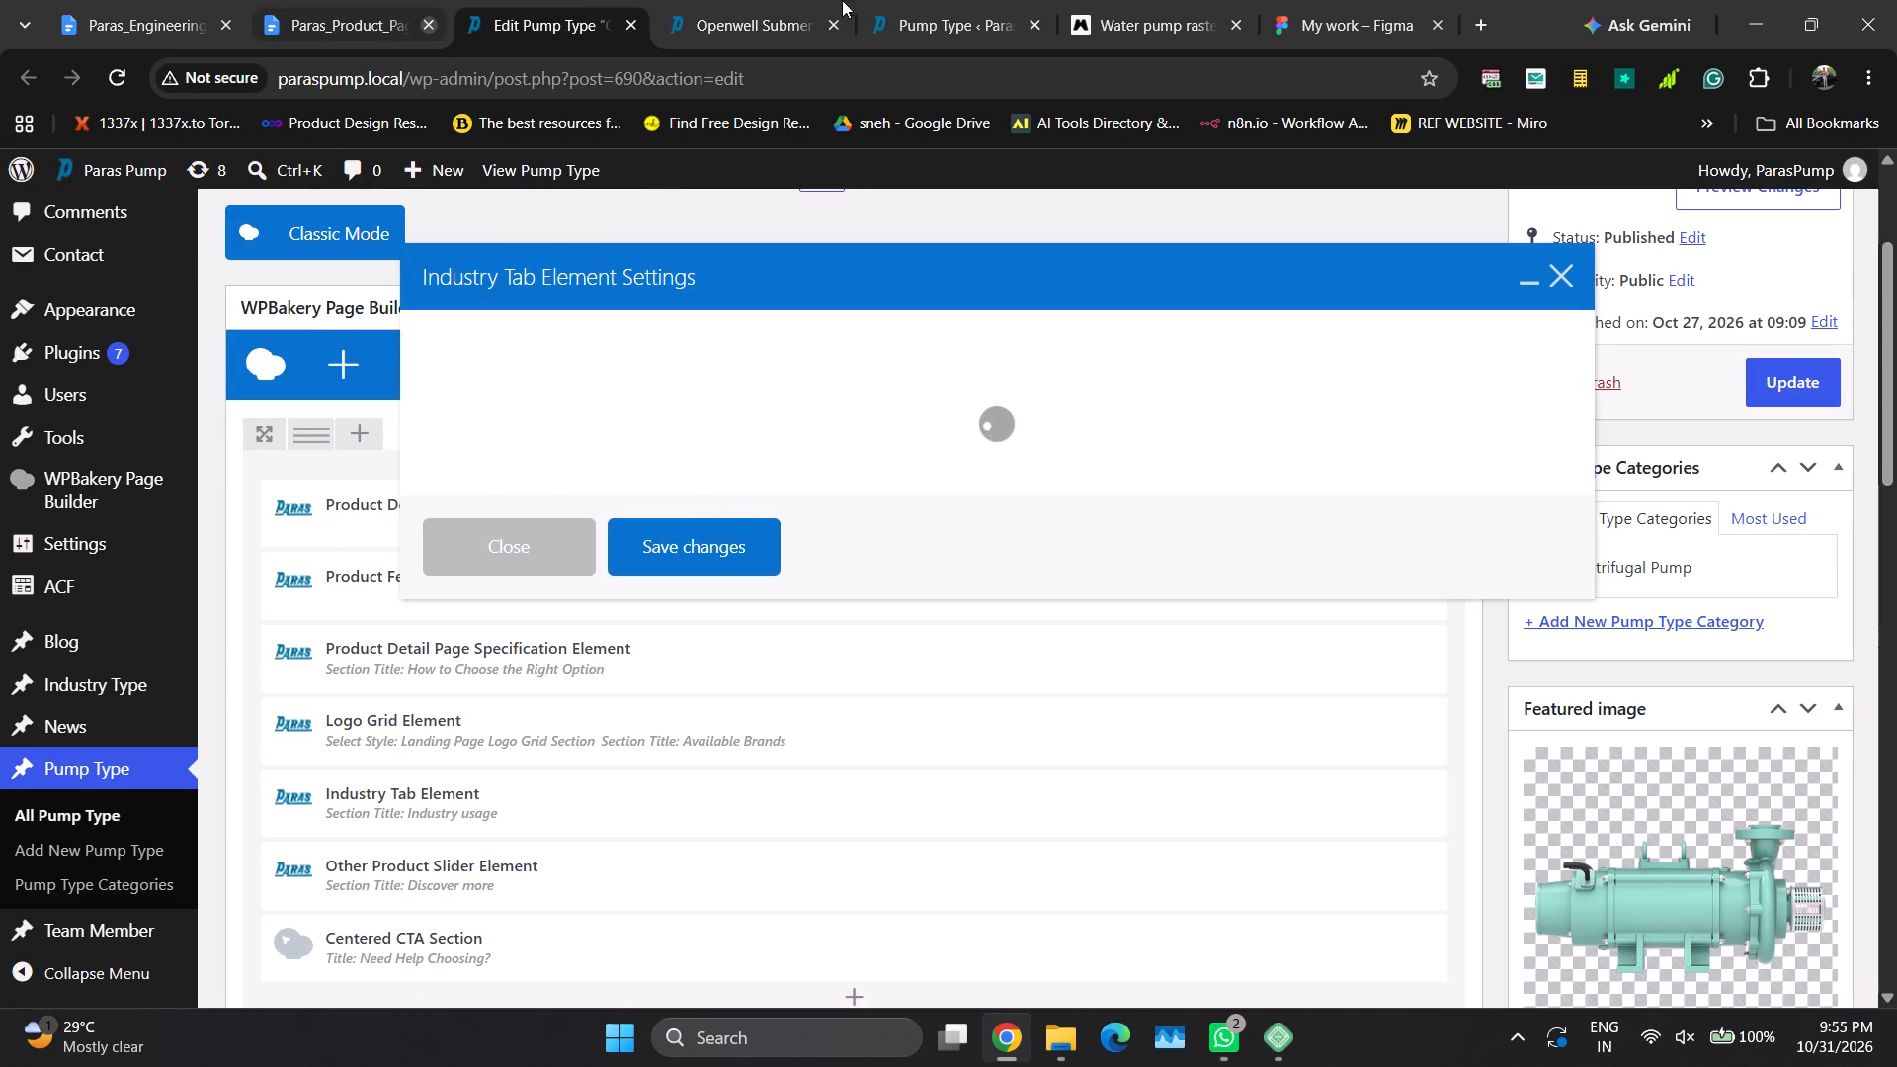
left_click(854, 0)
scroll(672, 568, "up", 2)
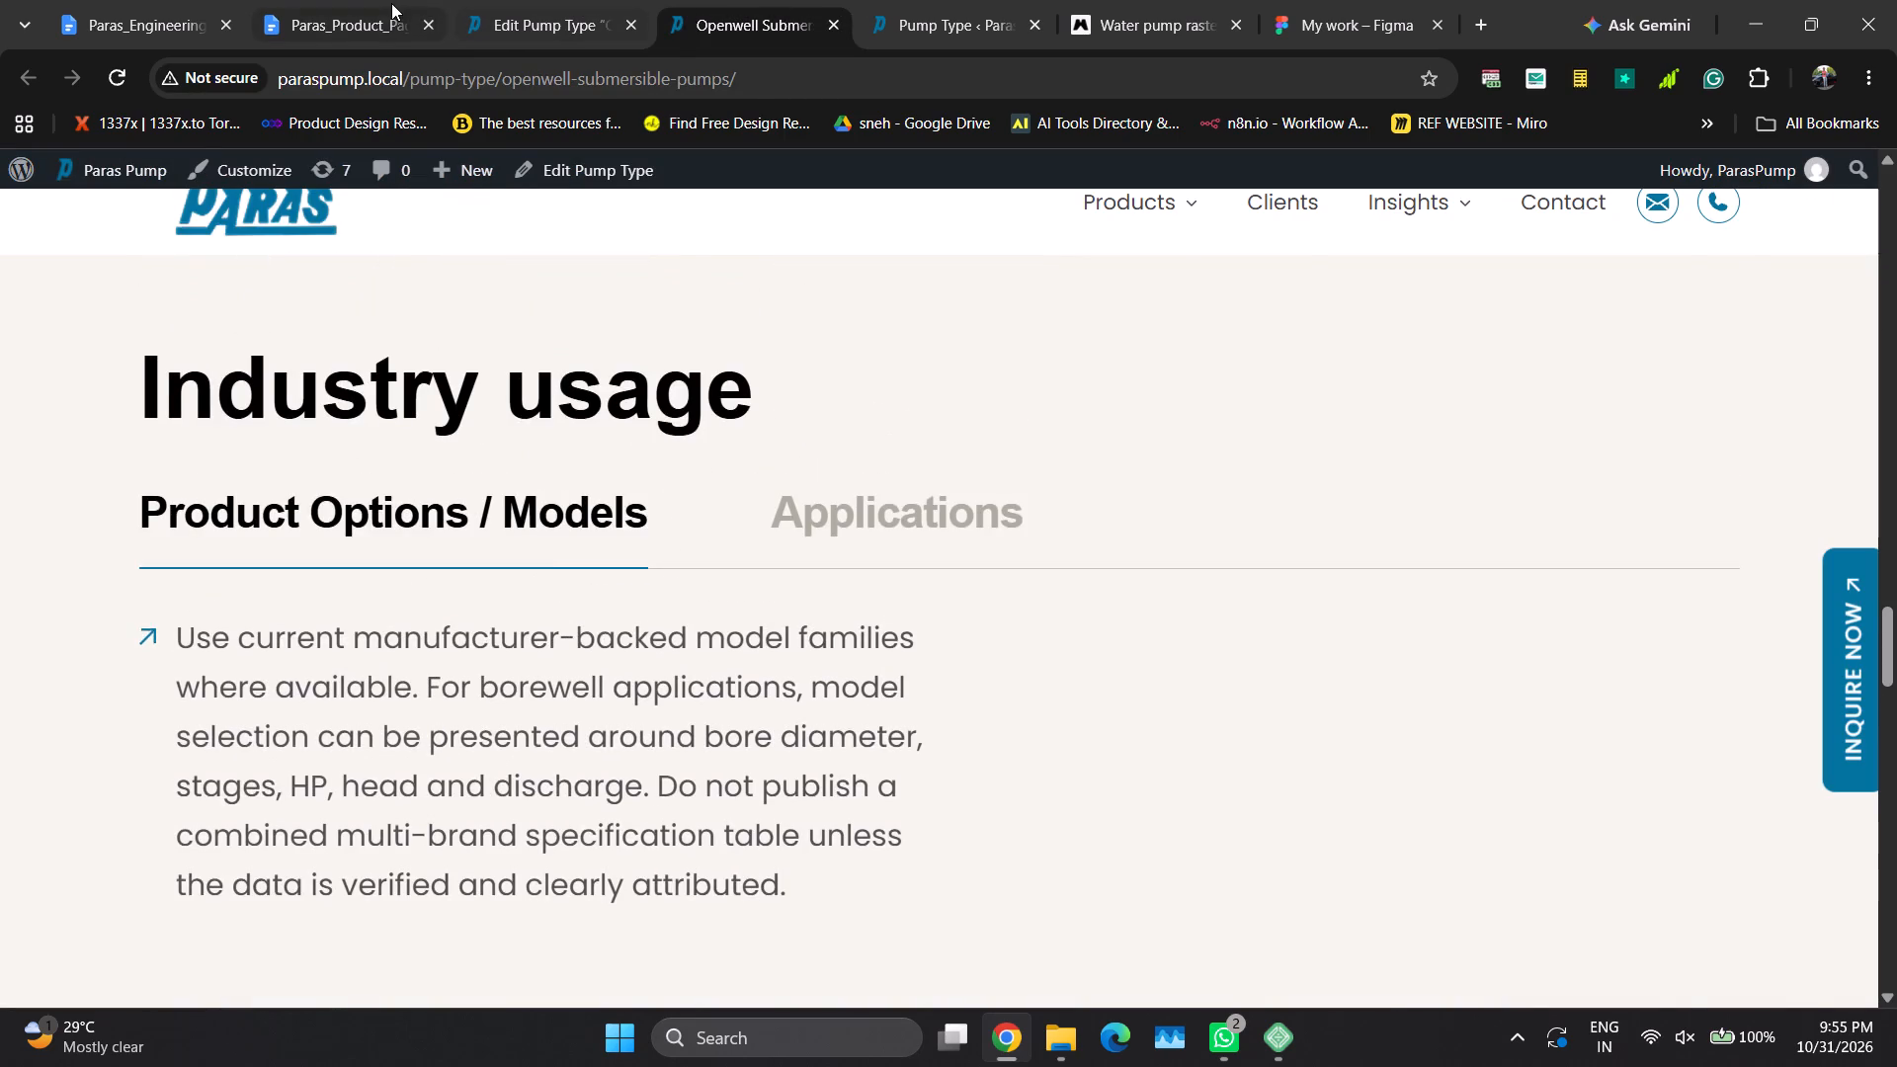
left_click(390, 3)
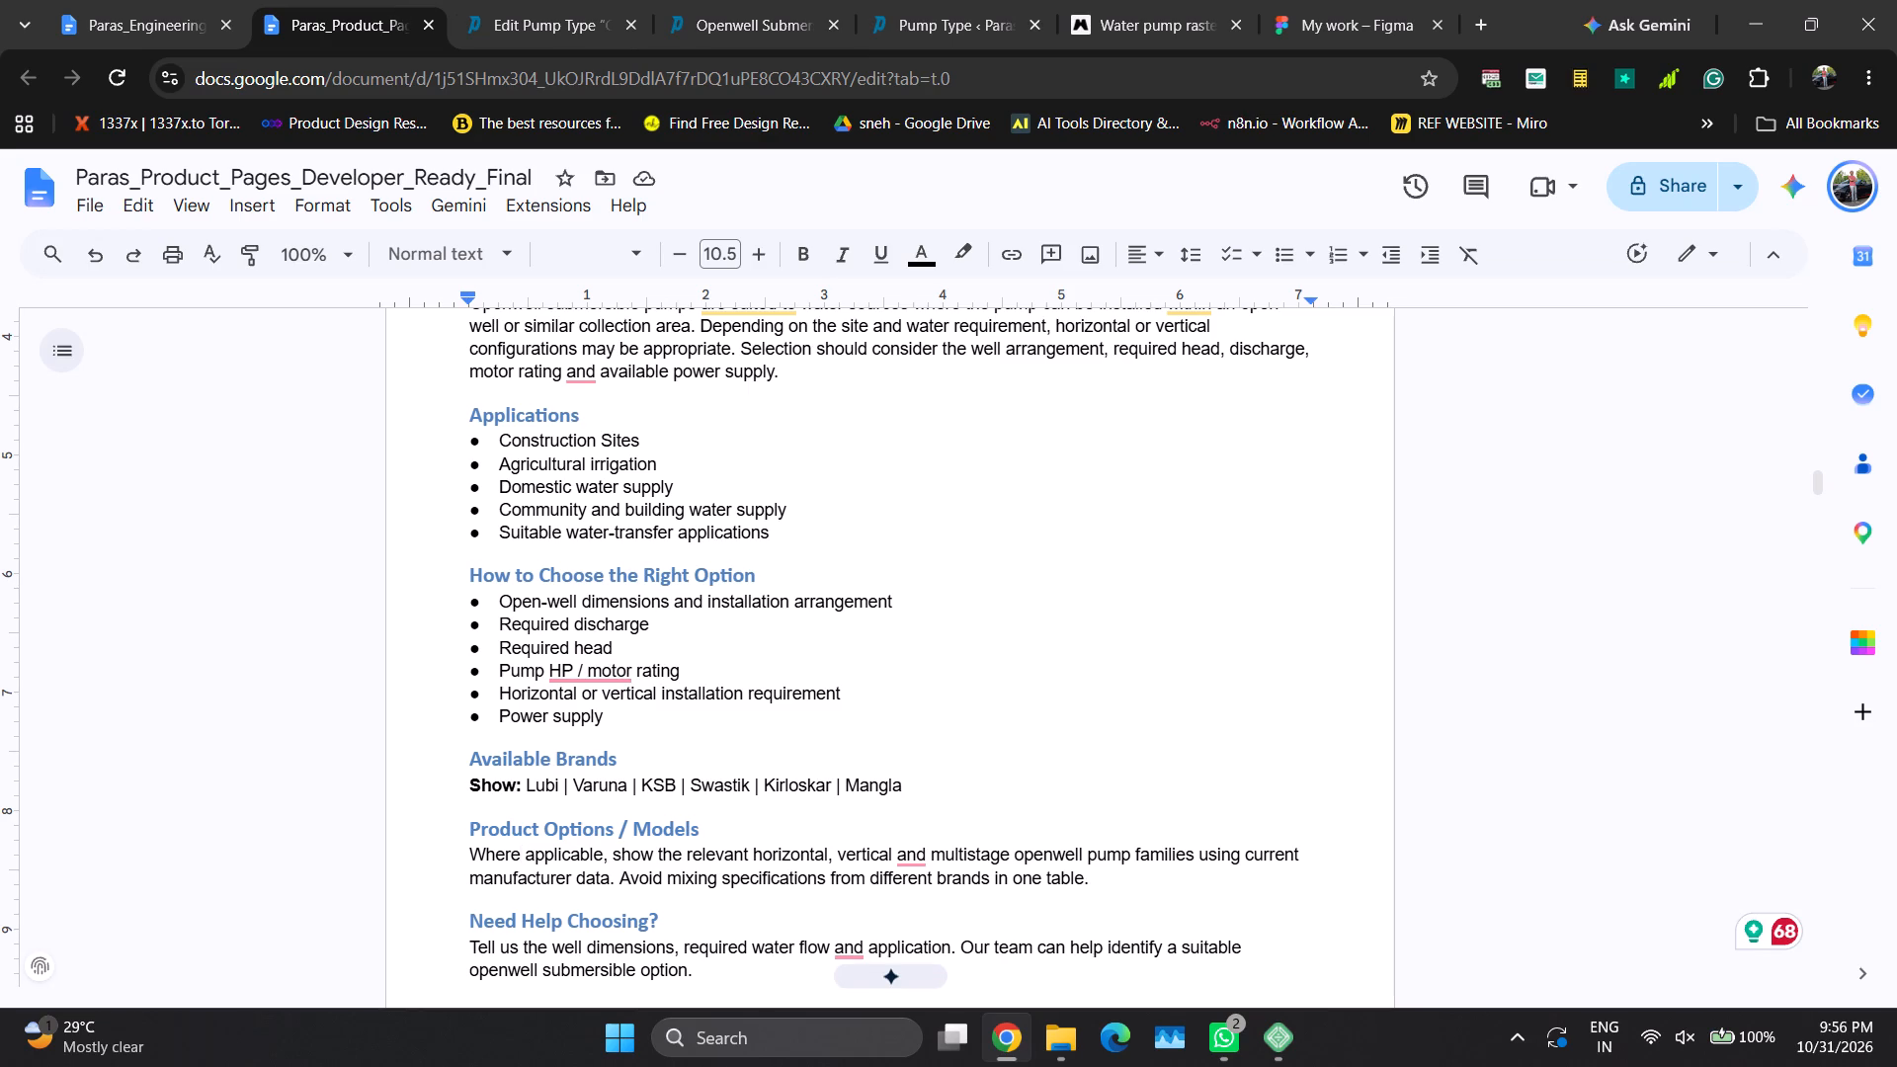
Copy the full paragraph under Product Options / Models in the document's openwell pump section.
key("Up")
key("Left")
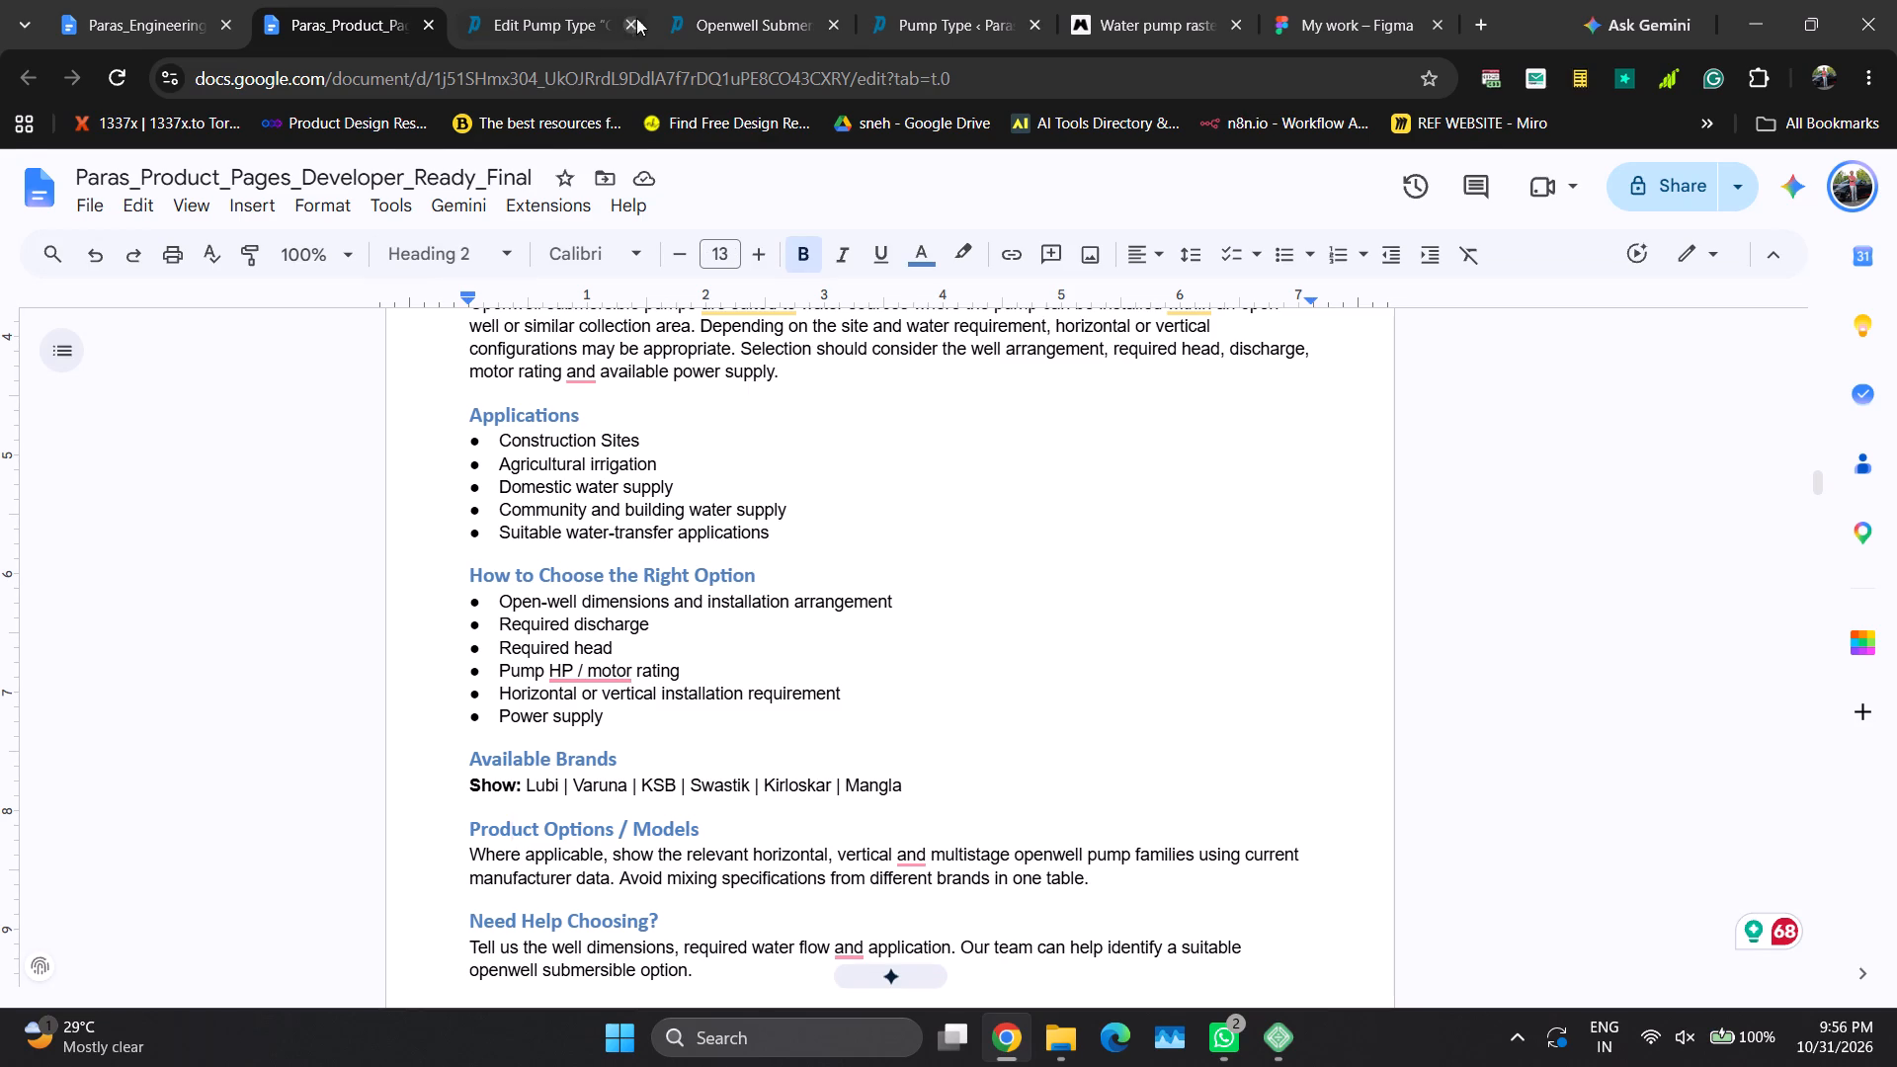
left_click(702, 0)
left_click(539, 0)
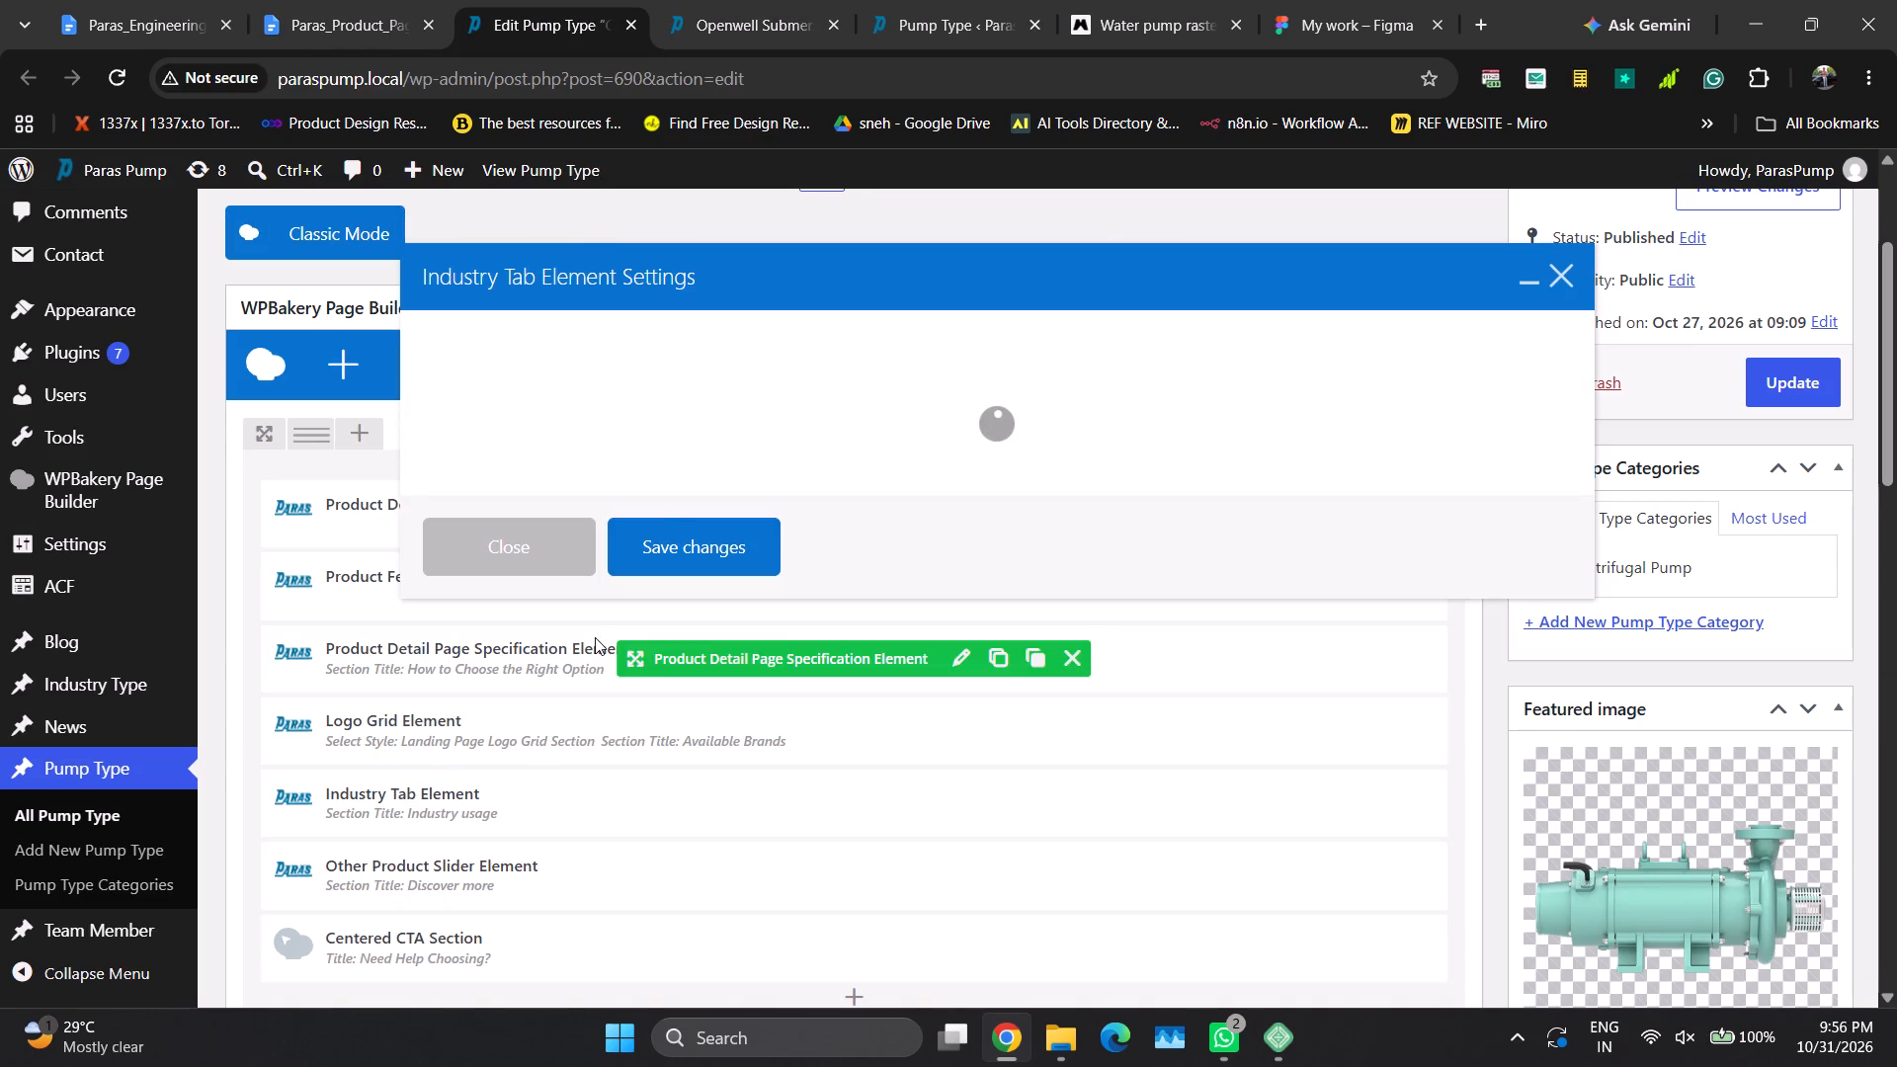
left_click(341, 0)
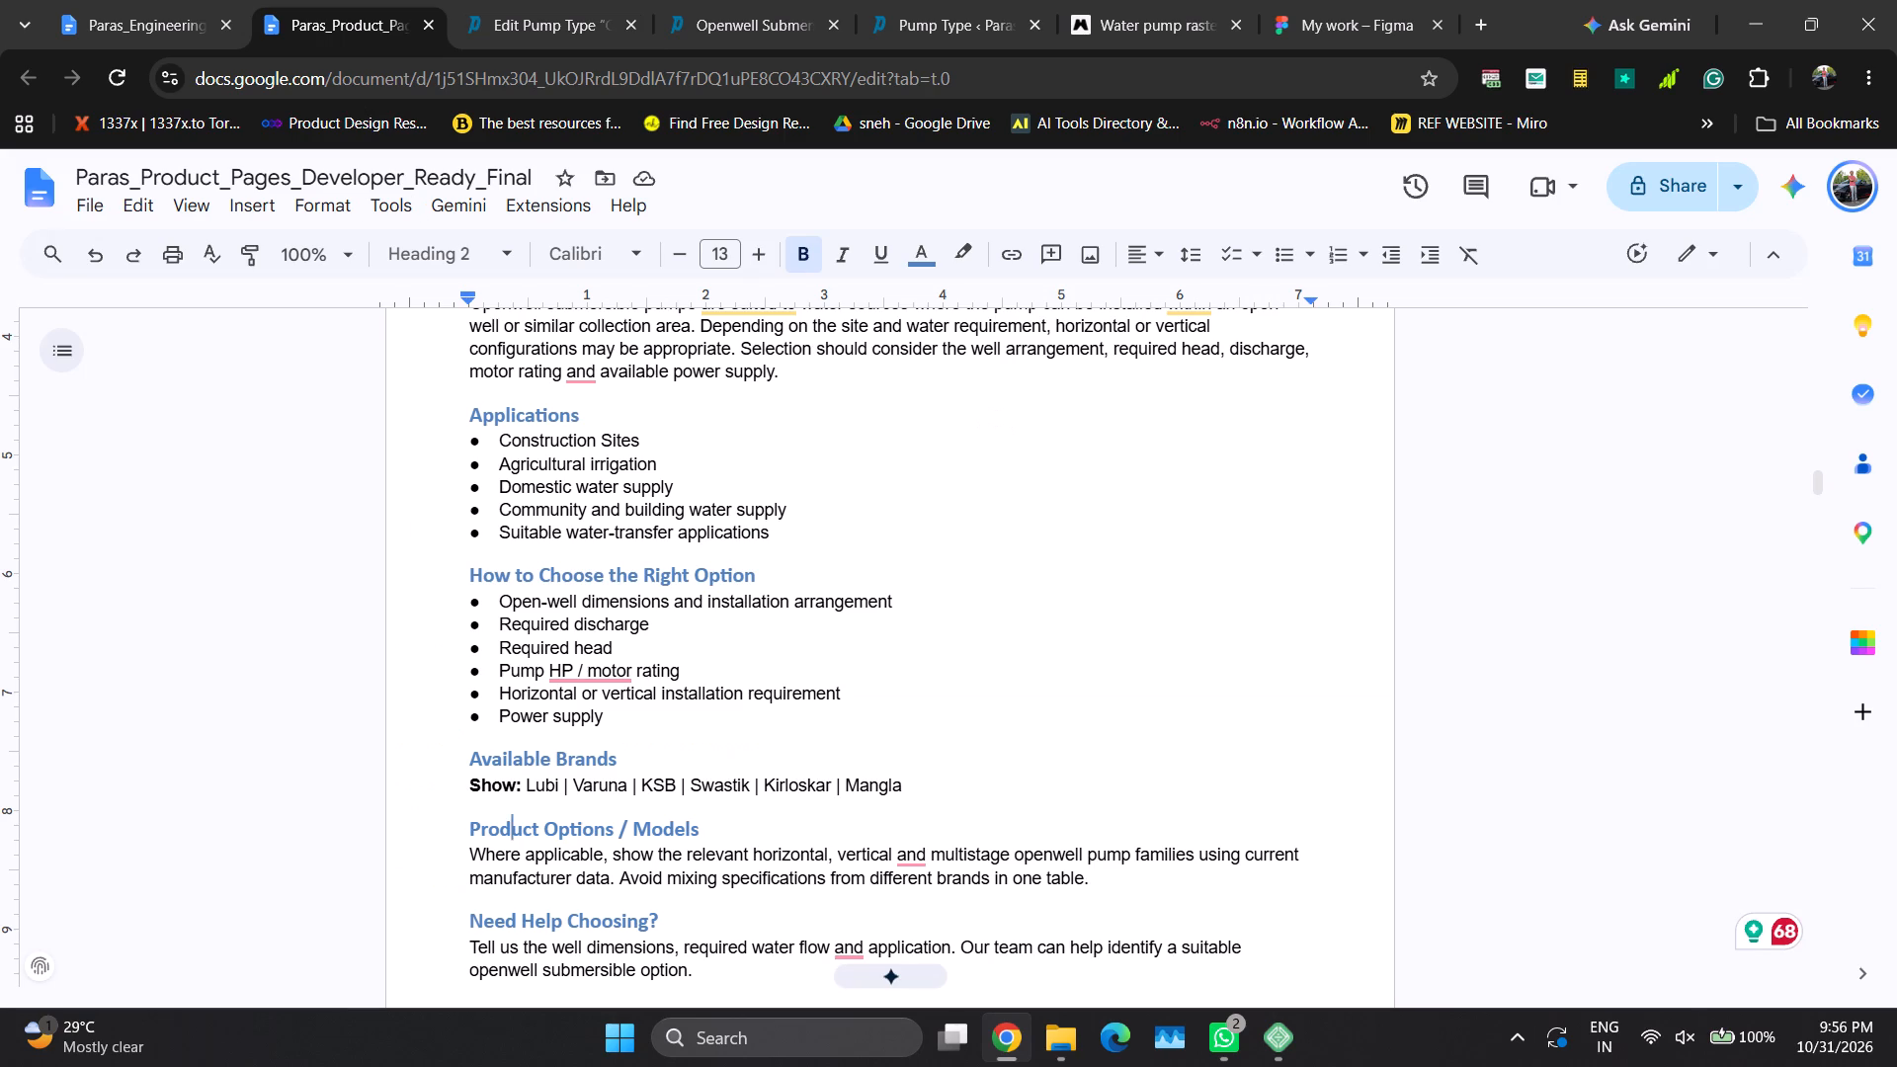
key("Left")
key("Down")
key("Left")
key("Left")
key("shift+Down")
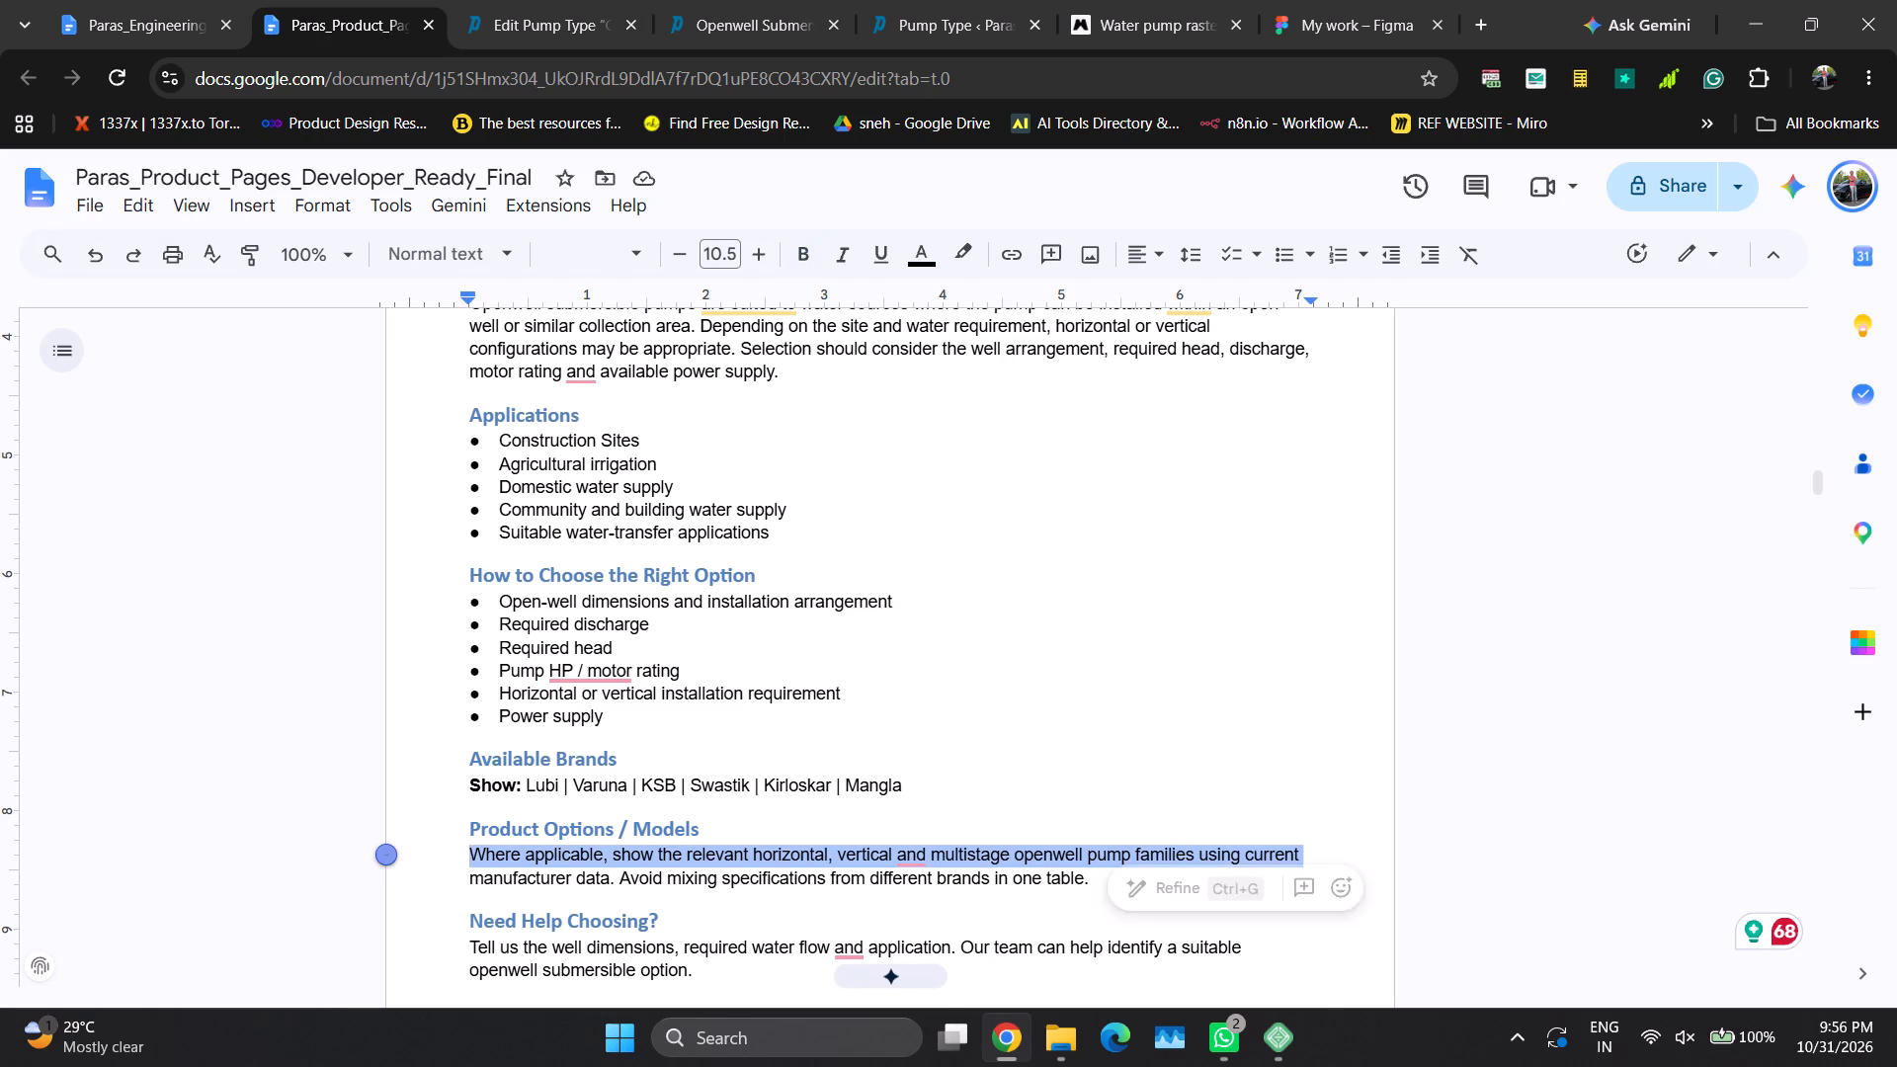
key("shift+Down")
key("ctrl+c")
key("ctrl+c")
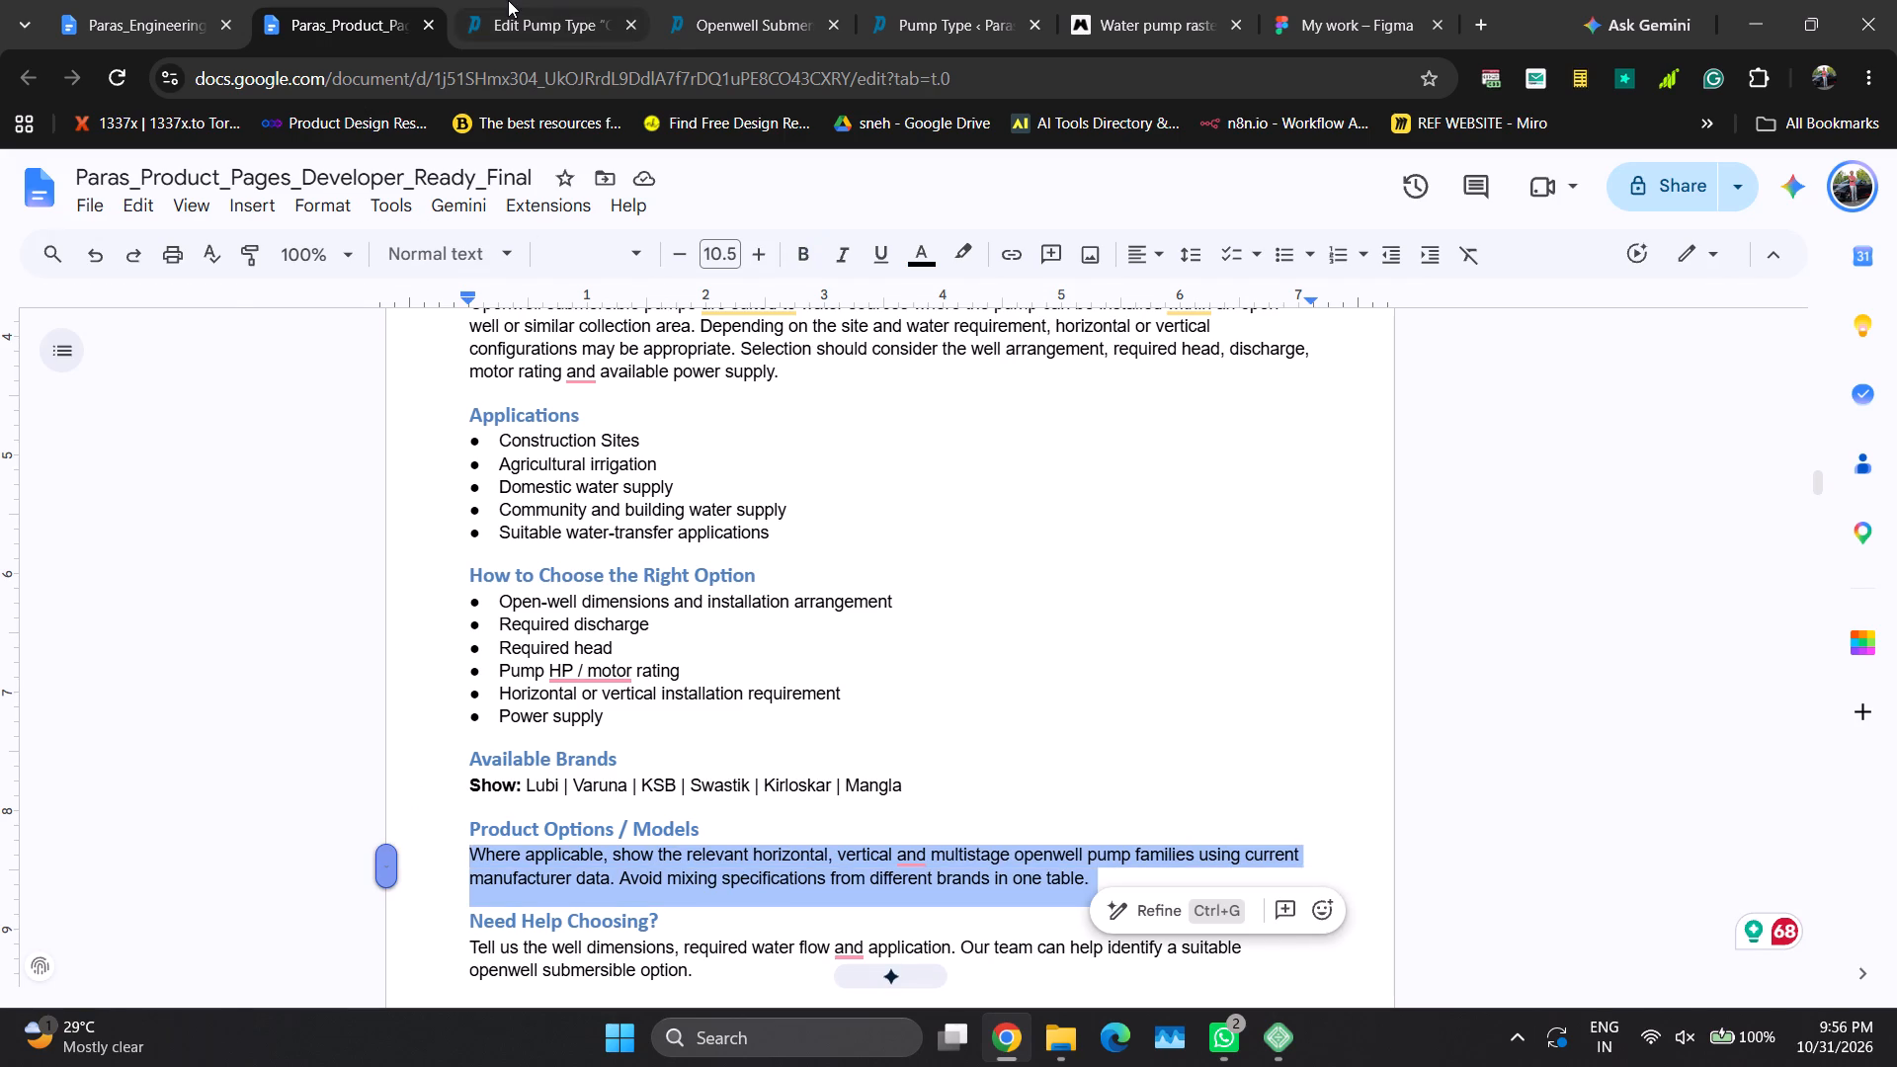
Replace the Chemical Industry list entry's title with the copied Product Options / Models paragraph and collapse the entry.
left_click(508, 0)
scroll(713, 668, "down", 2)
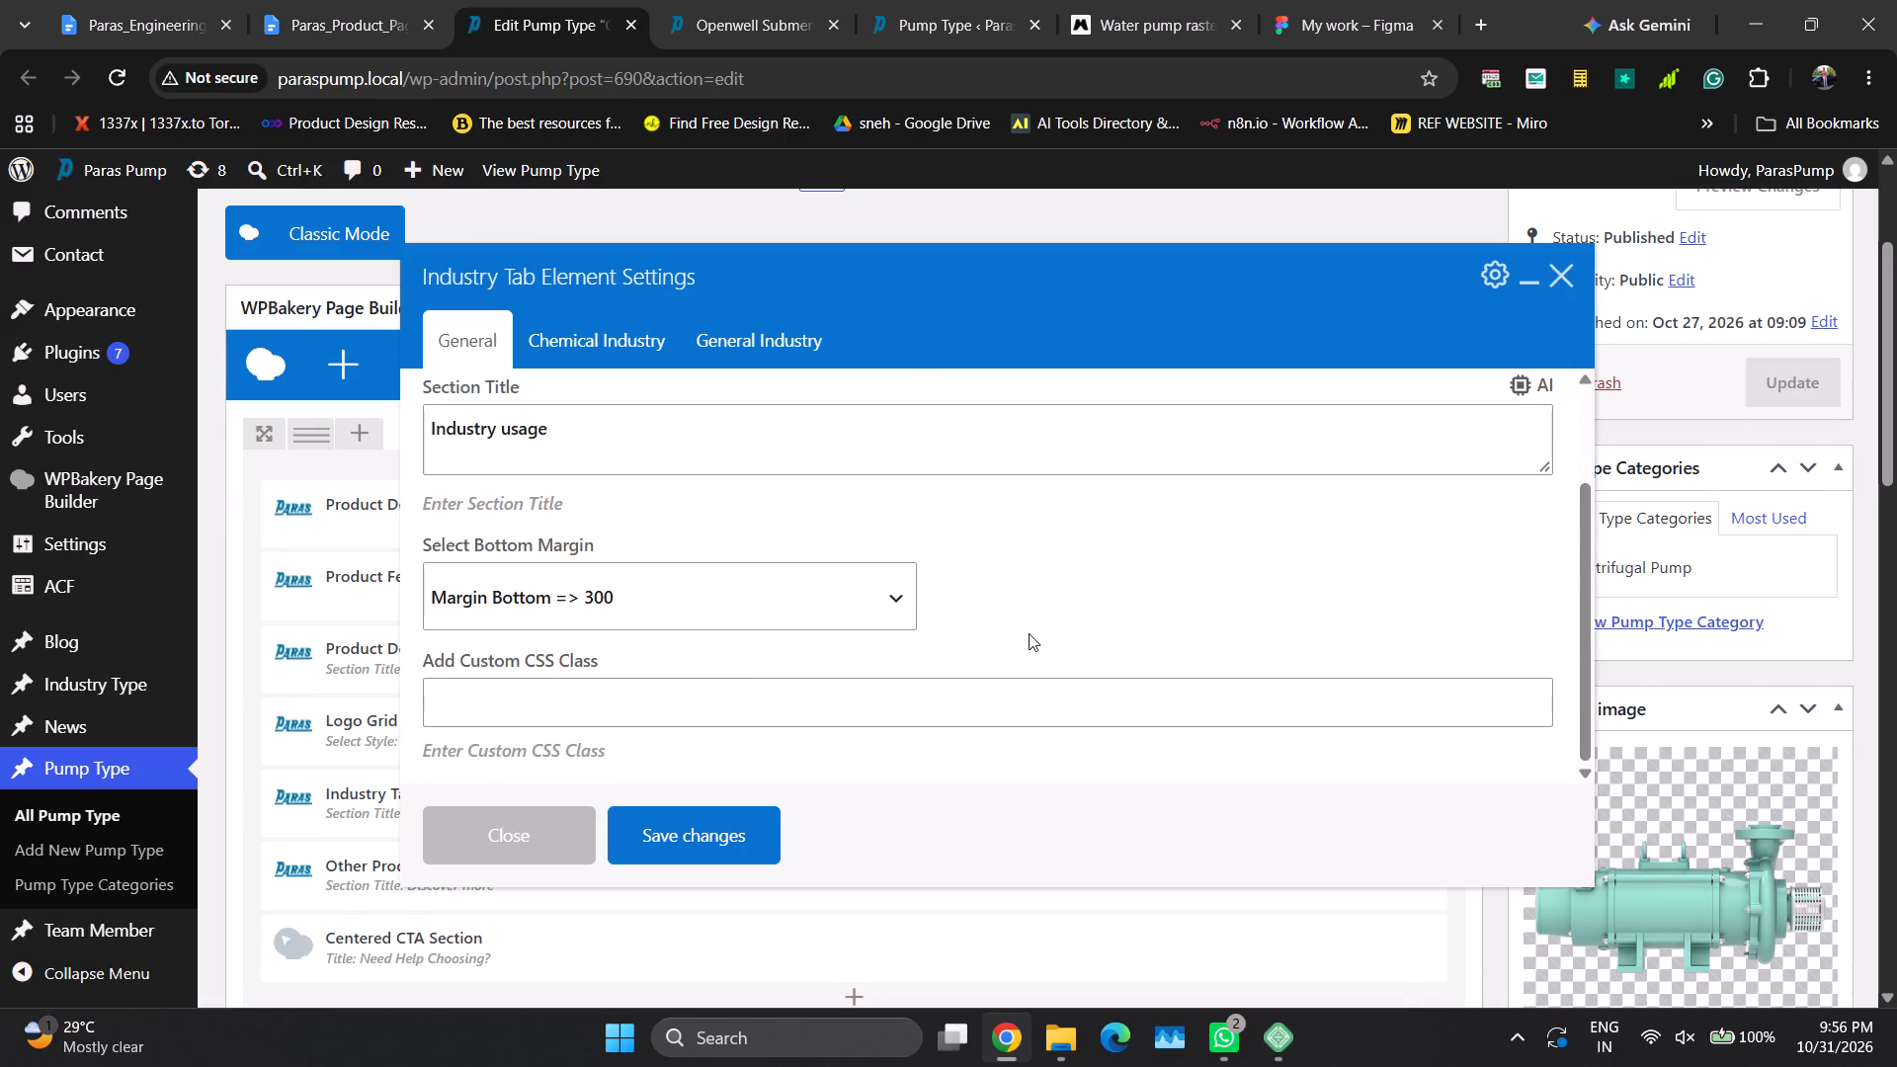
scroll(1029, 633, "down", 1)
left_click(571, 348)
left_click(1047, 624)
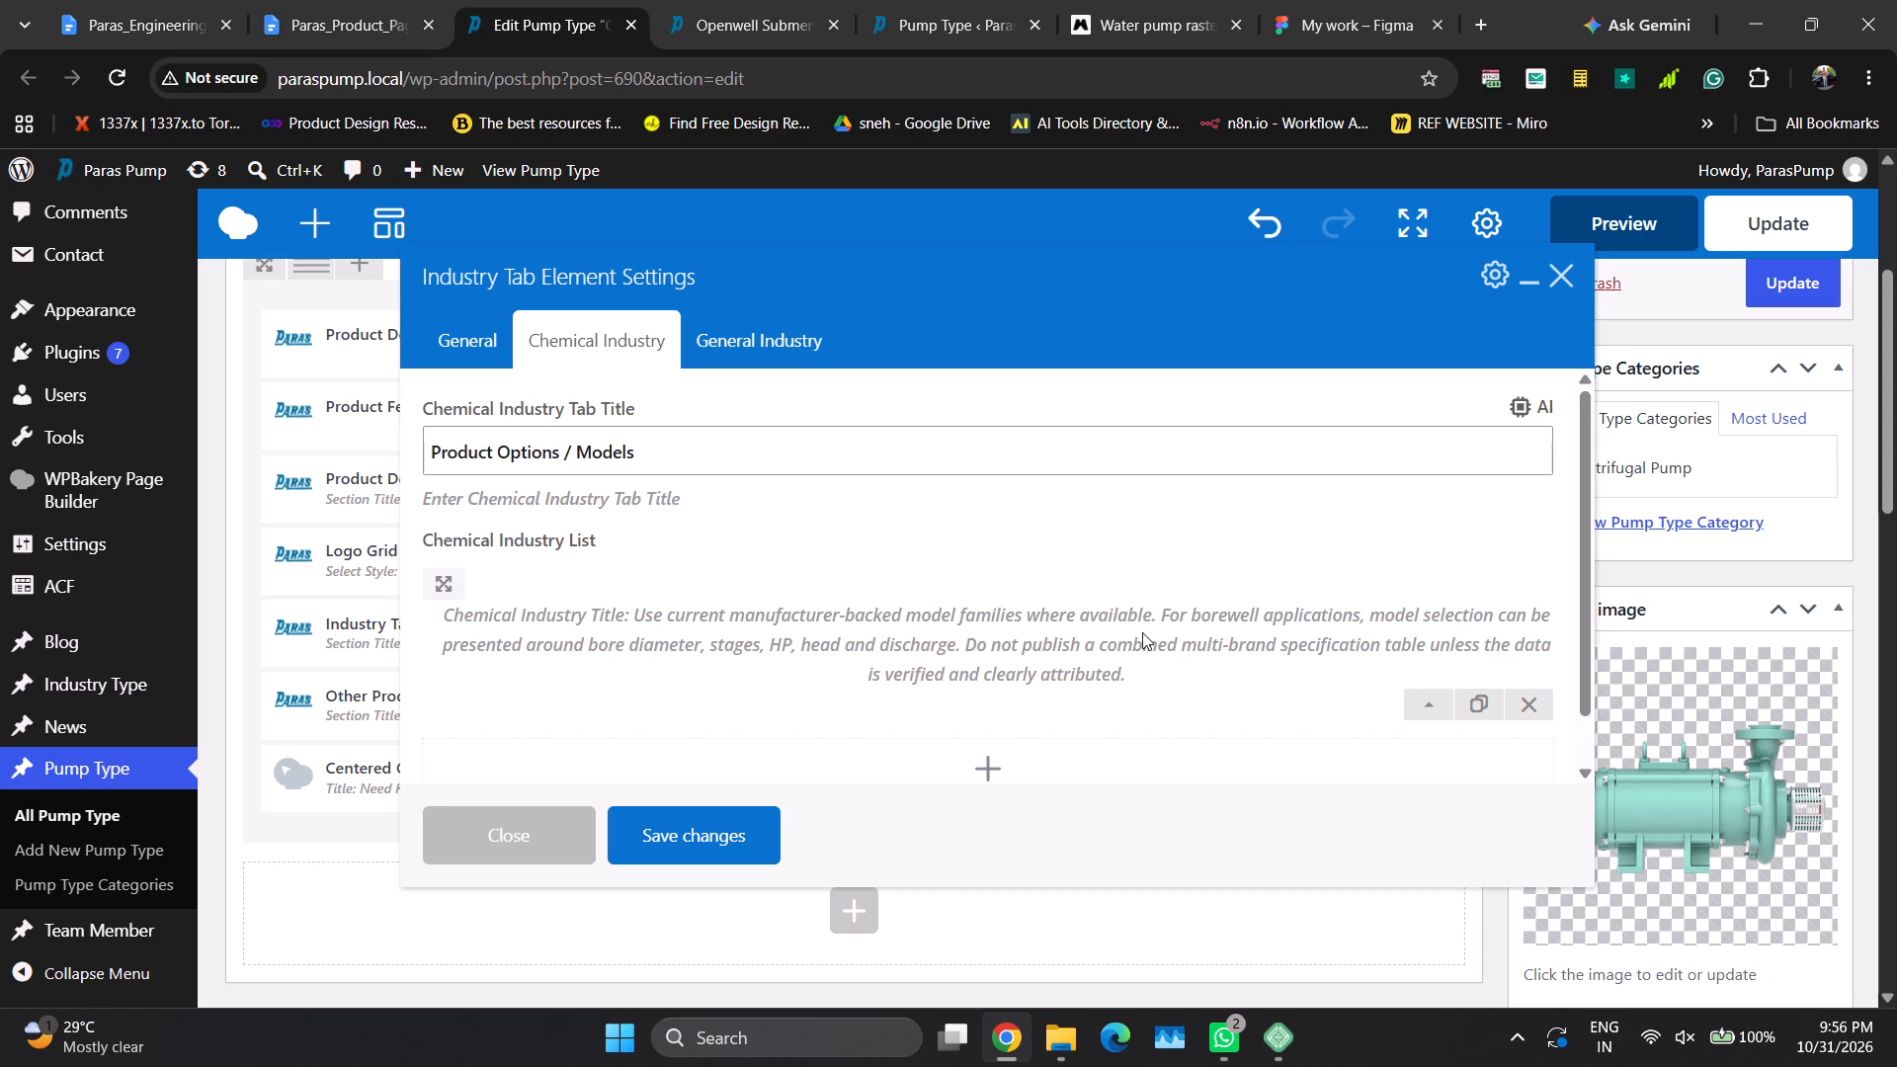
left_click(1417, 697)
scroll(913, 662, "down", 1)
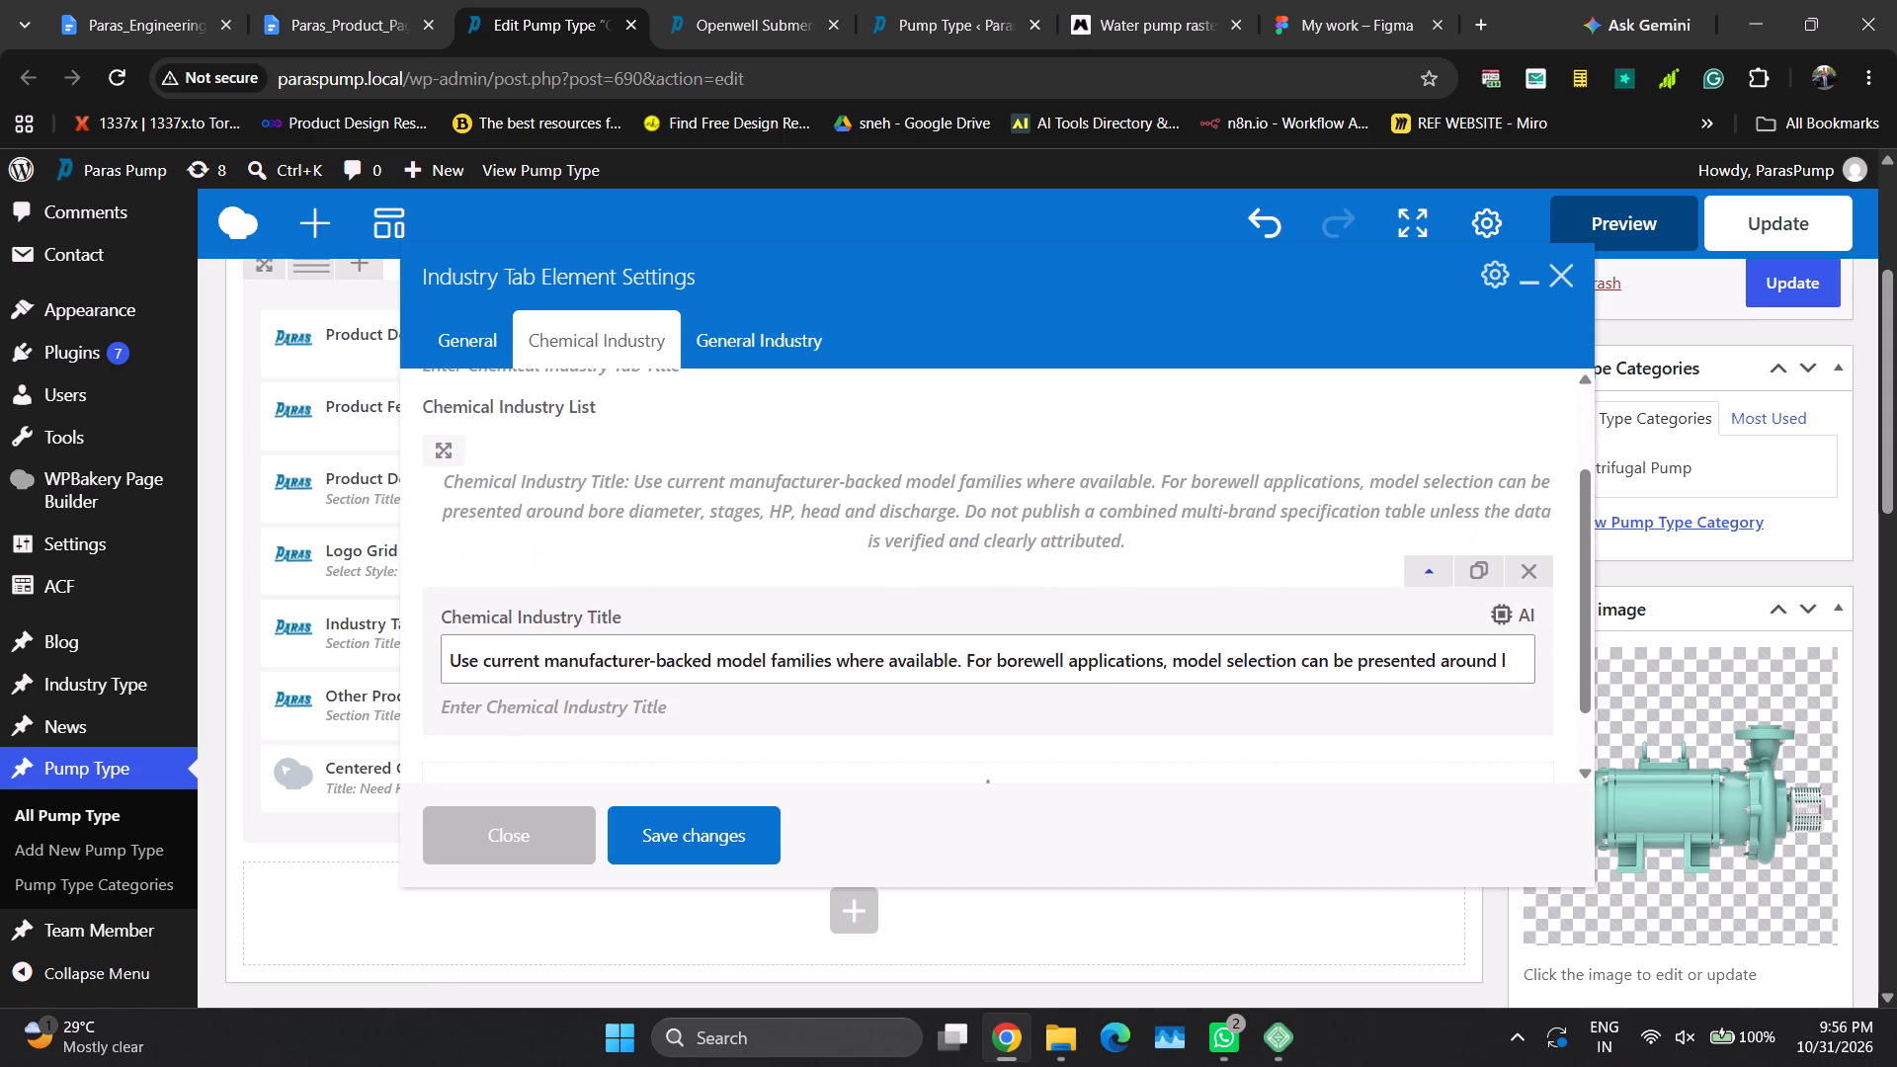
left_click(884, 672)
key("ctrl+a")
key("ctrl+v")
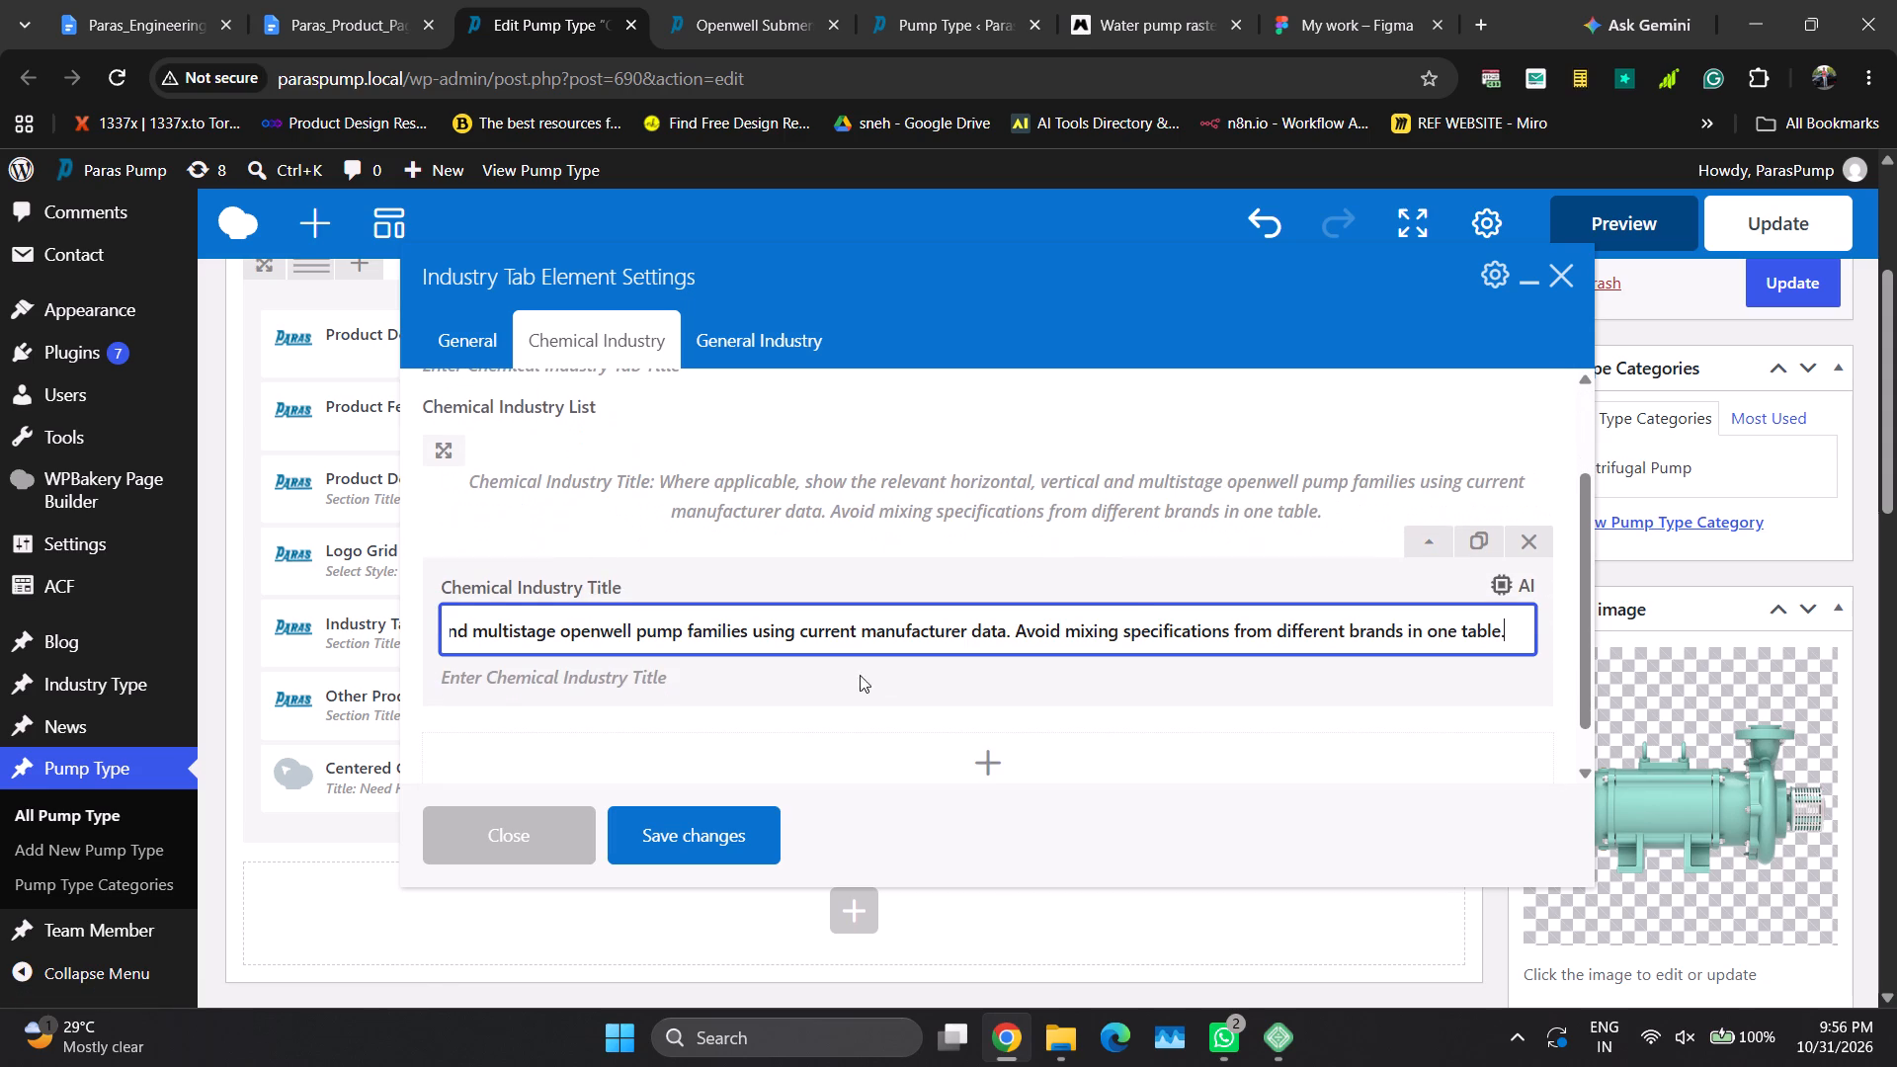
left_click(1430, 548)
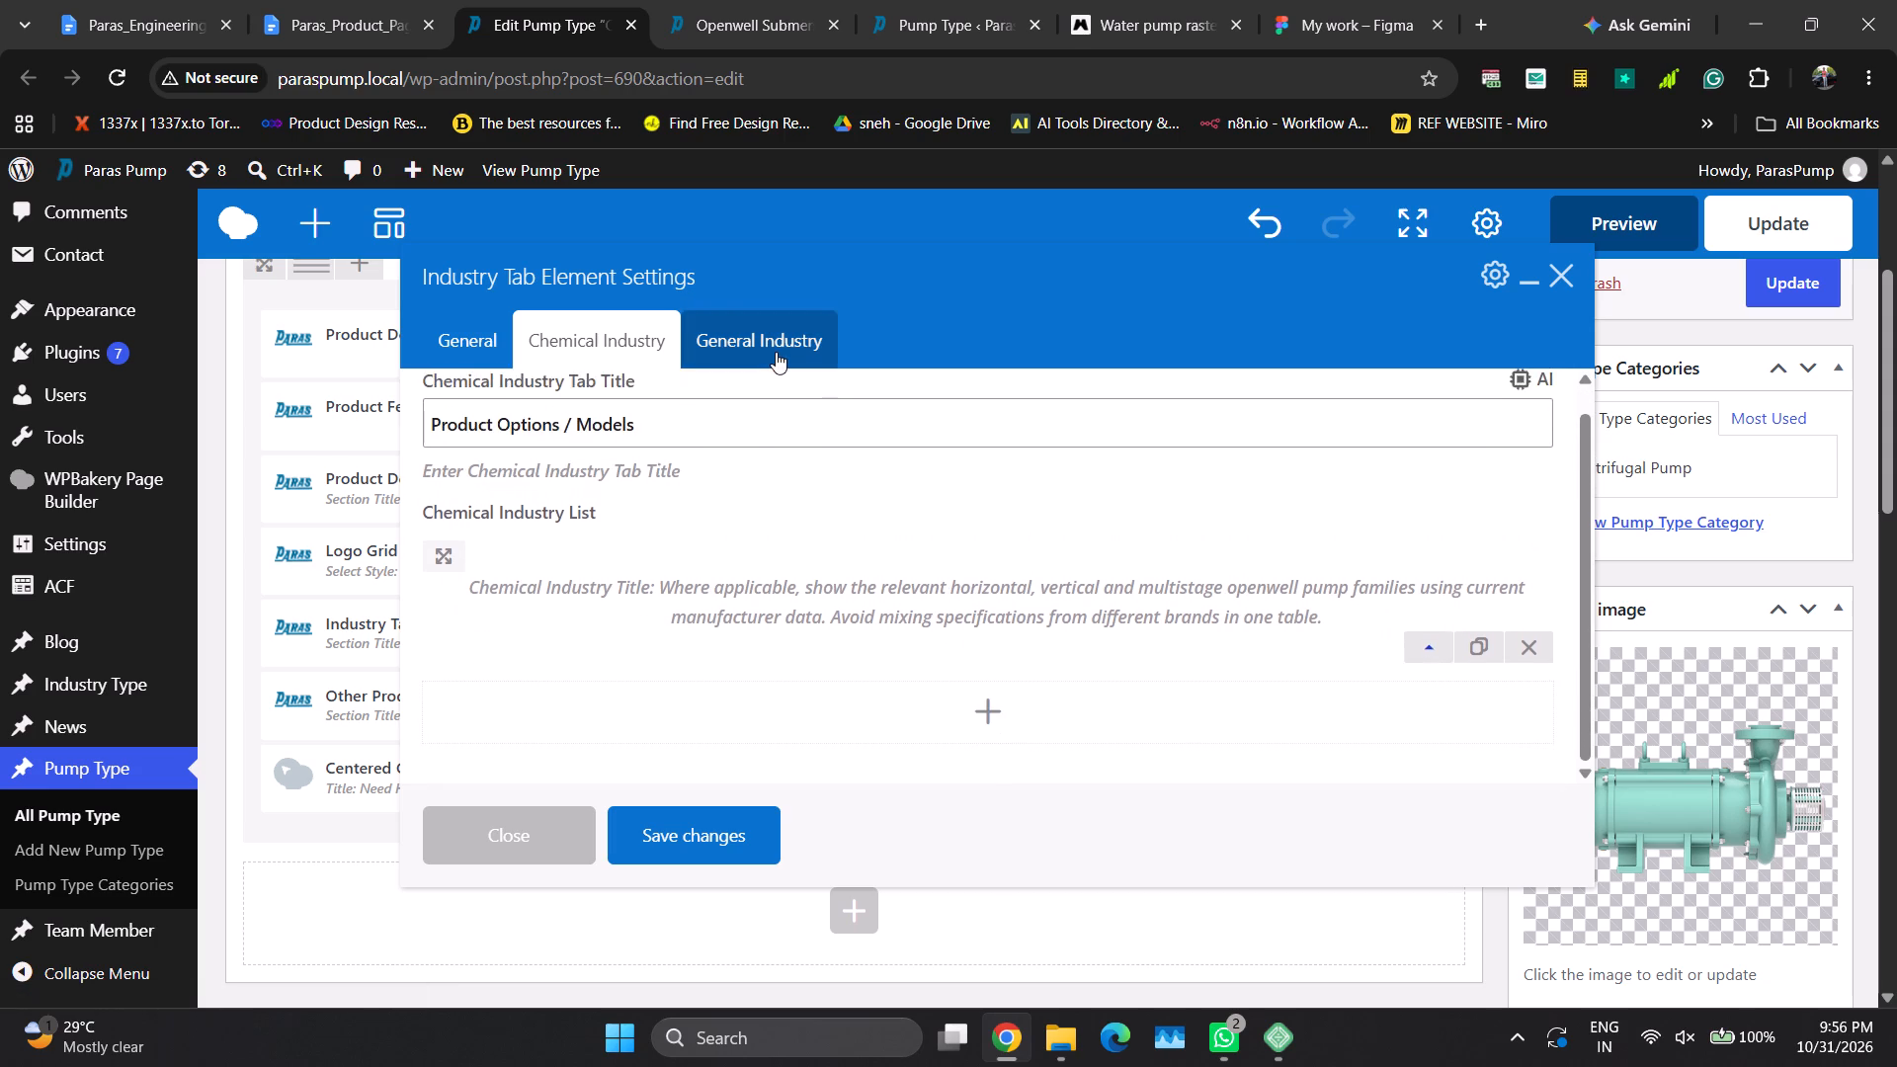
Check the Agricultural irrigation entry in the General Industry list against the document's Applications list.
left_click(775, 352)
left_click(1419, 580)
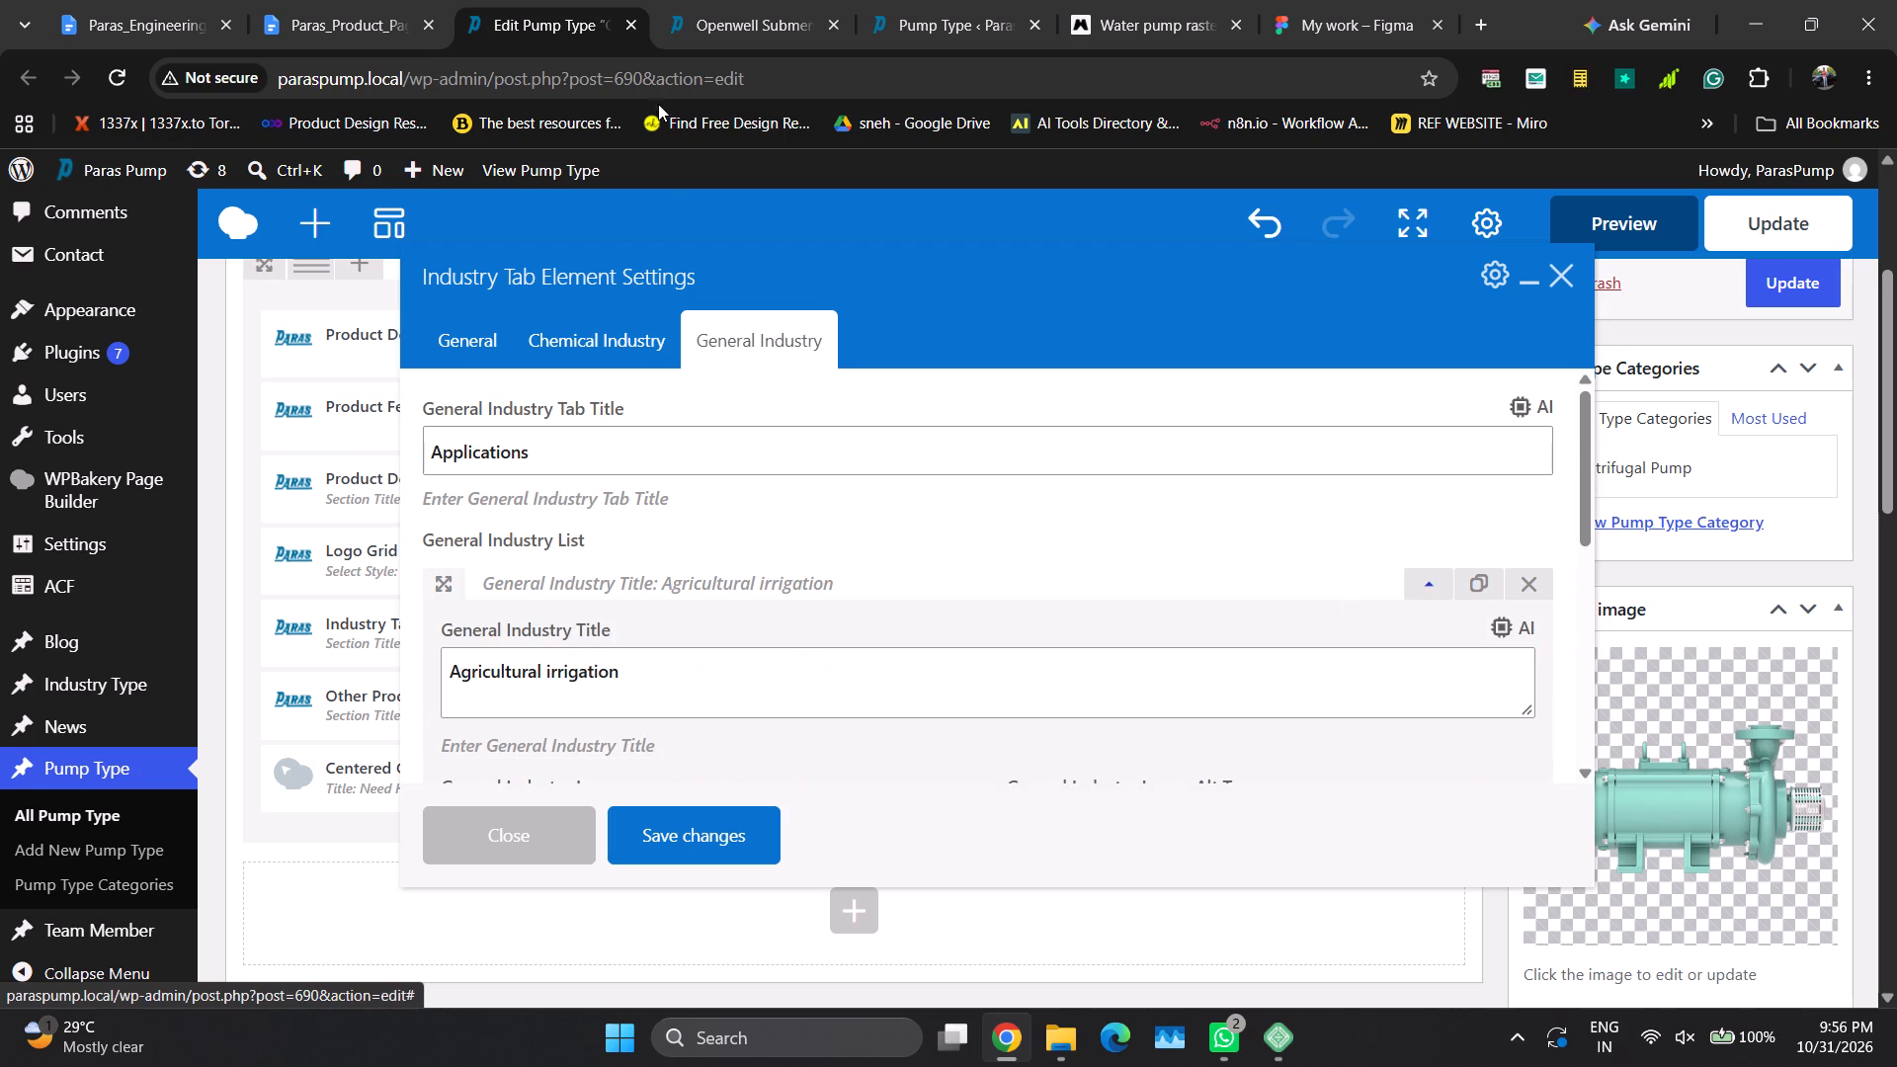
left_click(341, 0)
left_click(566, 449)
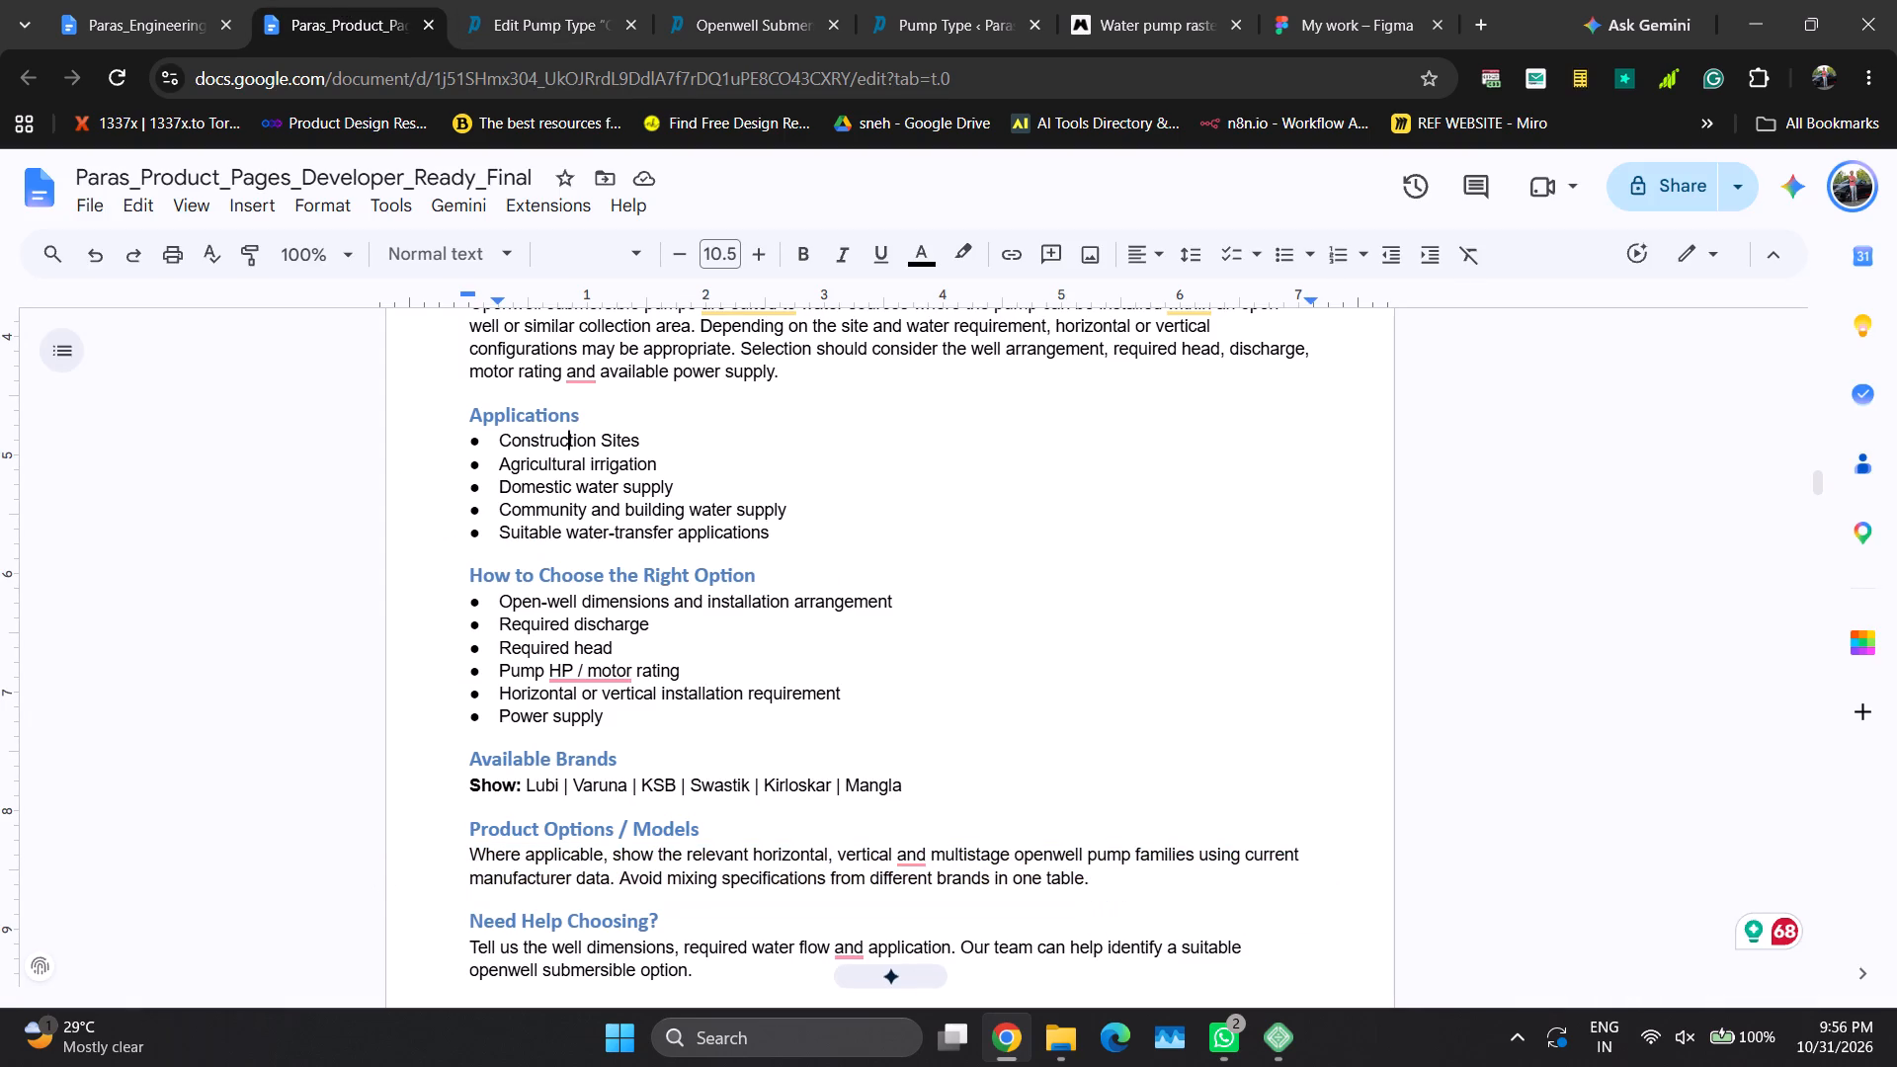
left_click(536, 0)
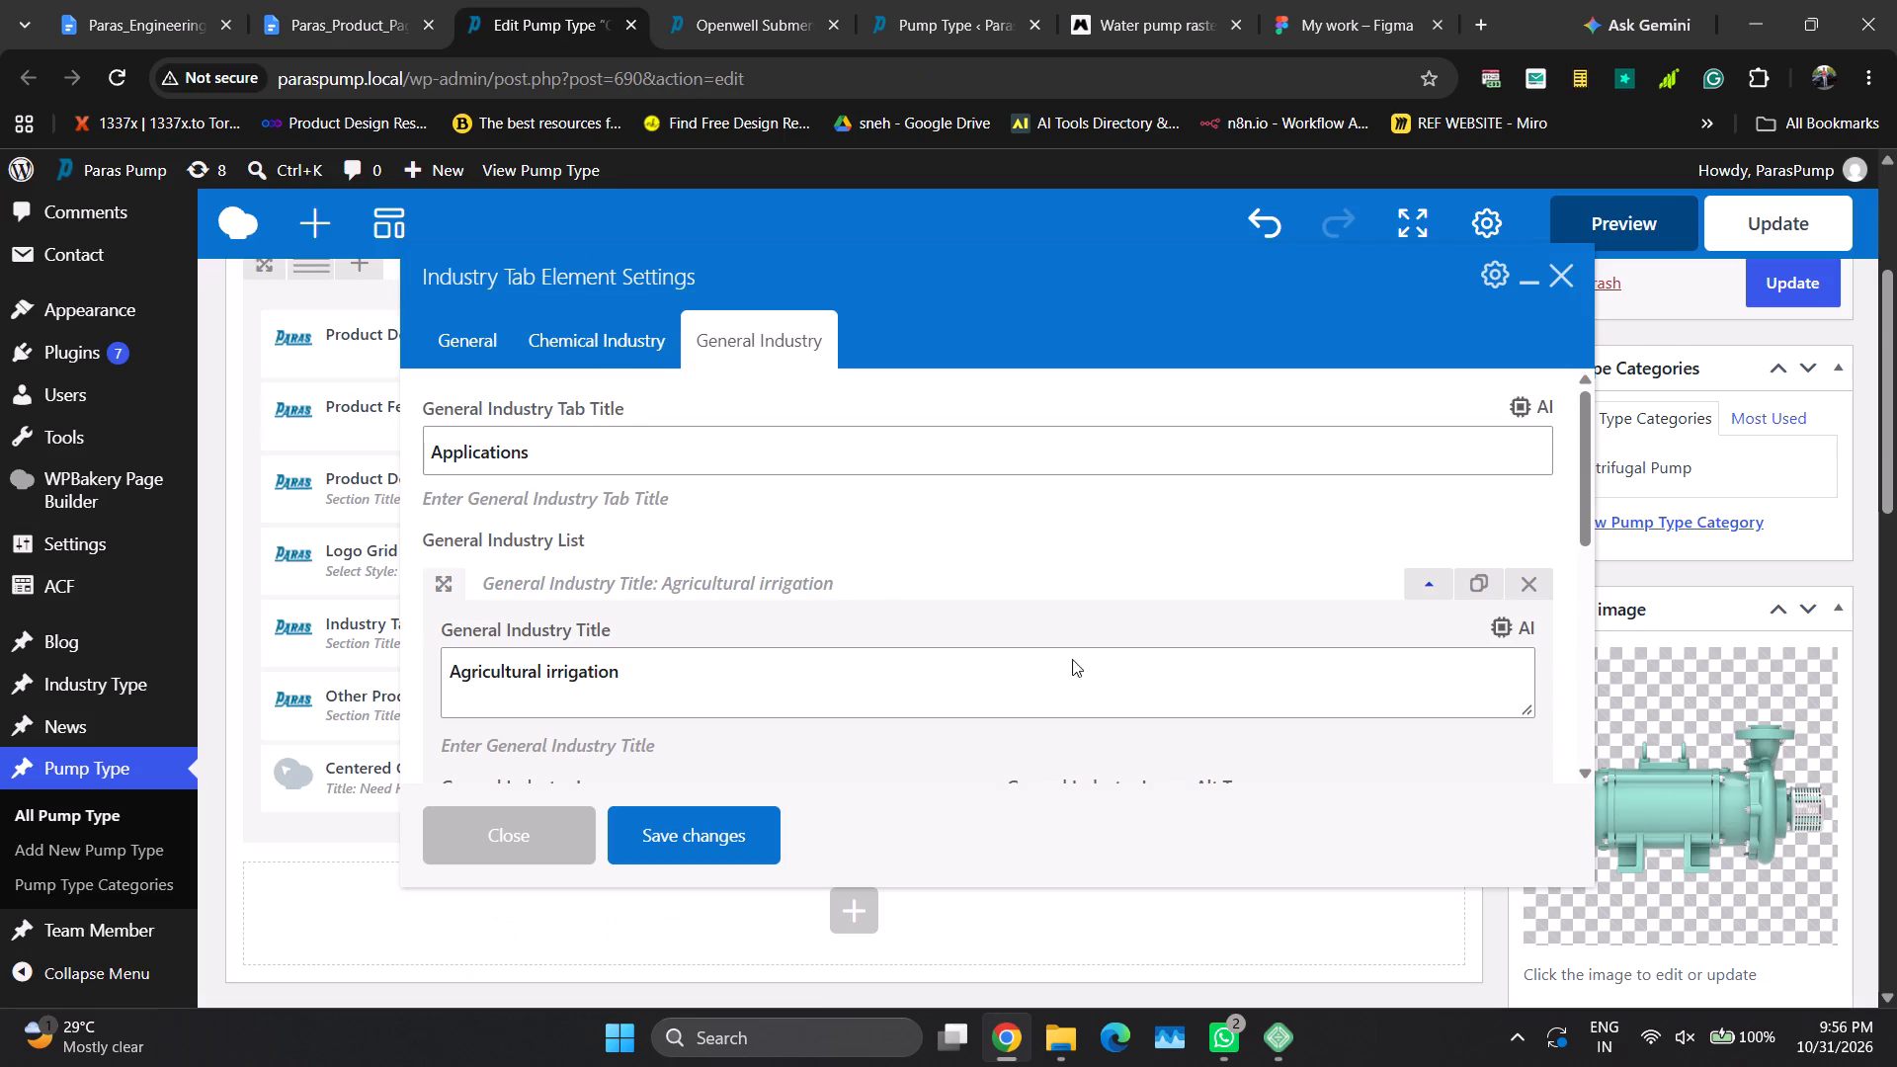
left_click(1425, 592)
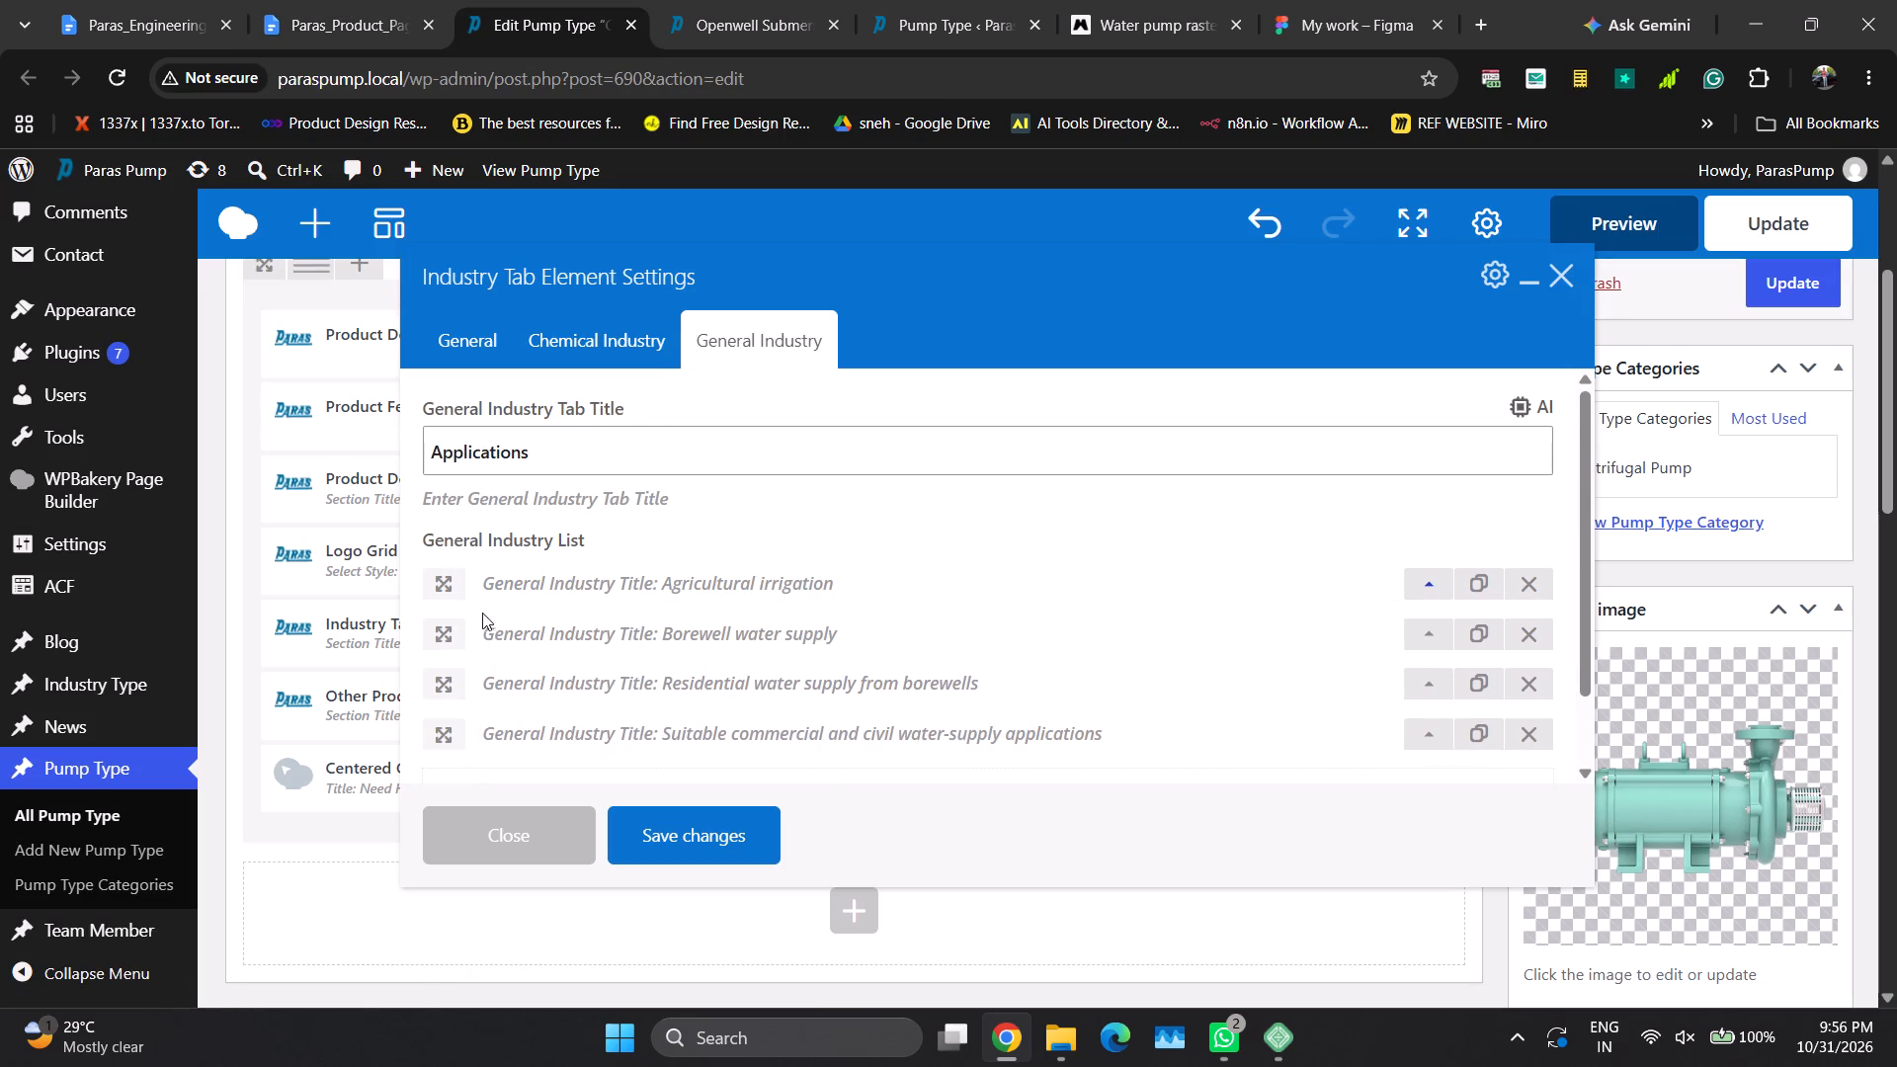
Replace the second General Industry entry's title with "Construction Sites" from the document's Applications list, without a trailing line break.
left_click(1421, 637)
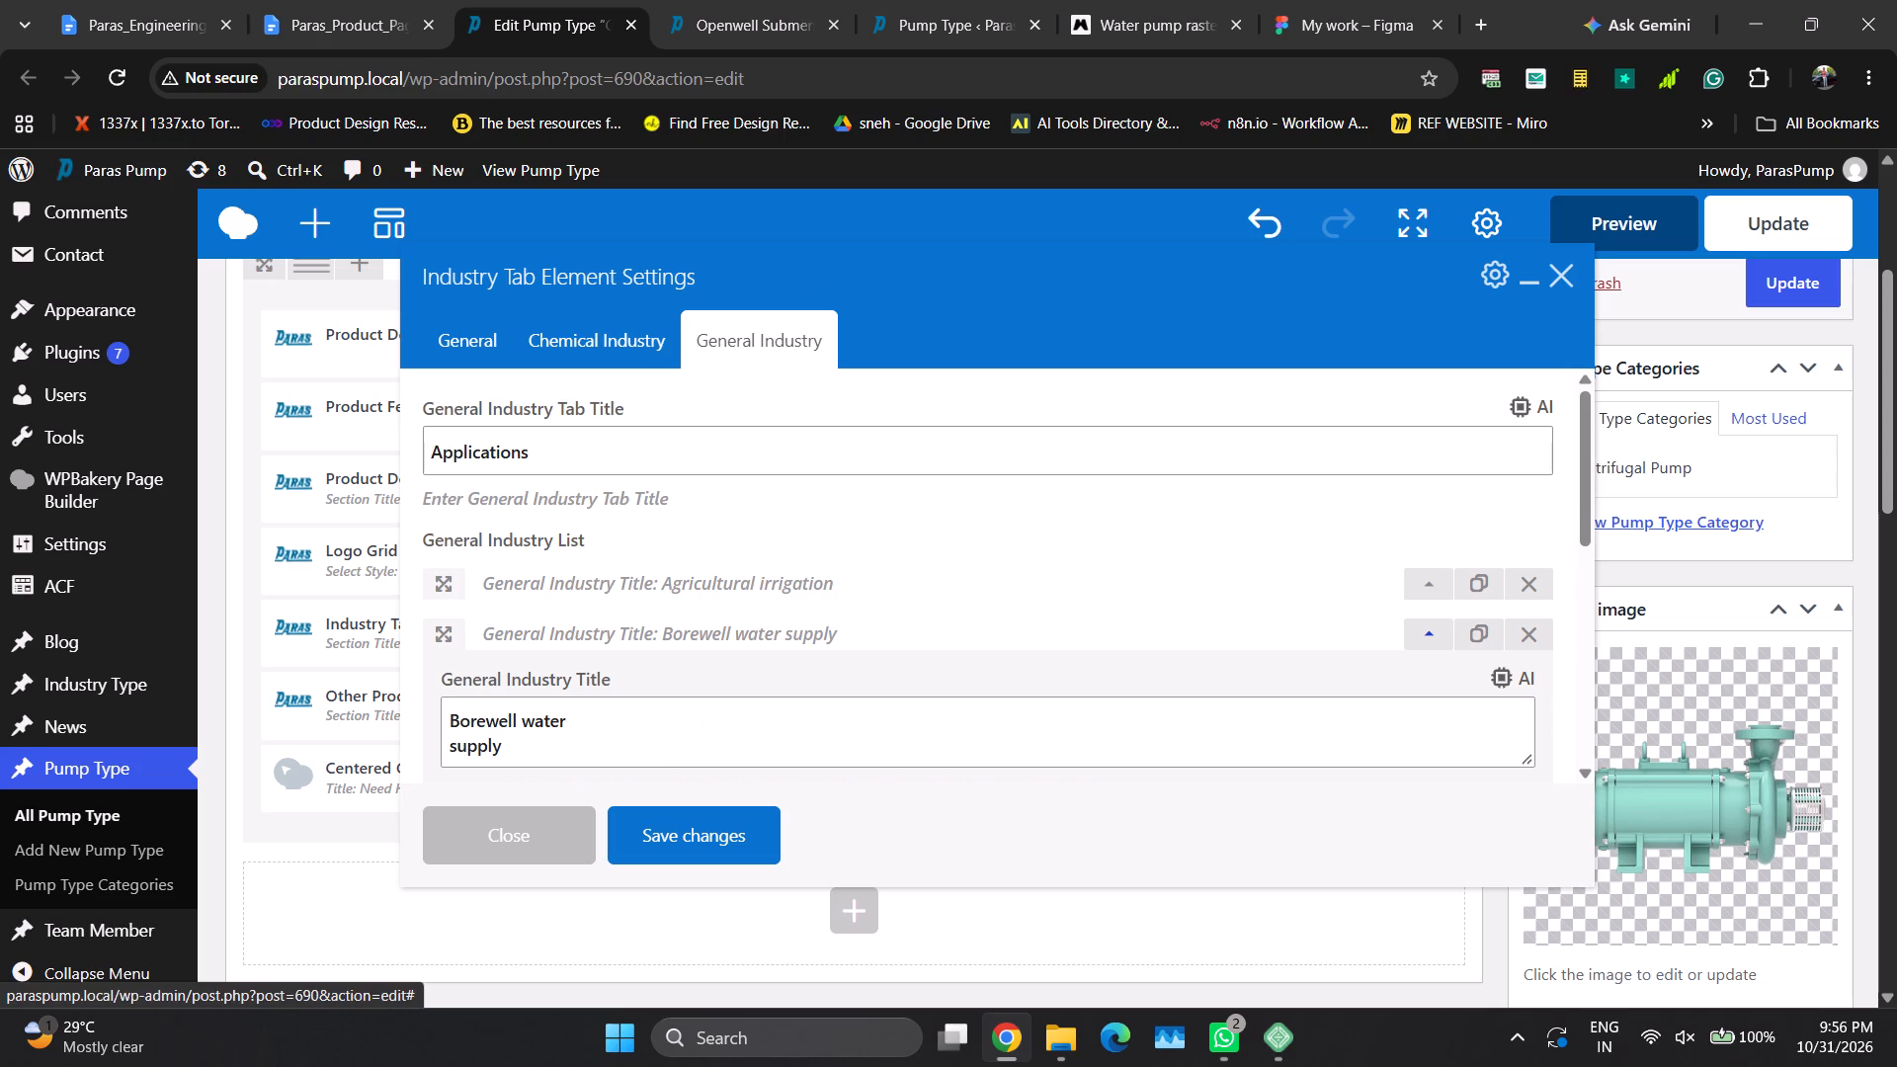
left_click(364, 0)
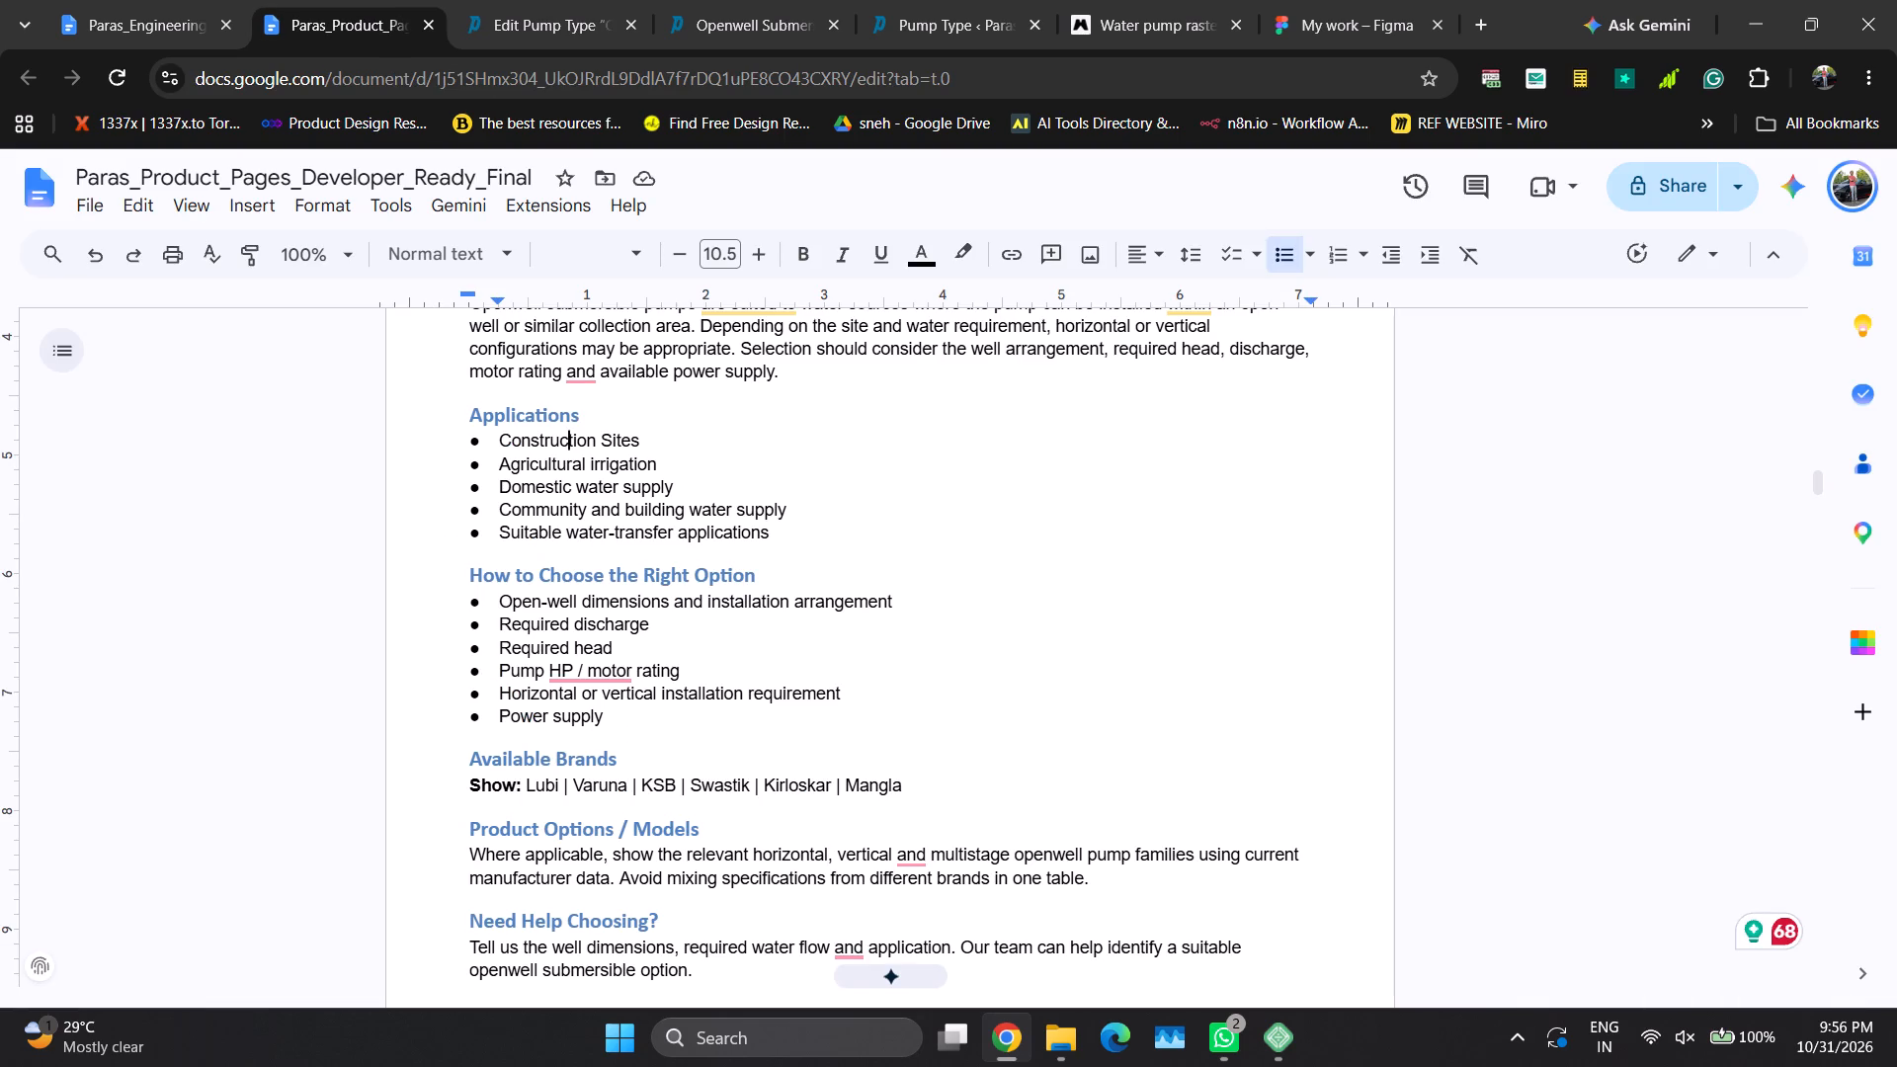
key("Left")
key("Left")
key("Left")
key("Left")
key("Left")
key("Left")
key("Left")
key("Left")
key("shift+Down")
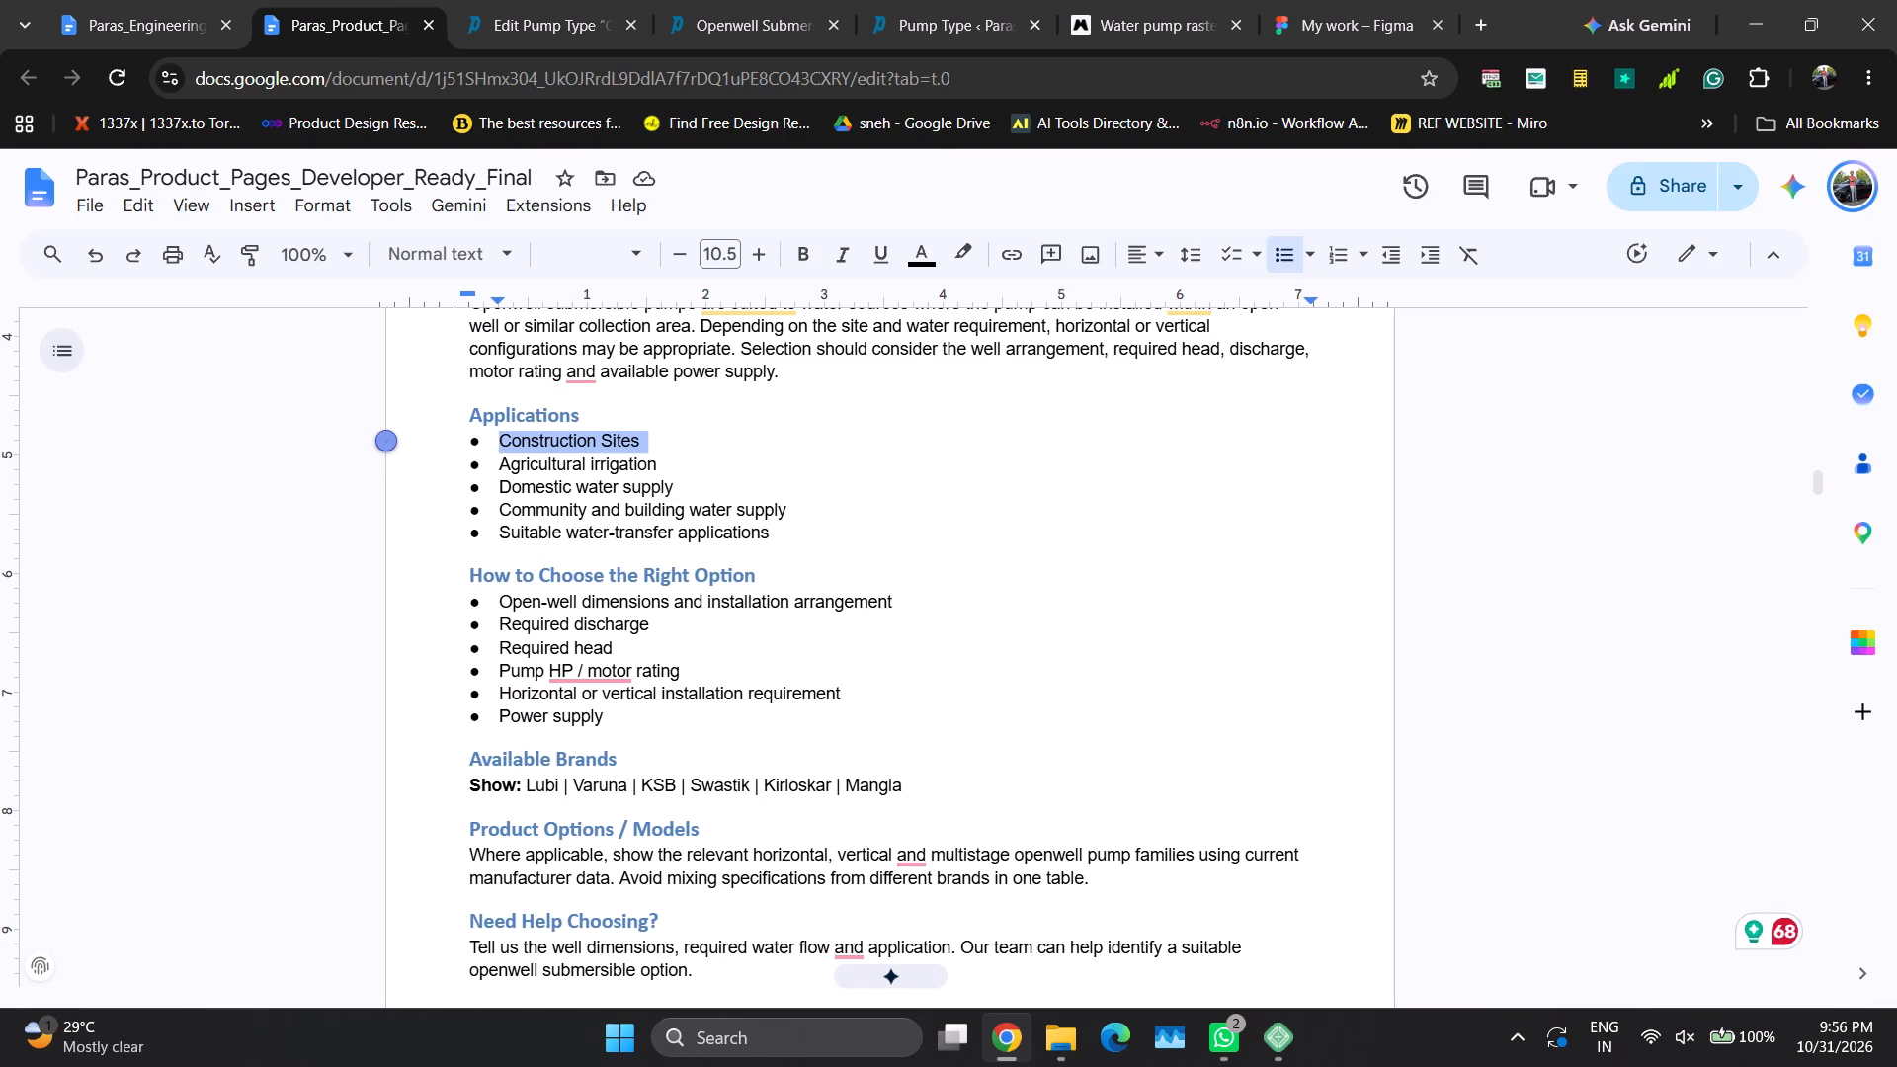
key("ctrl+c")
left_click(581, 0)
left_click(597, 720)
key("ctrl+a")
key("ctrl+v")
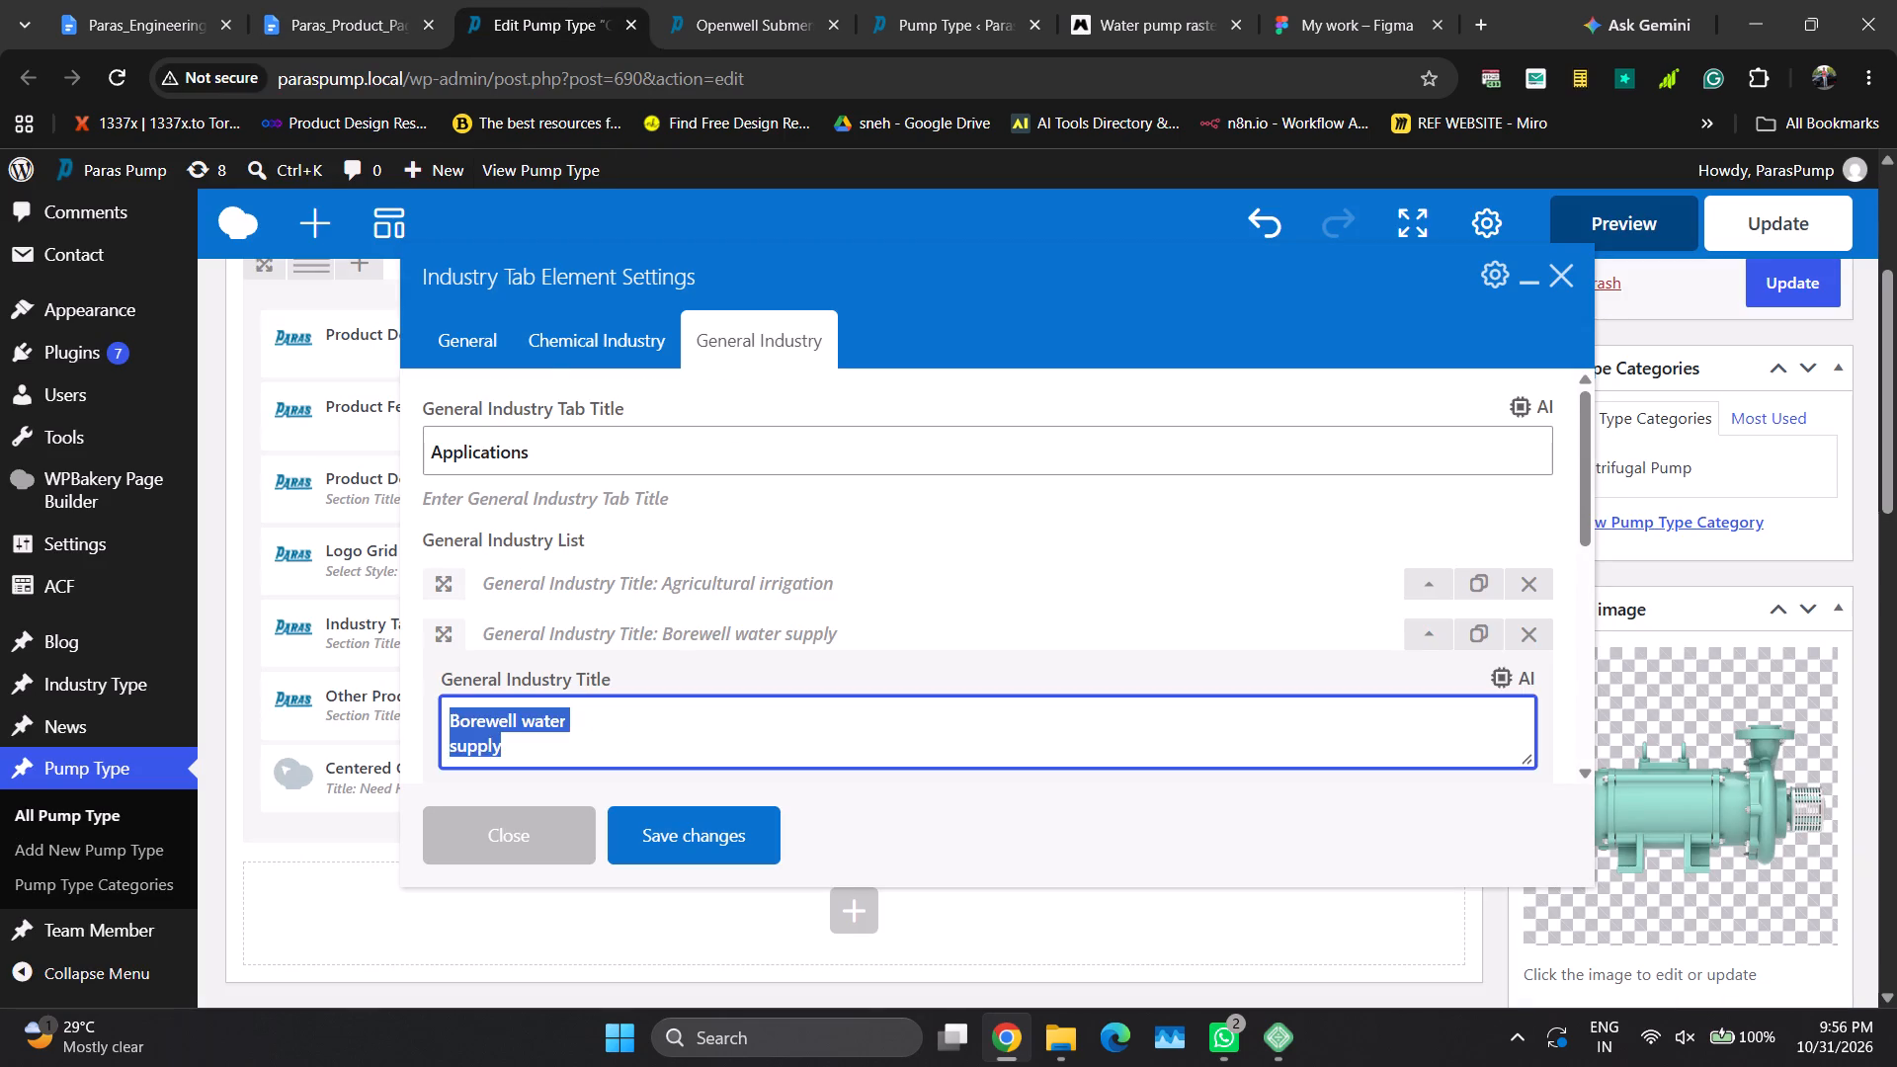
key("BackSpace")
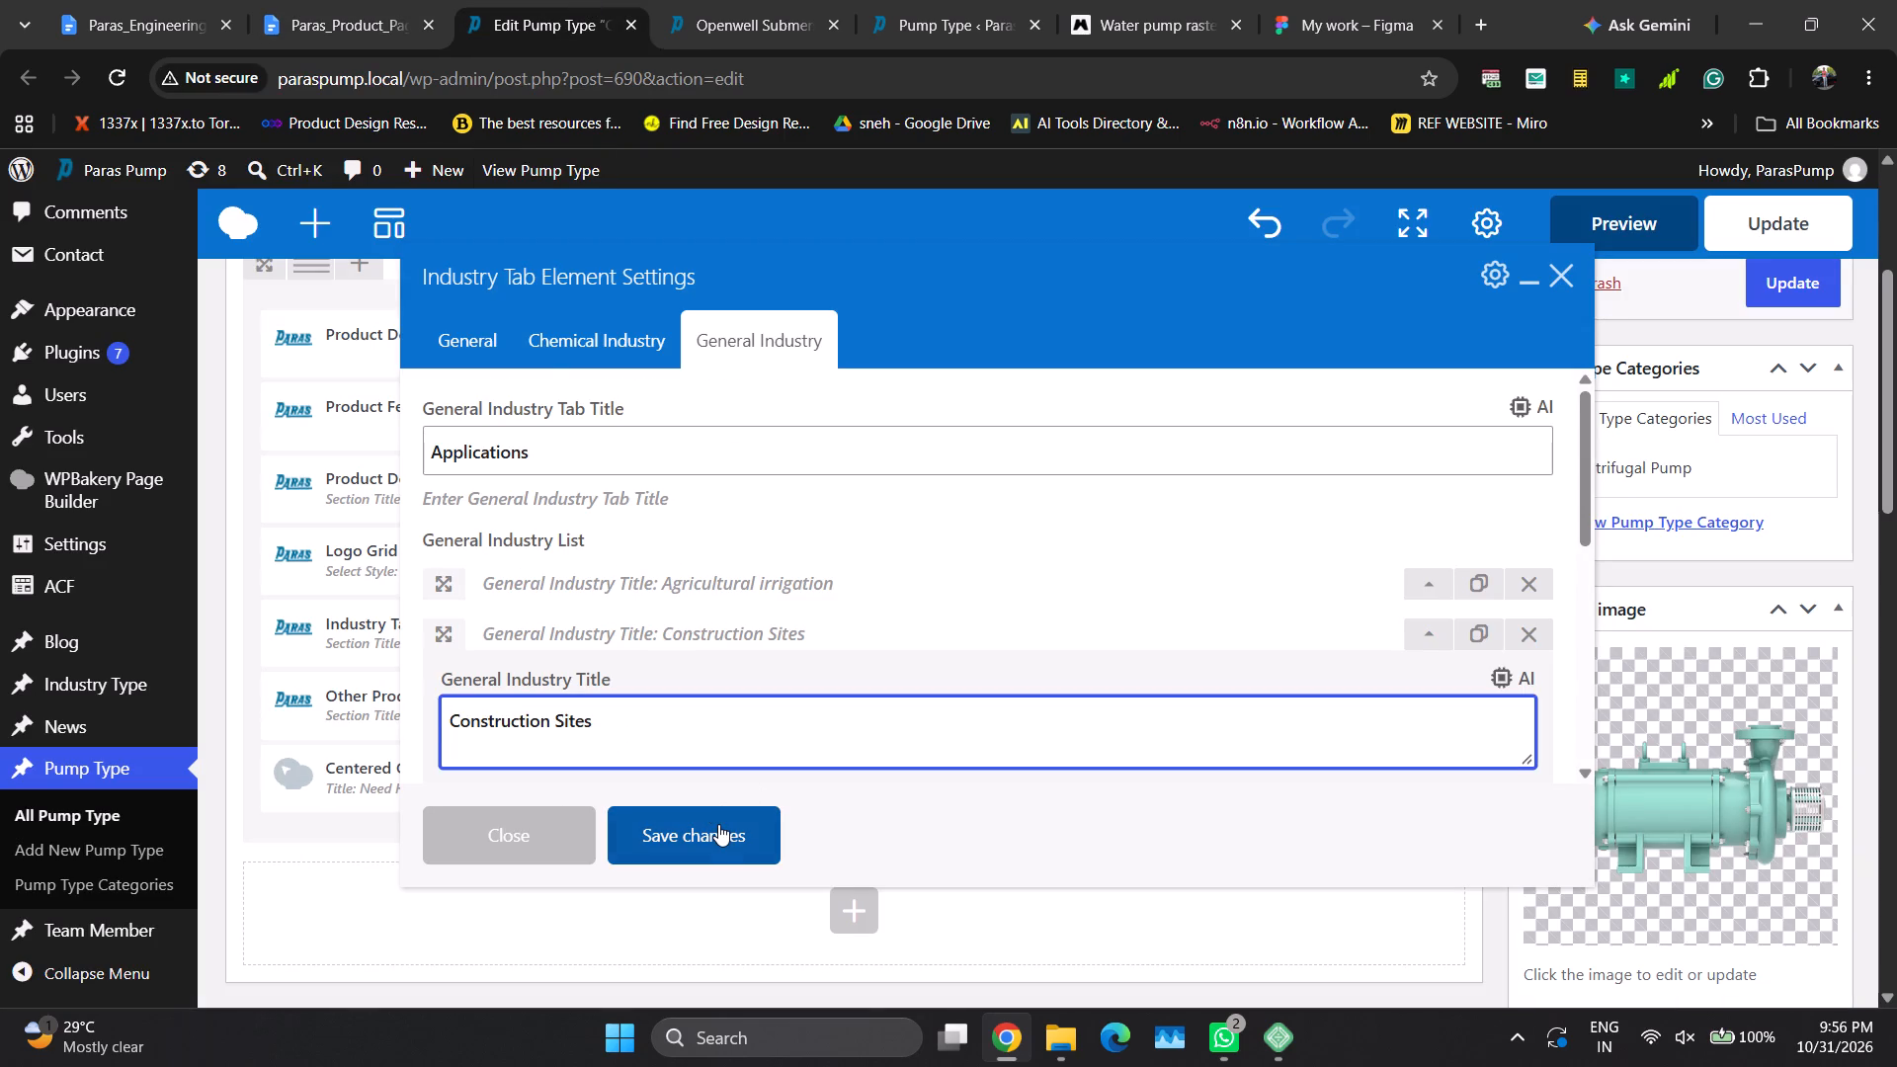
Collapse the Construction Sites entry and move it above Agricultural irrigation in the General Industry list.
left_click(1436, 637)
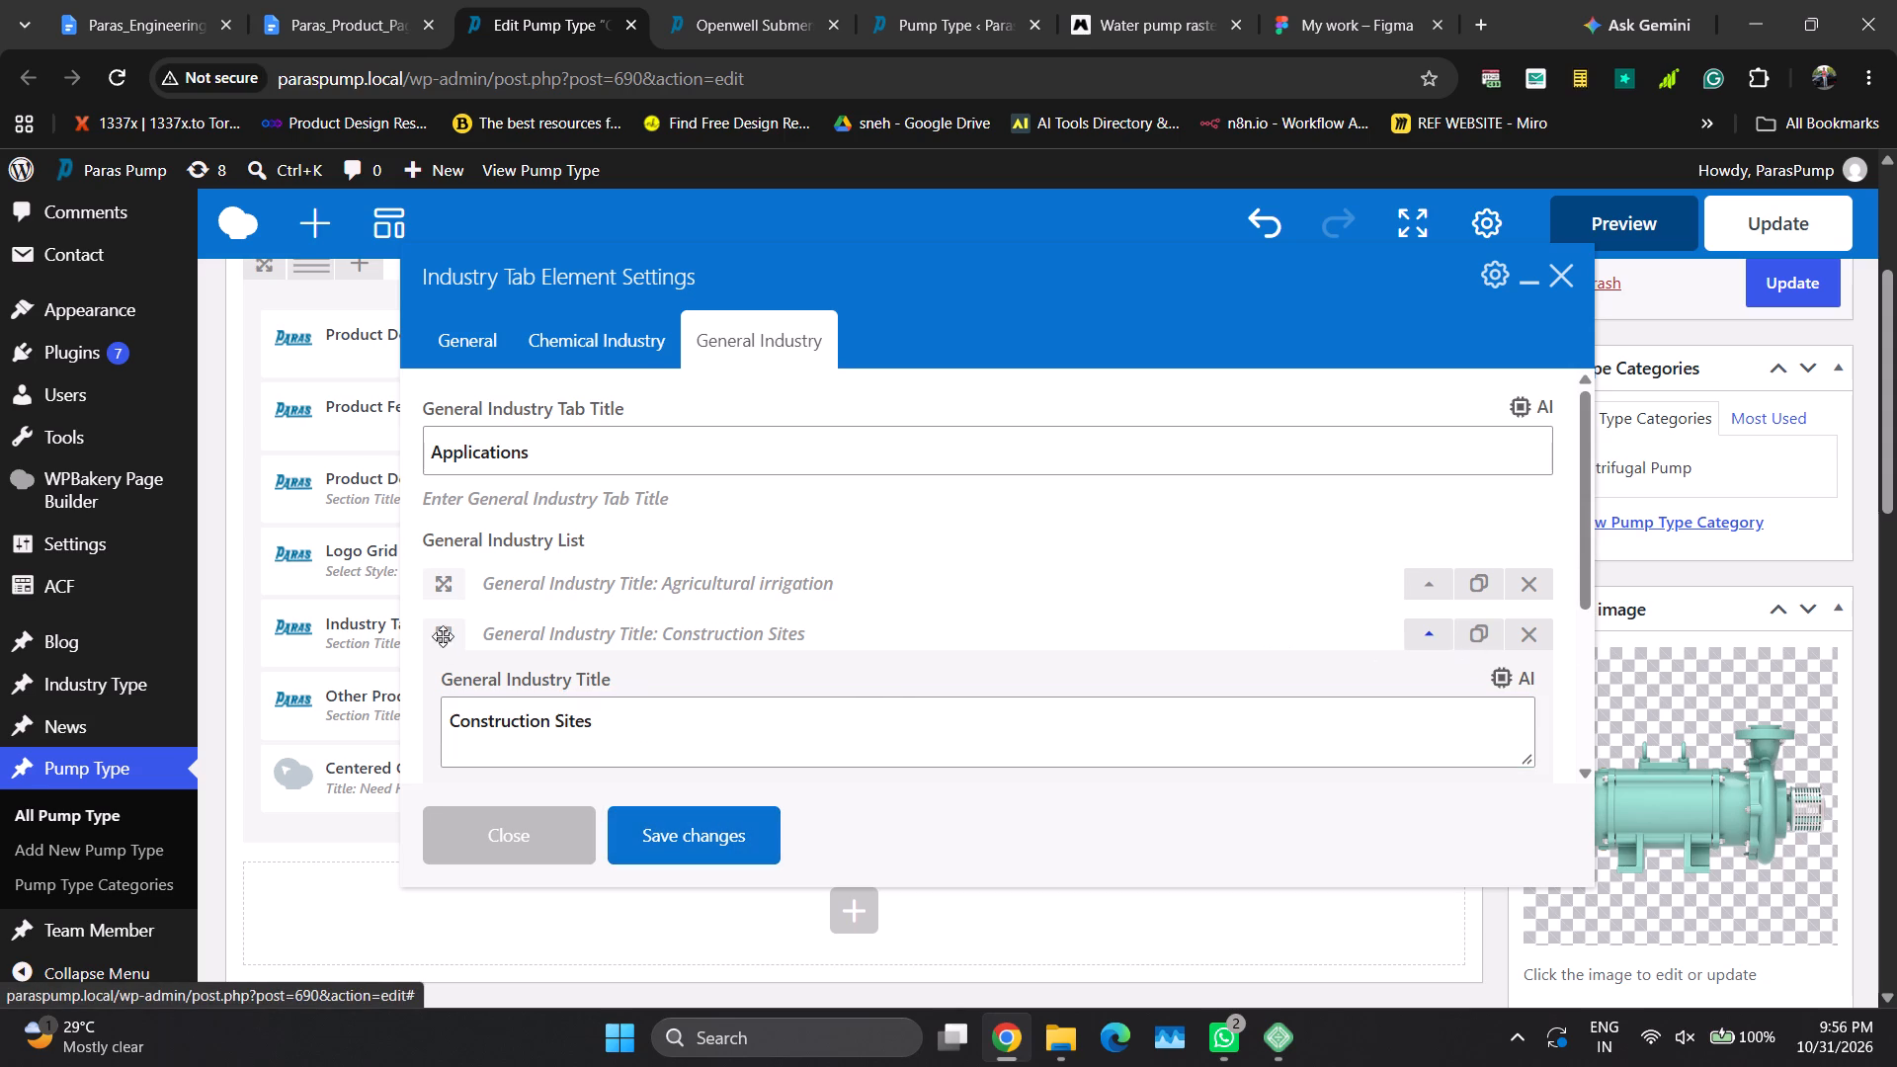
left_click_drag(442, 633, 428, 573)
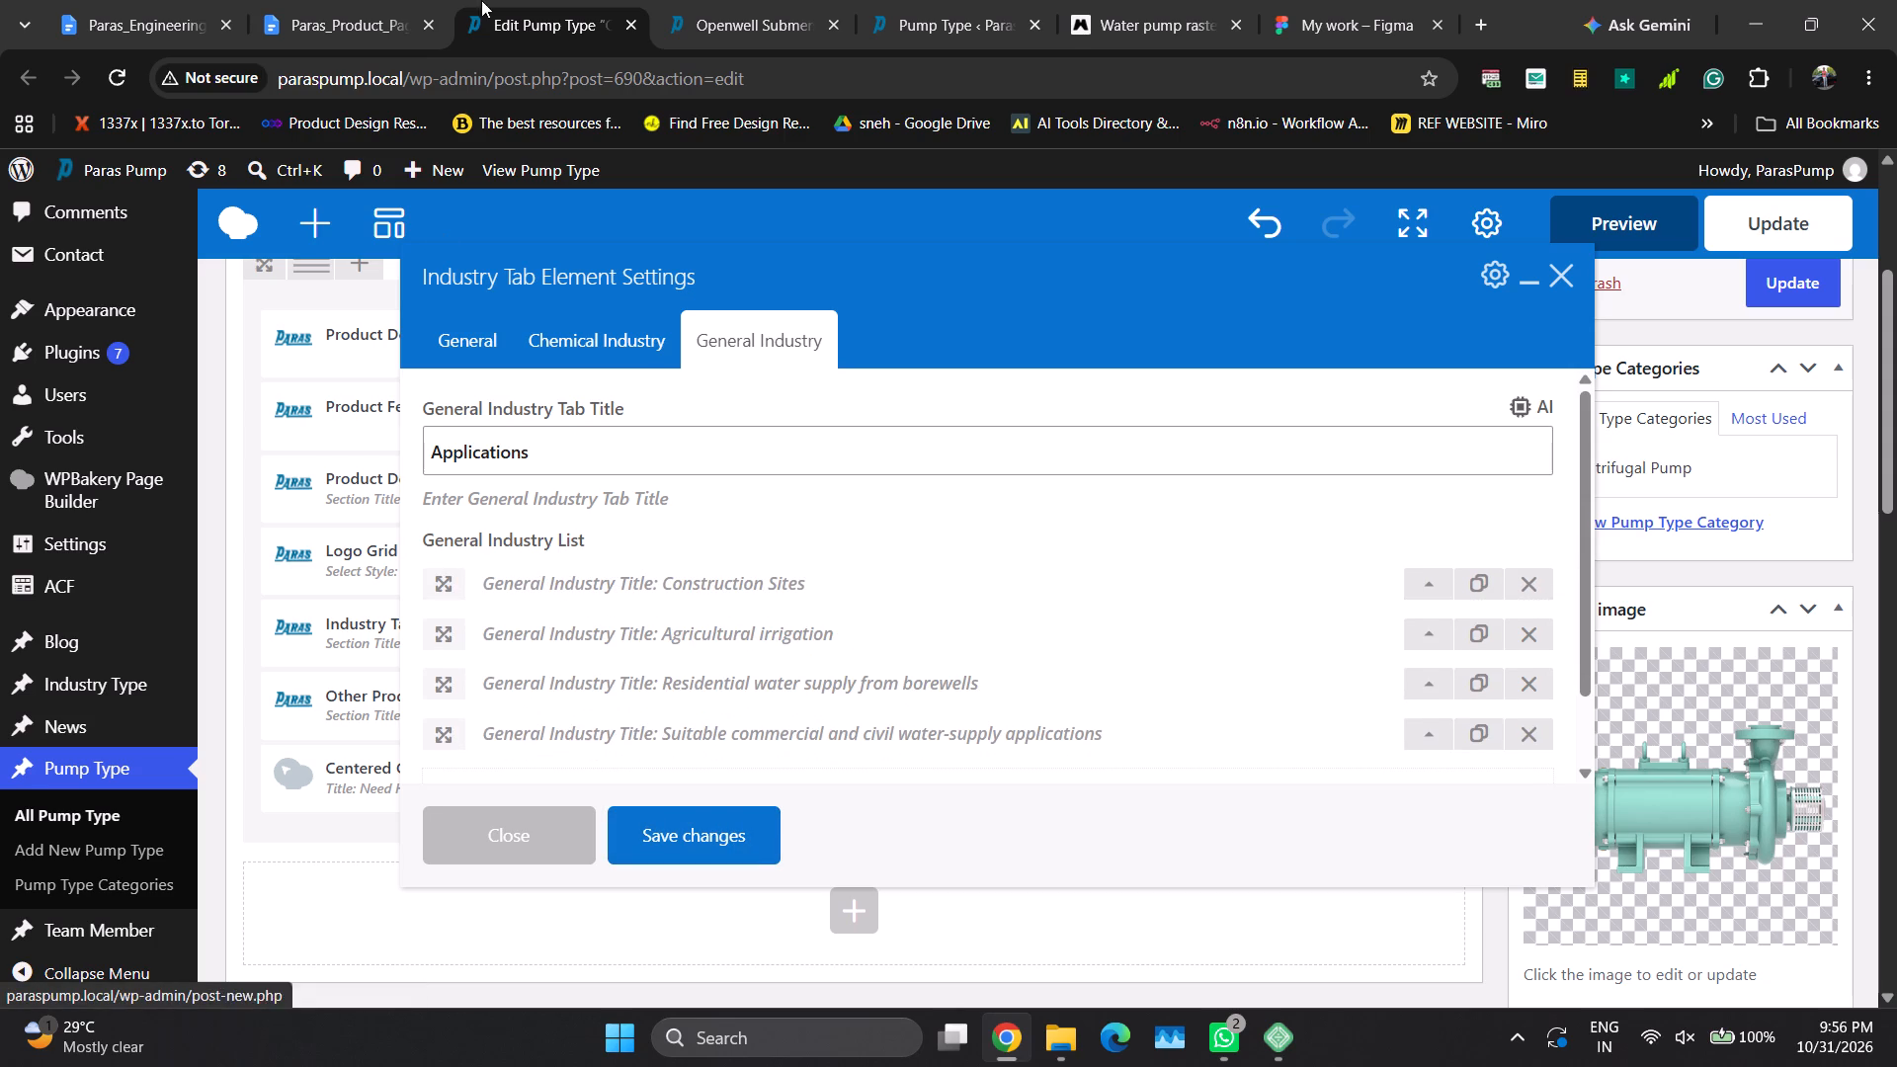
Copy "Domestic water supply" from the Applications list in the product document's openwell pump section.
left_click(326, 0)
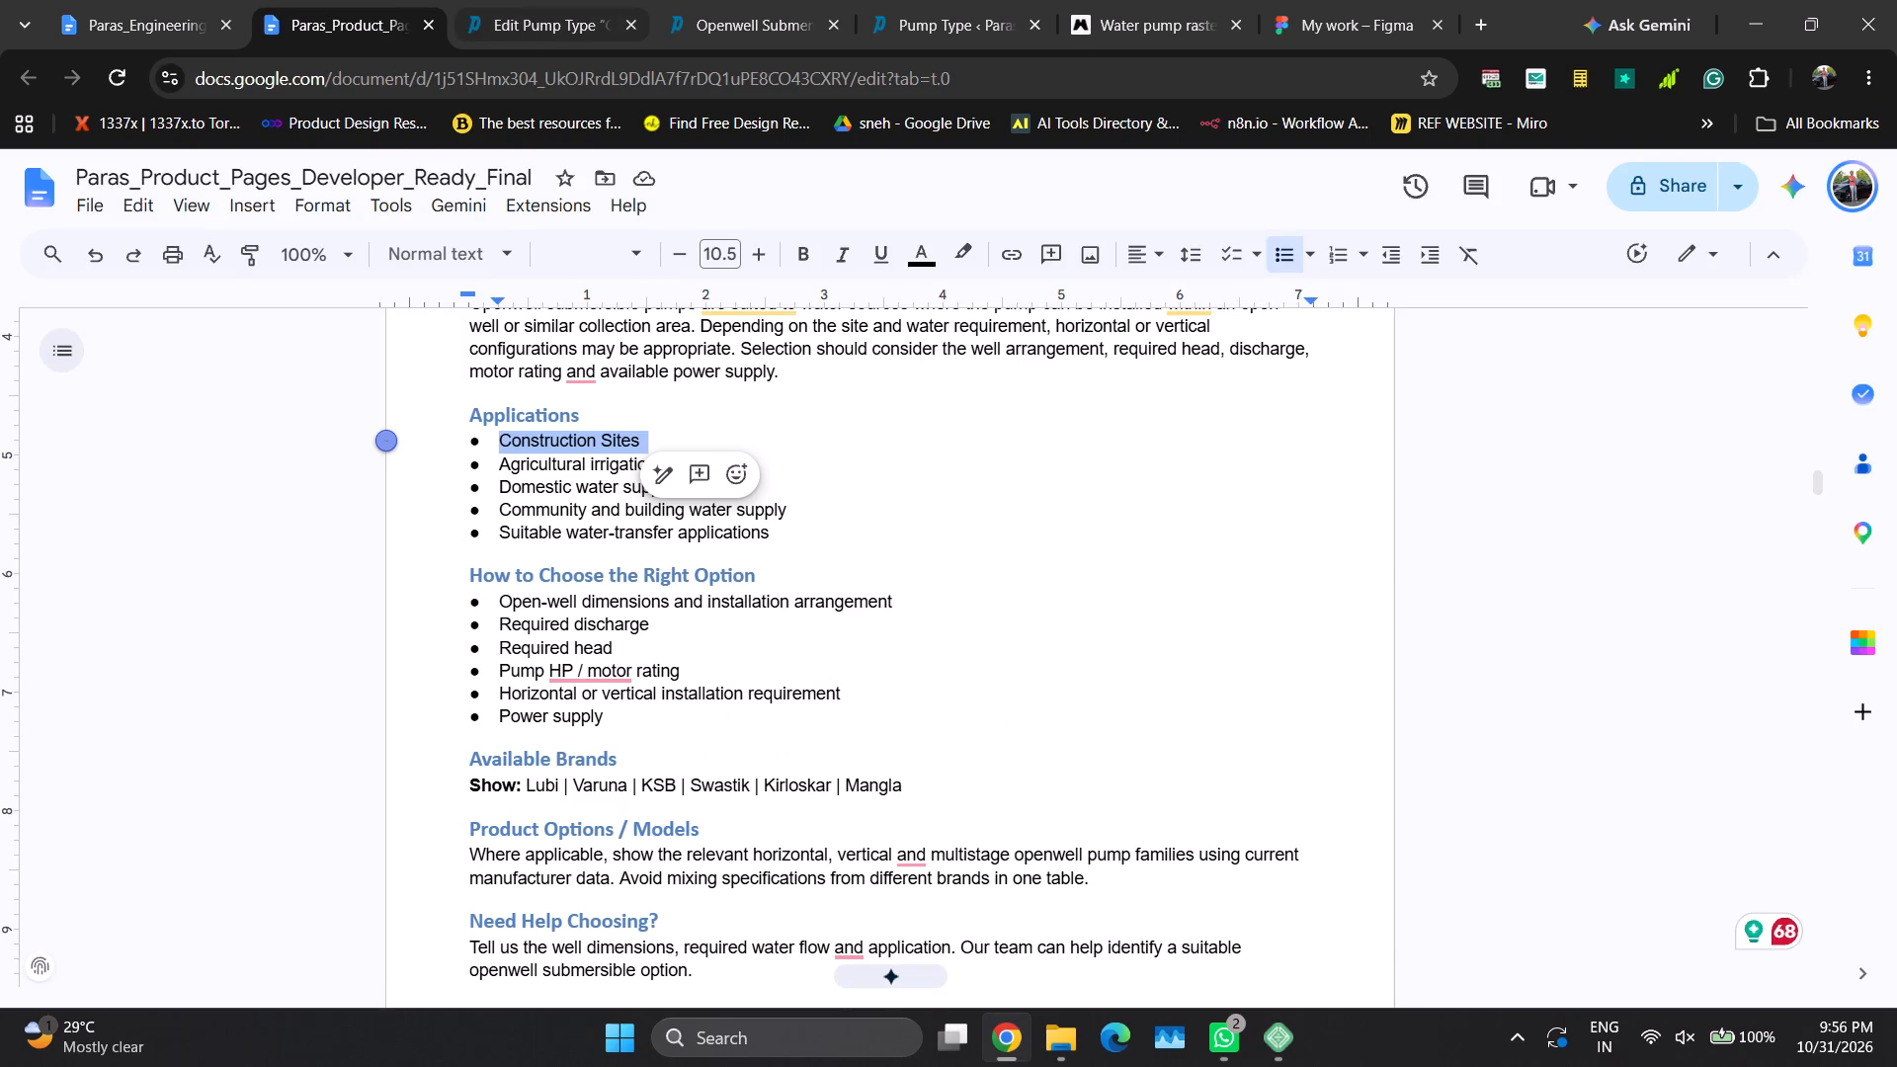
key("Left")
key("Down")
key("Down")
key("shift+Down")
key("ctrl+c")
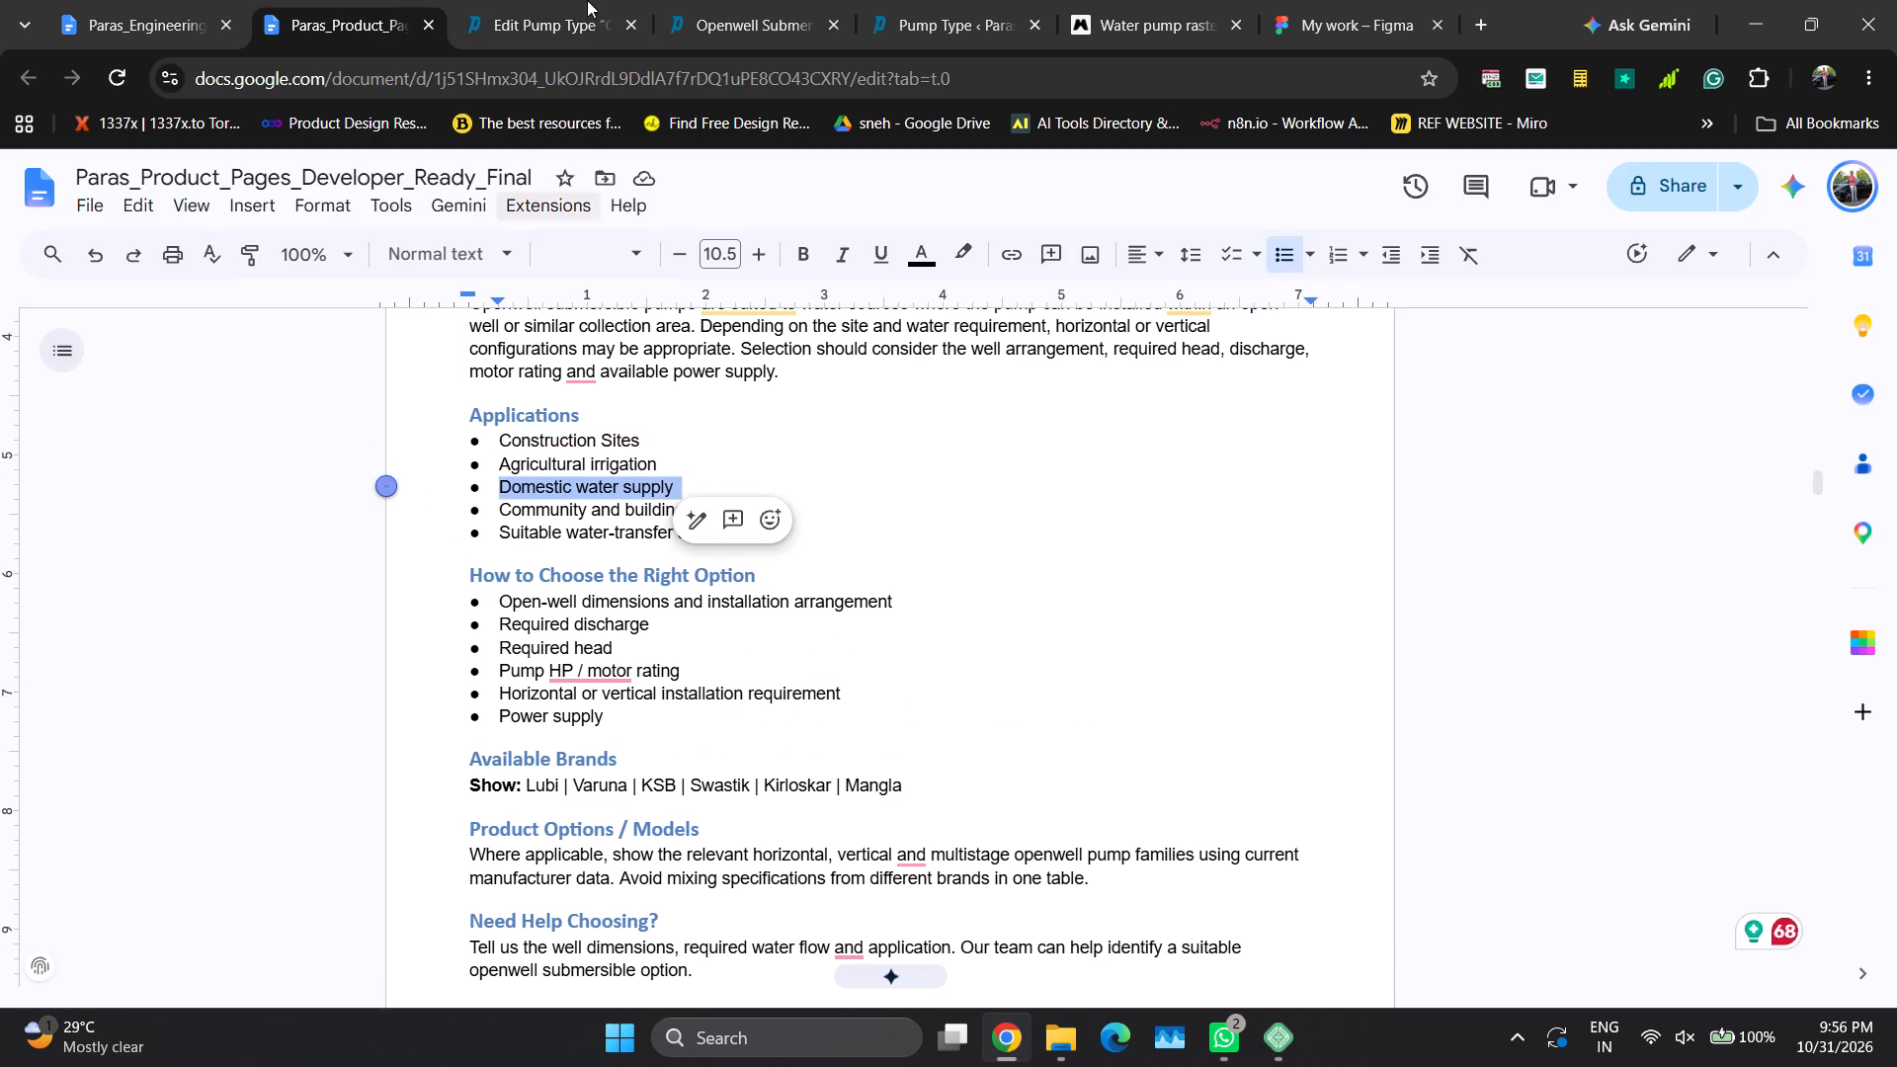
Replace the third General Industry entry's title with the copied "Domestic water supply", without a trailing line break, and collapse the entry.
left_click(589, 0)
scroll(1083, 714, "down", 1)
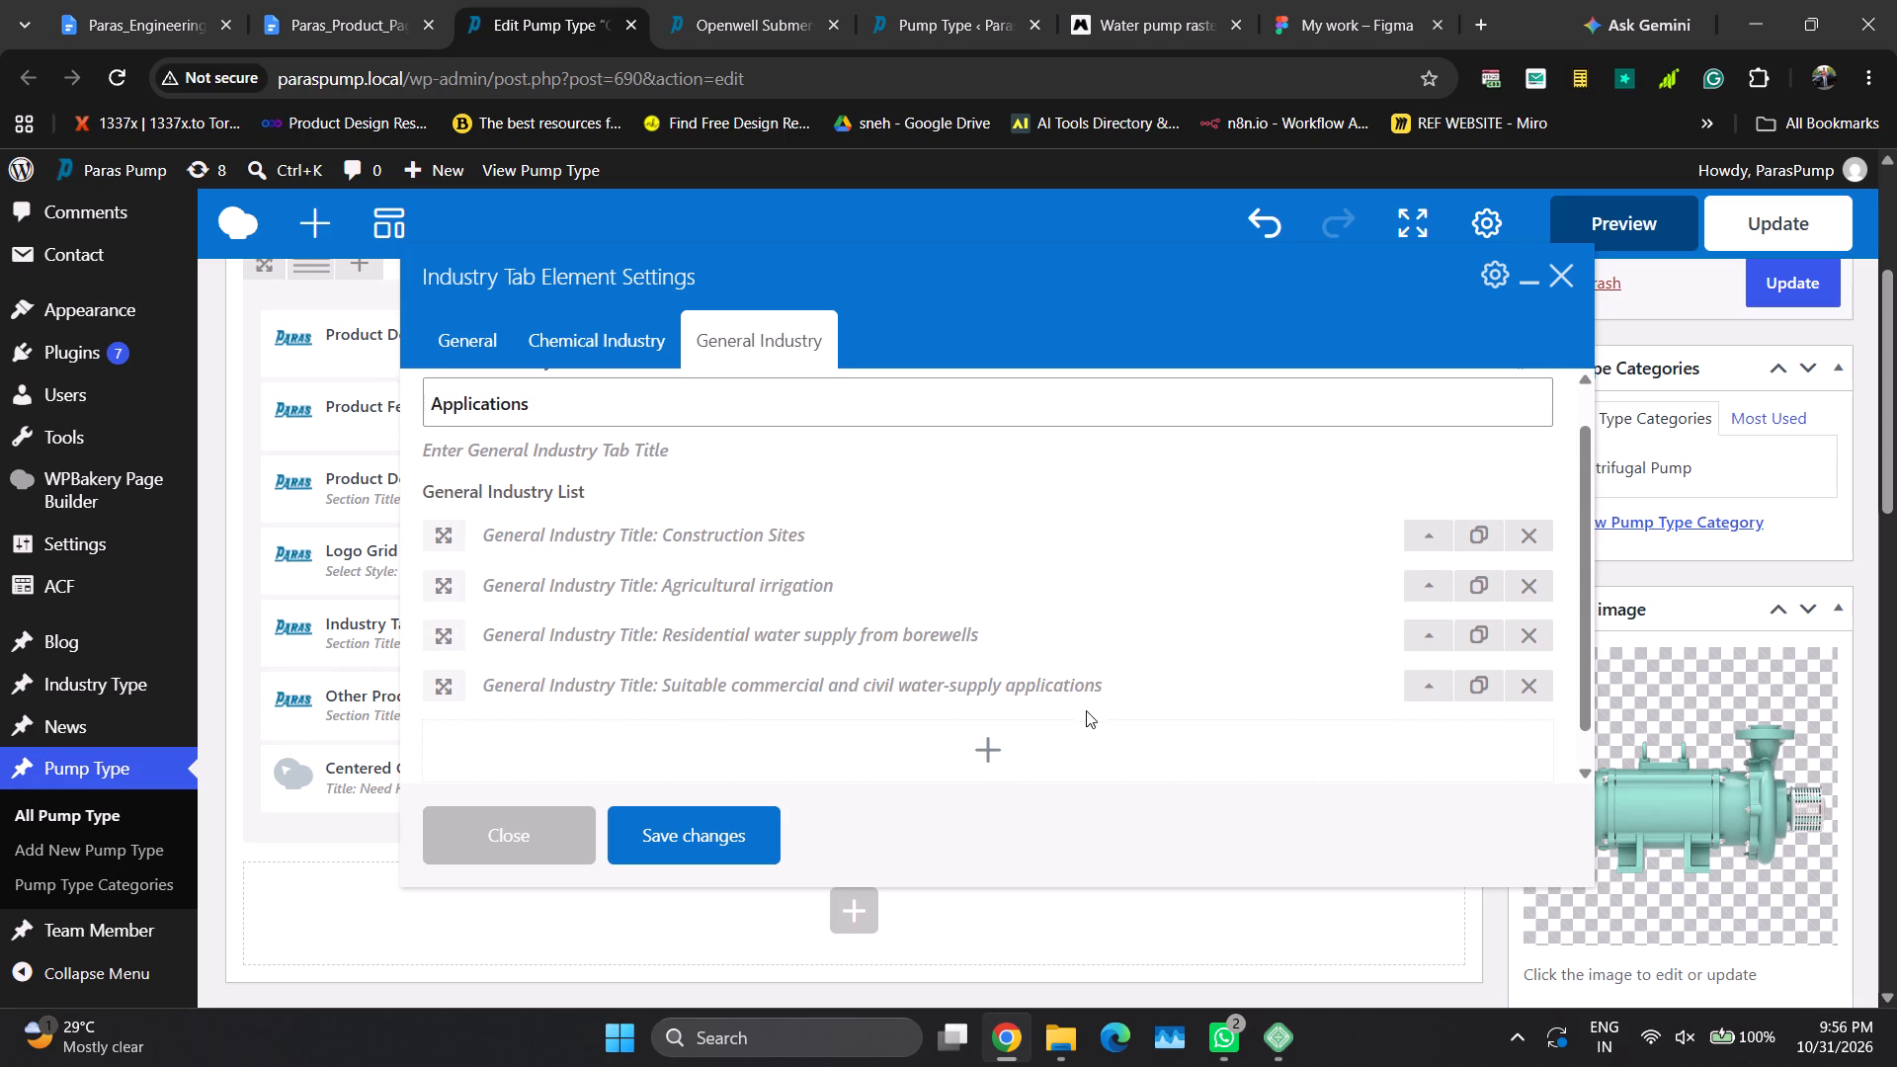
scroll(1086, 710, "down", 1)
left_click(1412, 647)
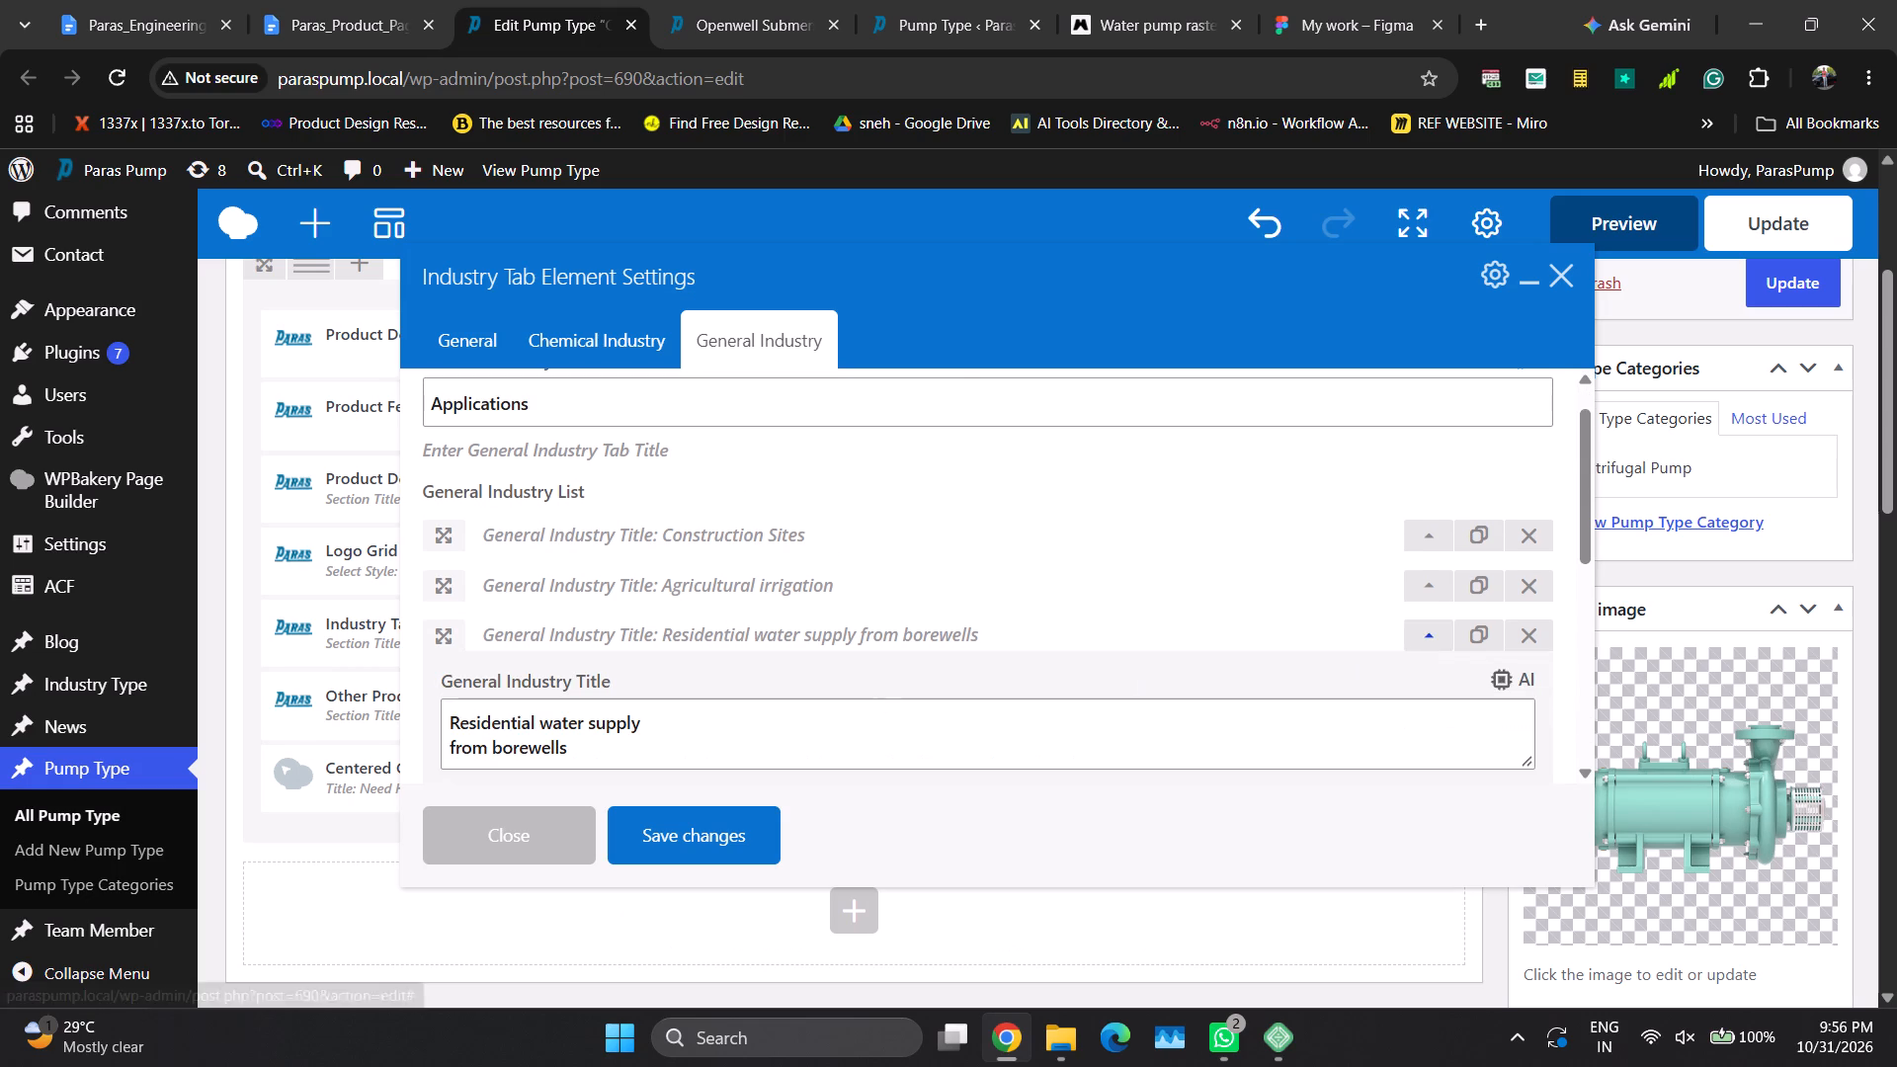
left_click(751, 734)
key("ctrl+a")
key("ctrl+v")
key("BackSpace")
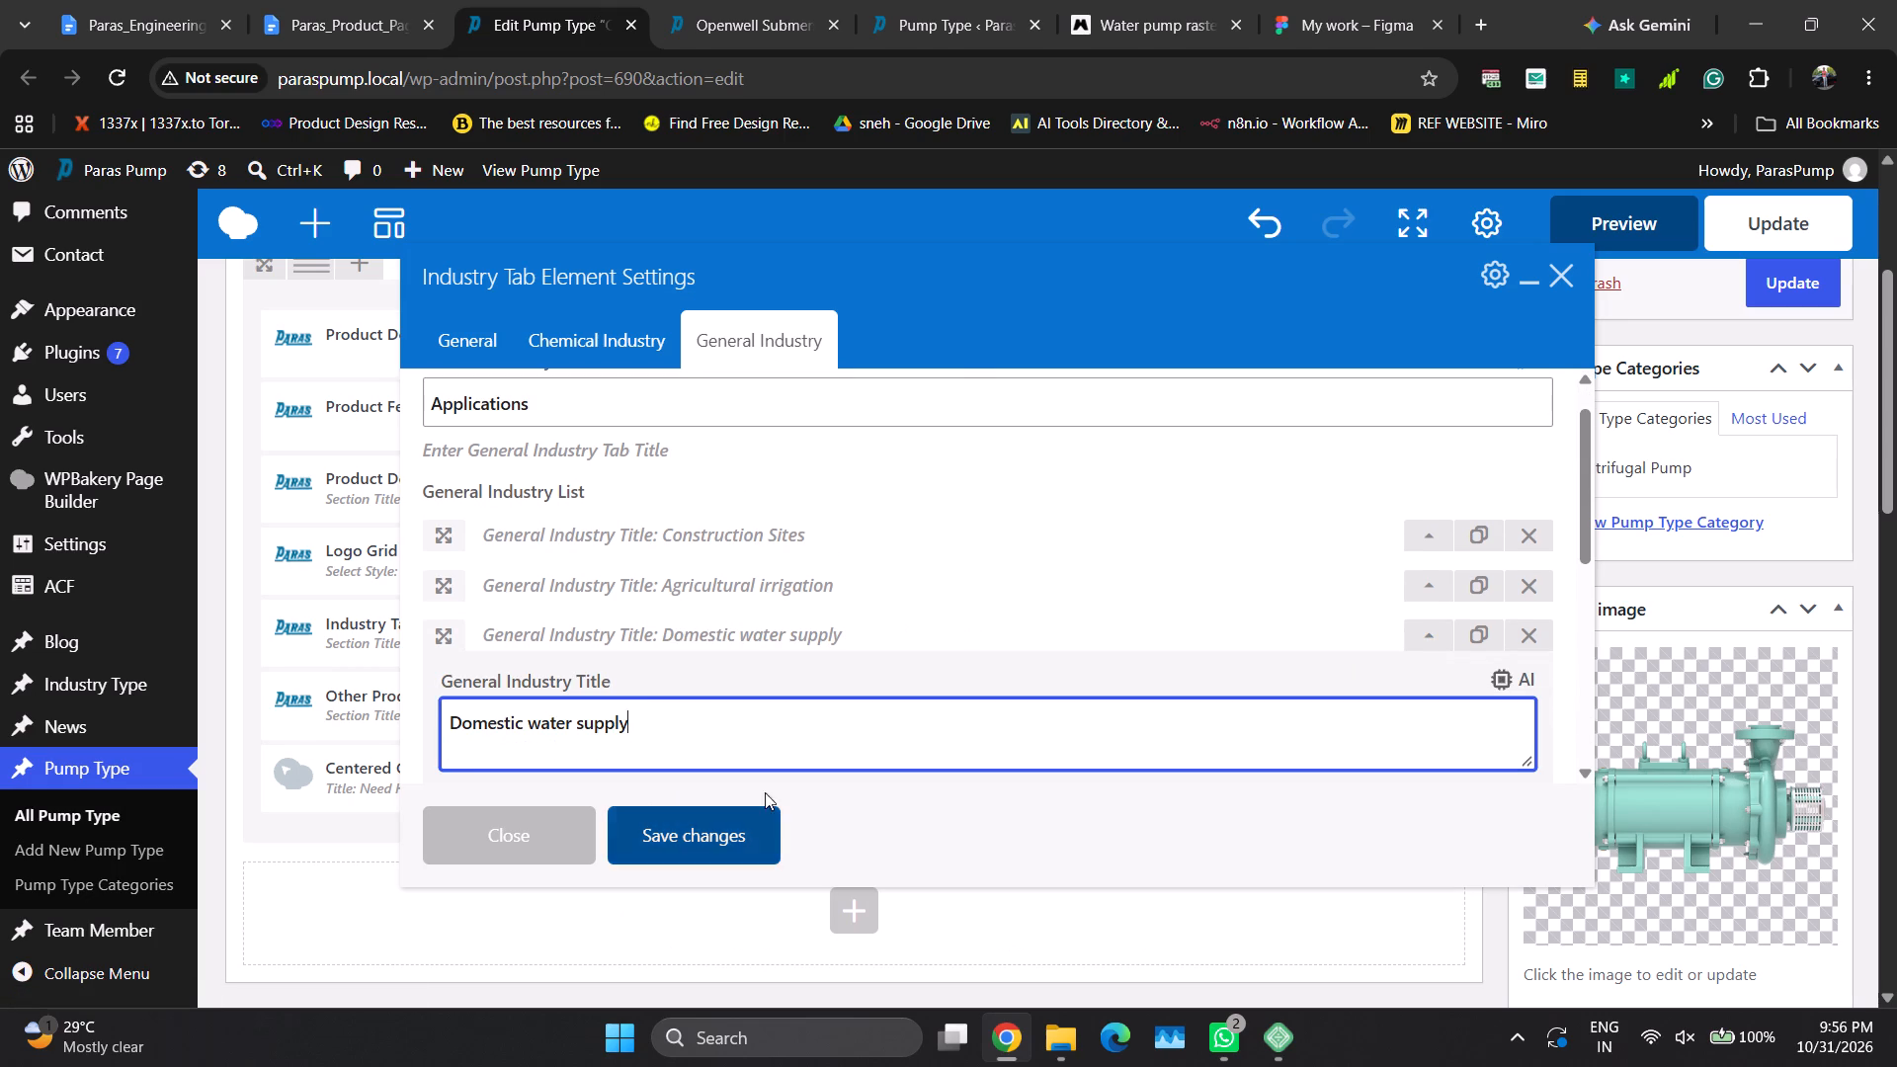
left_click(1437, 637)
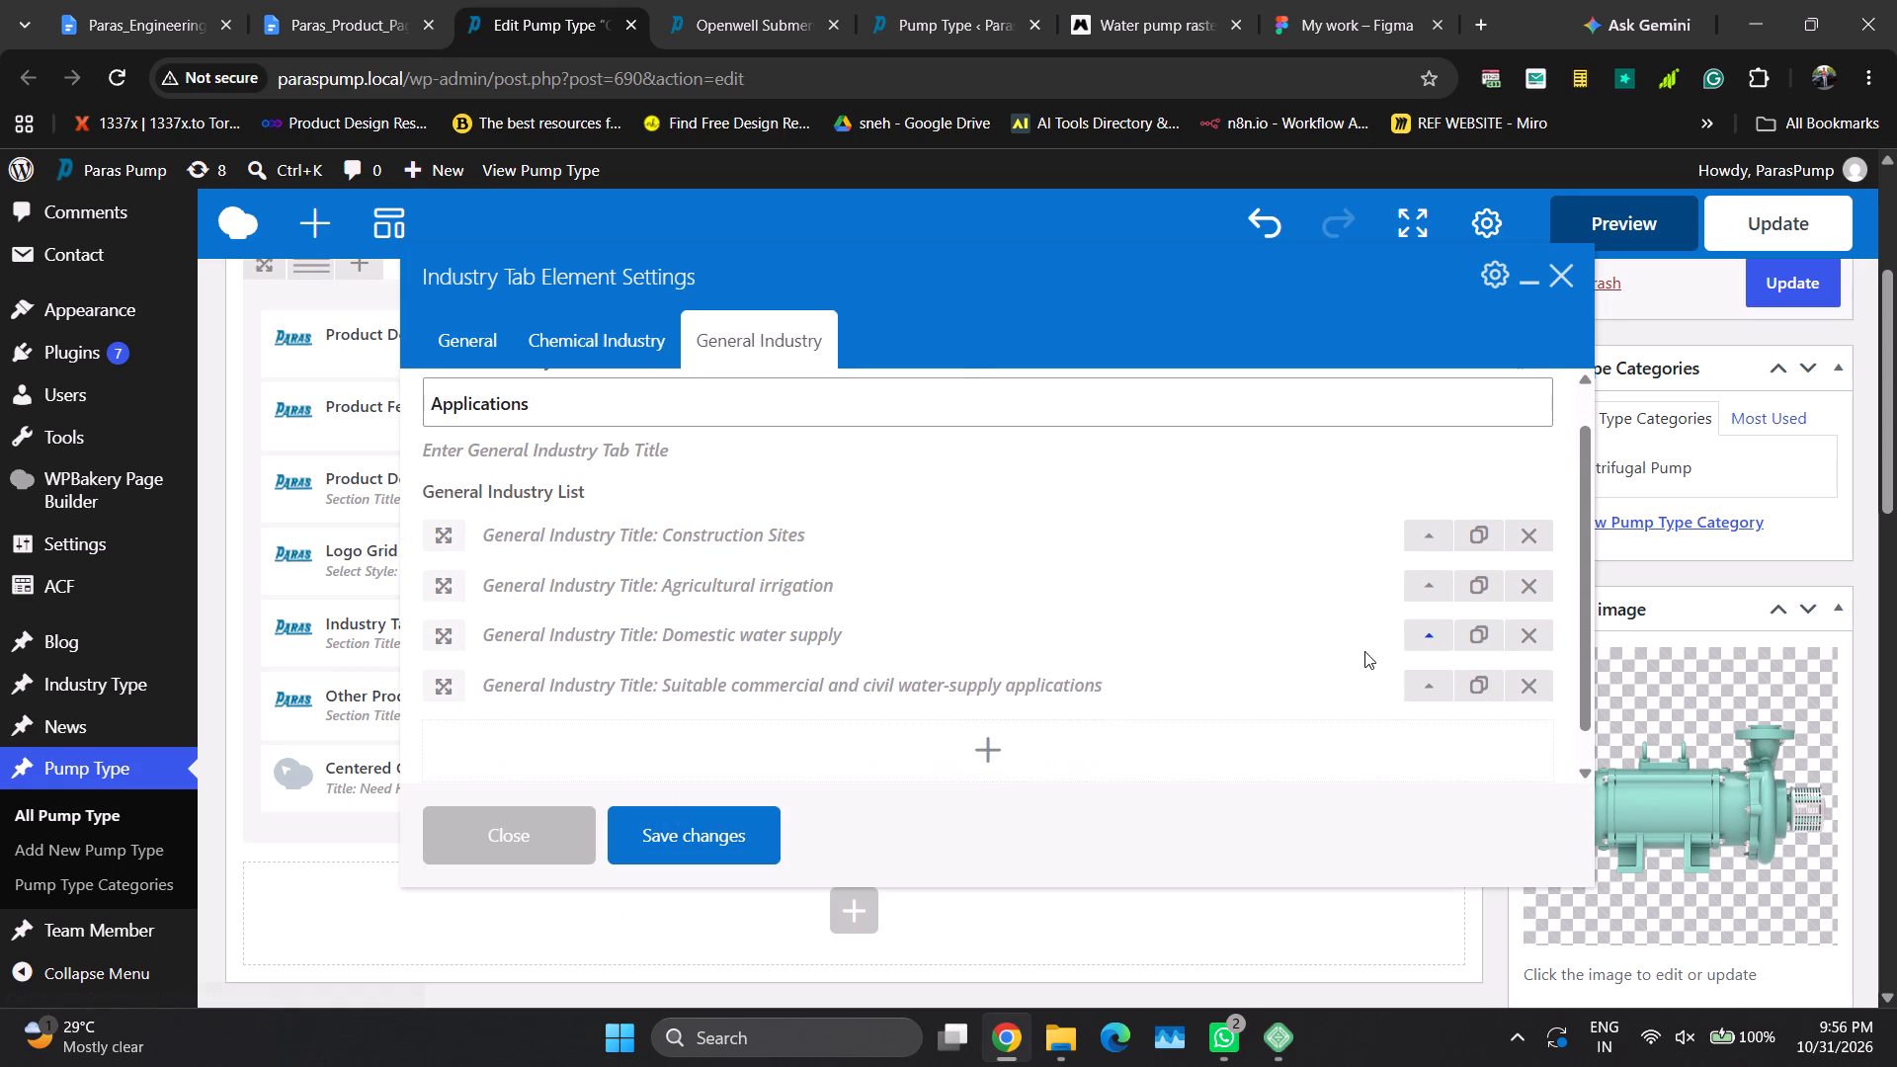
Copy "Community and building water supply" from the document's Applications list.
left_click(398, 0)
key("Down")
key("Left")
key("Left")
key("Left")
key("Left")
key("Left")
key("Left")
key("Left")
key("Left")
key("Left")
key("Left")
key("Left")
key("Left")
key("Left")
key("Left")
key("Left")
key("Left")
key("Left")
key("Left")
key("Left")
key("Left")
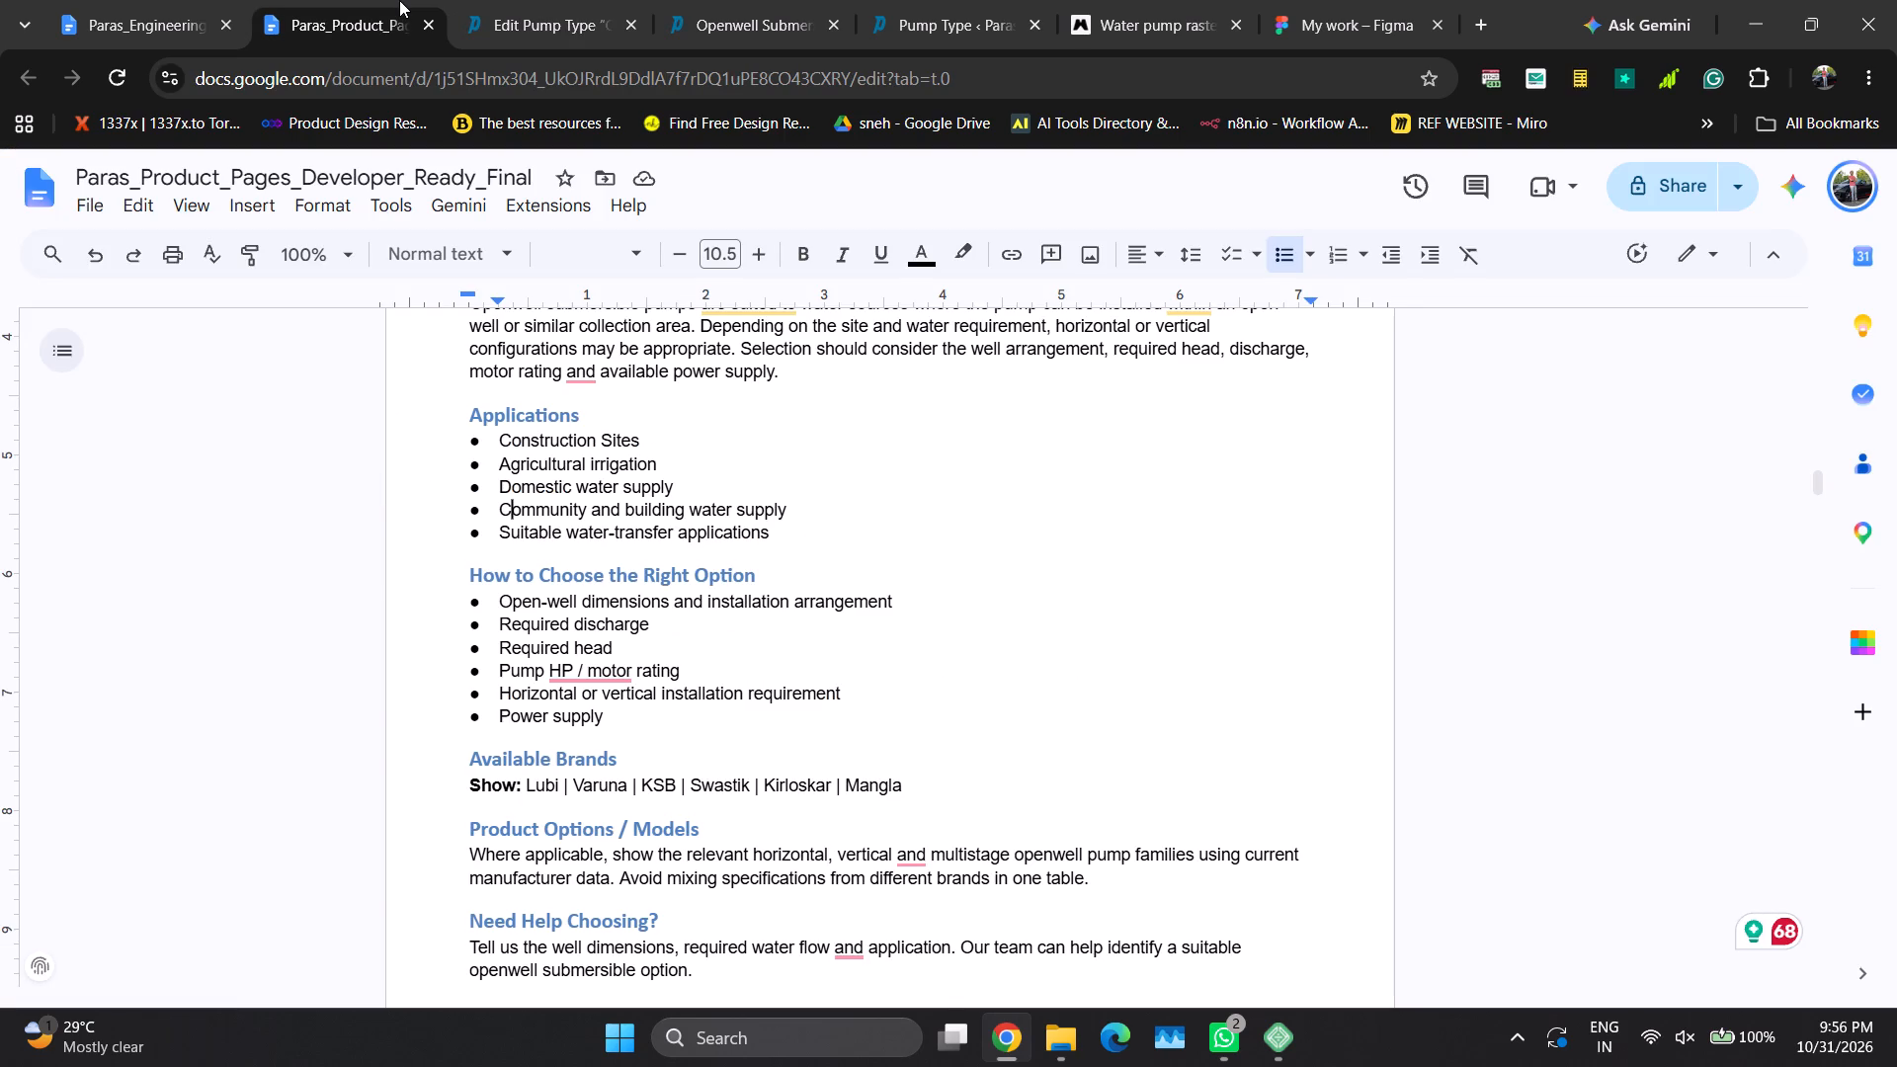
key("Left")
key("shift+Down")
key("ctrl+c")
key("ctrl+c")
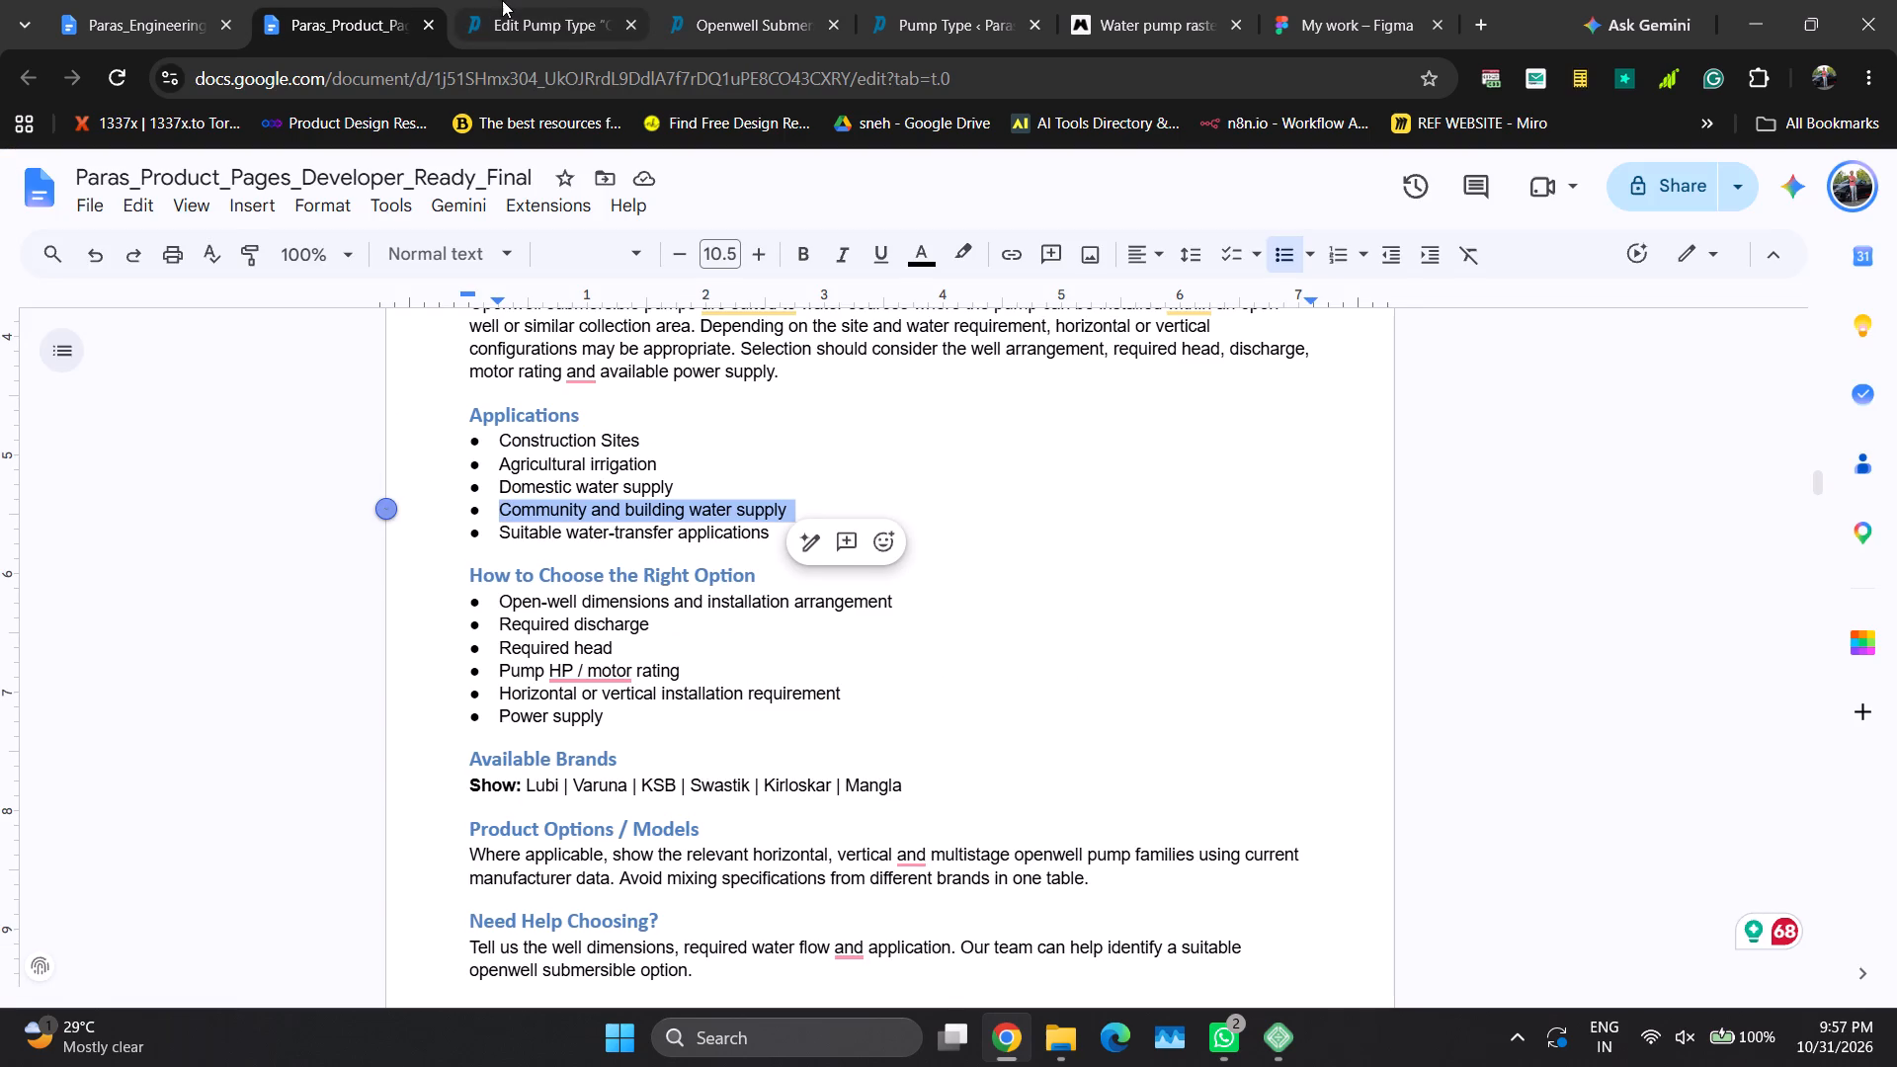
Replace the fourth General Industry entry's title with the copied "Community and building water supply", breaking the line after "and", and collapse the entry.
left_click(502, 0, "ctrl")
left_click(1425, 693)
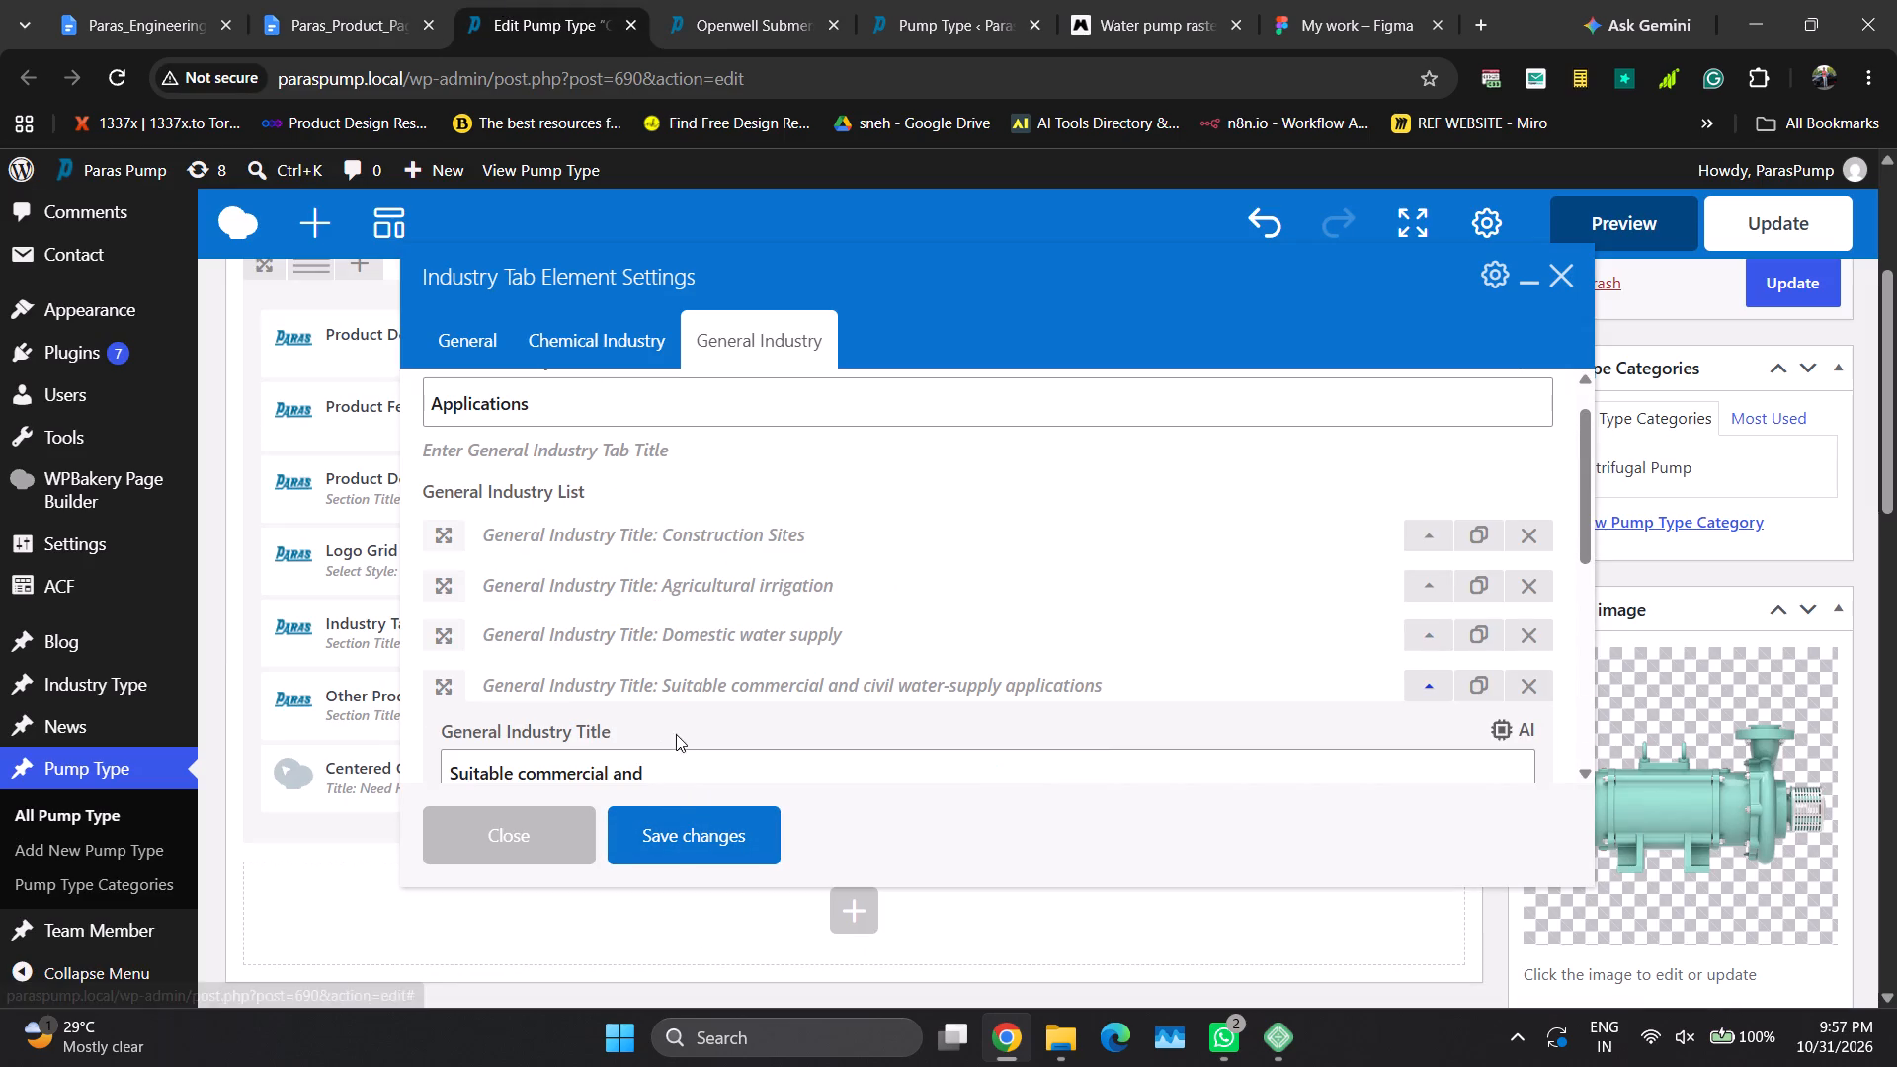
scroll(682, 725, "down", 3)
scroll(701, 486, "up", 4)
scroll(691, 670, "down", 1)
scroll(689, 663, "up", 1)
scroll(689, 662, "down", 1)
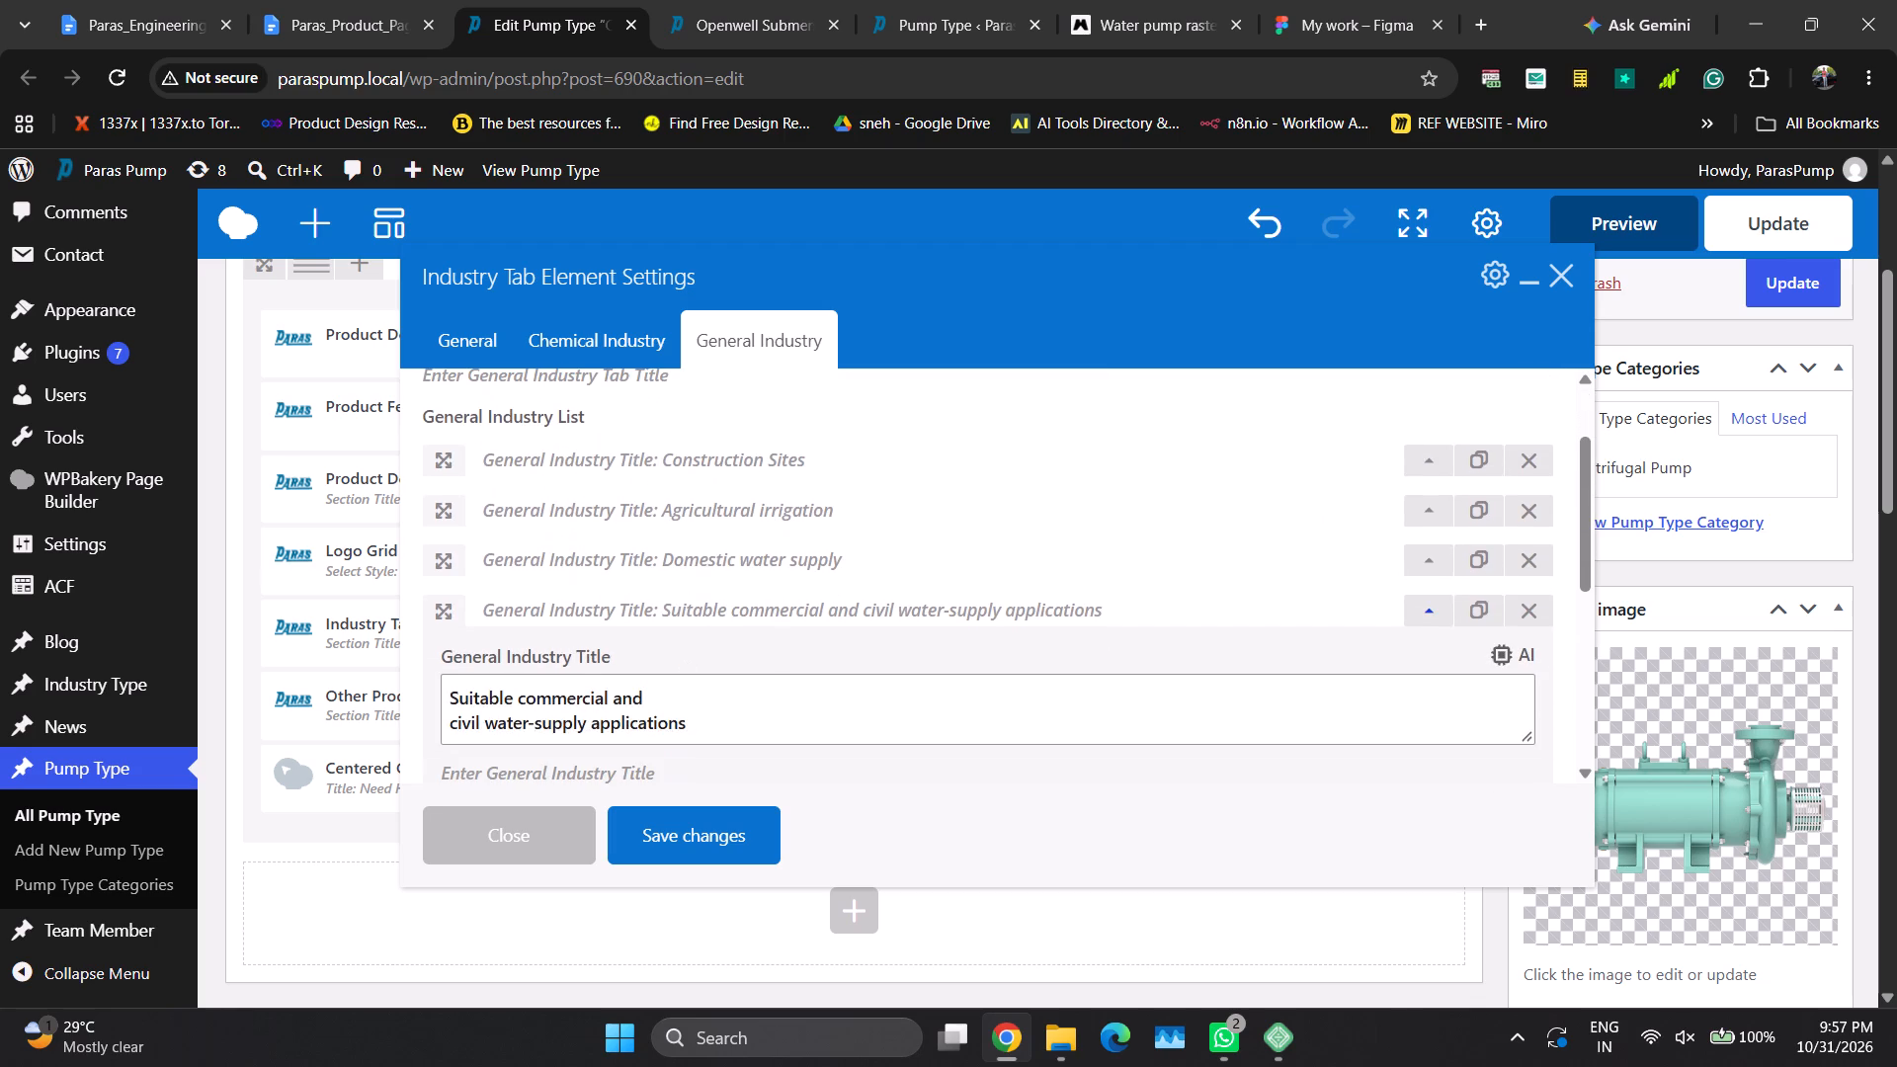
left_click(701, 713)
key("ctrl+a")
key("ctrl+v")
key("Up")
key("Right")
key("Right")
key("Right")
key("Right")
key("Right")
key("Right")
key("Right")
key("Right")
key("Right")
key("Right")
key("Right")
key("Right")
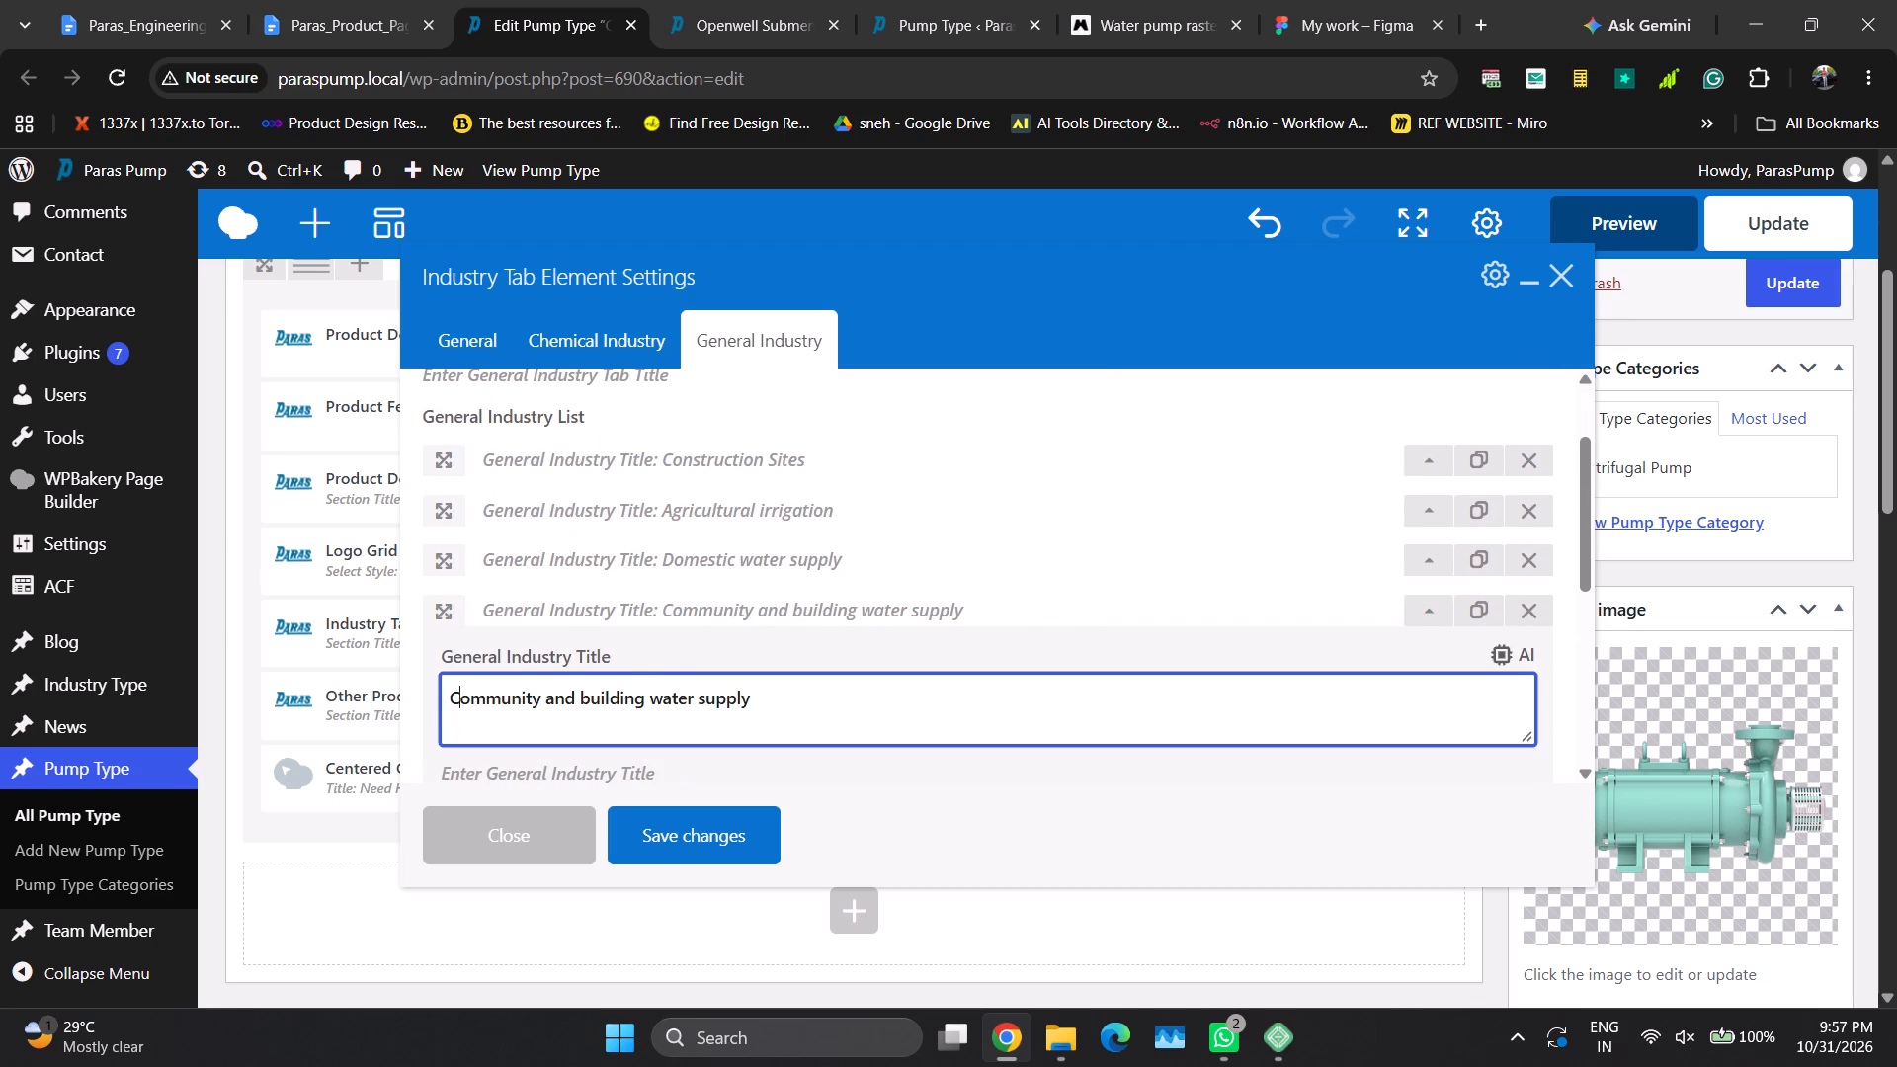
key("Right")
key("Right")
key("Return")
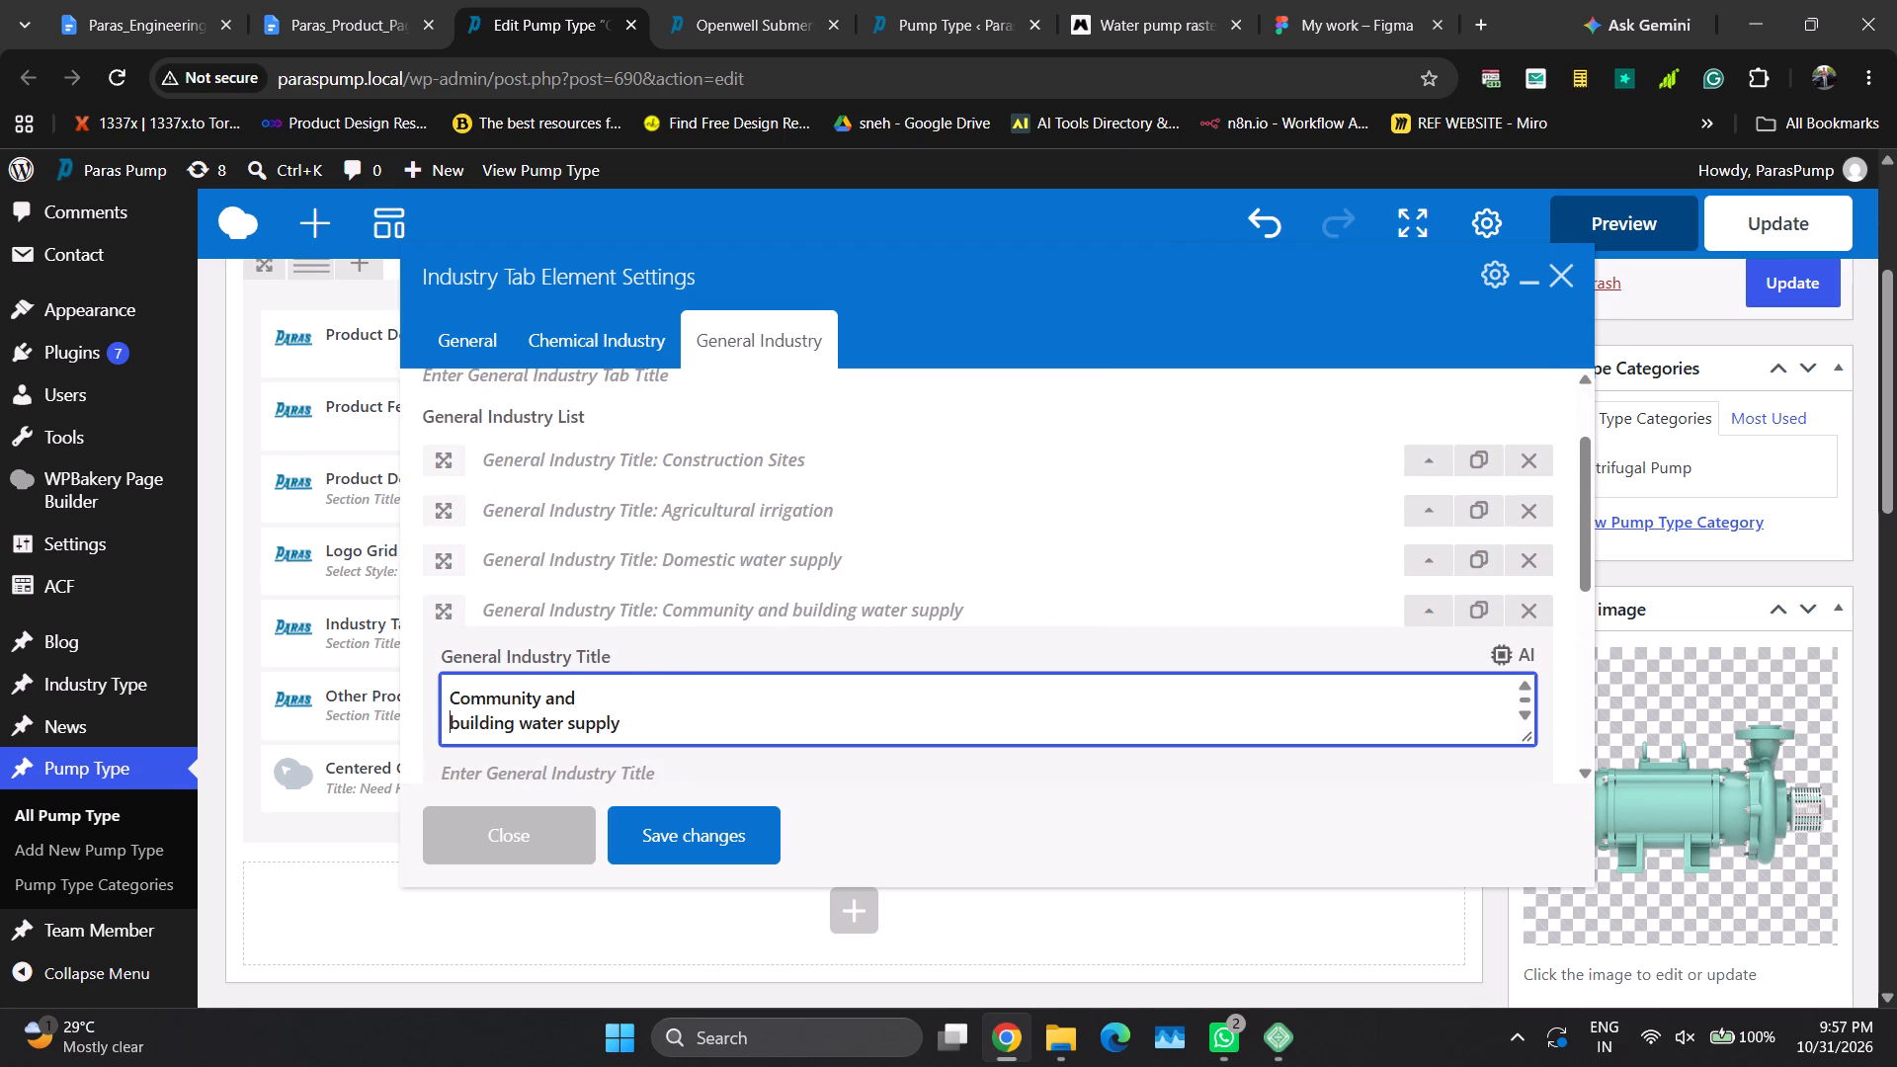
left_click(1418, 616)
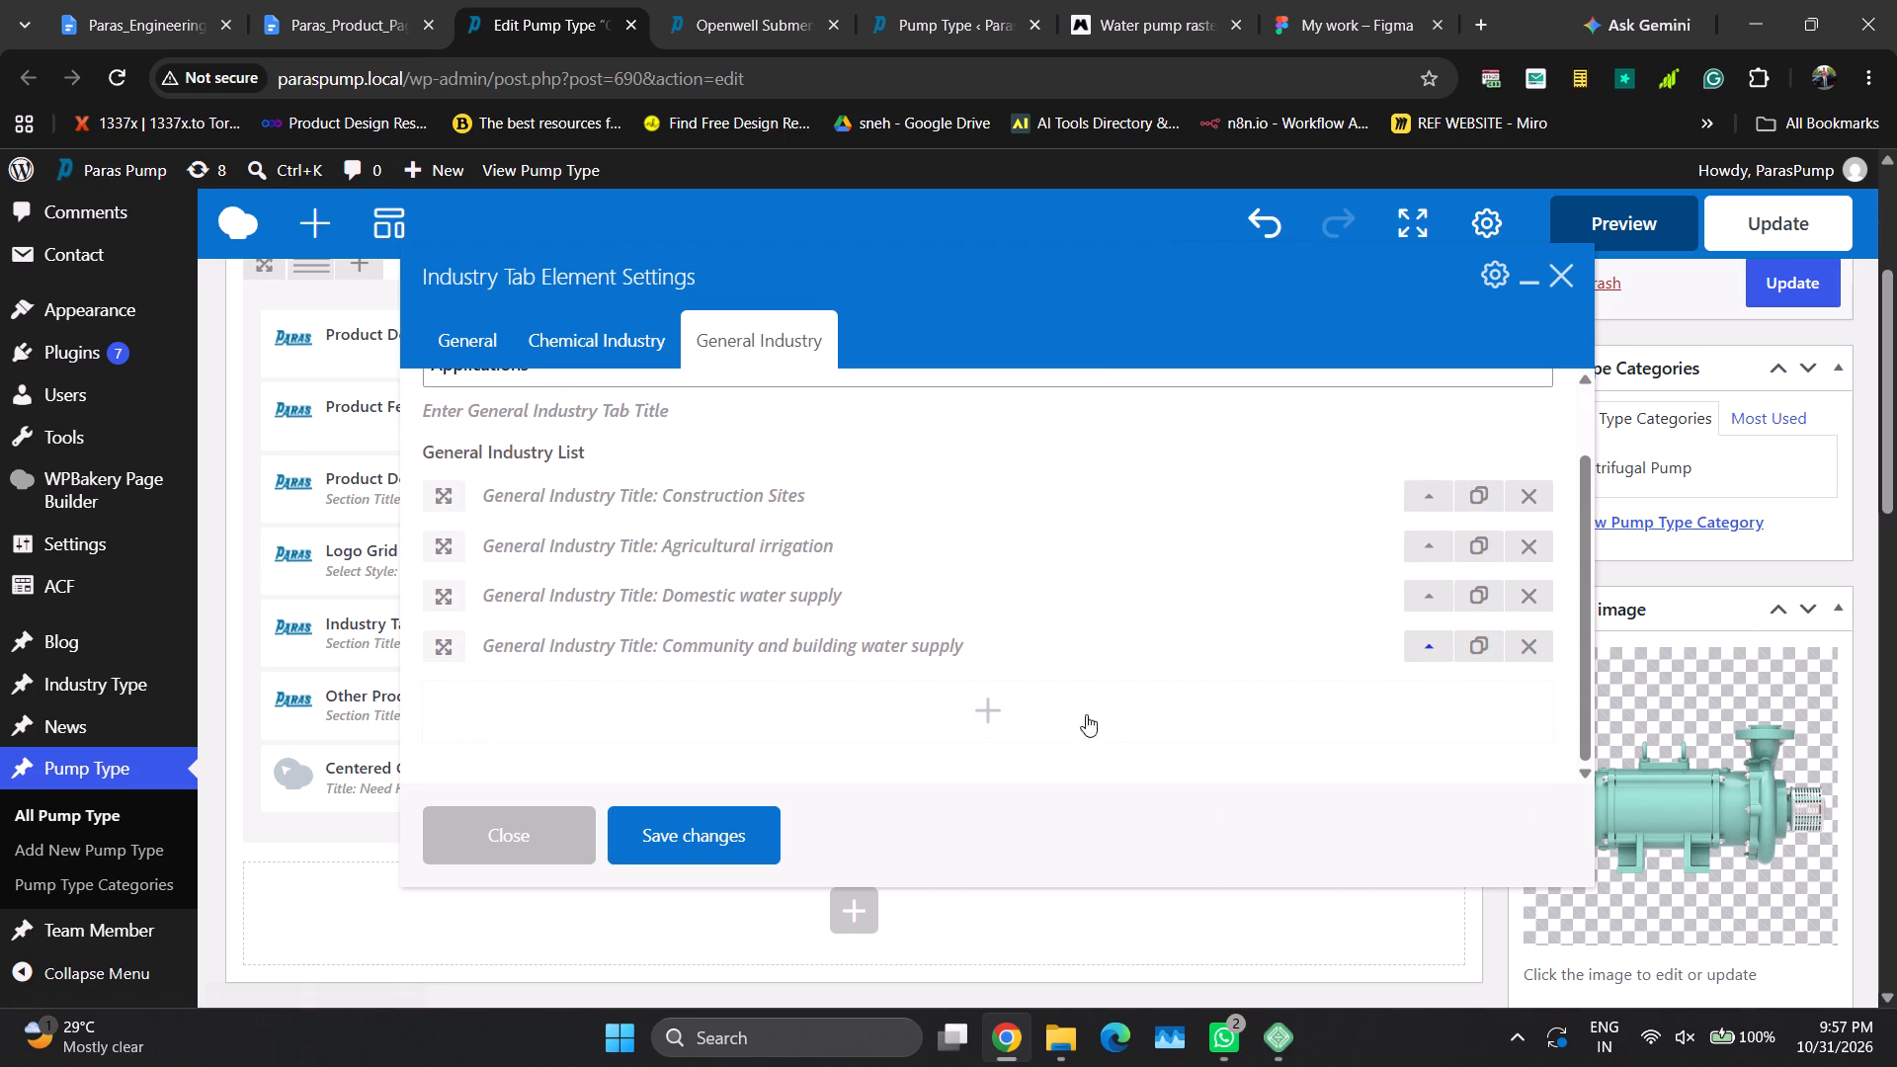
Add a fifth, empty entry to the General Industry list.
left_click(1058, 714)
Copy "Suitable water-transfer applications" from the document's Applications list, leaving out the heading below it.
left_click(364, 2)
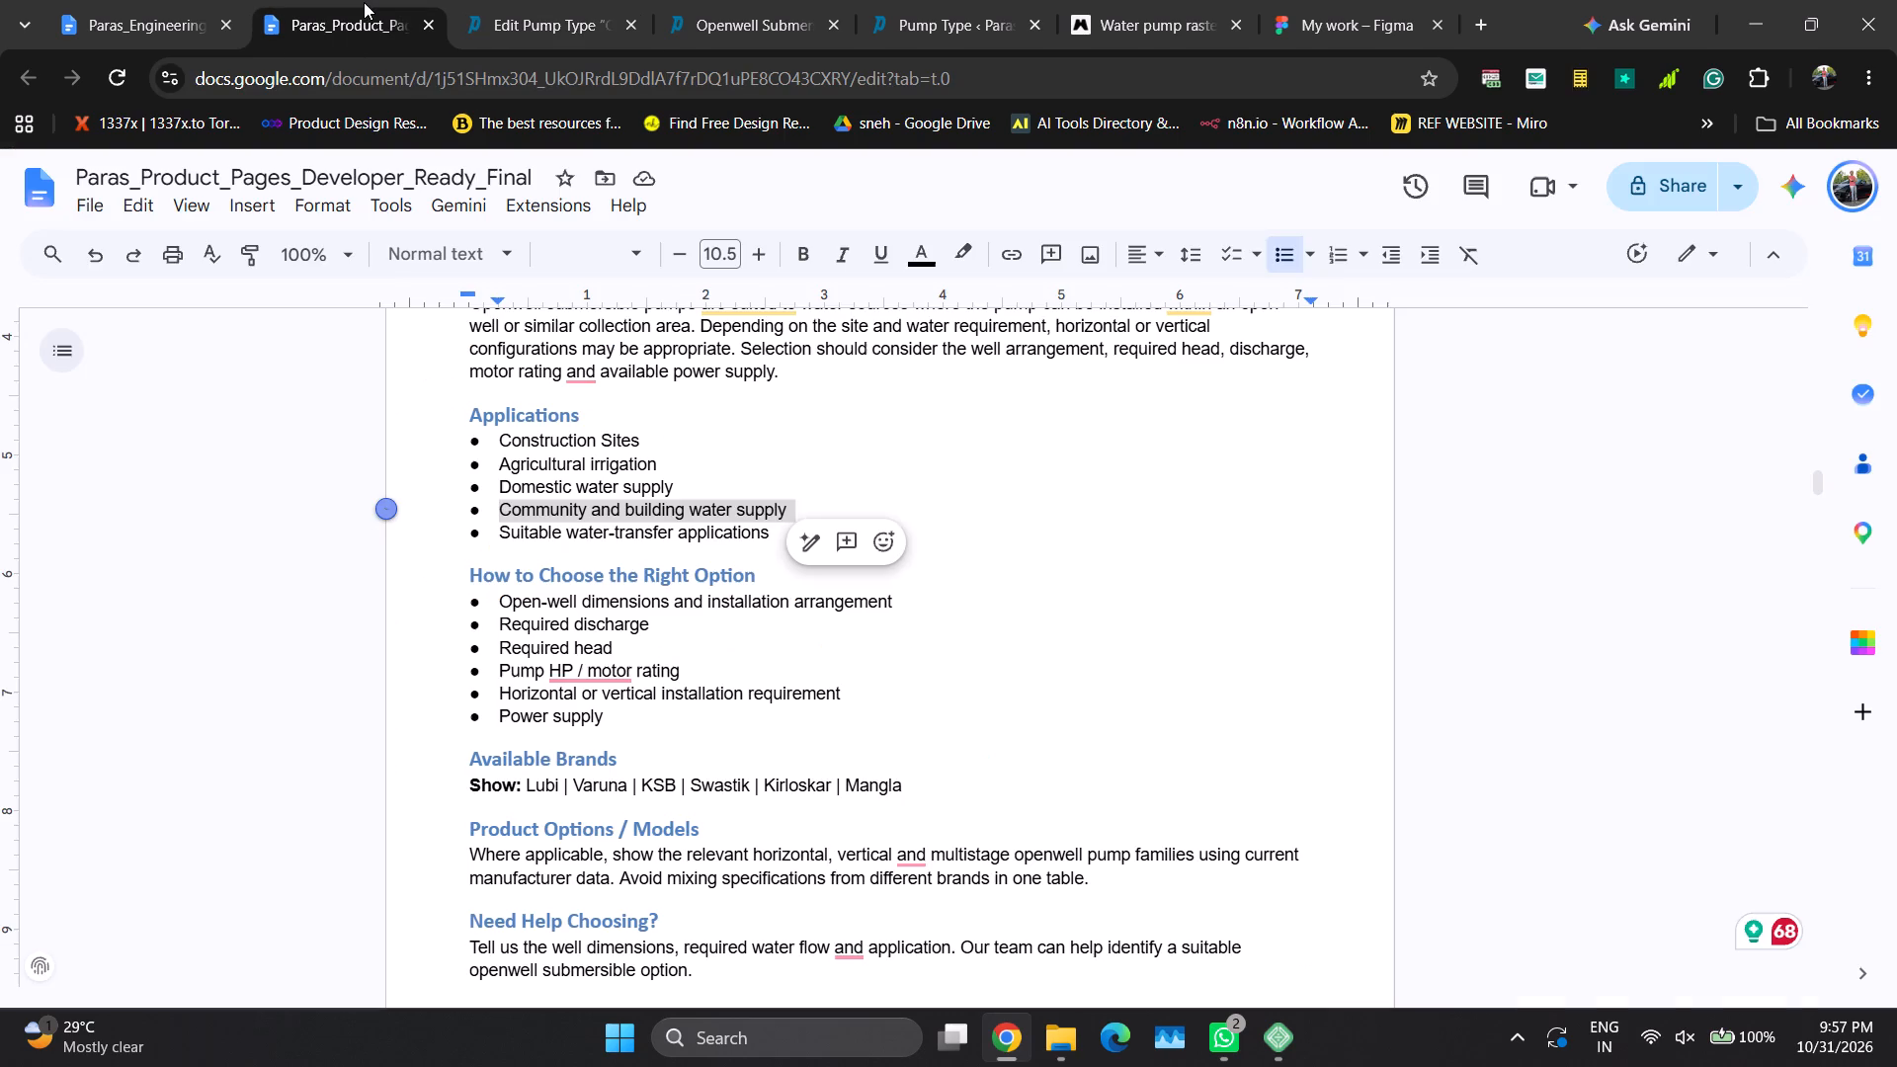
key("Left")
key("Down")
key("shift+Down")
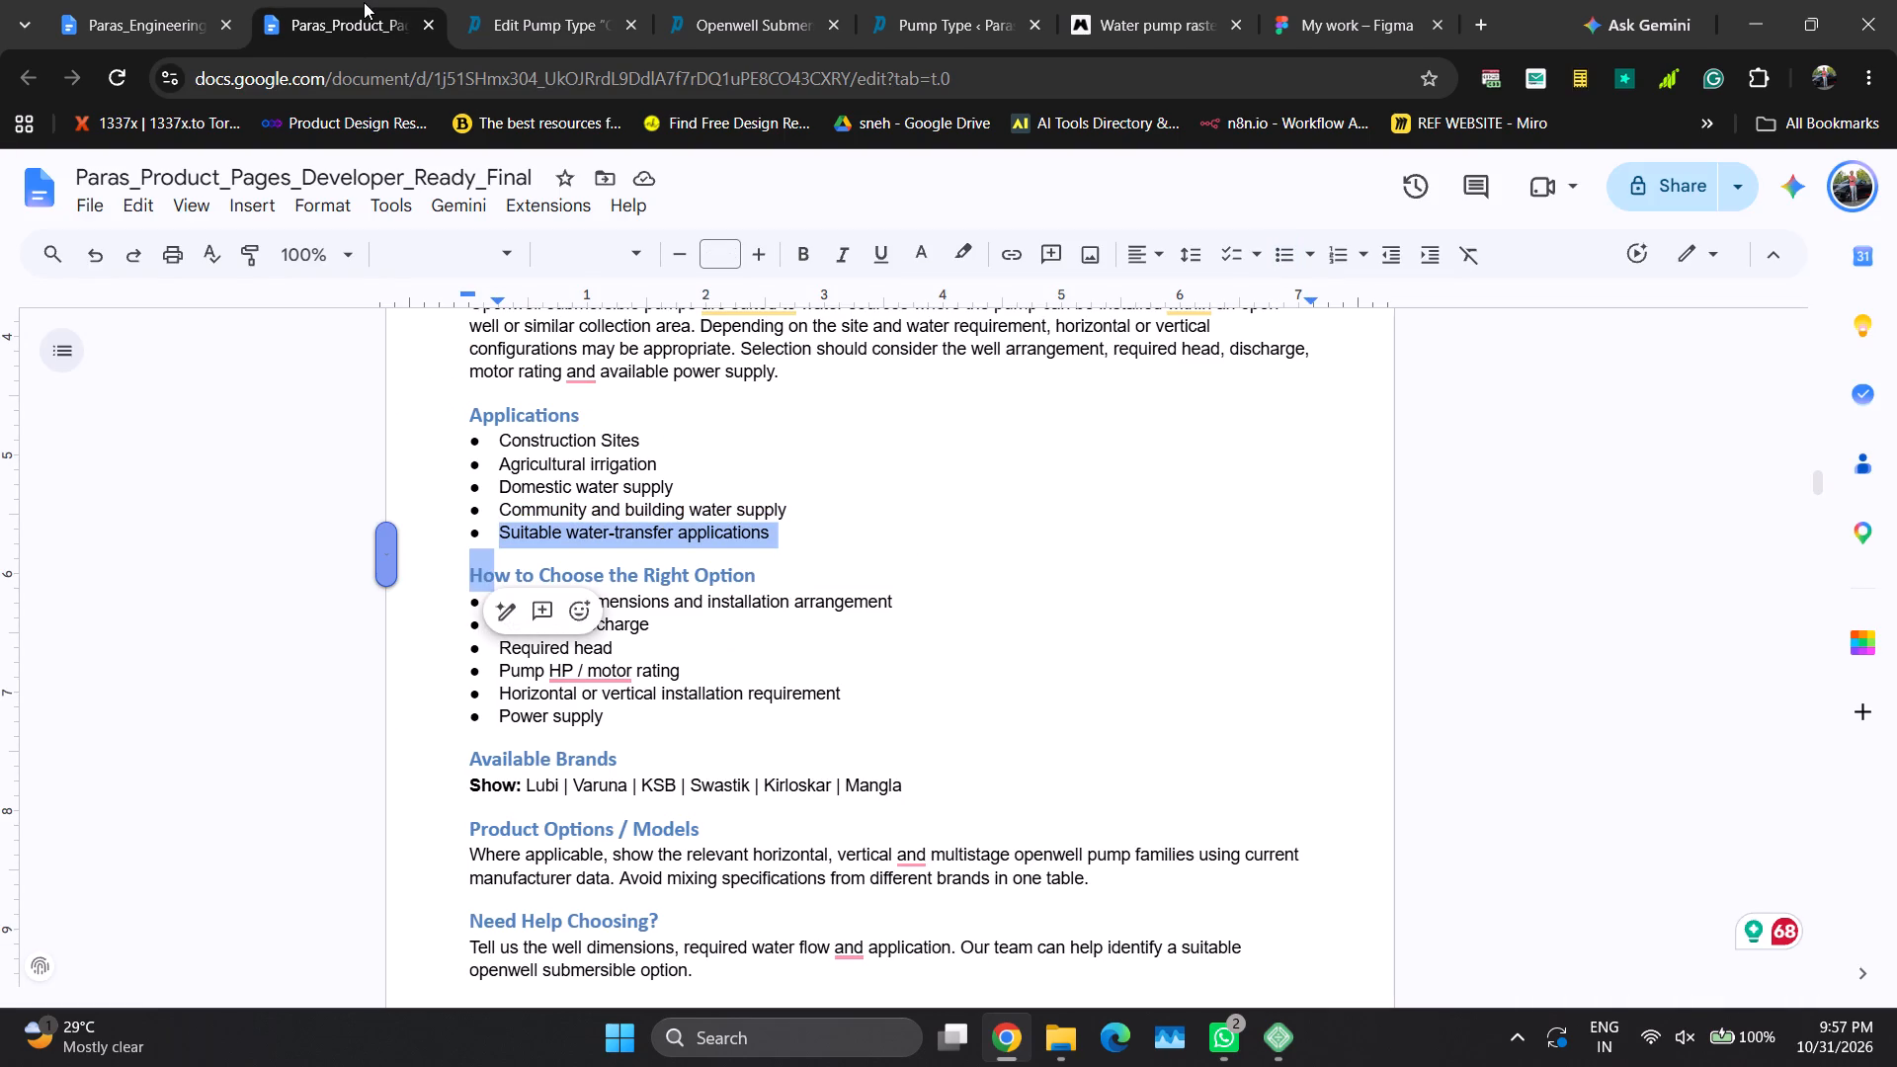
key("shift+Left")
key("shift+Left")
key("ctrl+c")
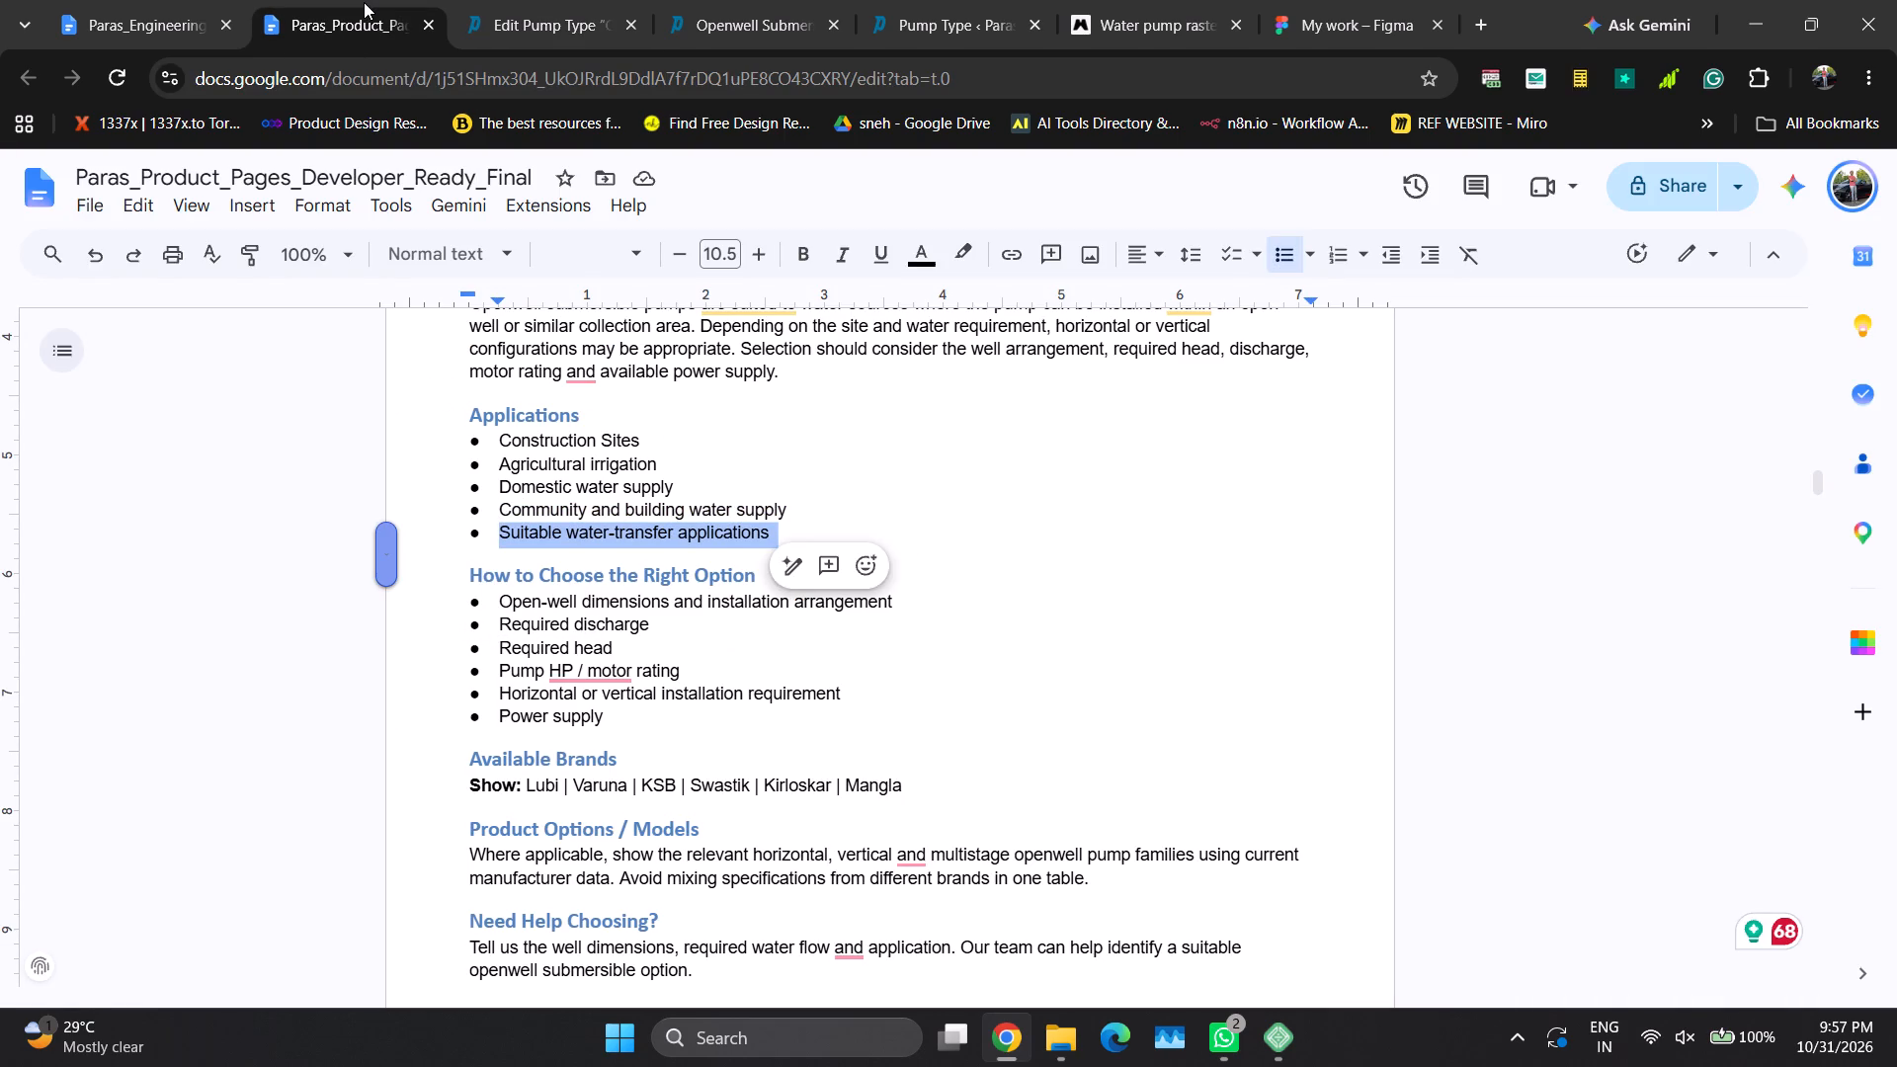
Title the fifth General Industry entry "Suitable water-transfer applications", with "applications" on its own line, and save the Industry Tab Element.
left_click(477, 0)
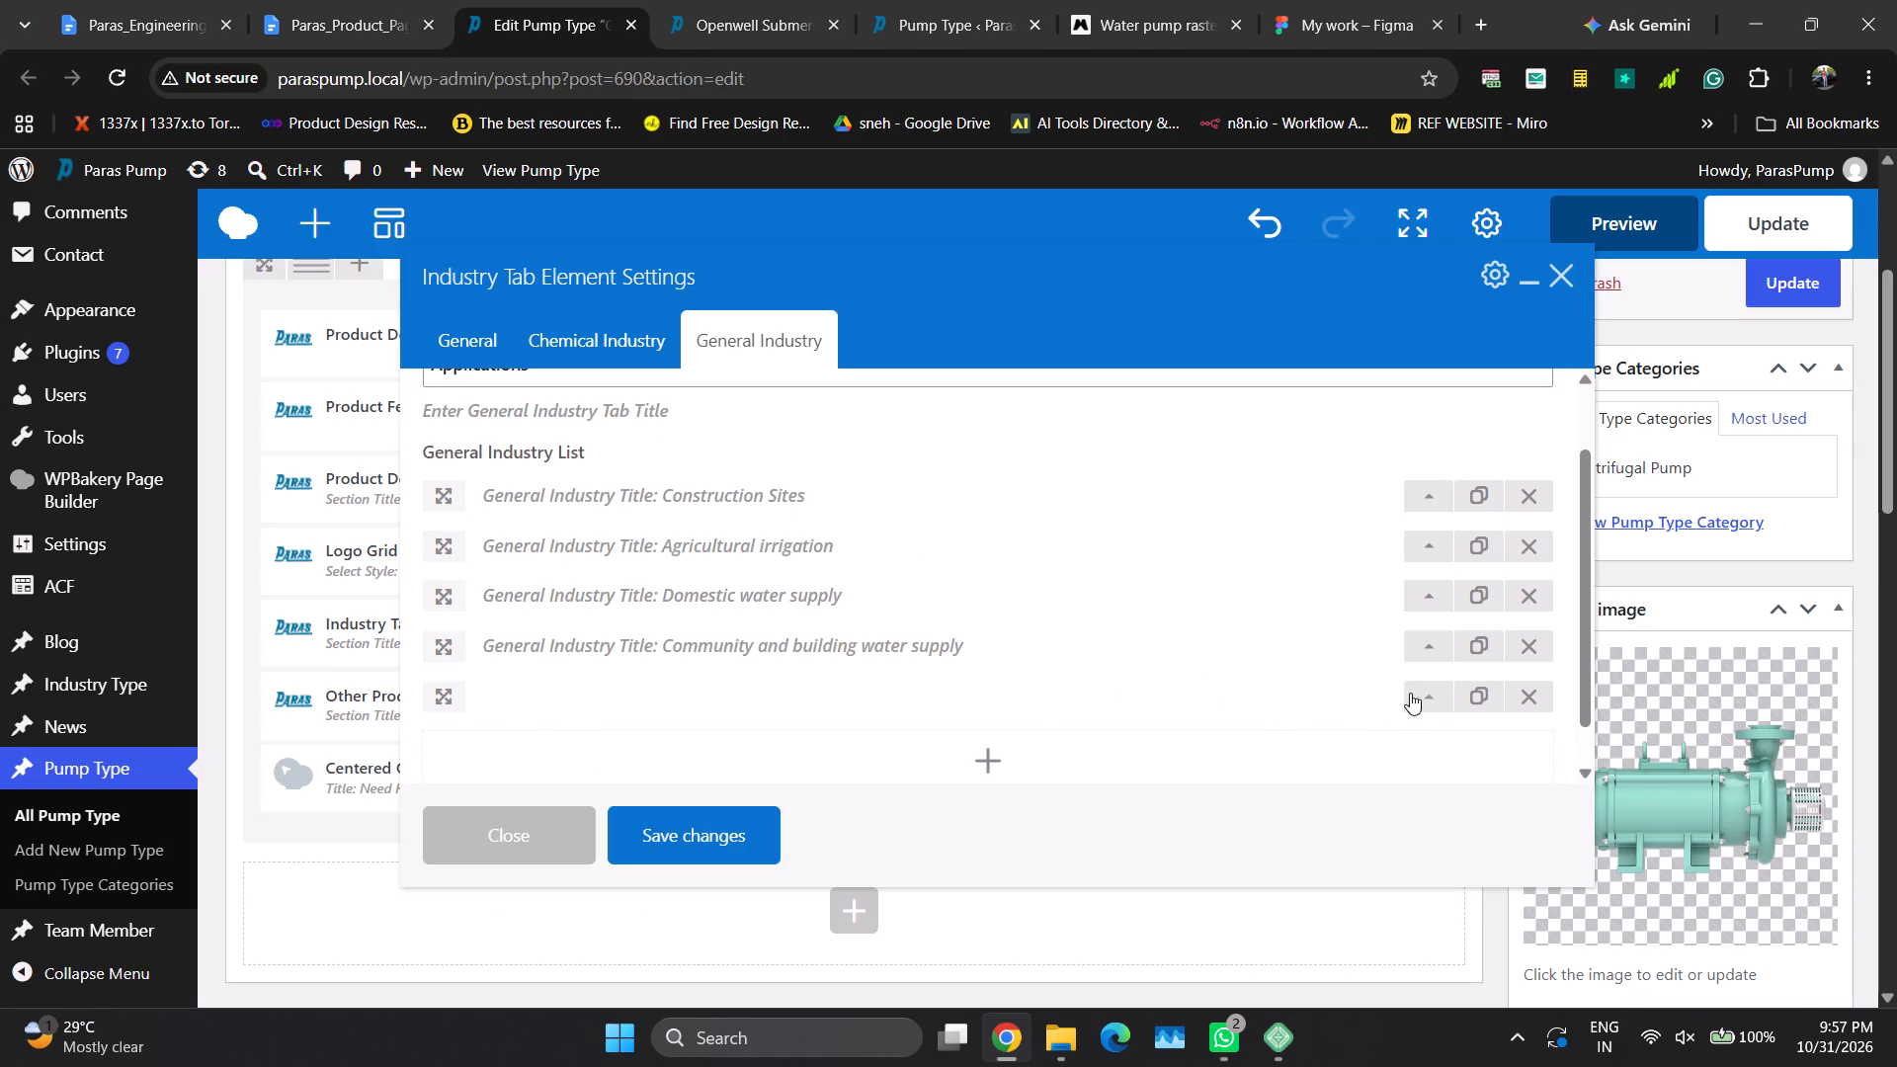
left_click(1419, 693)
scroll(780, 724, "down", 1)
left_click(671, 657)
key("ctrl+a")
key("ctrl+v")
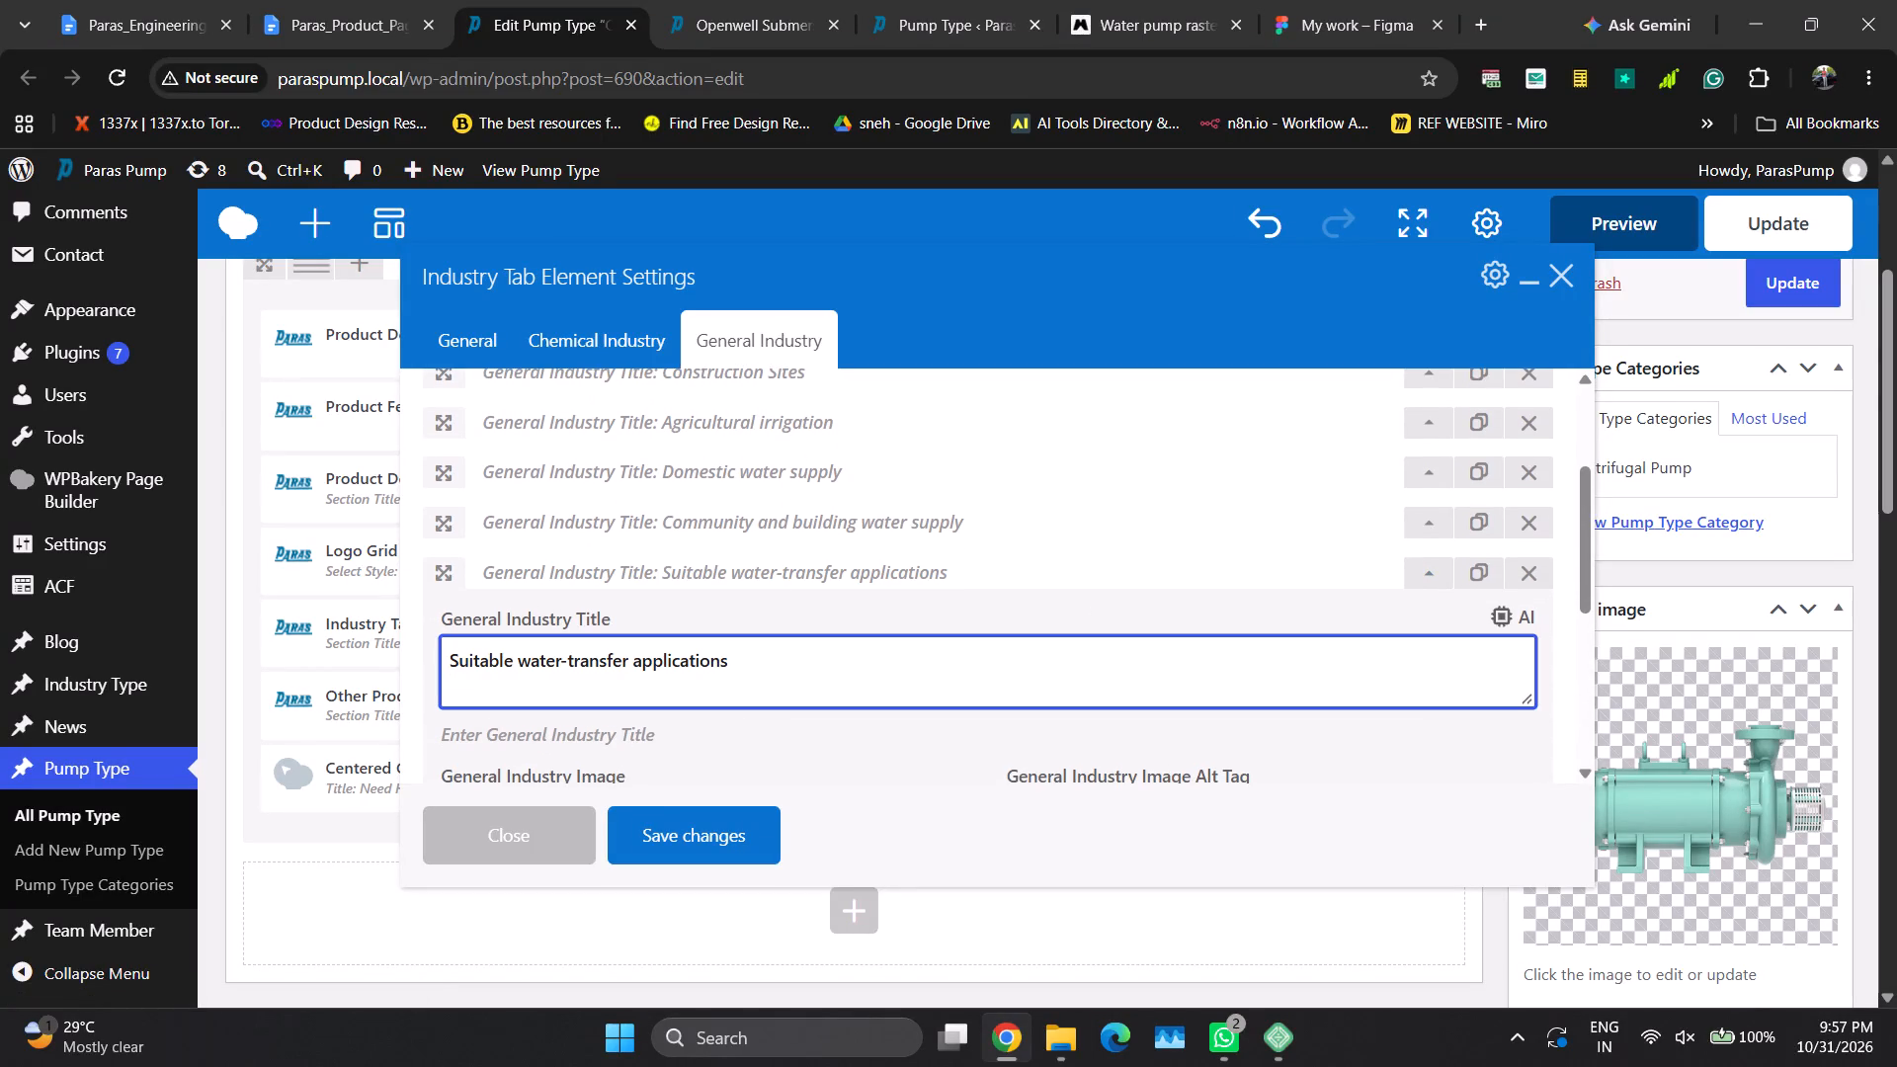
key("BackSpace")
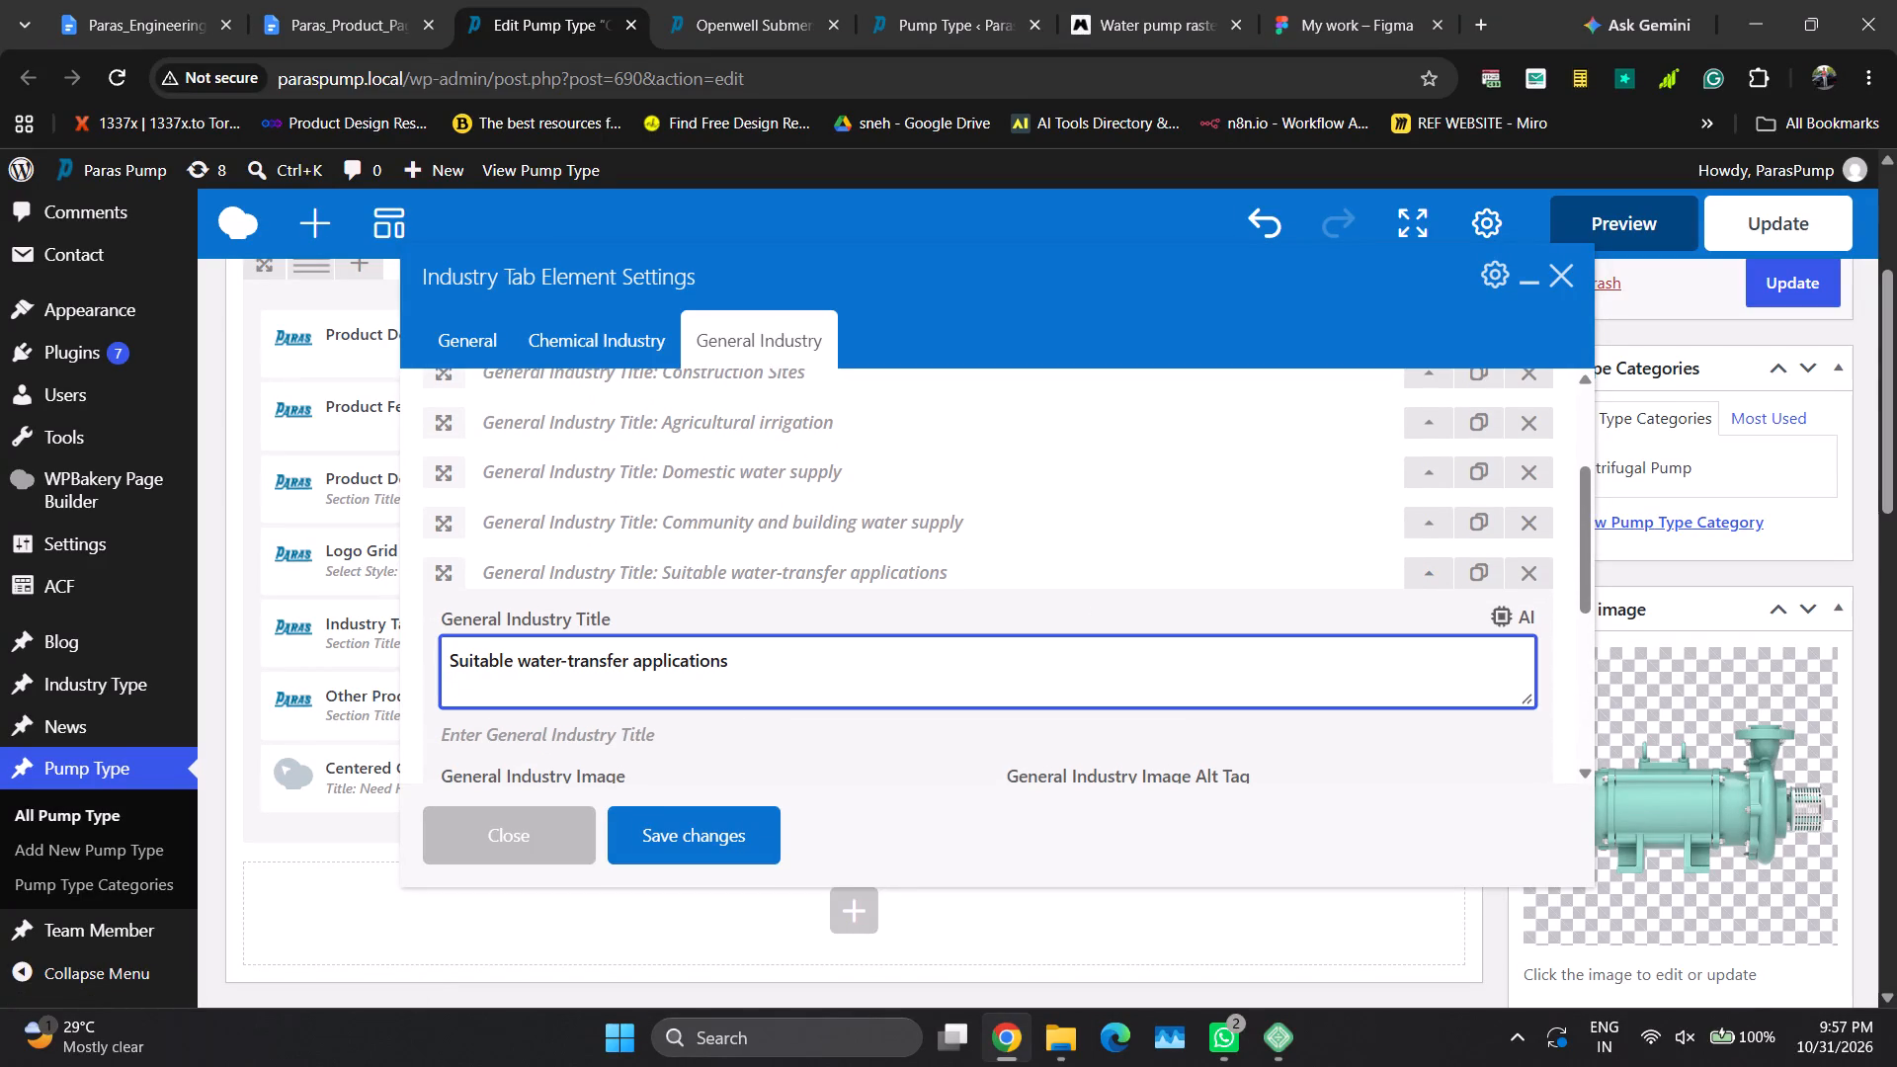
left_click(628, 665)
key("Right")
key("BackSpace")
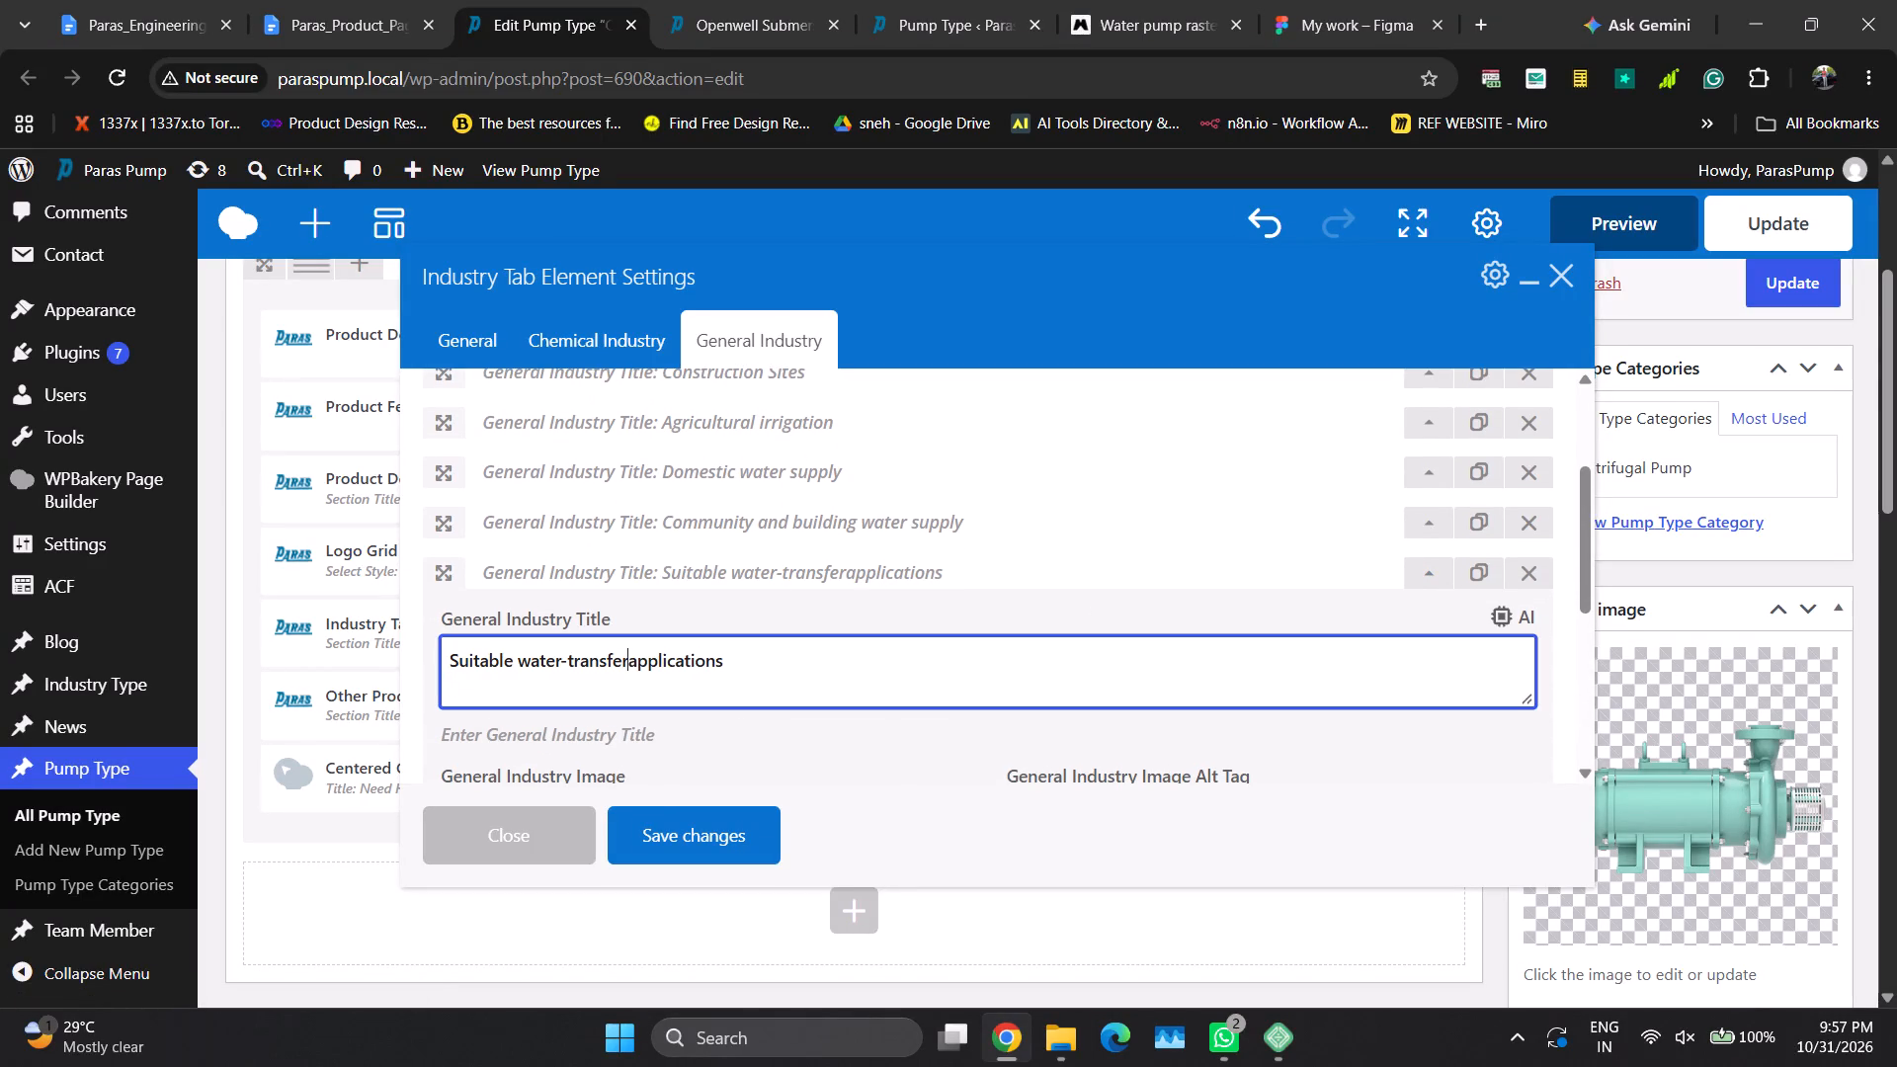
key("Return")
scroll(655, 697, "down", 1)
scroll(655, 697, "up", 1)
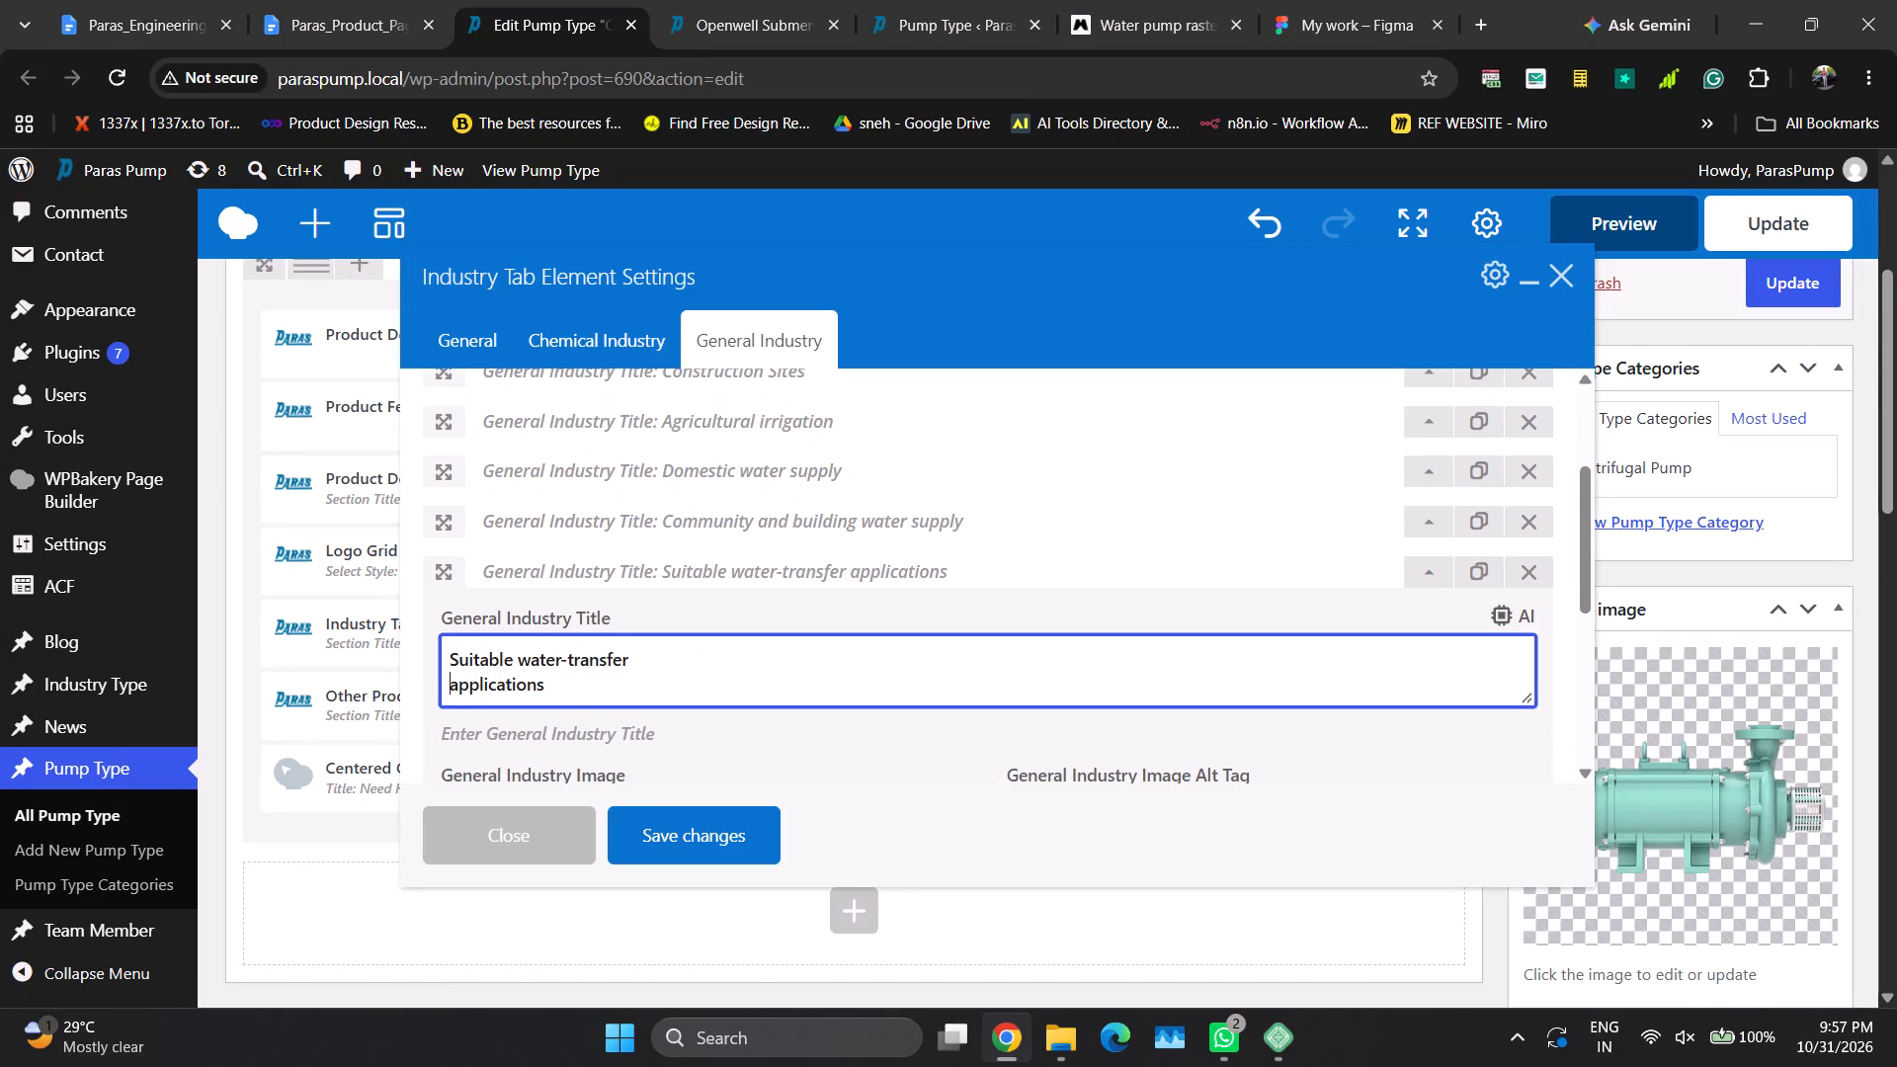
left_click(1416, 575)
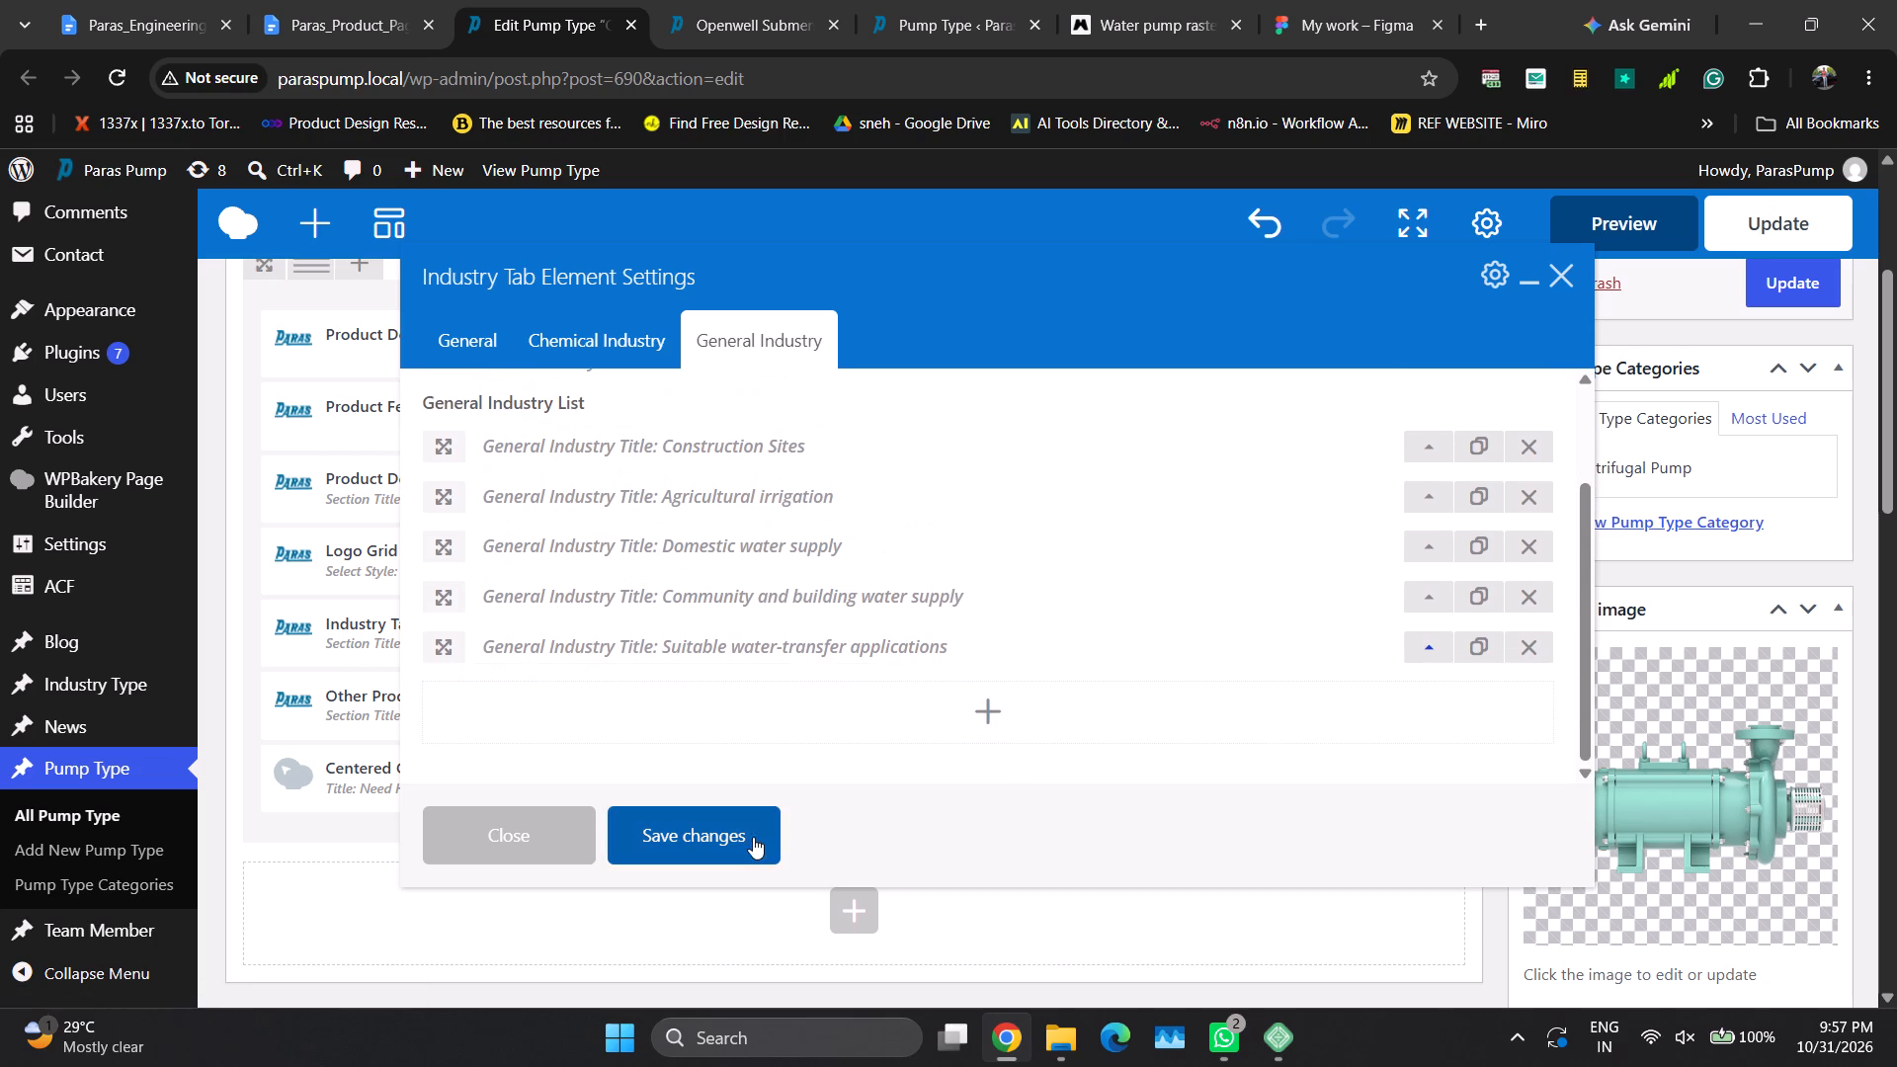
left_click(741, 833)
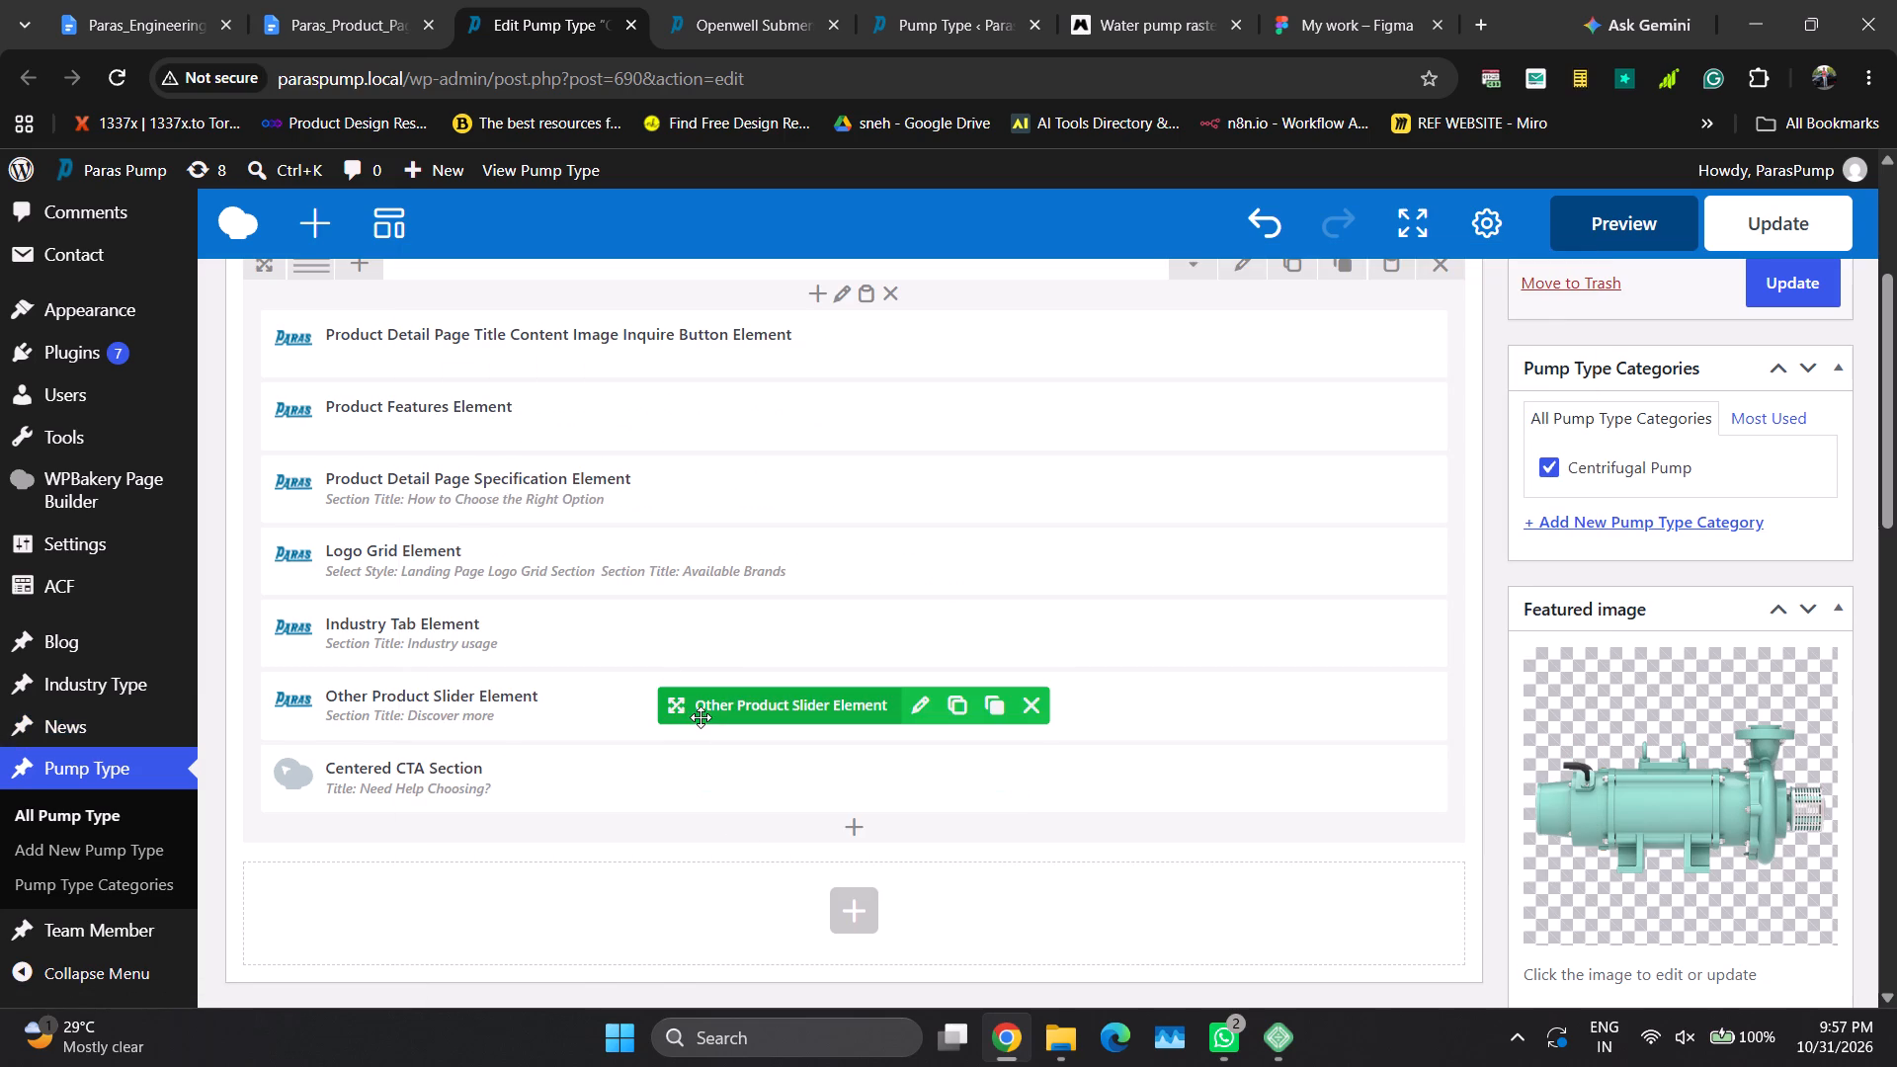
Review the Other Product Slider Element's settings against the document's openwell pump section and close them without changes.
left_click(923, 710)
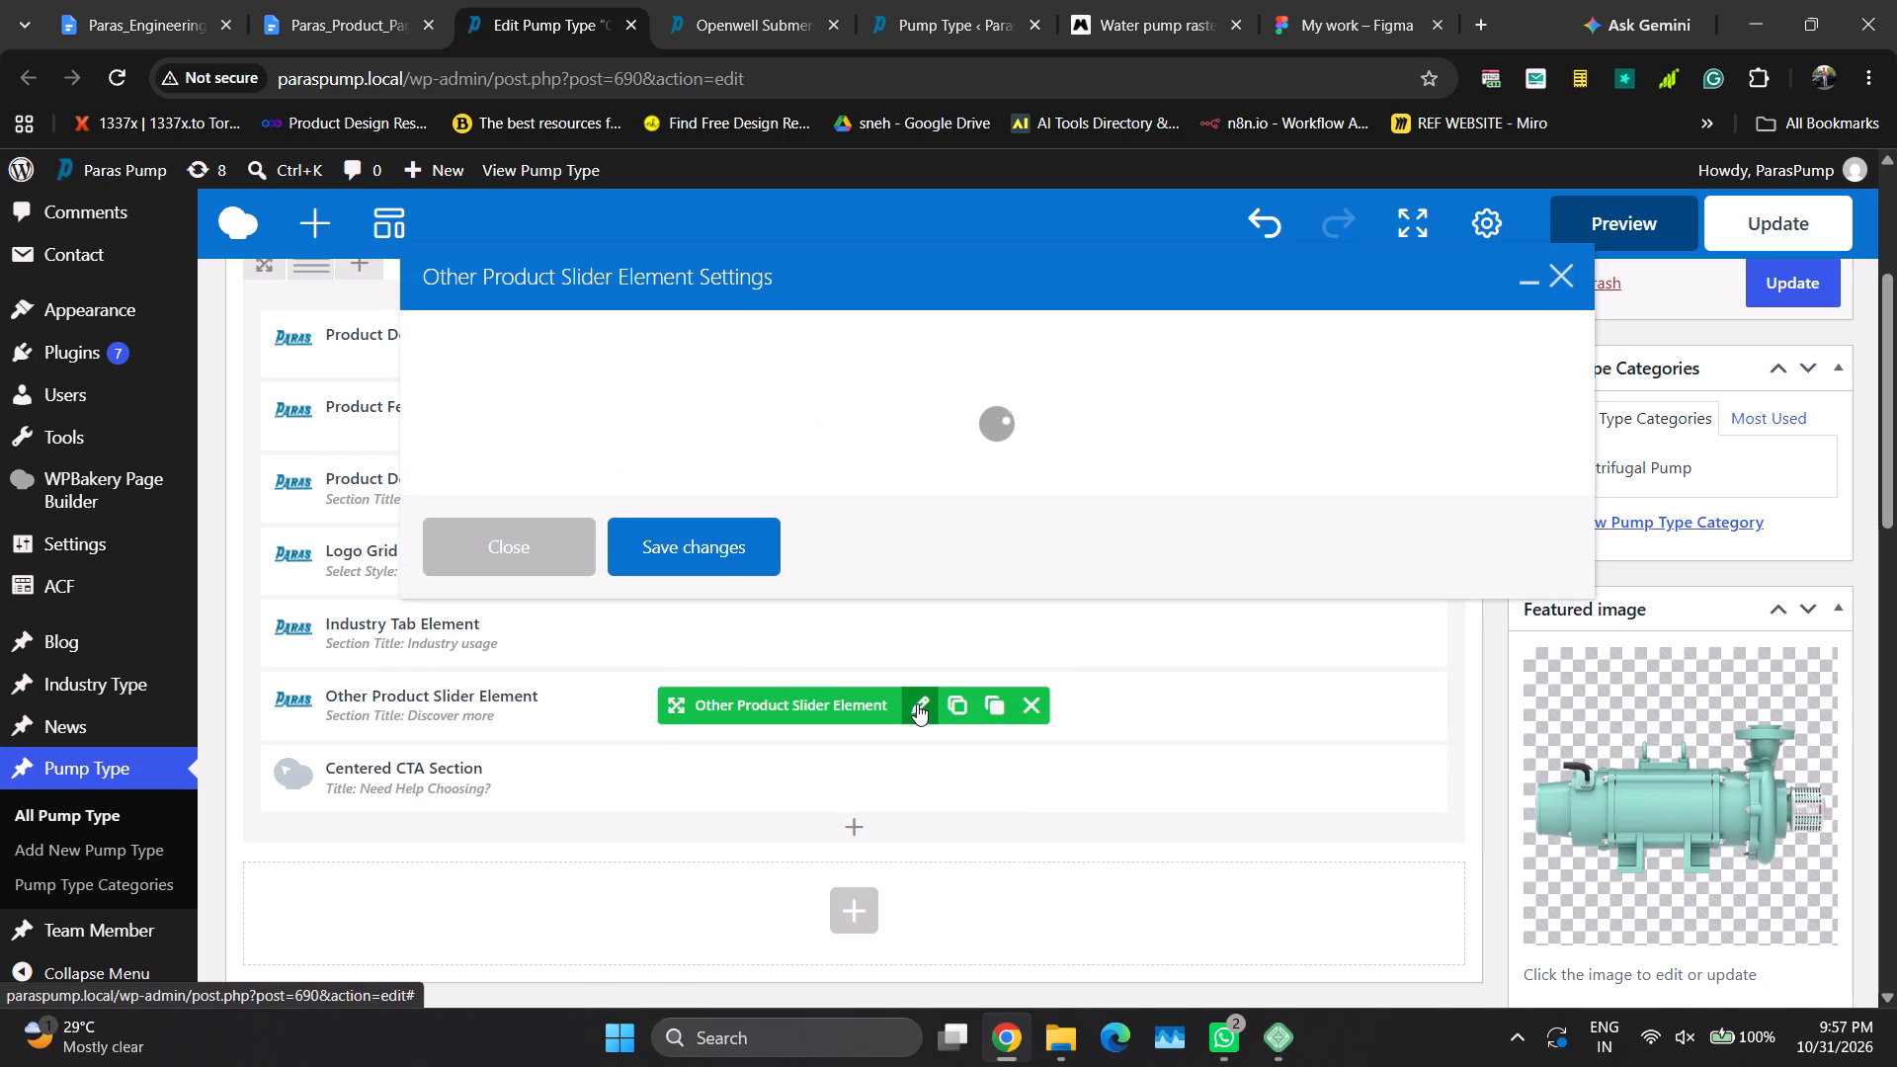
left_click(376, 0)
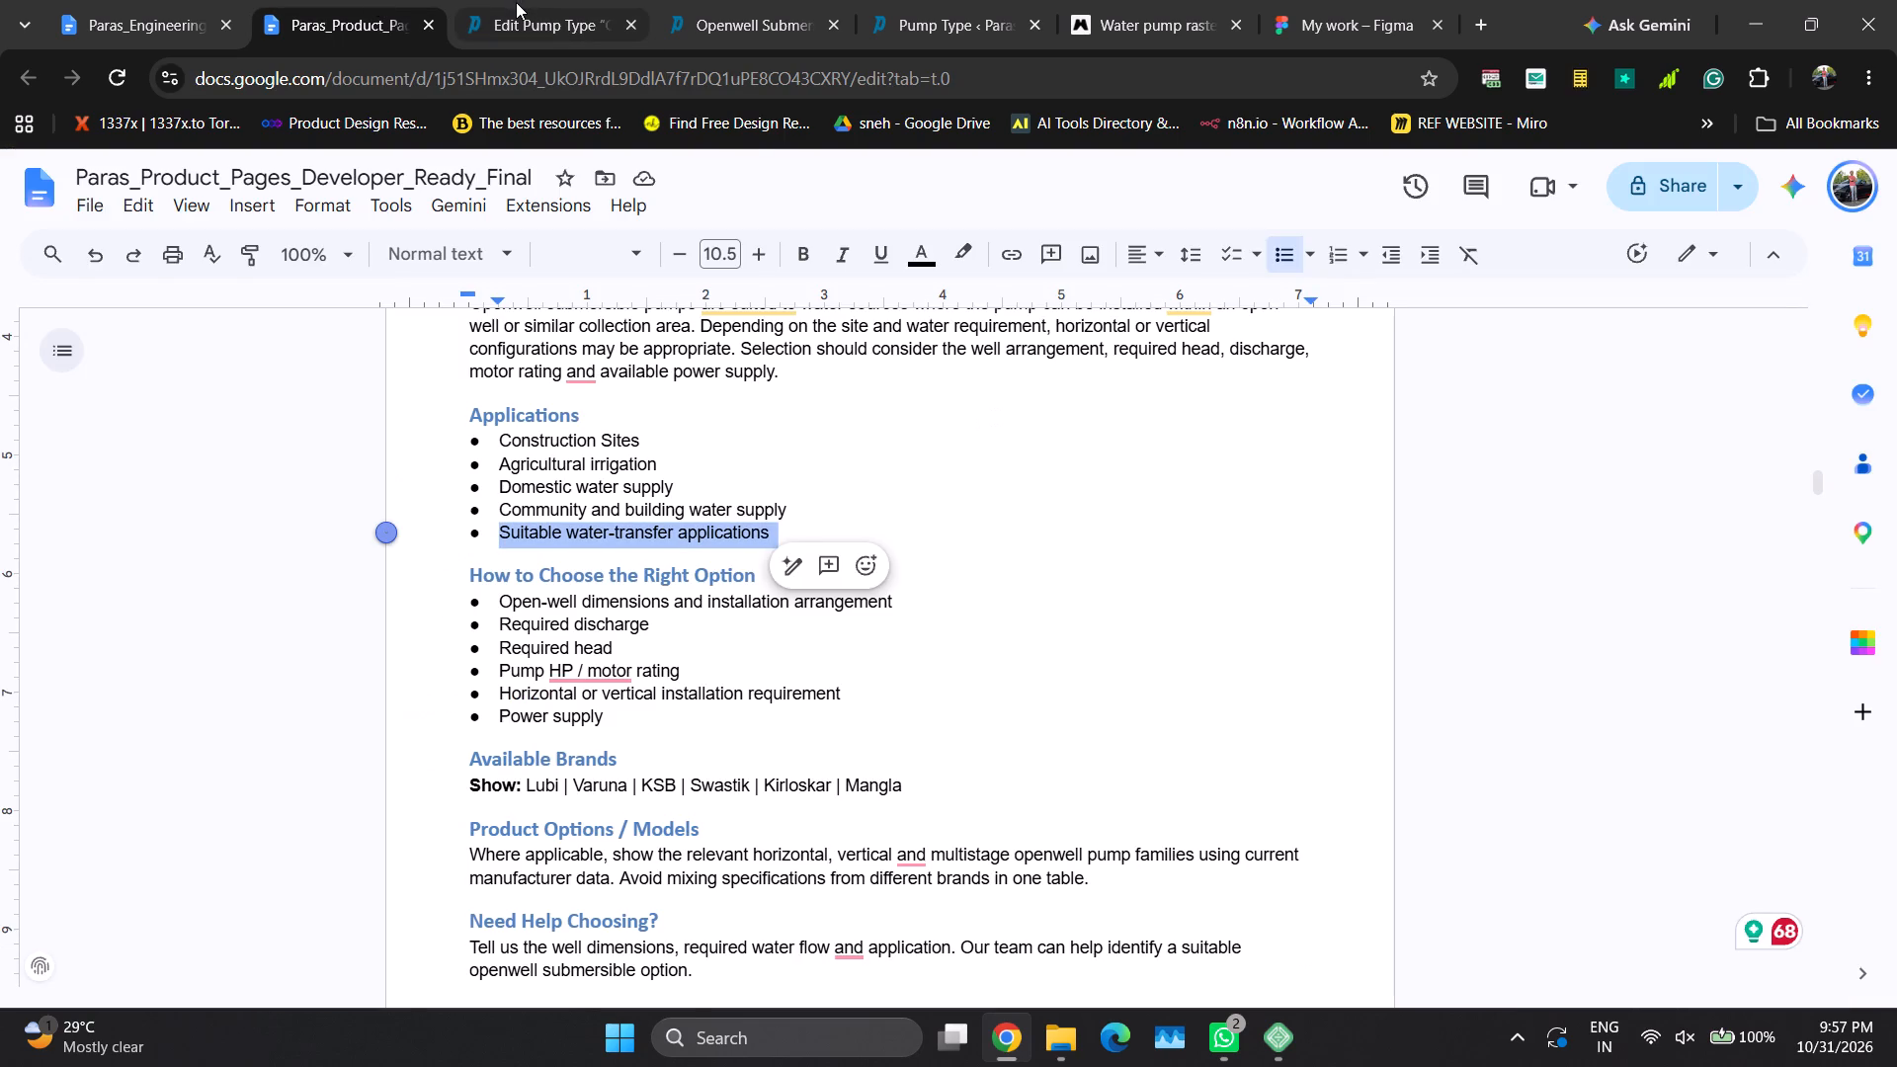
scroll(693, 531, "down", 1)
scroll(506, 440, "down", 1)
scroll(506, 440, "up", 2)
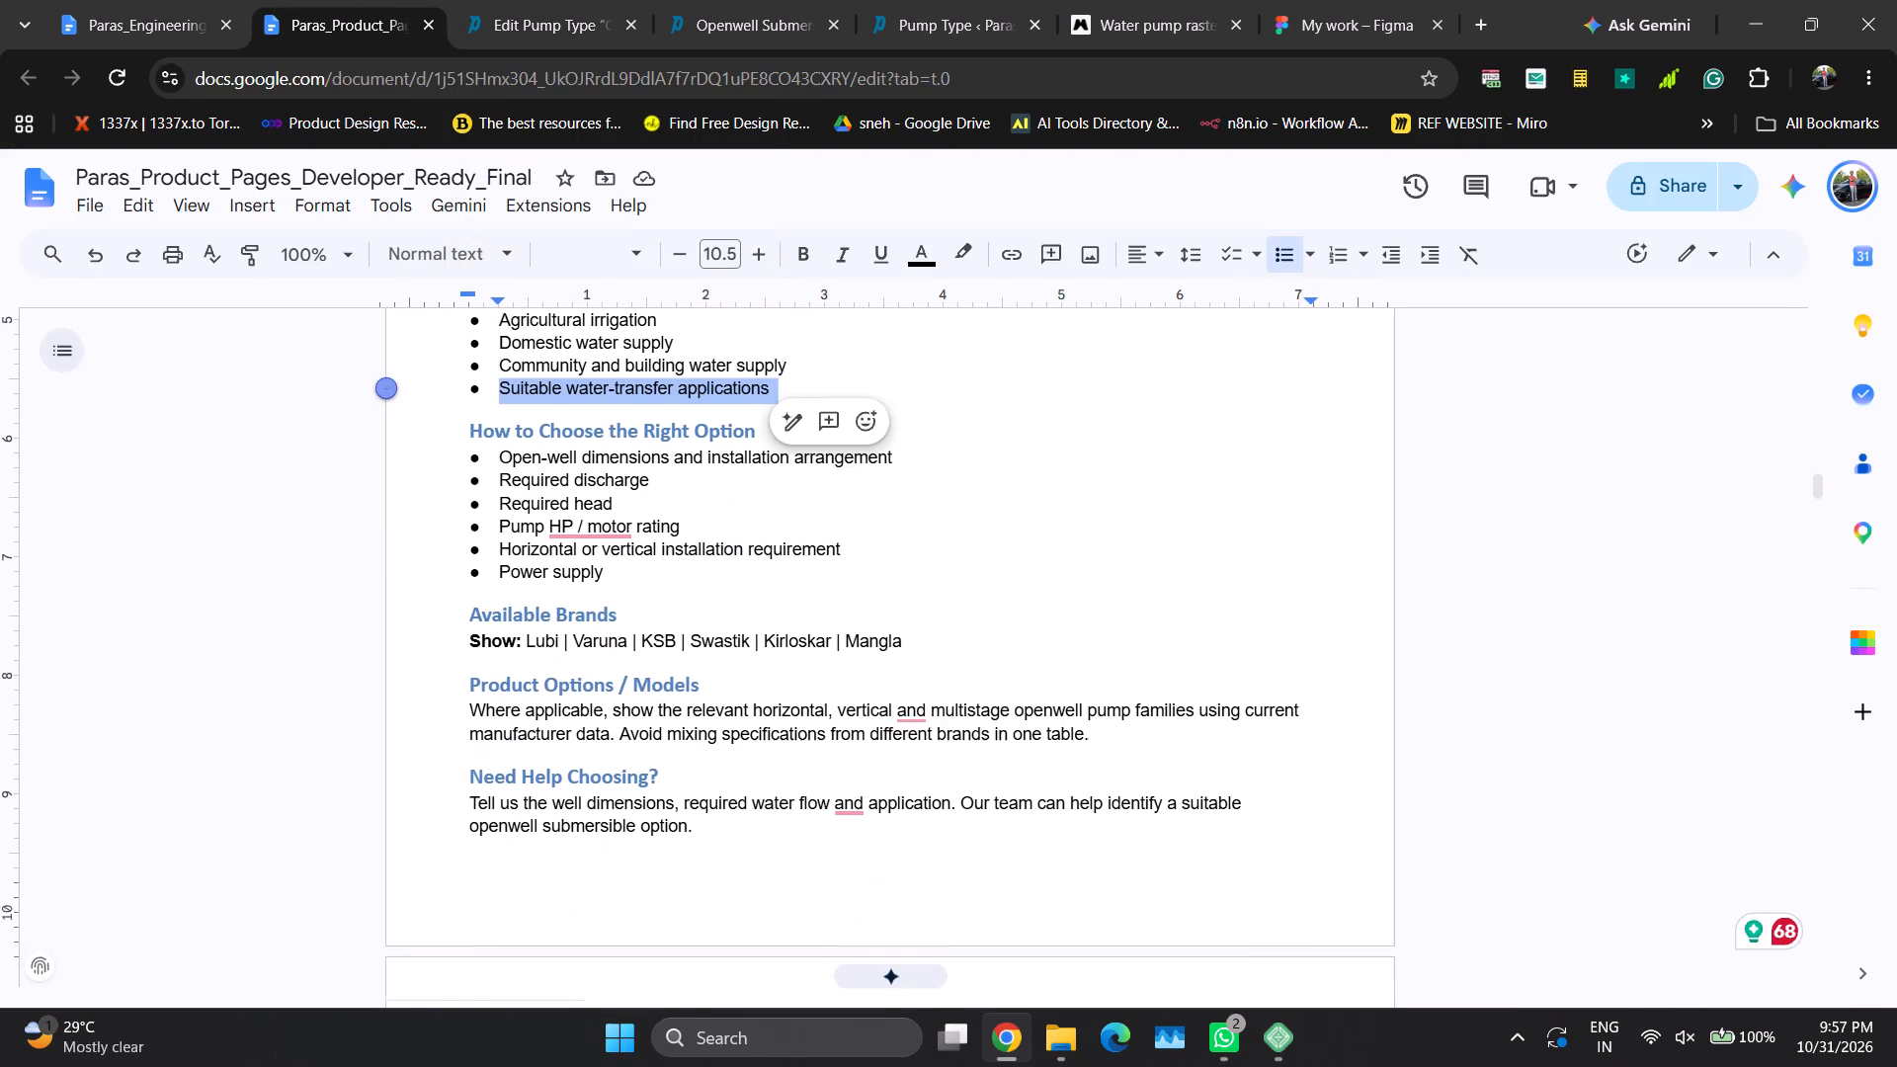
scroll(507, 440, "down", 1)
scroll(507, 440, "up", 1)
left_click(475, 0)
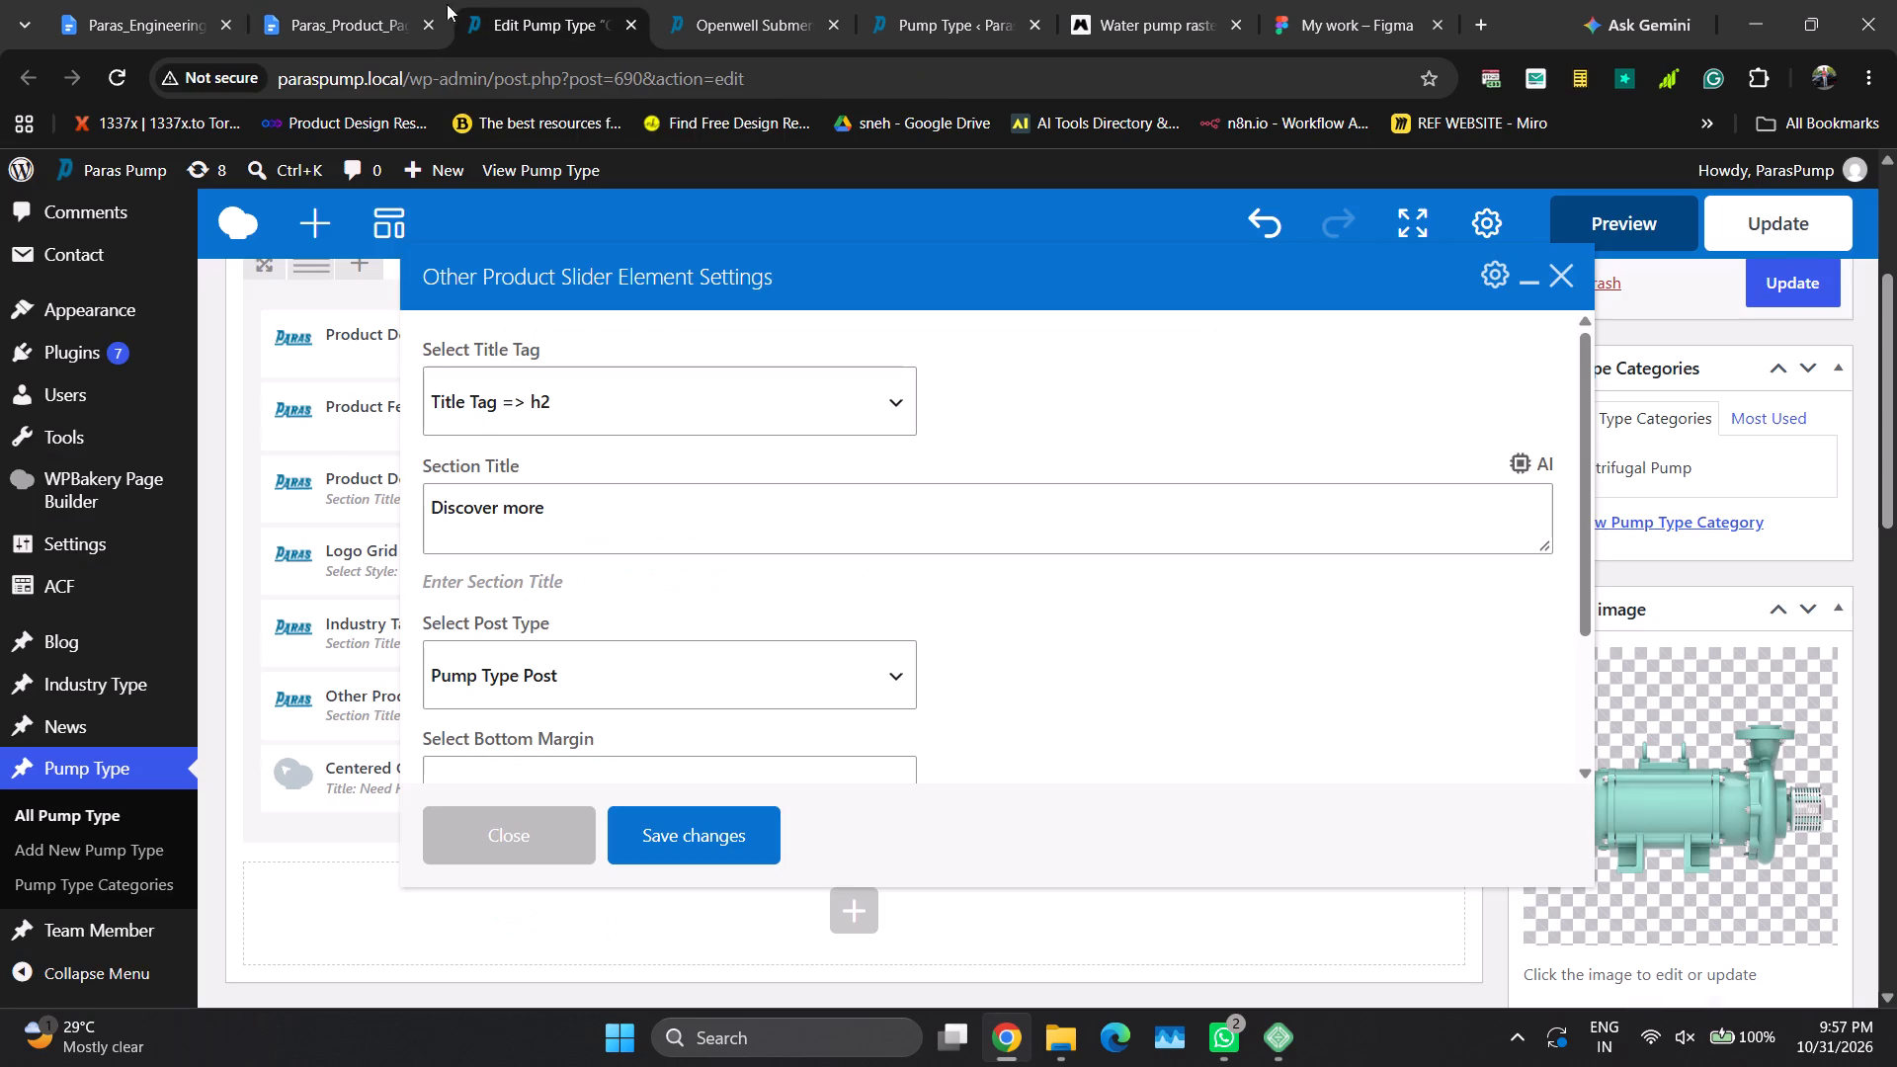
scroll(767, 528, "down", 2)
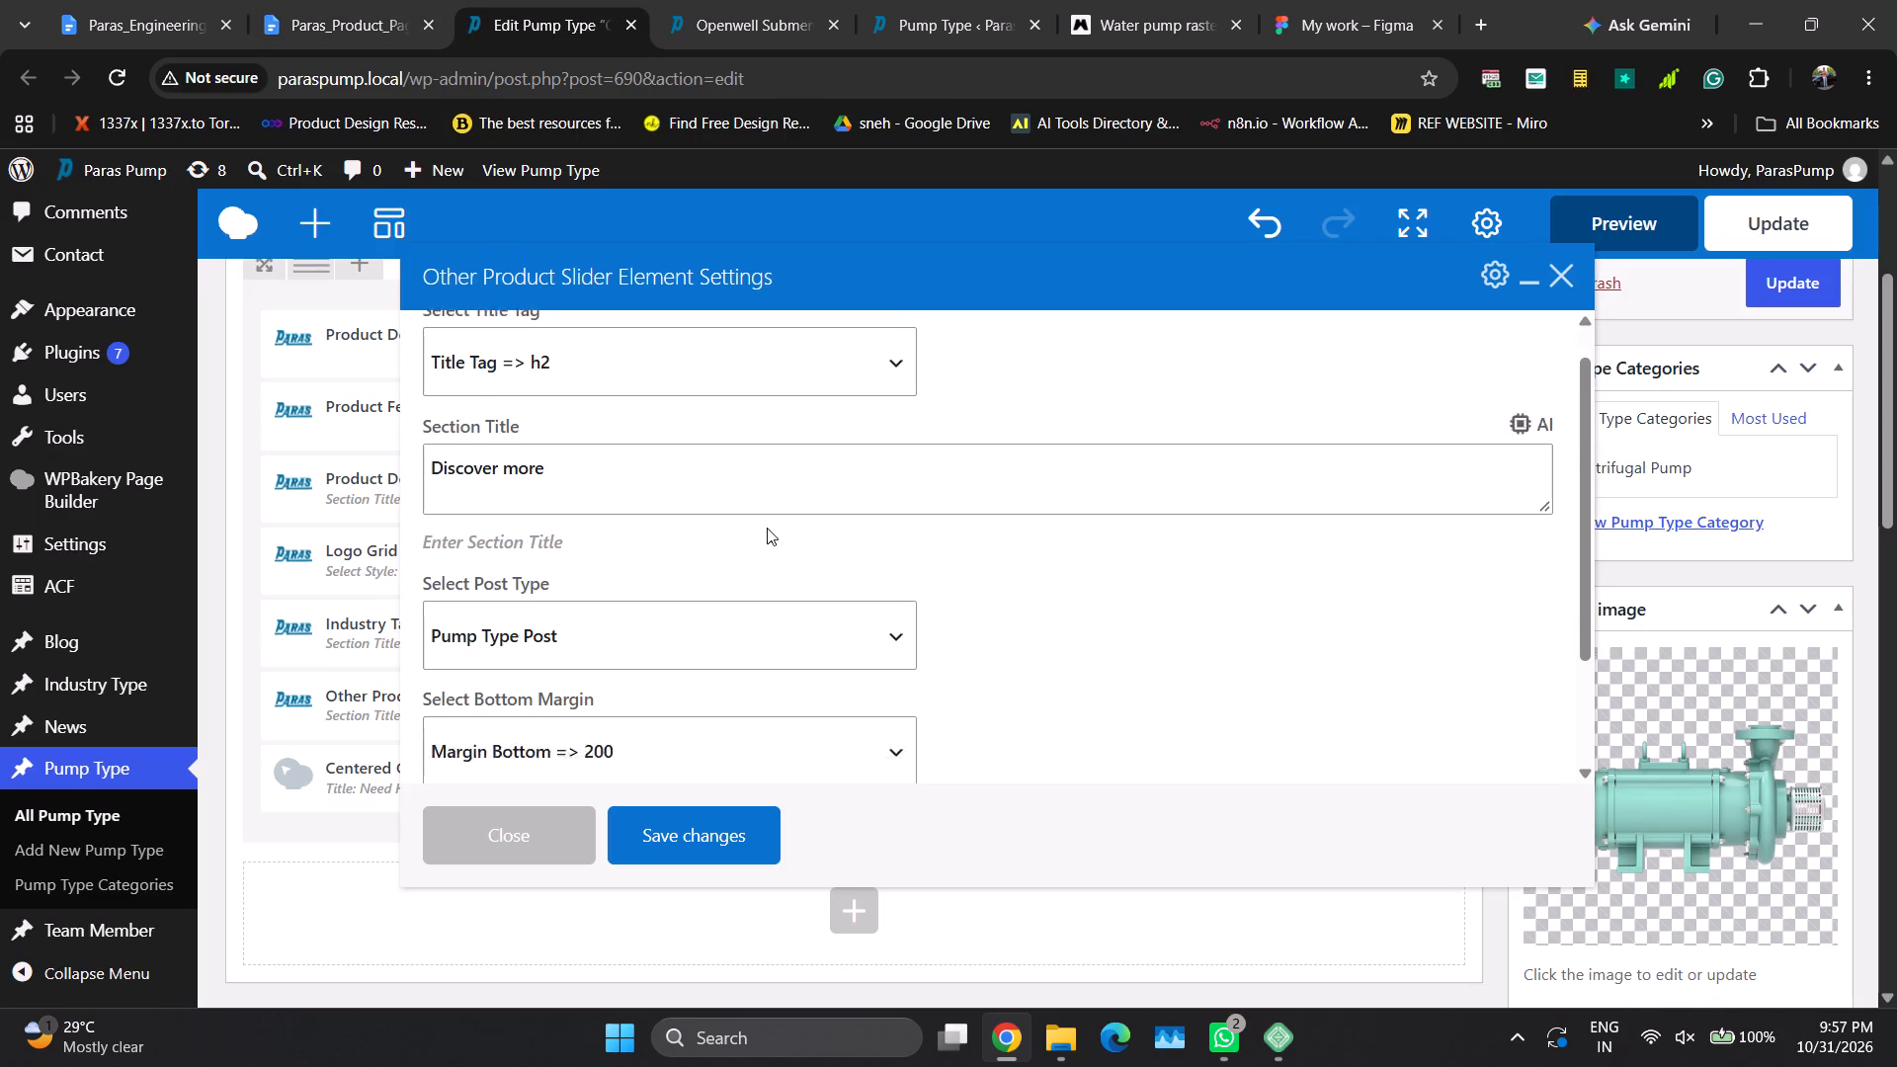
scroll(762, 554, "down", 3)
scroll(835, 578, "up", 3)
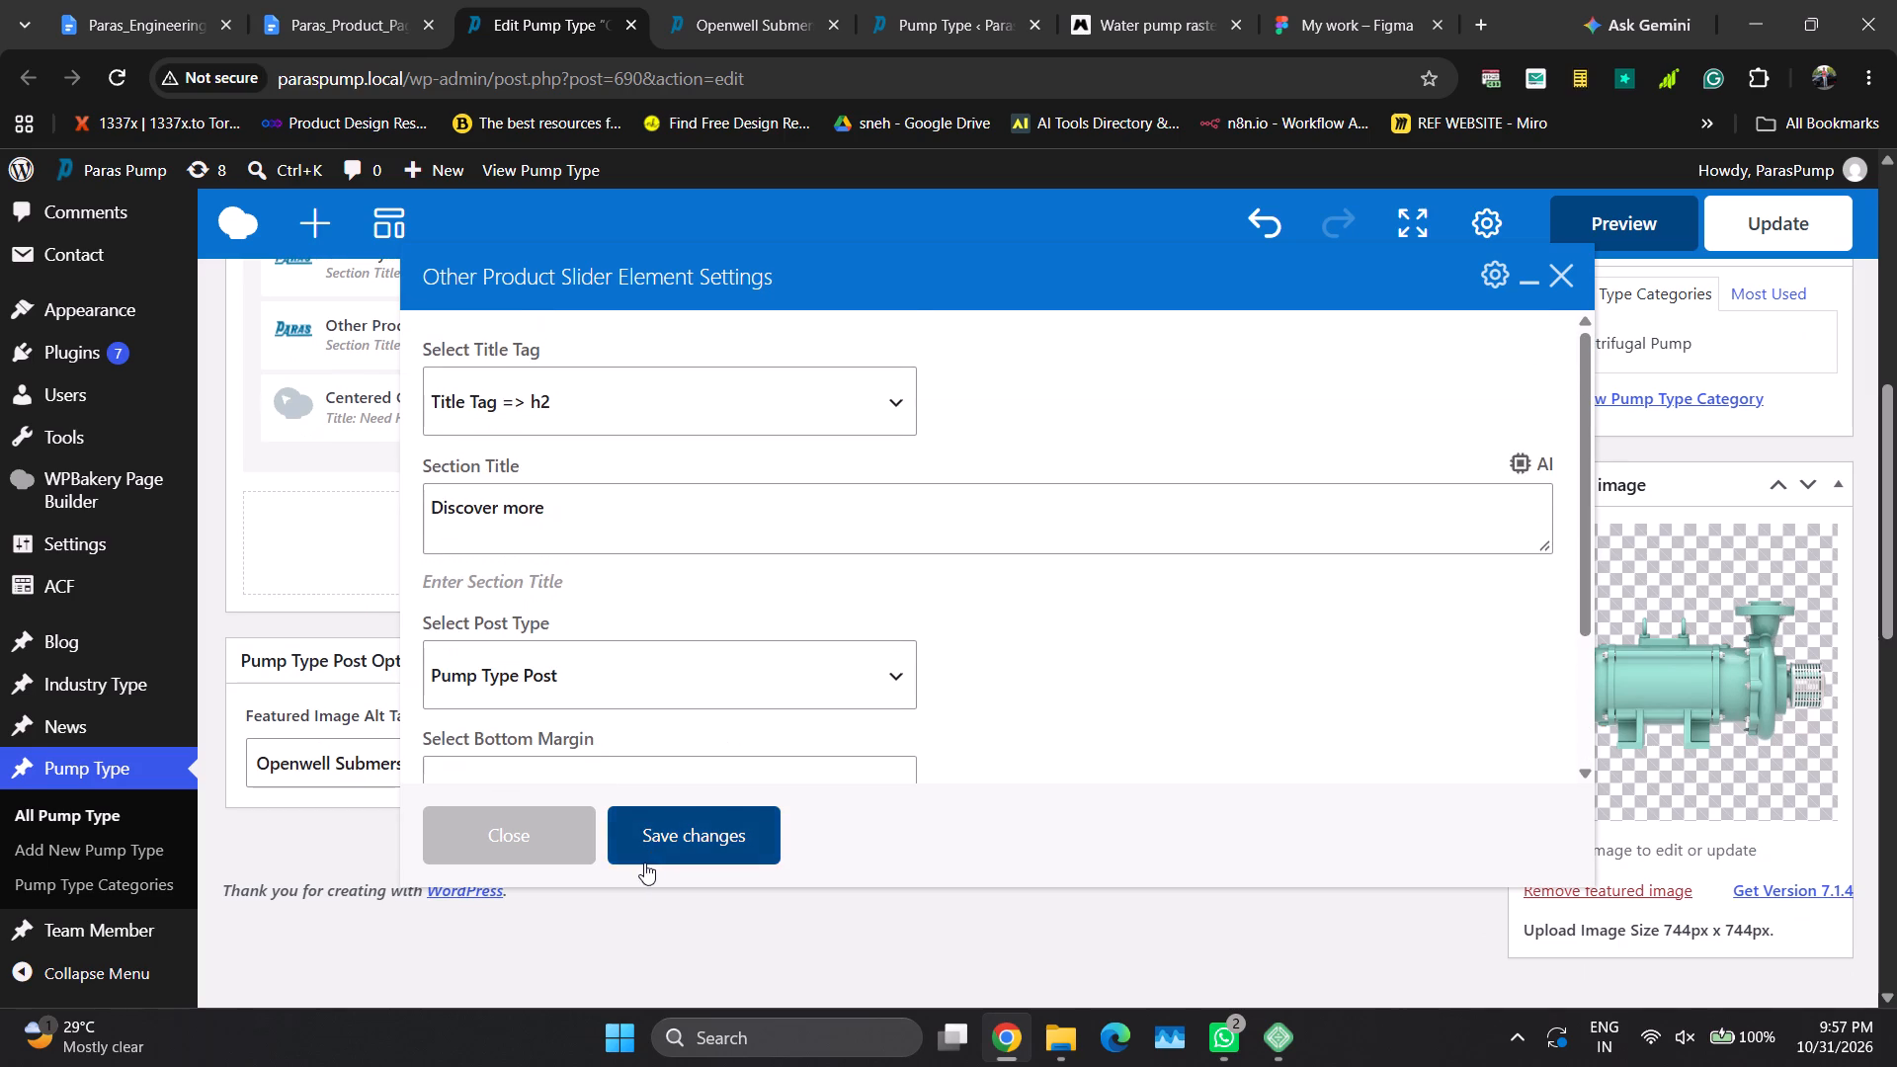
left_click(534, 832)
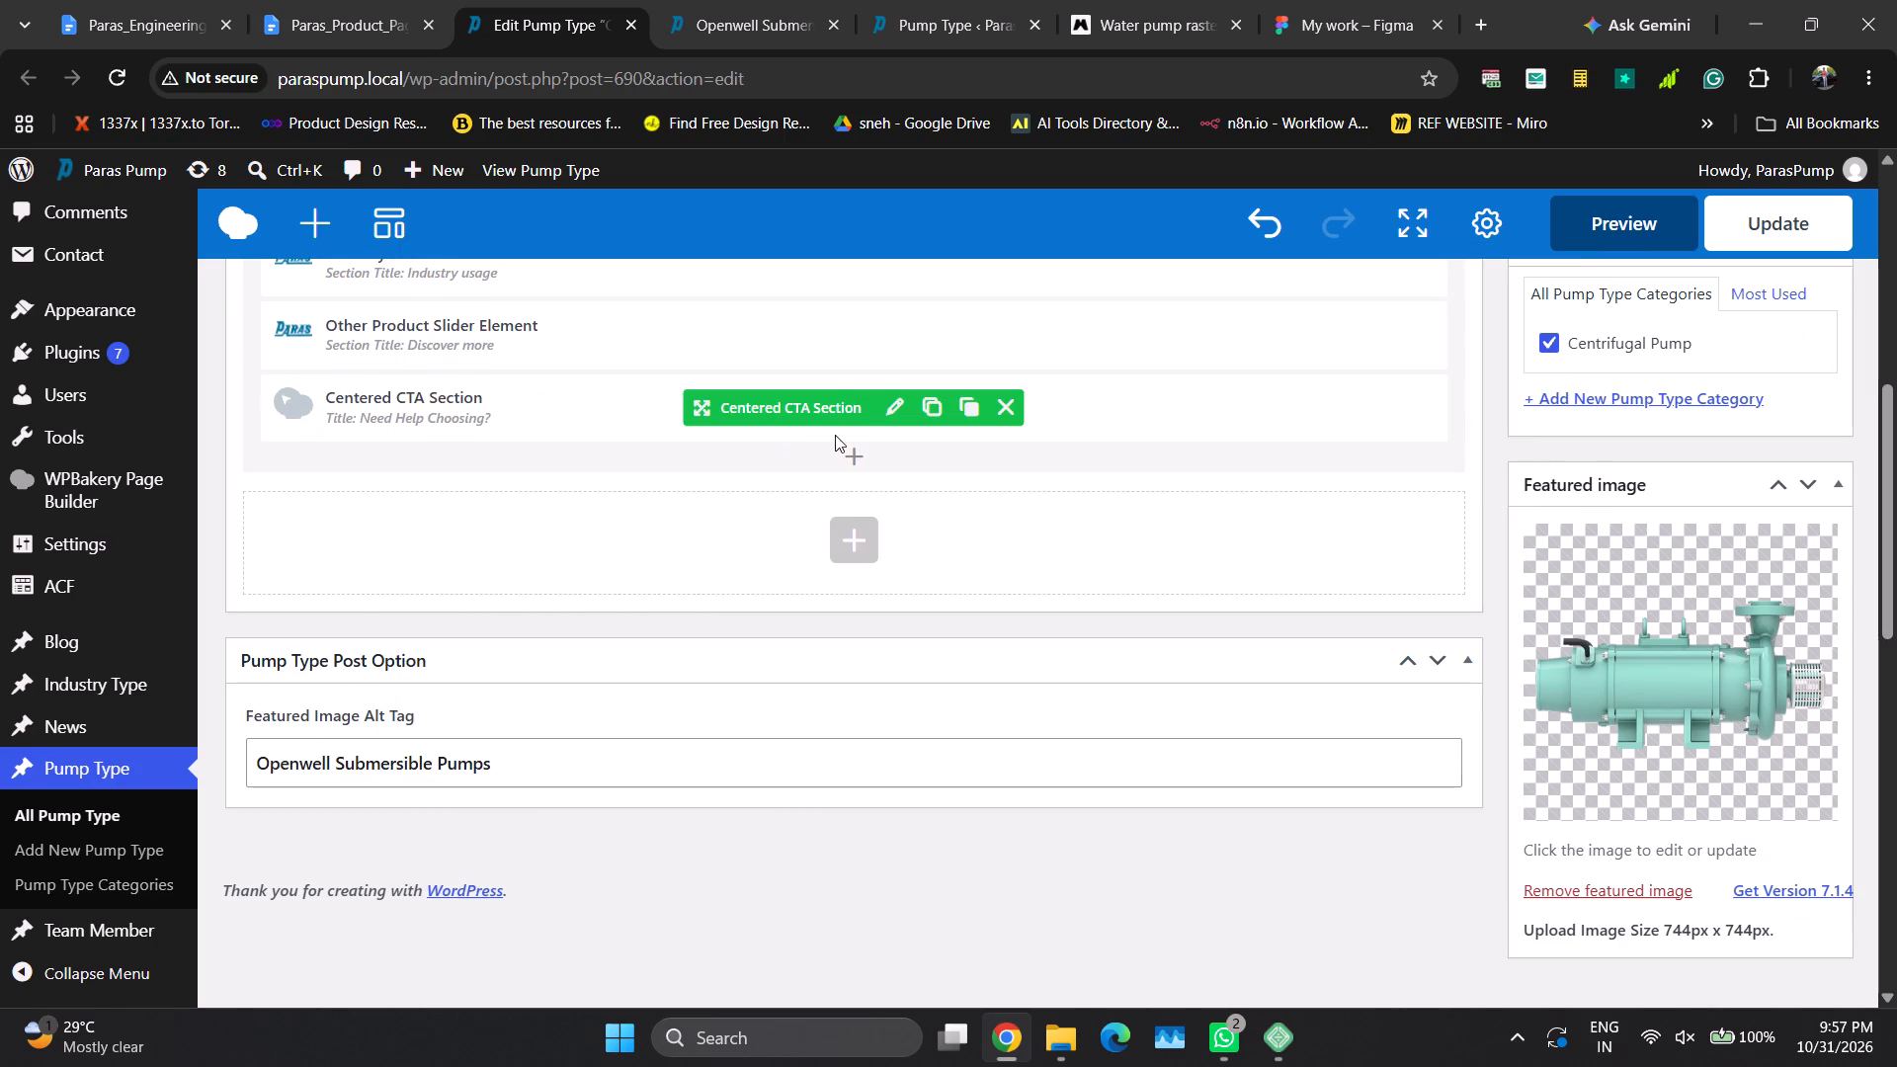
Update the published Openwell Submersible Pumps page with the edited elements.
left_click(1745, 242)
scroll(1160, 487, "up", 7)
scroll(1161, 487, "down", 1)
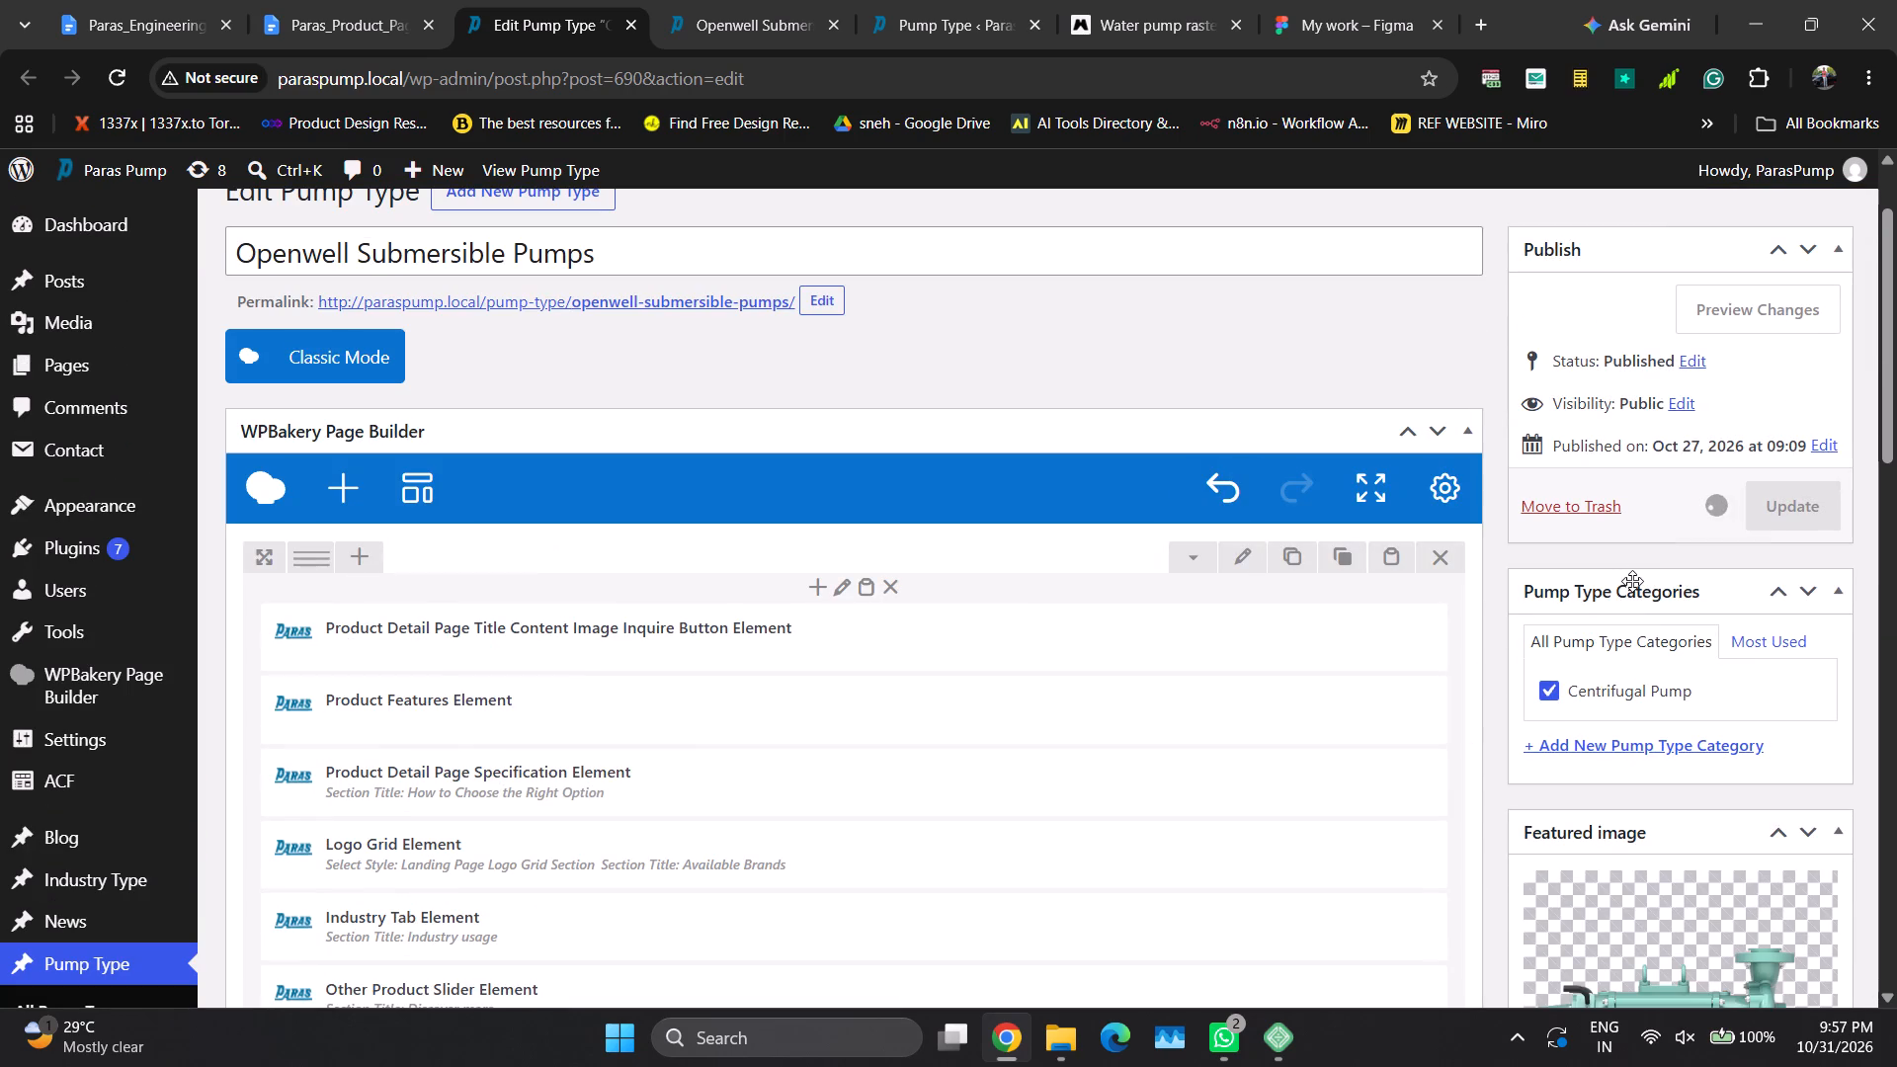
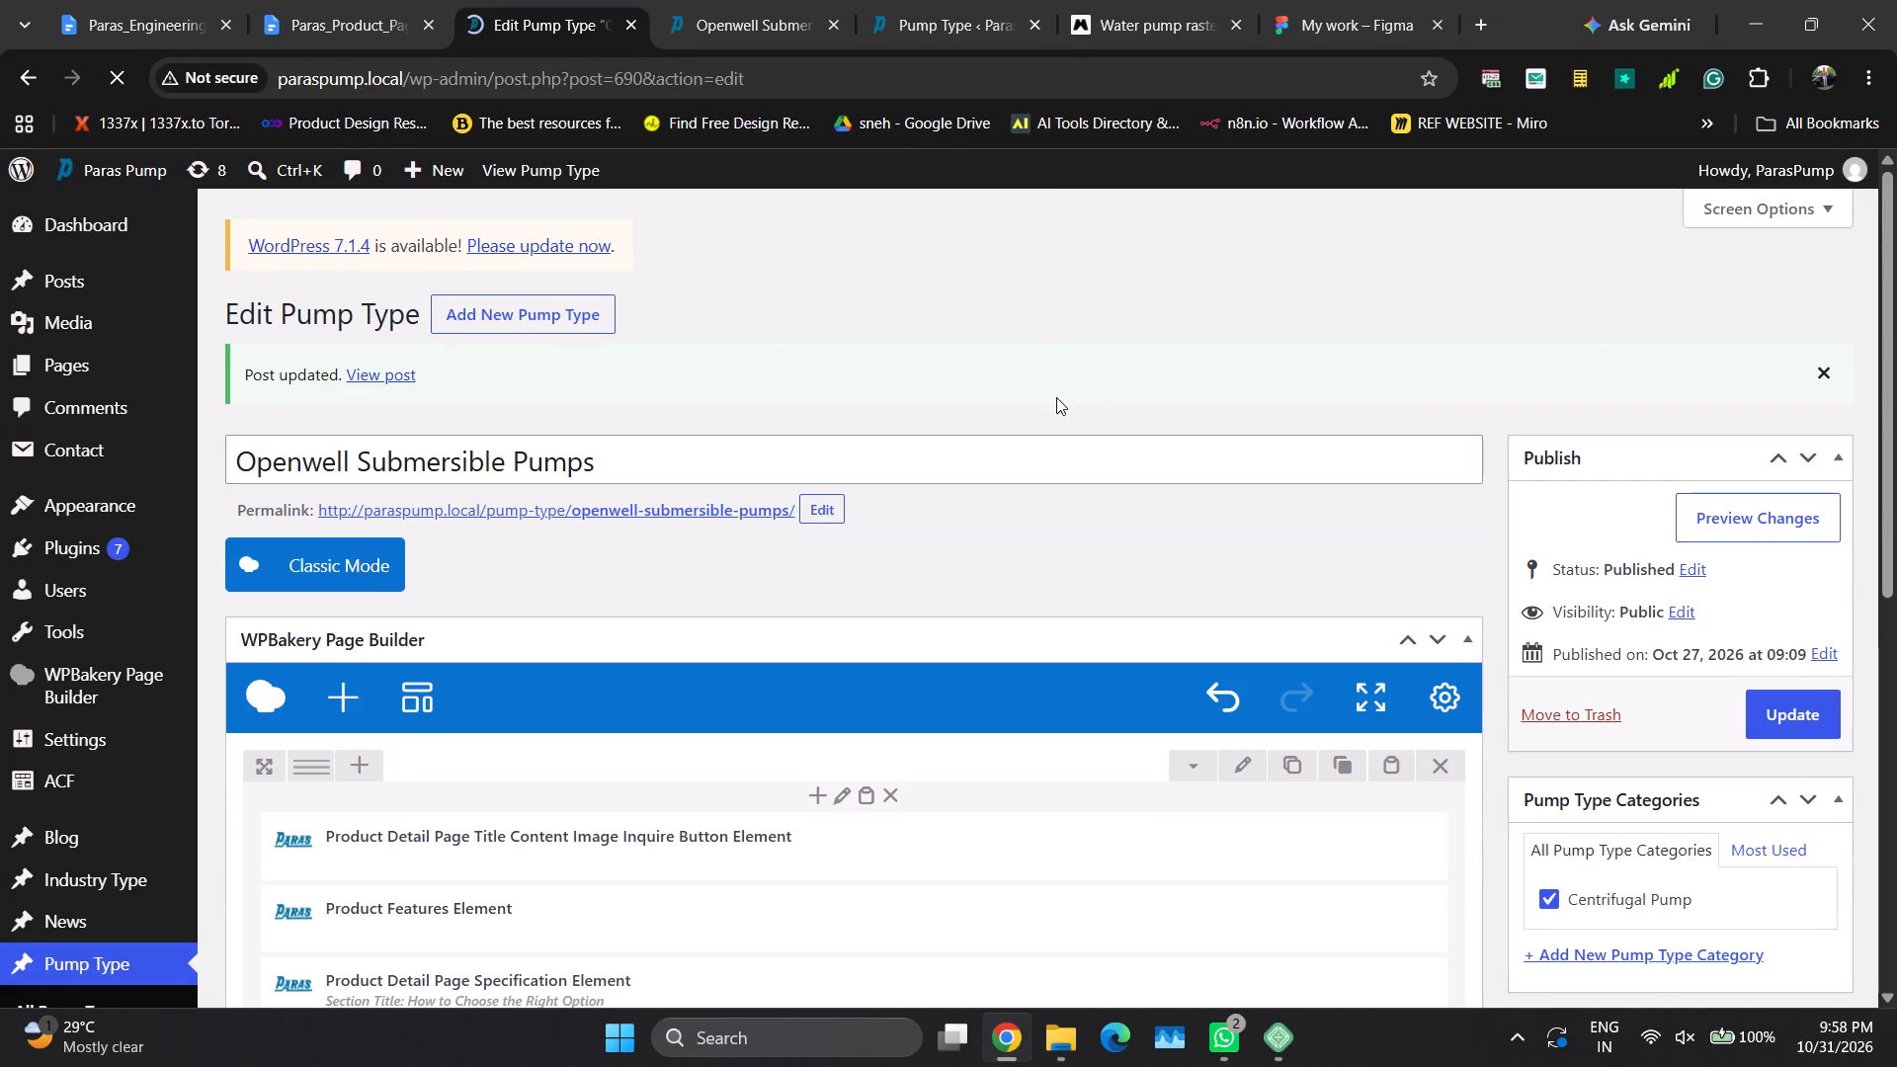
Reload the live Openwell Submersible Pumps page and review its sections, including the Applications and Product Options / Models tabs under Industry usage.
left_click(763, 0)
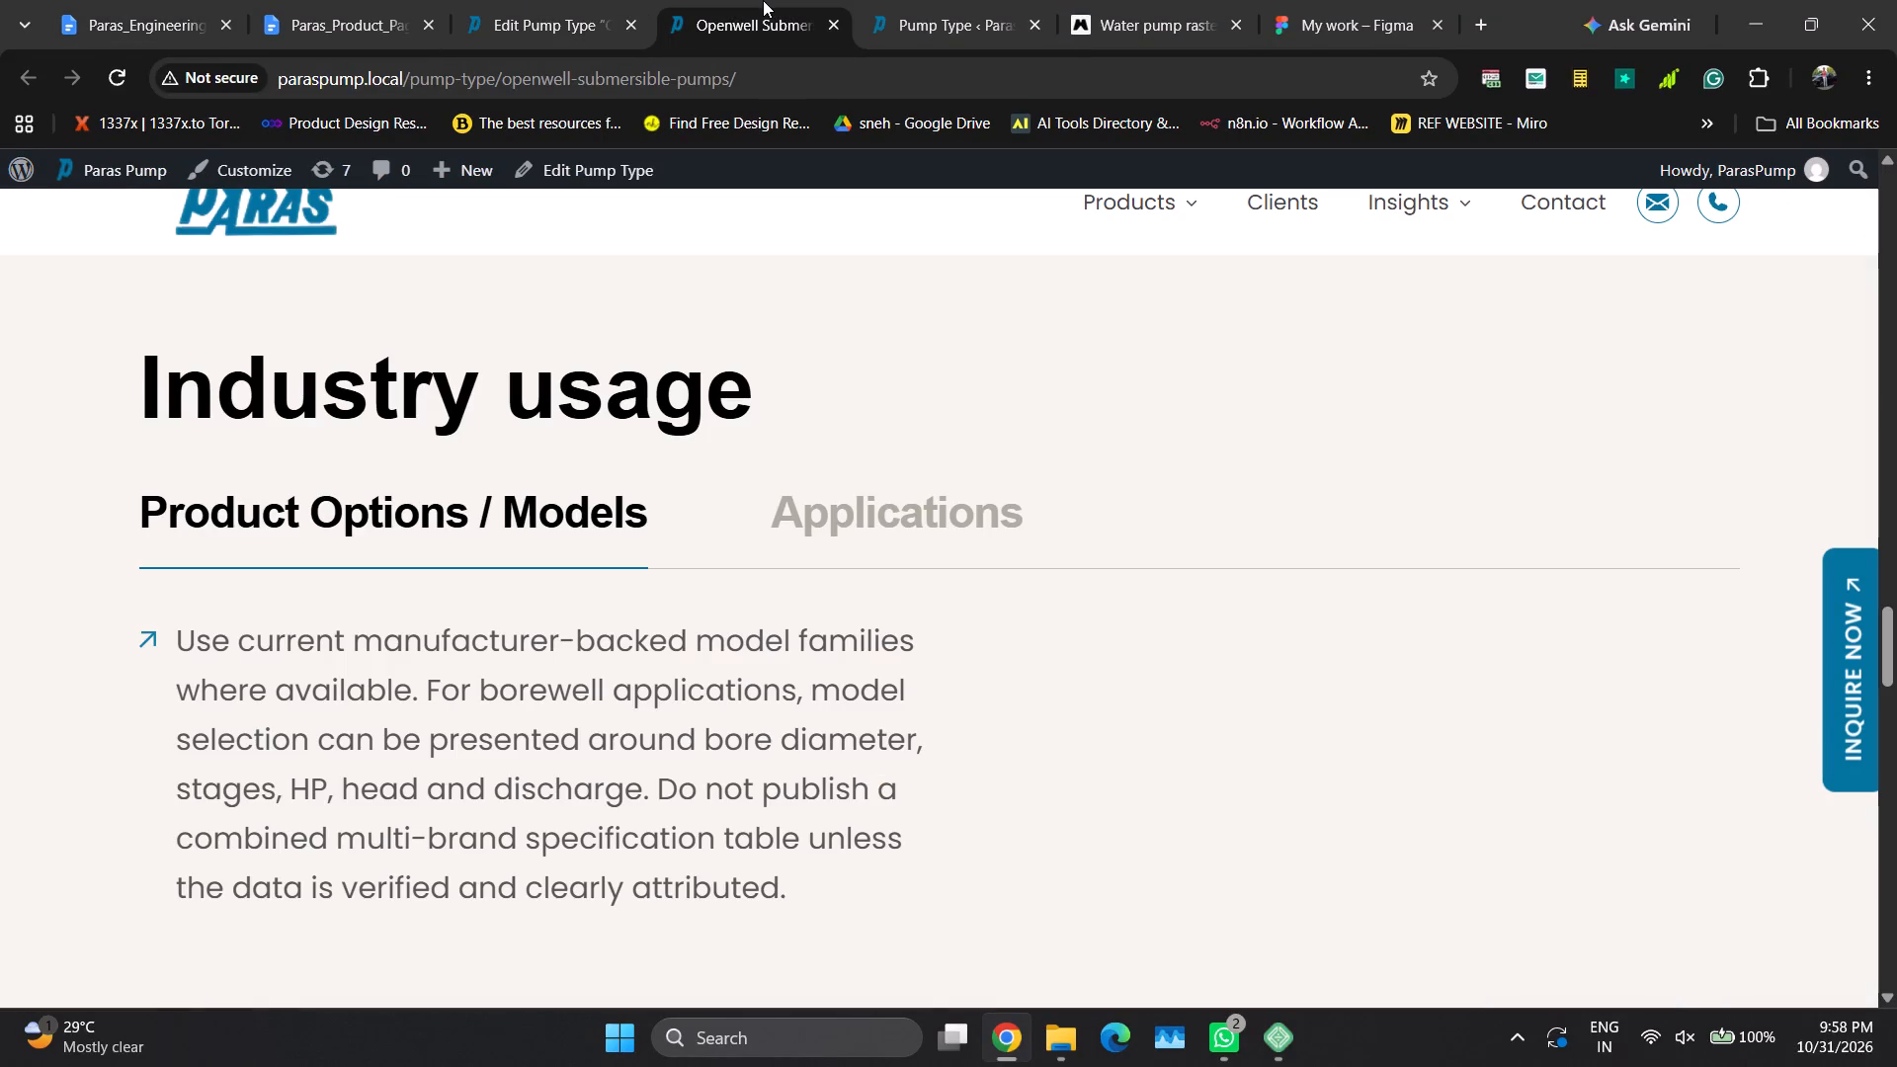
key("ctrl+shift+r")
scroll(874, 333, "up", 10)
scroll(874, 333, "up", 11)
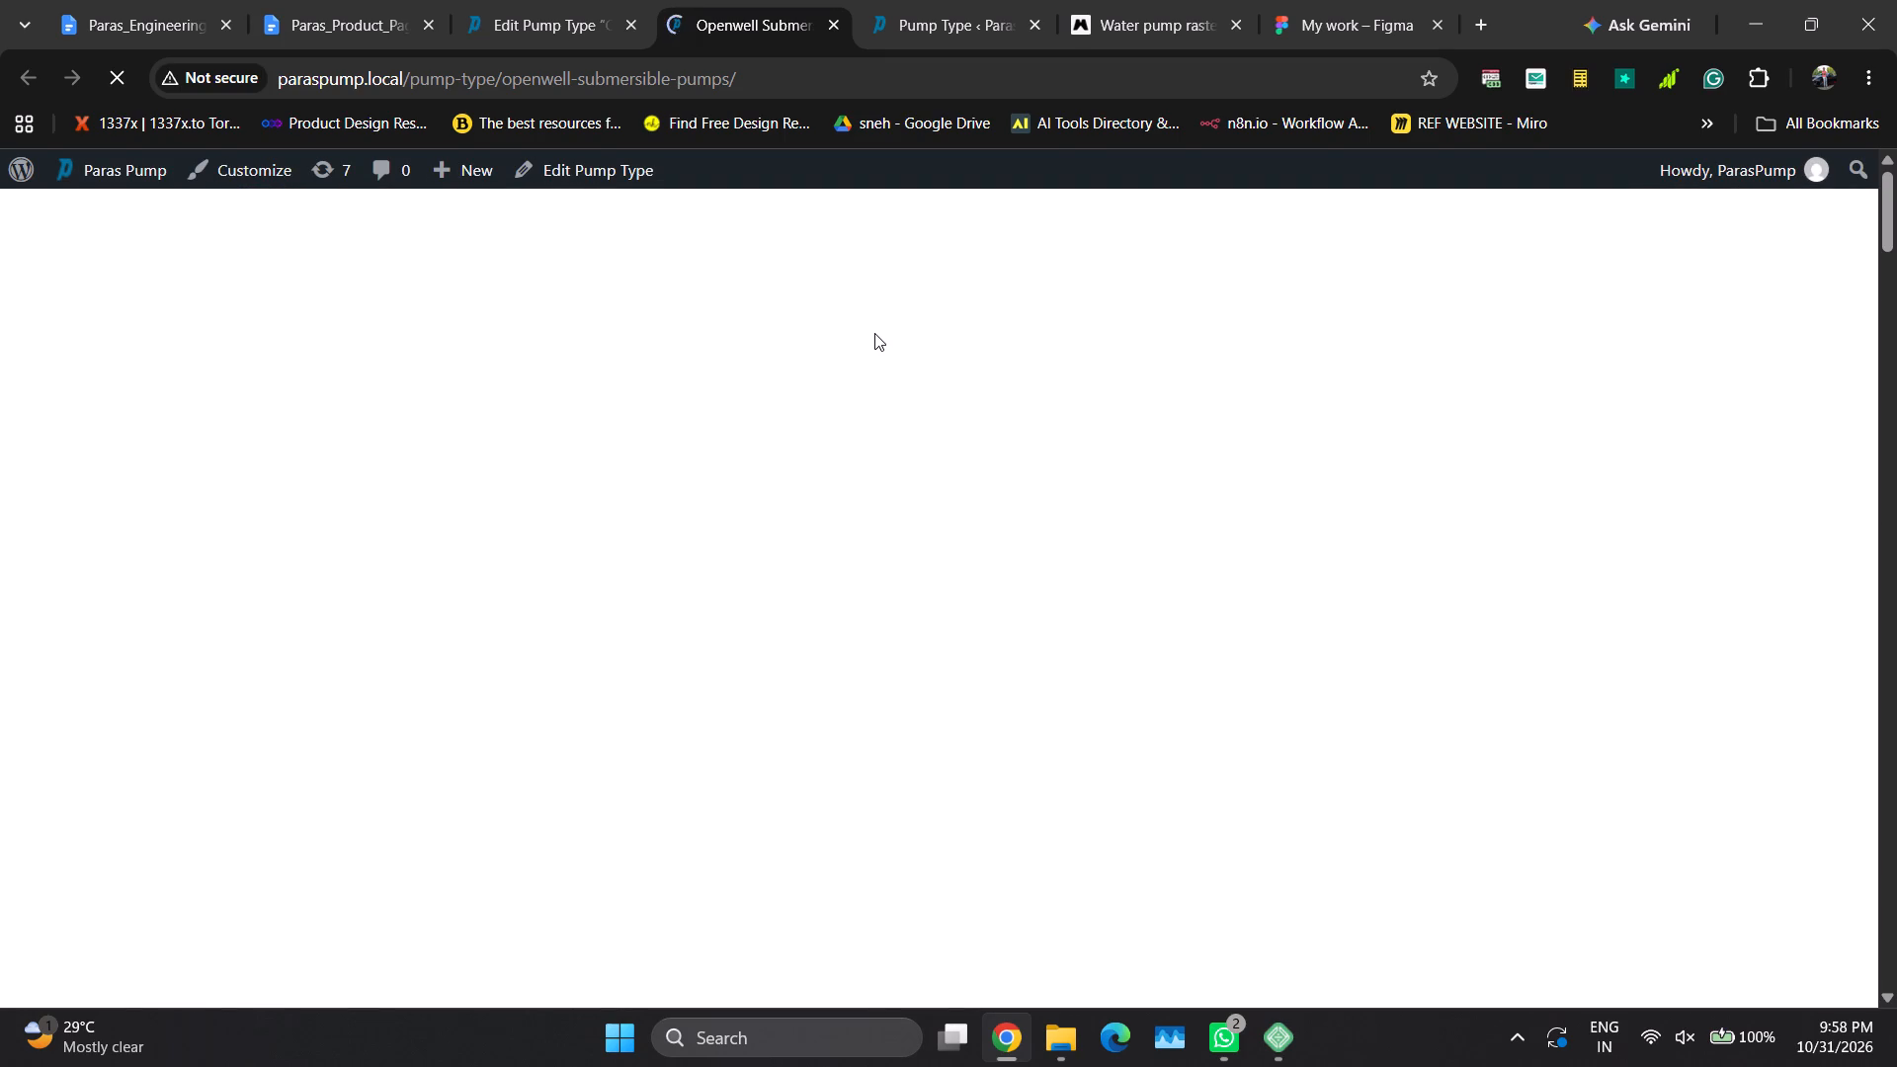
scroll(874, 333, "down", 2)
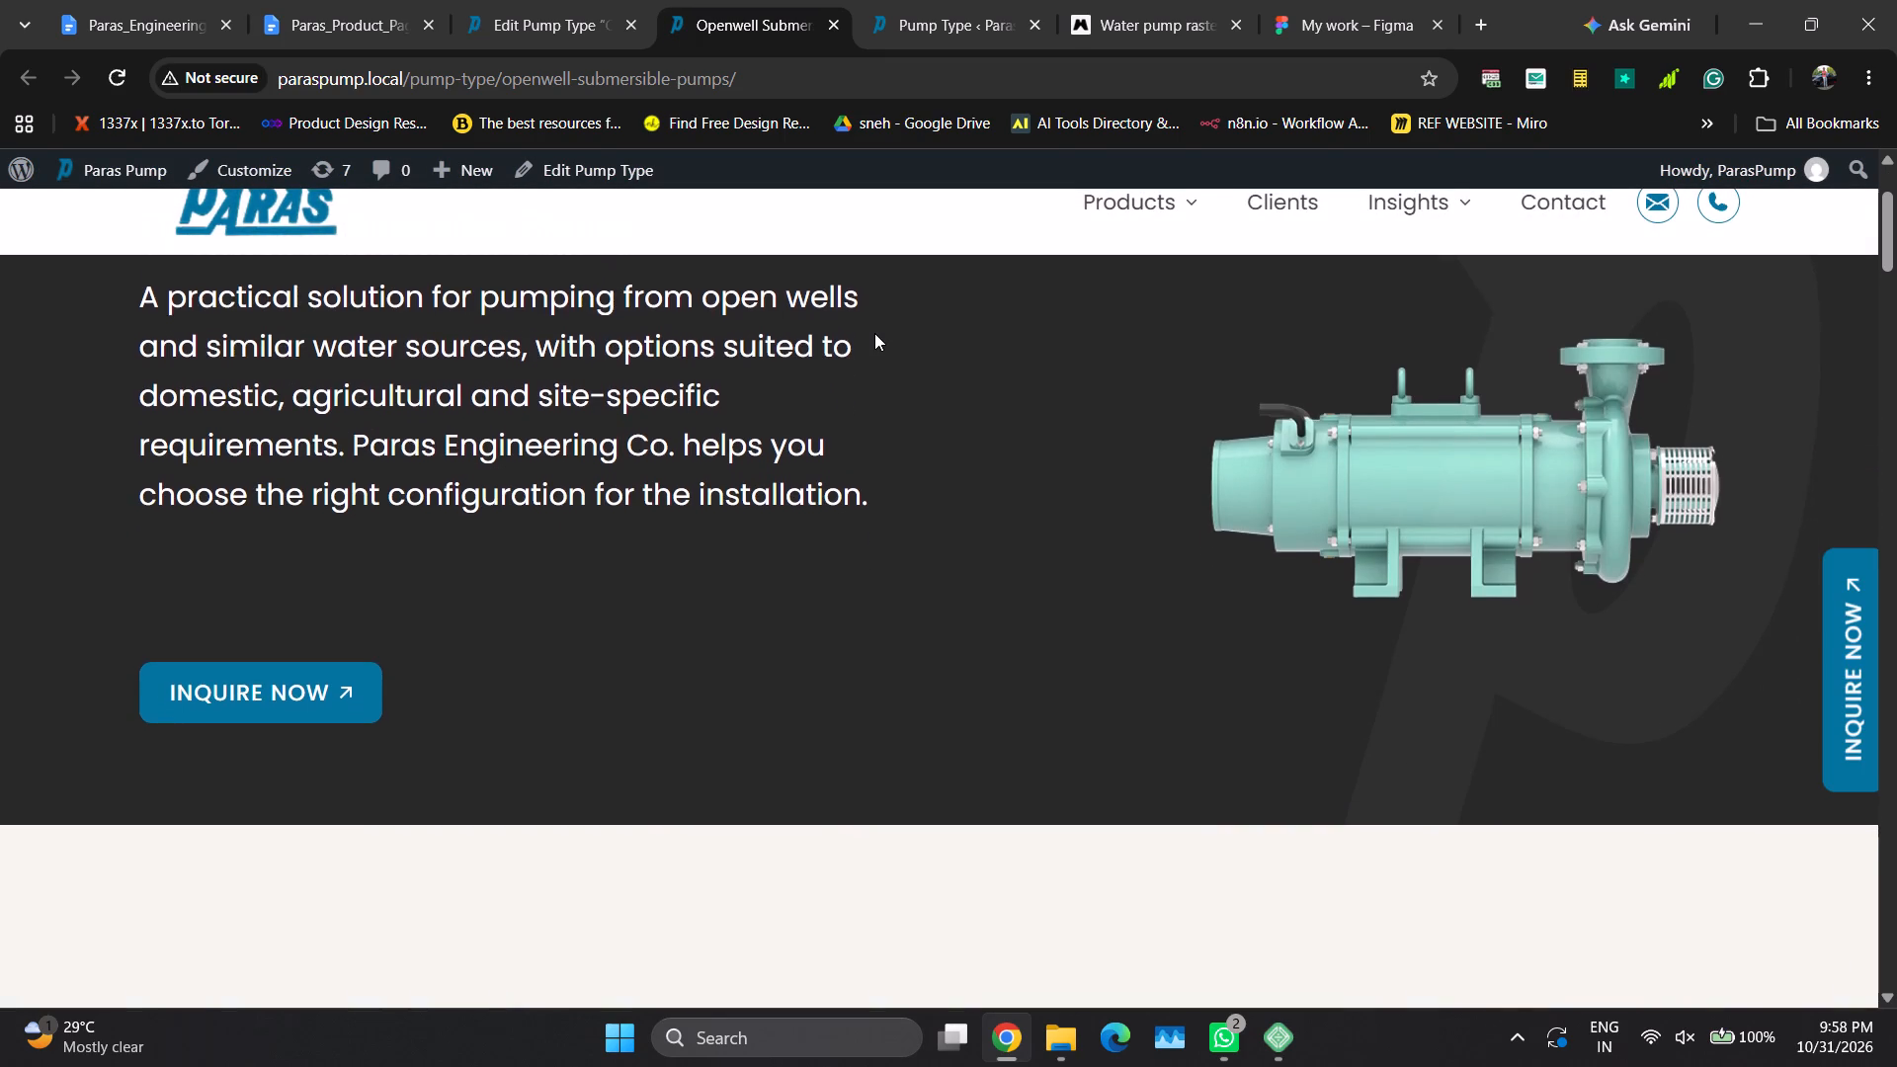
scroll(874, 333, "down", 6)
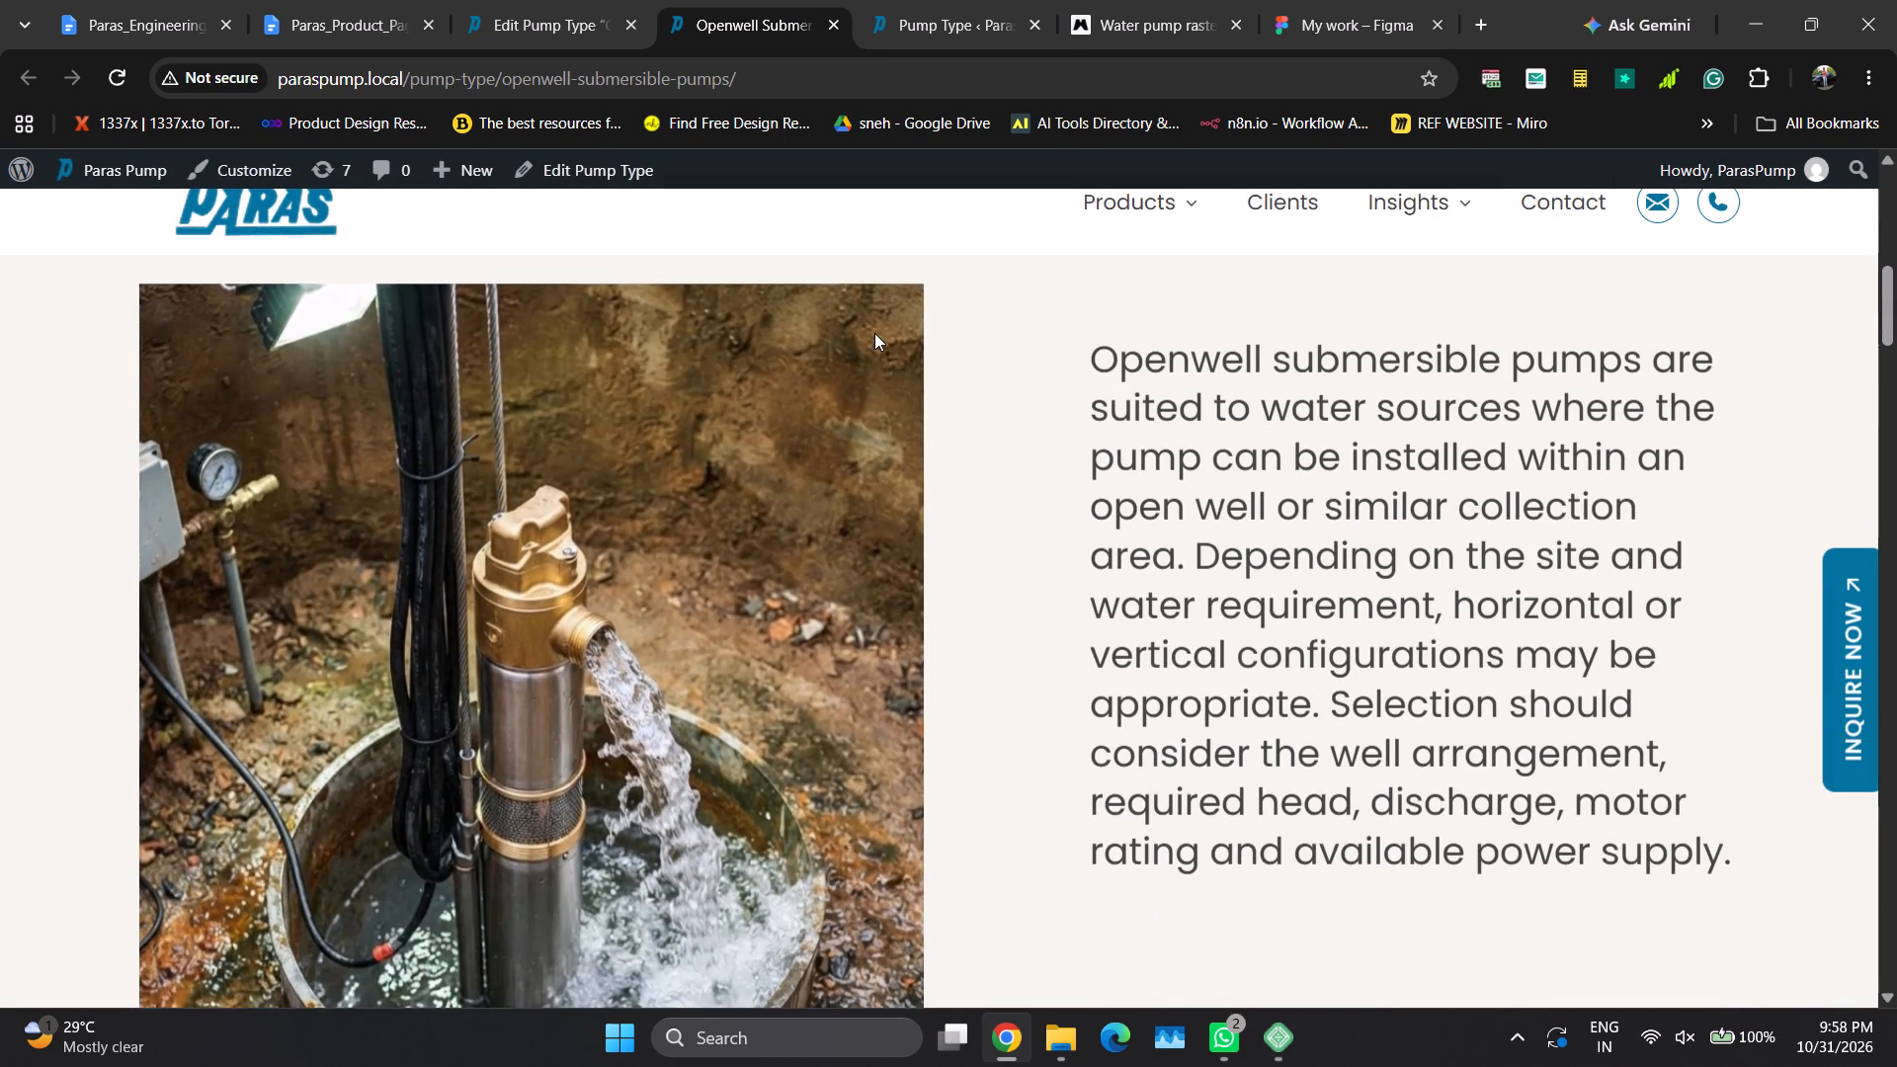
scroll(874, 333, "down", 5)
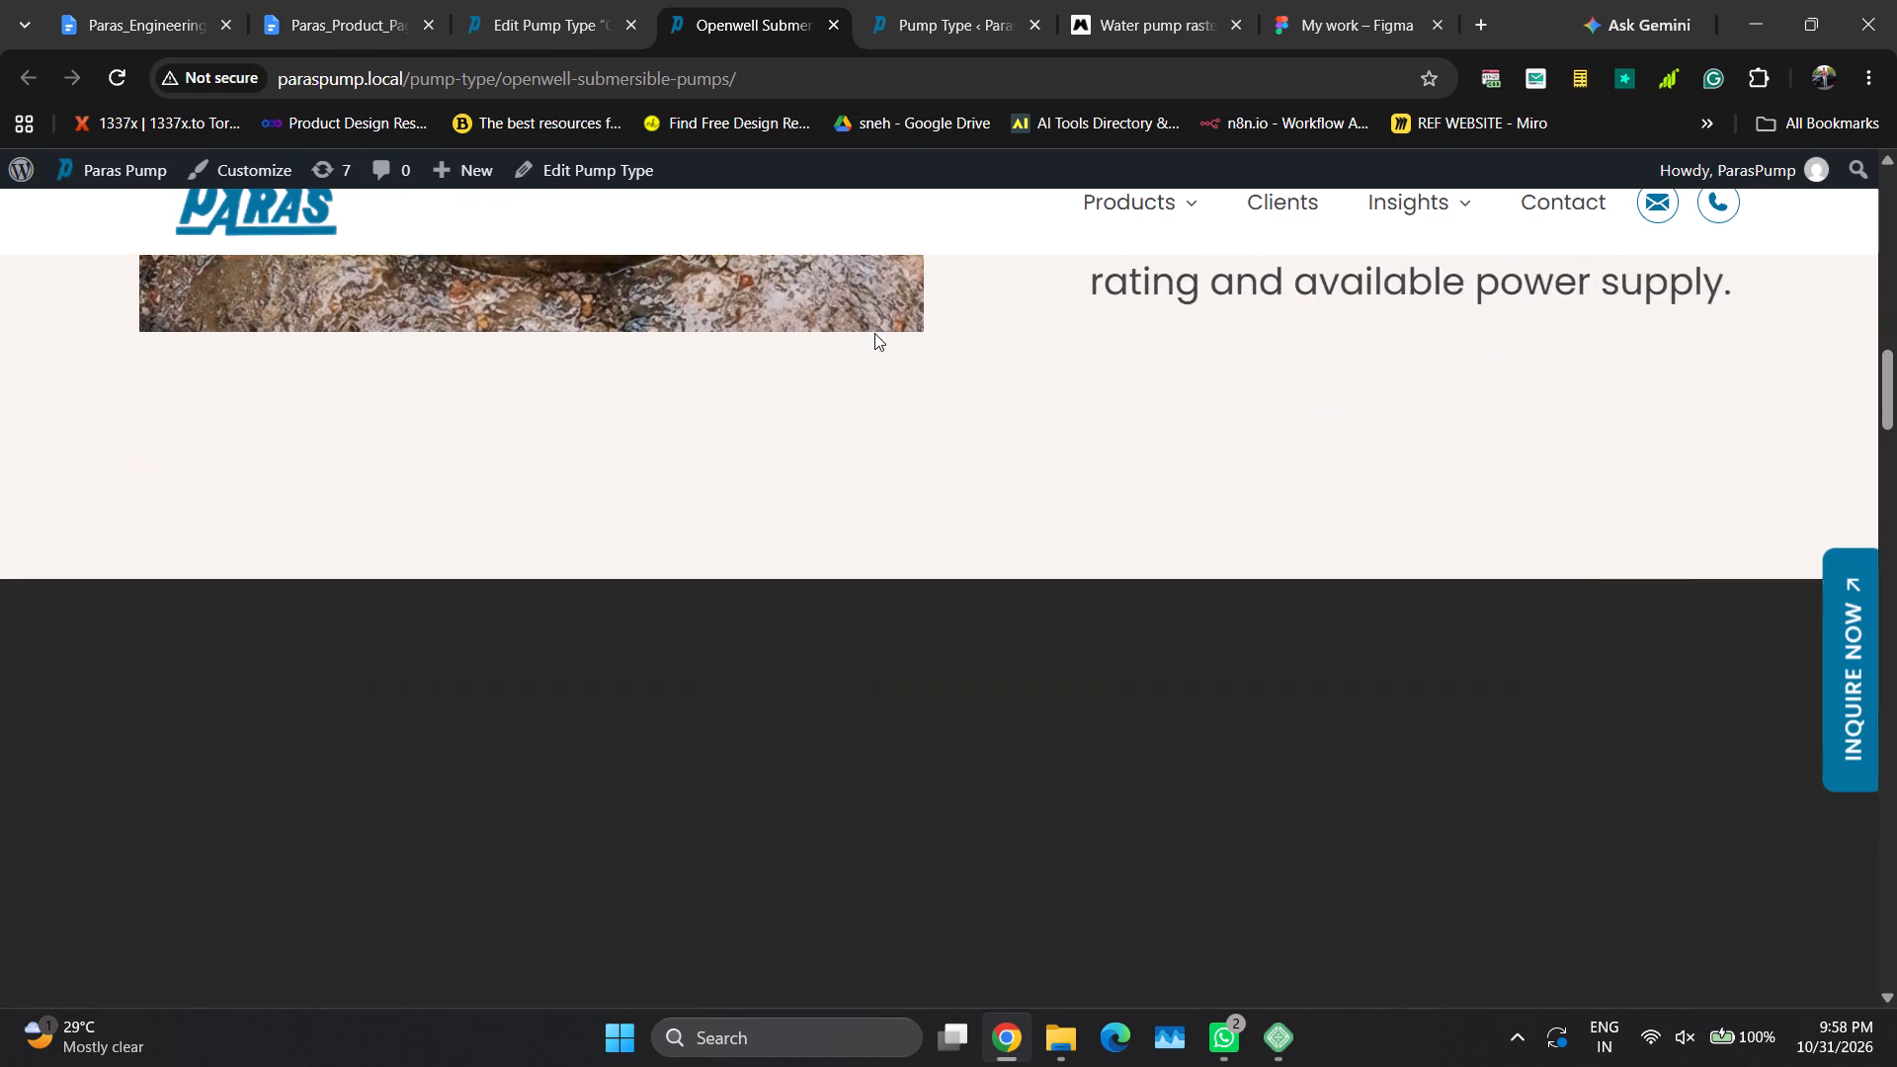
scroll(874, 333, "down", 3)
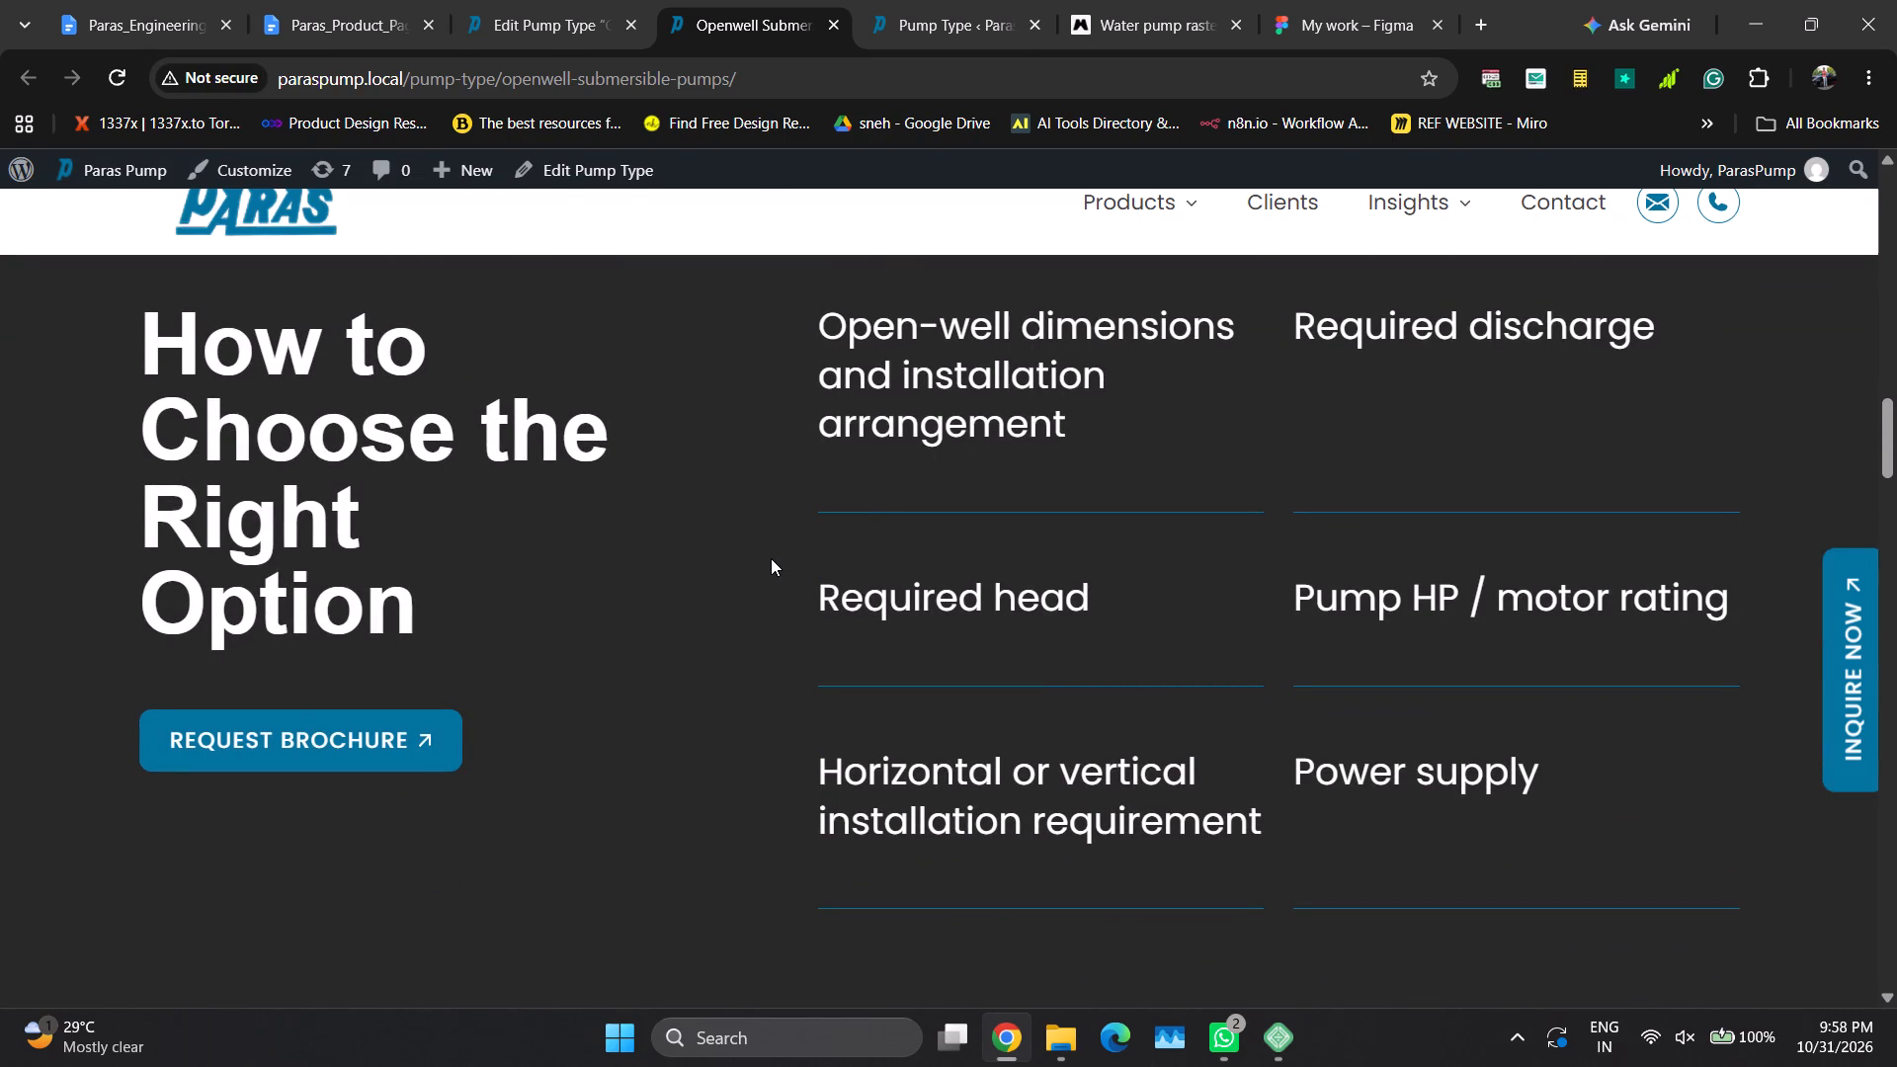
scroll(771, 558, "down", 7)
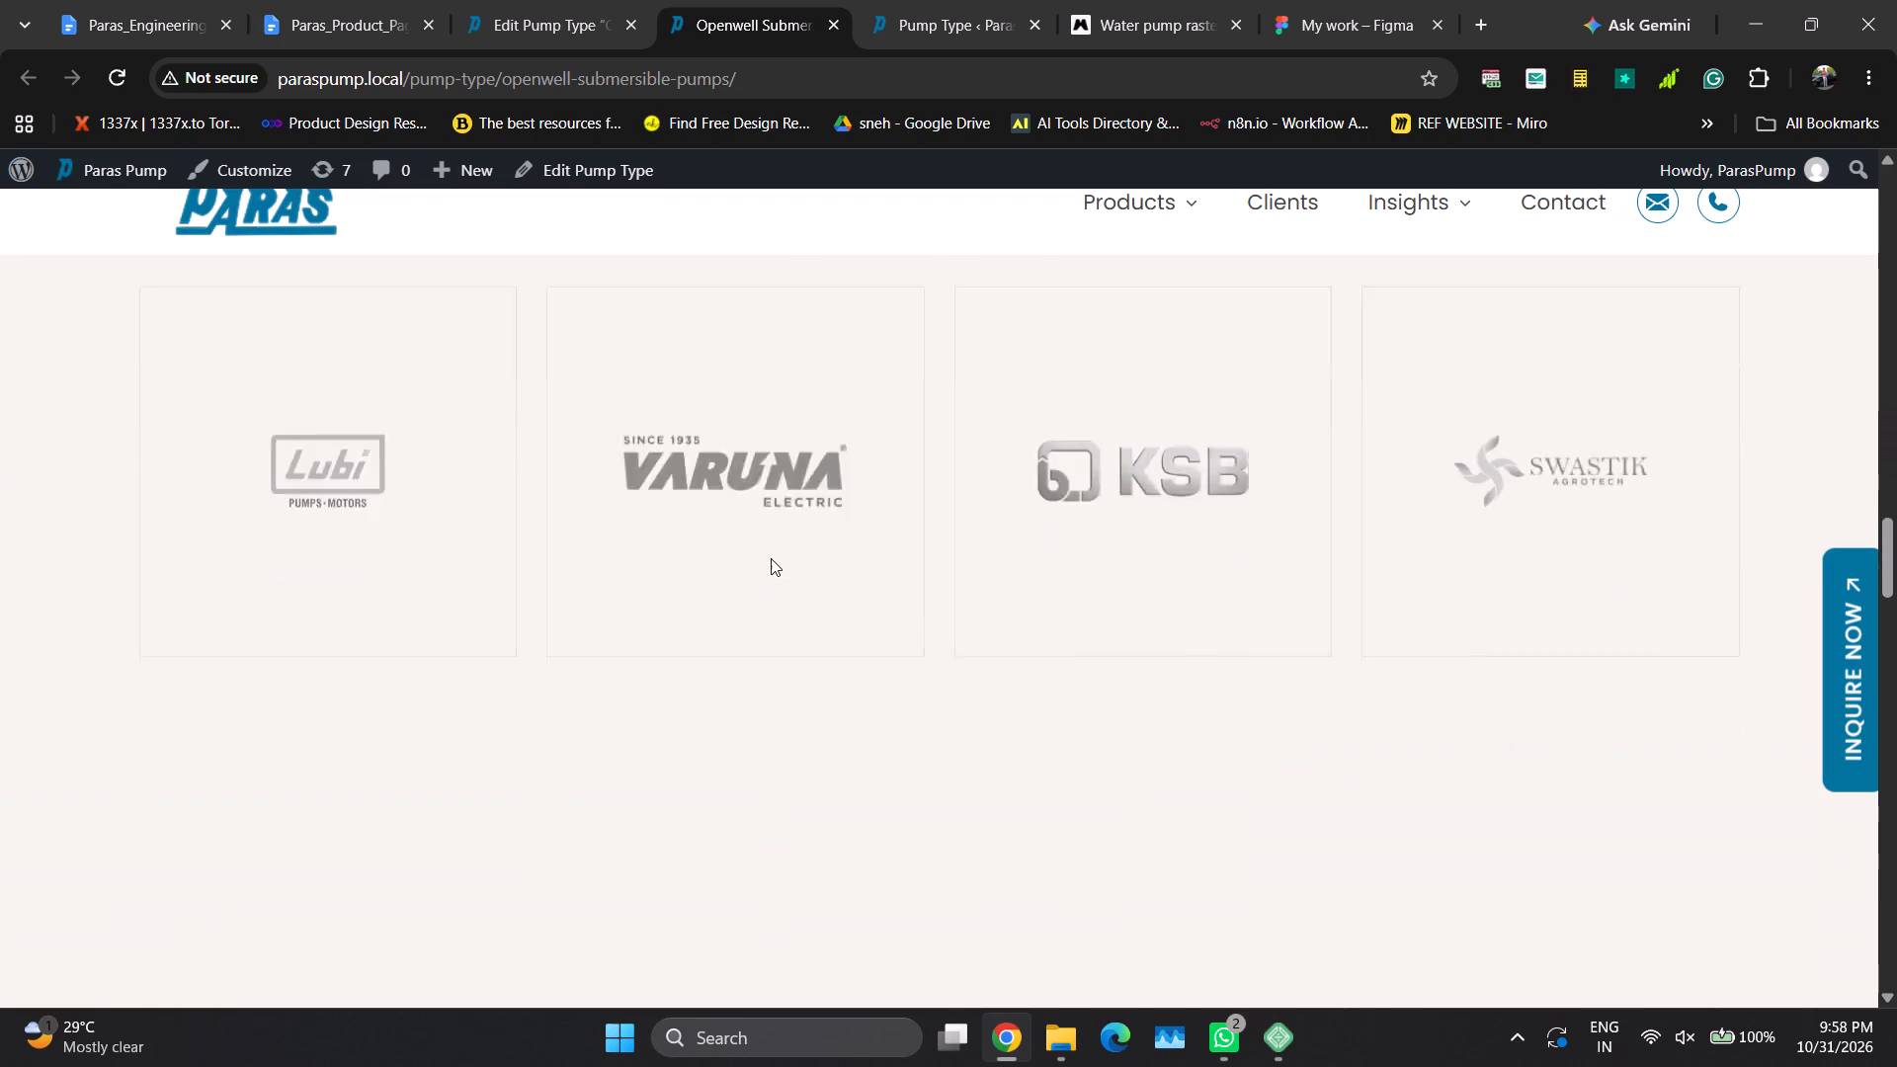
scroll(771, 558, "up", 1)
scroll(771, 558, "down", 3)
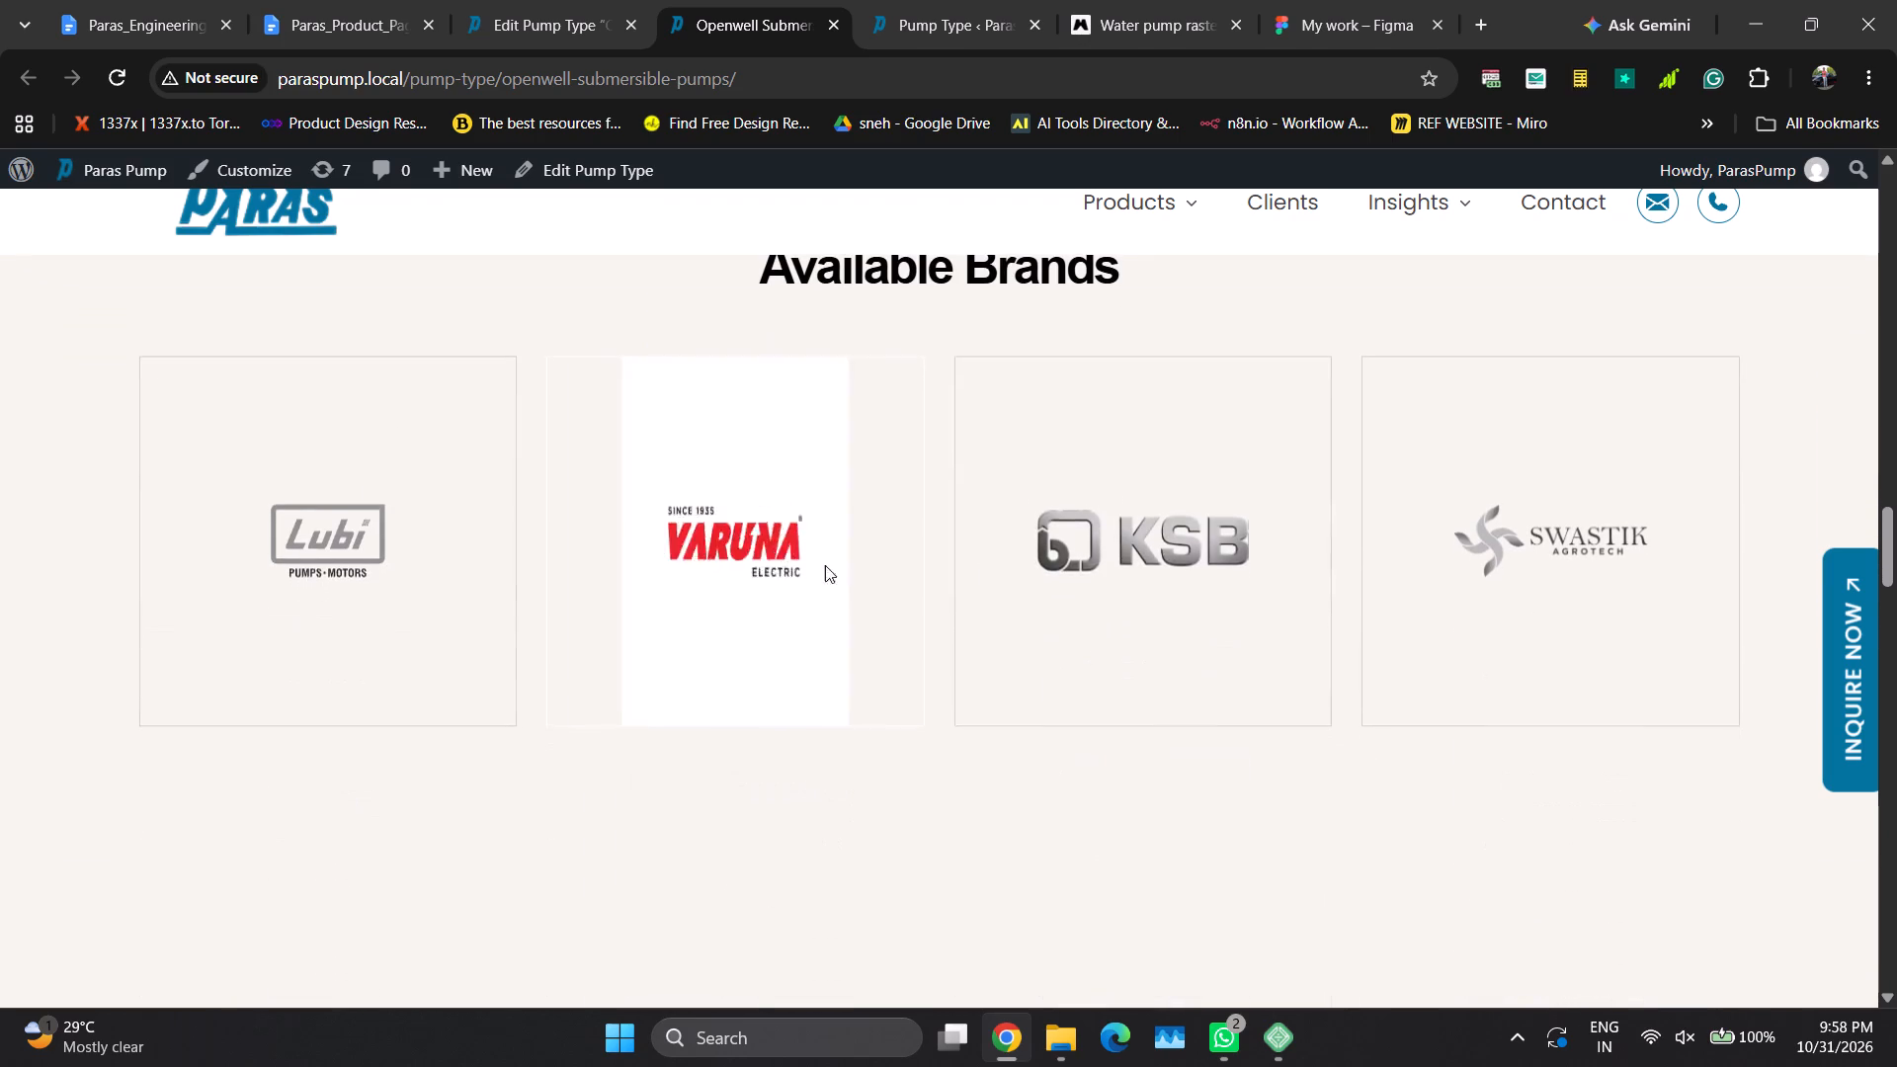
scroll(1164, 614, "down", 2)
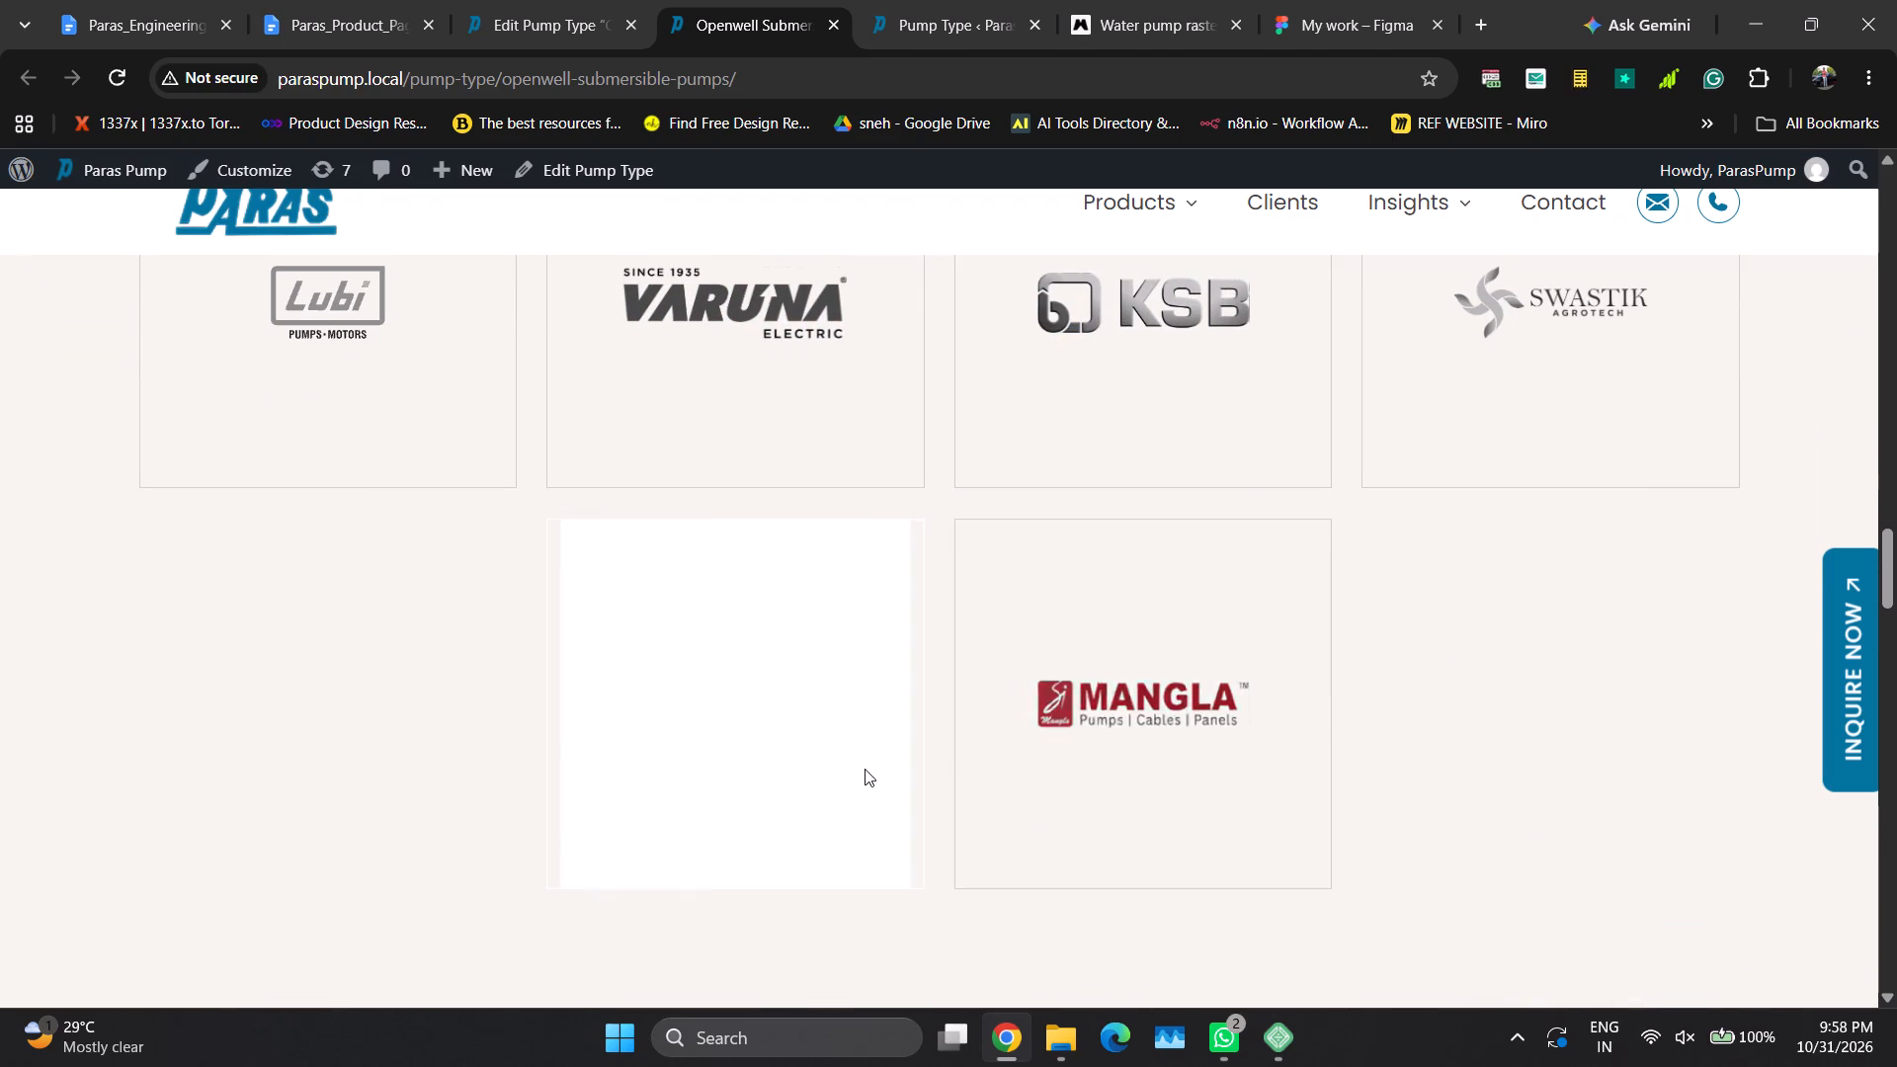
scroll(351, 771, "down", 4)
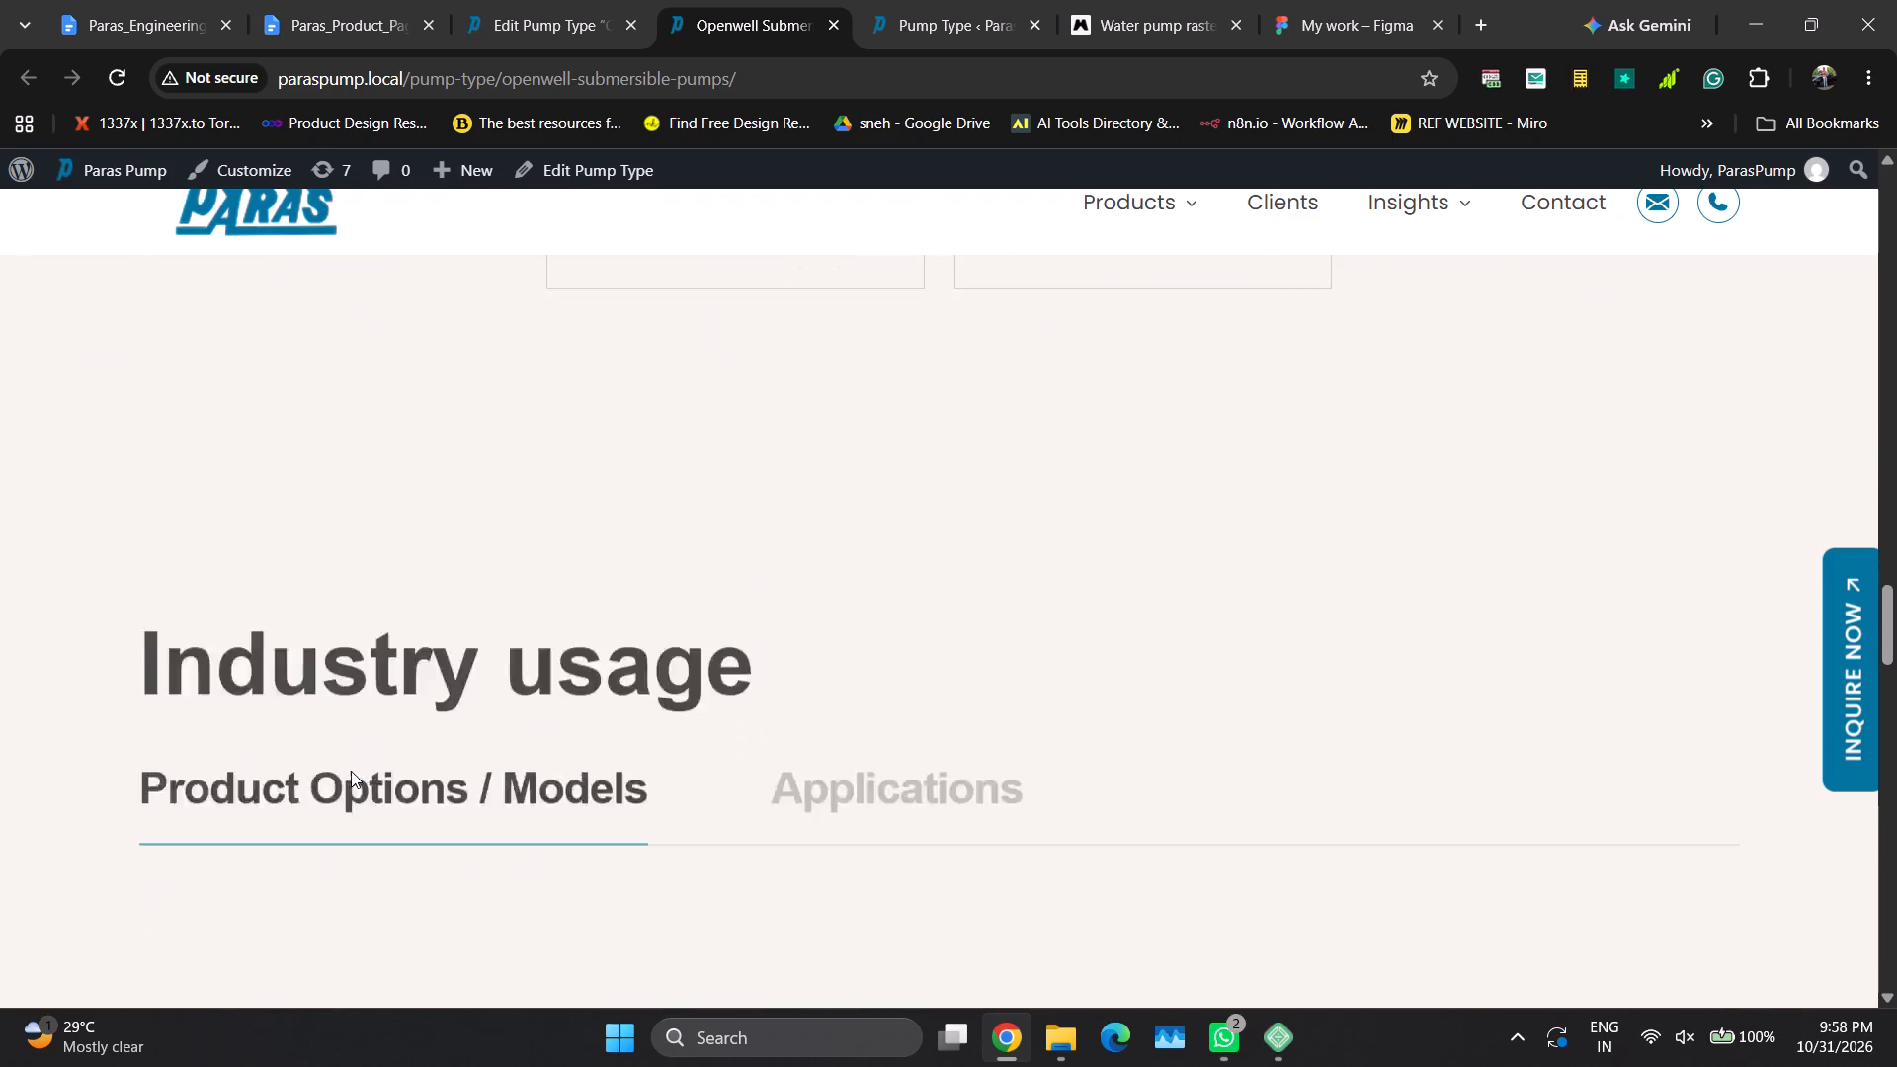
scroll(351, 771, "down", 1)
left_click(841, 432)
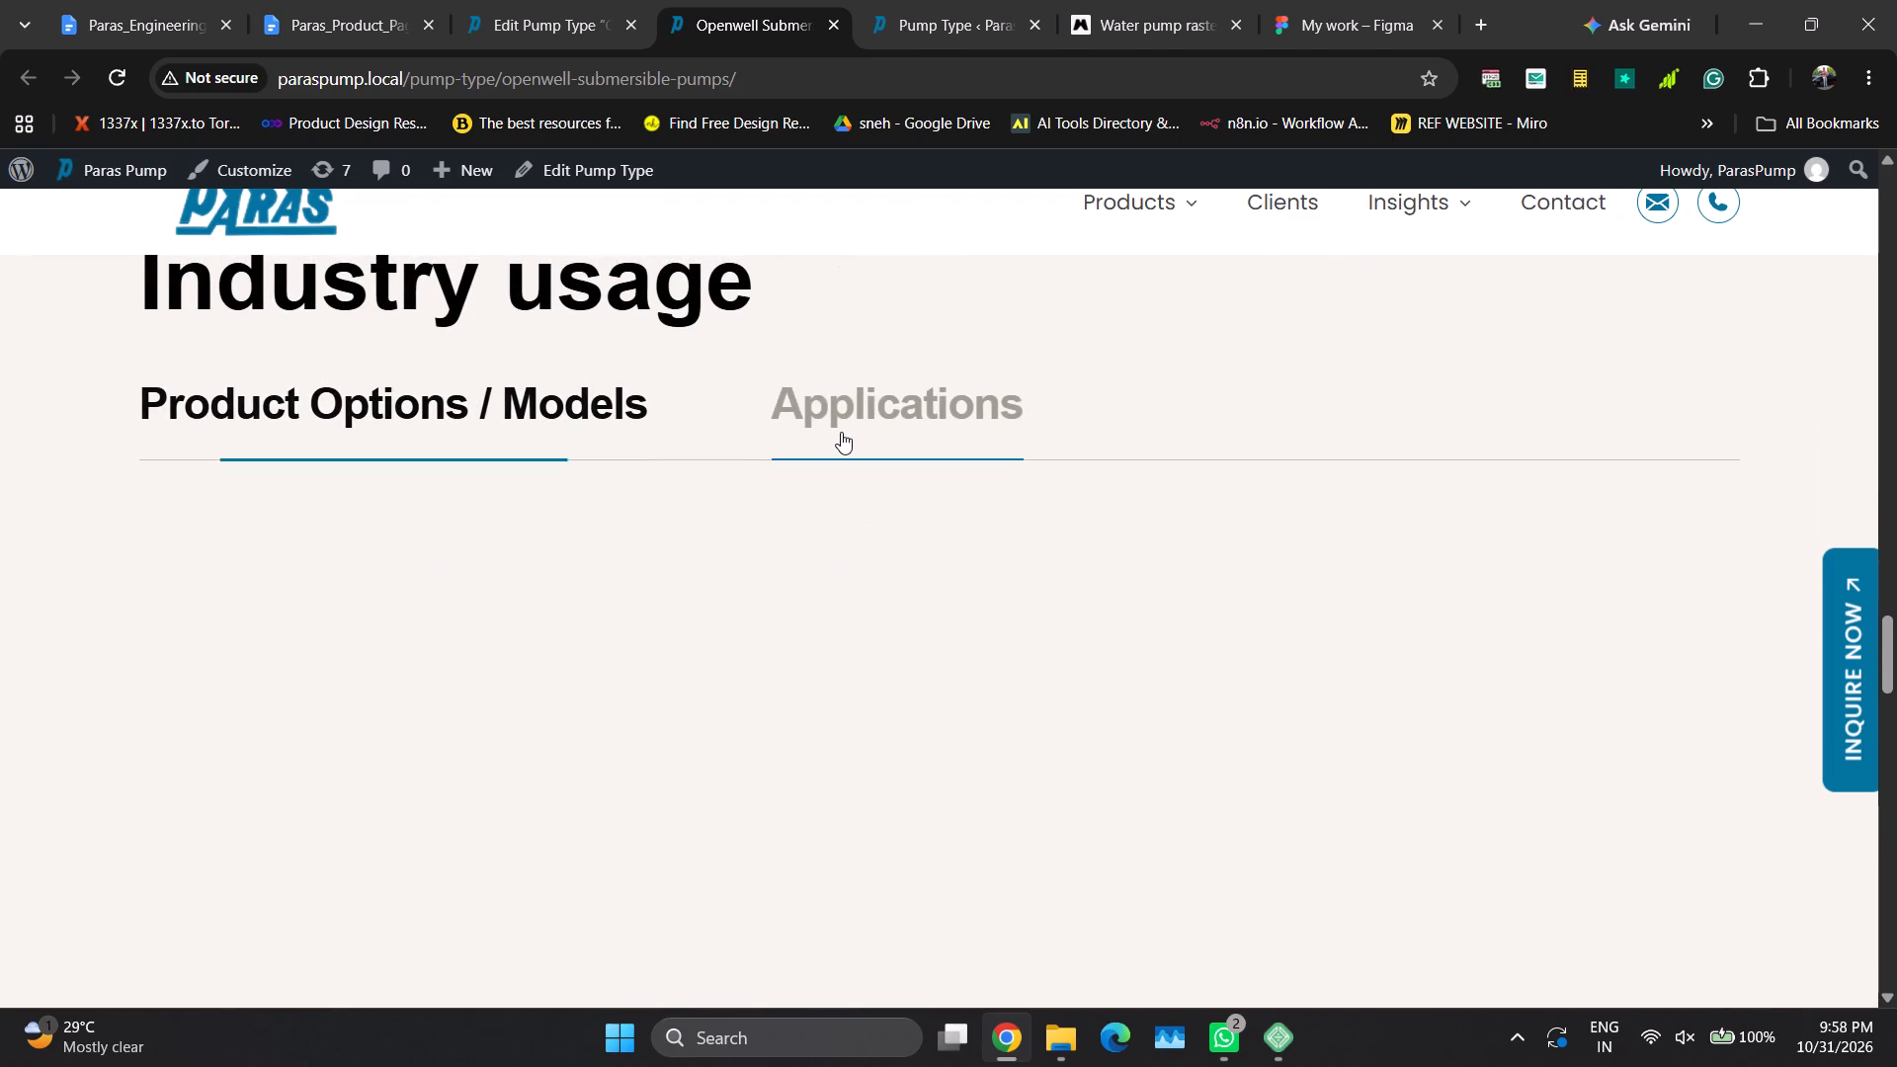
left_click(539, 433)
scroll(539, 433, "down", 3)
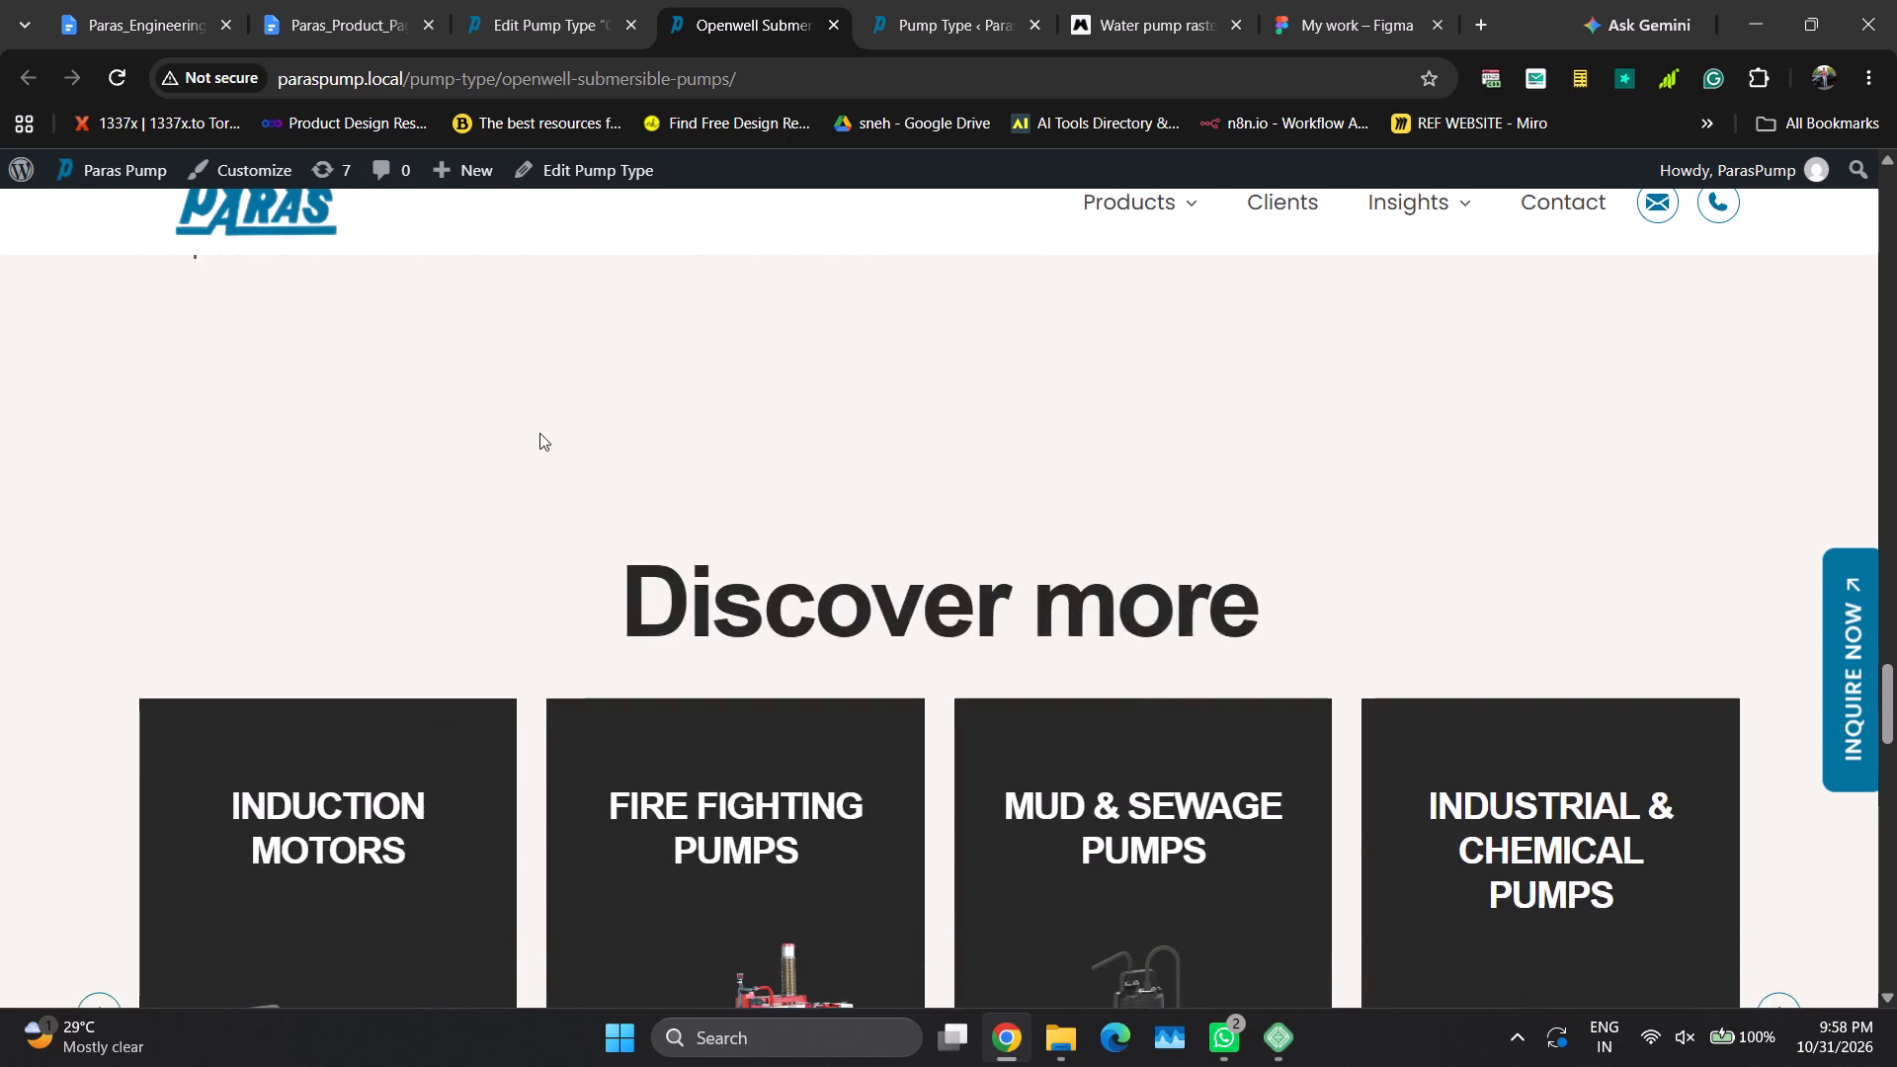
scroll(539, 433, "down", 9)
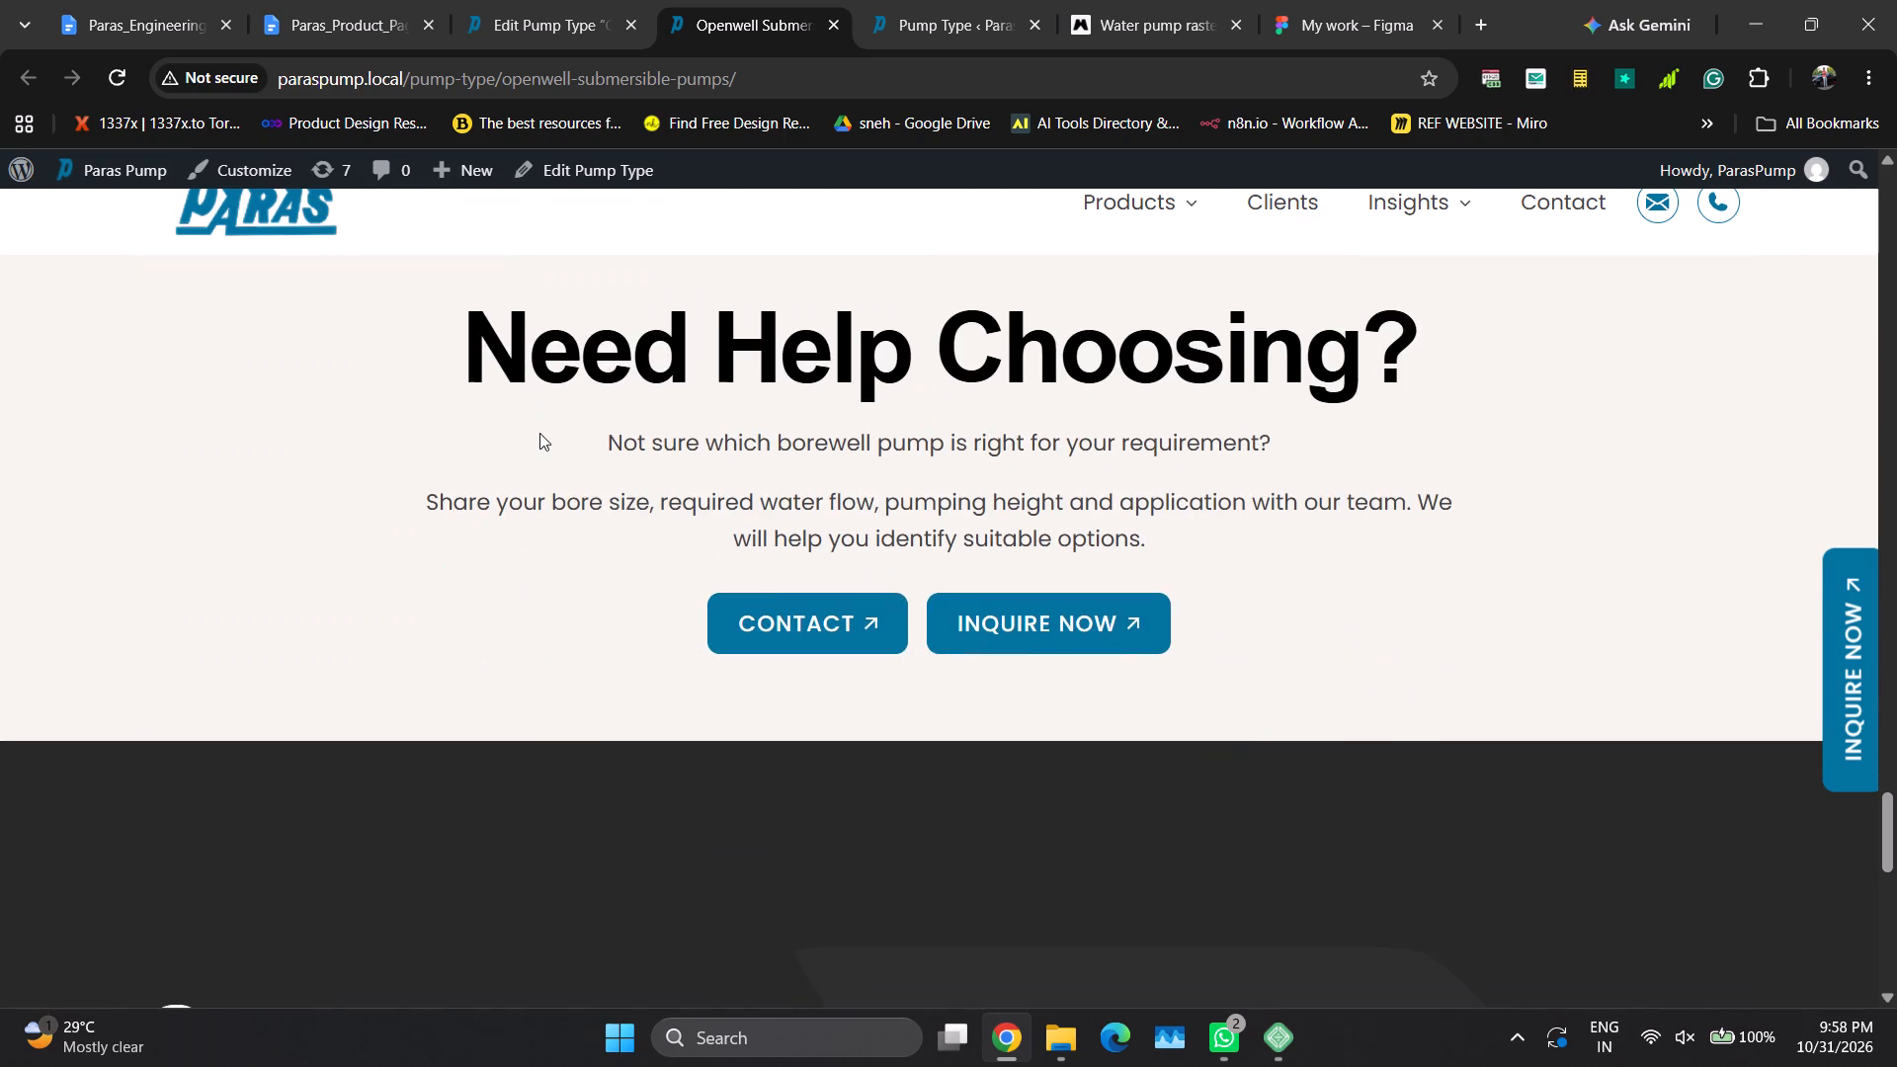
scroll(539, 433, "down", 2)
Check the Need Help Choosing section's Inquire Now link, the Product Inquire form and the Contact footer on the live page.
left_click(986, 370)
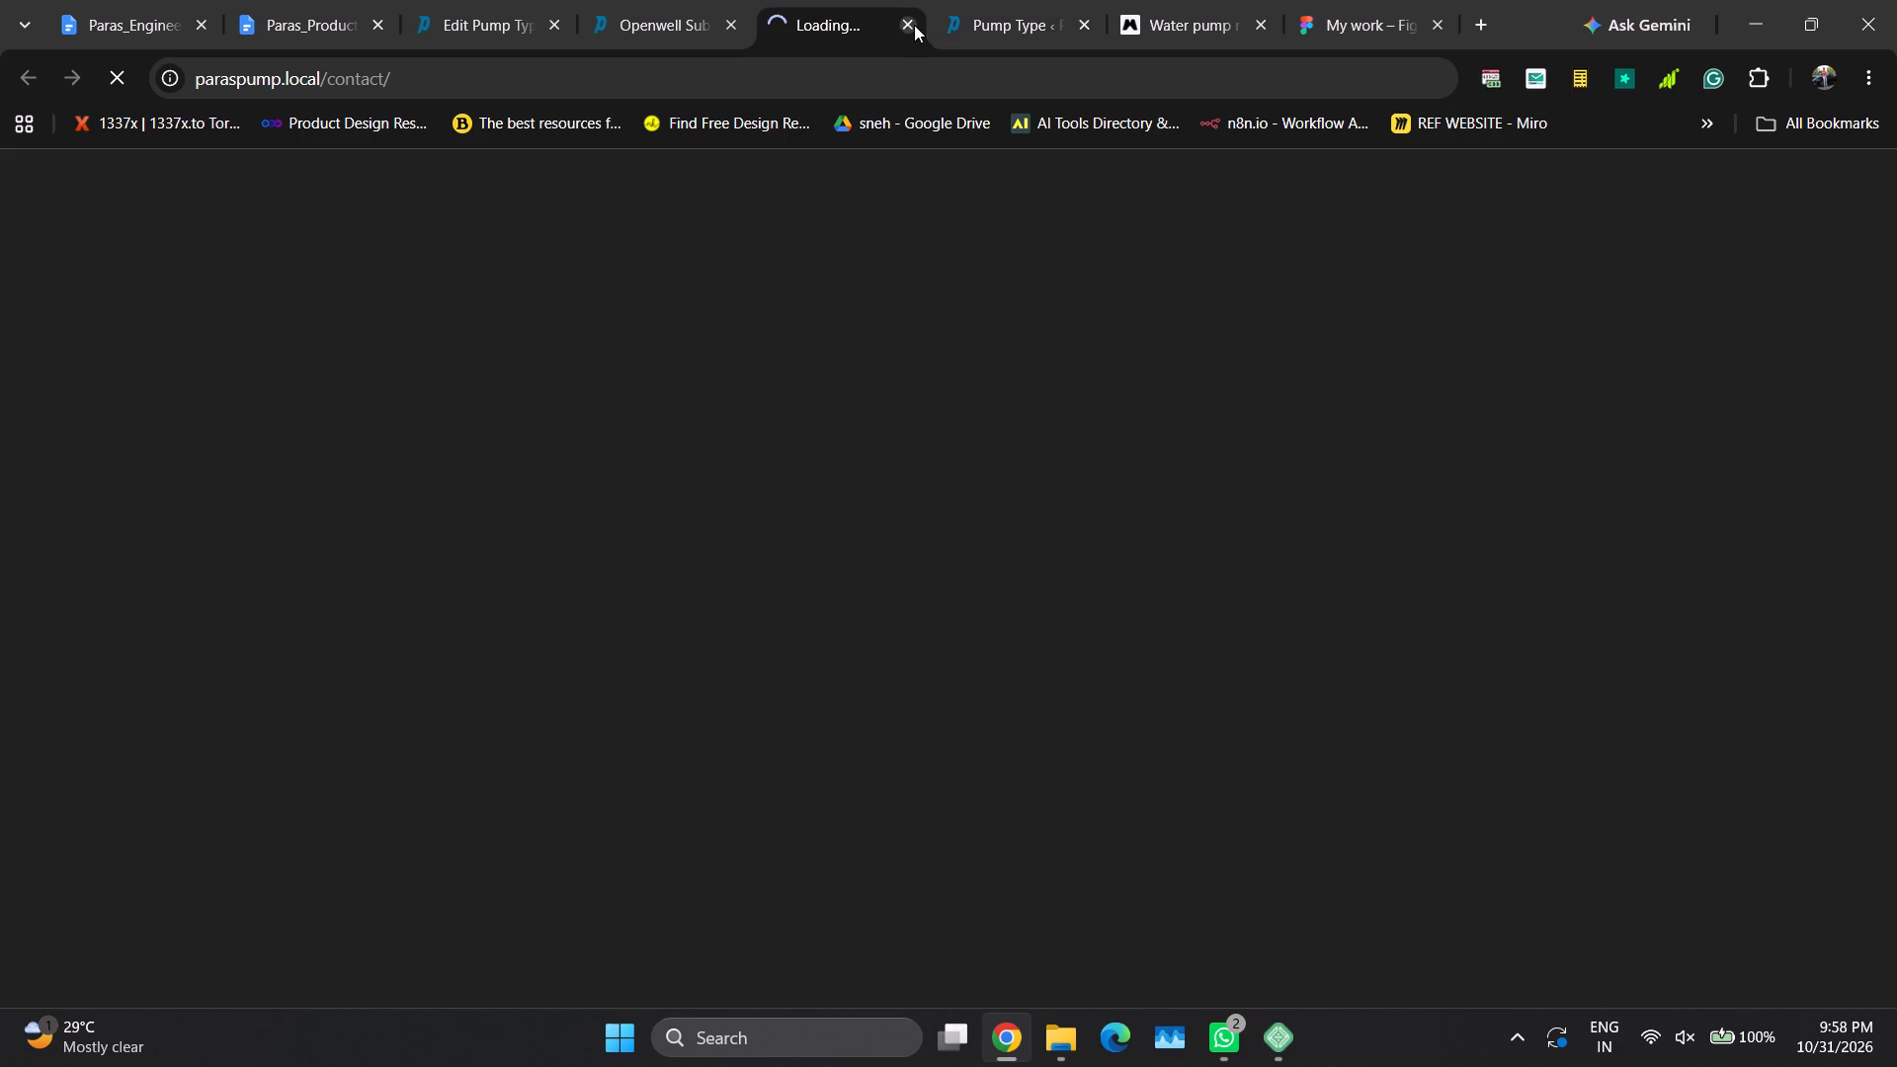
left_click(914, 25)
left_click(1843, 718)
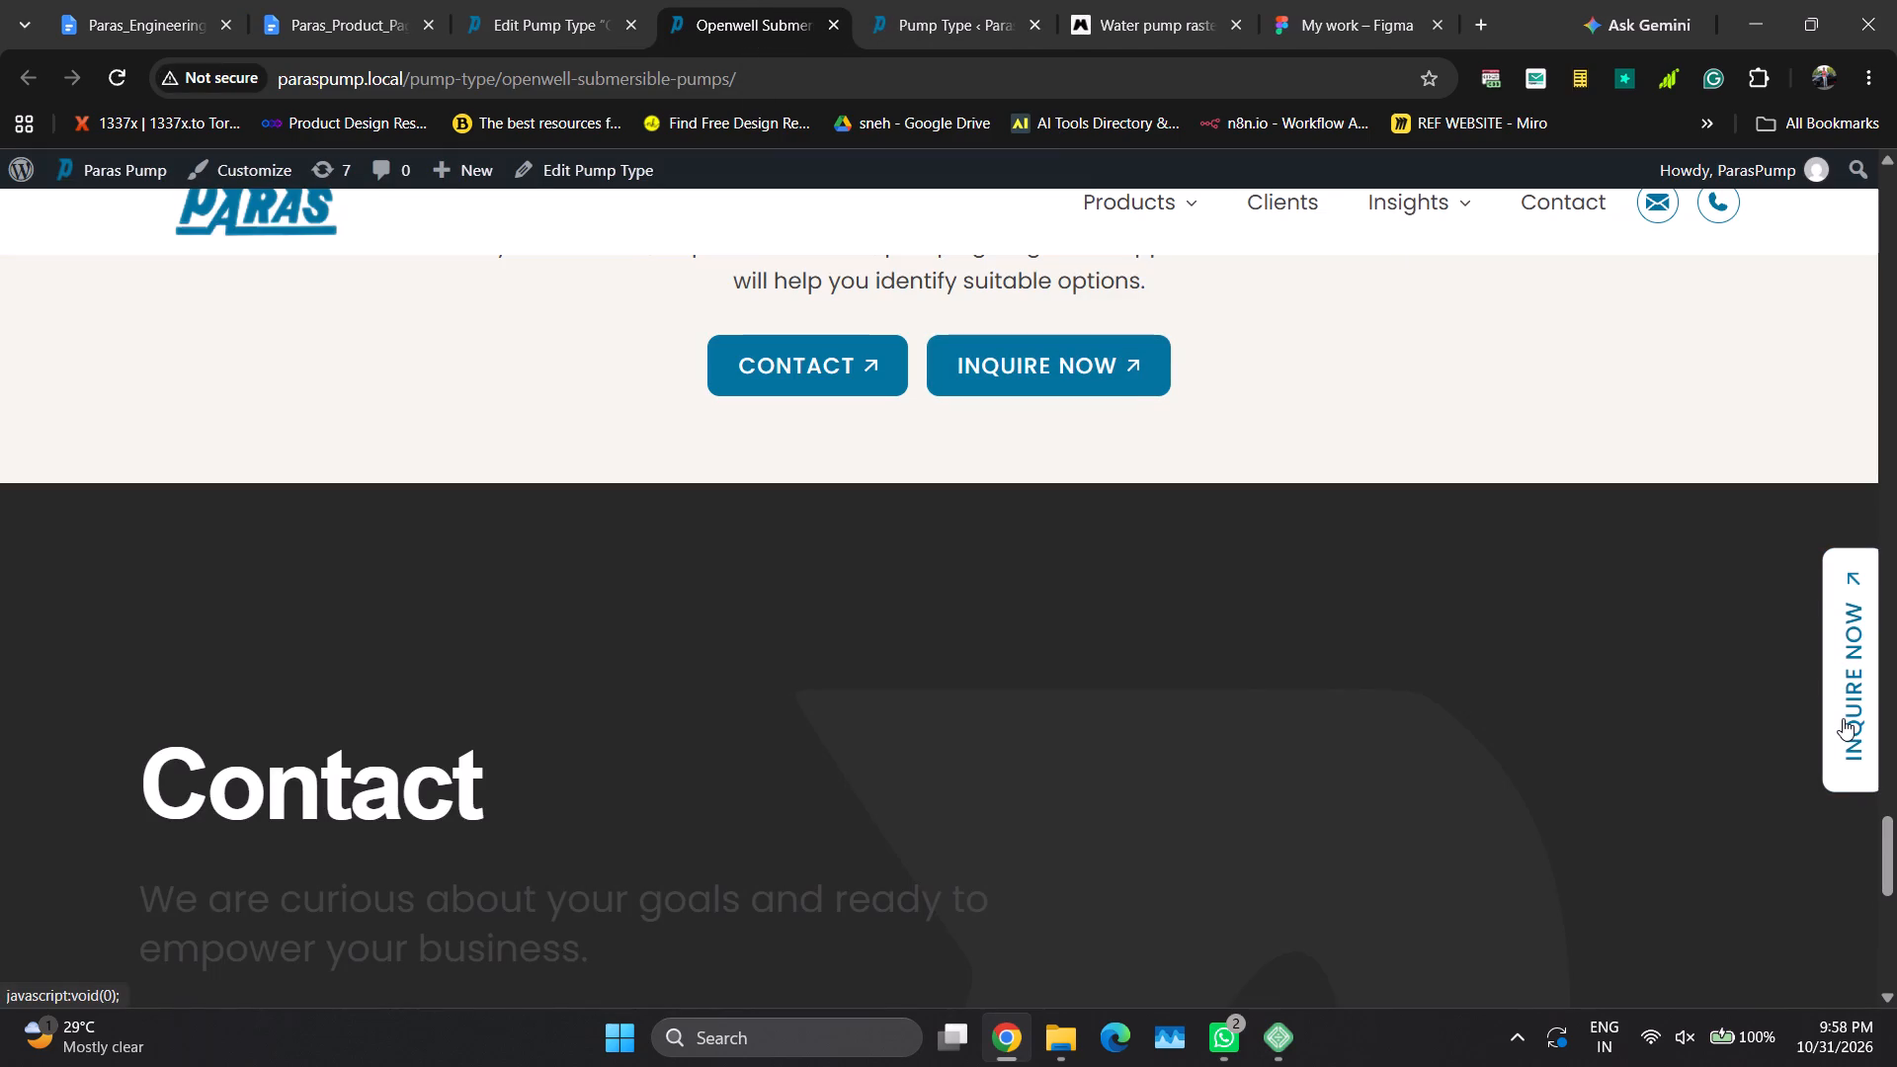
left_click(1230, 234)
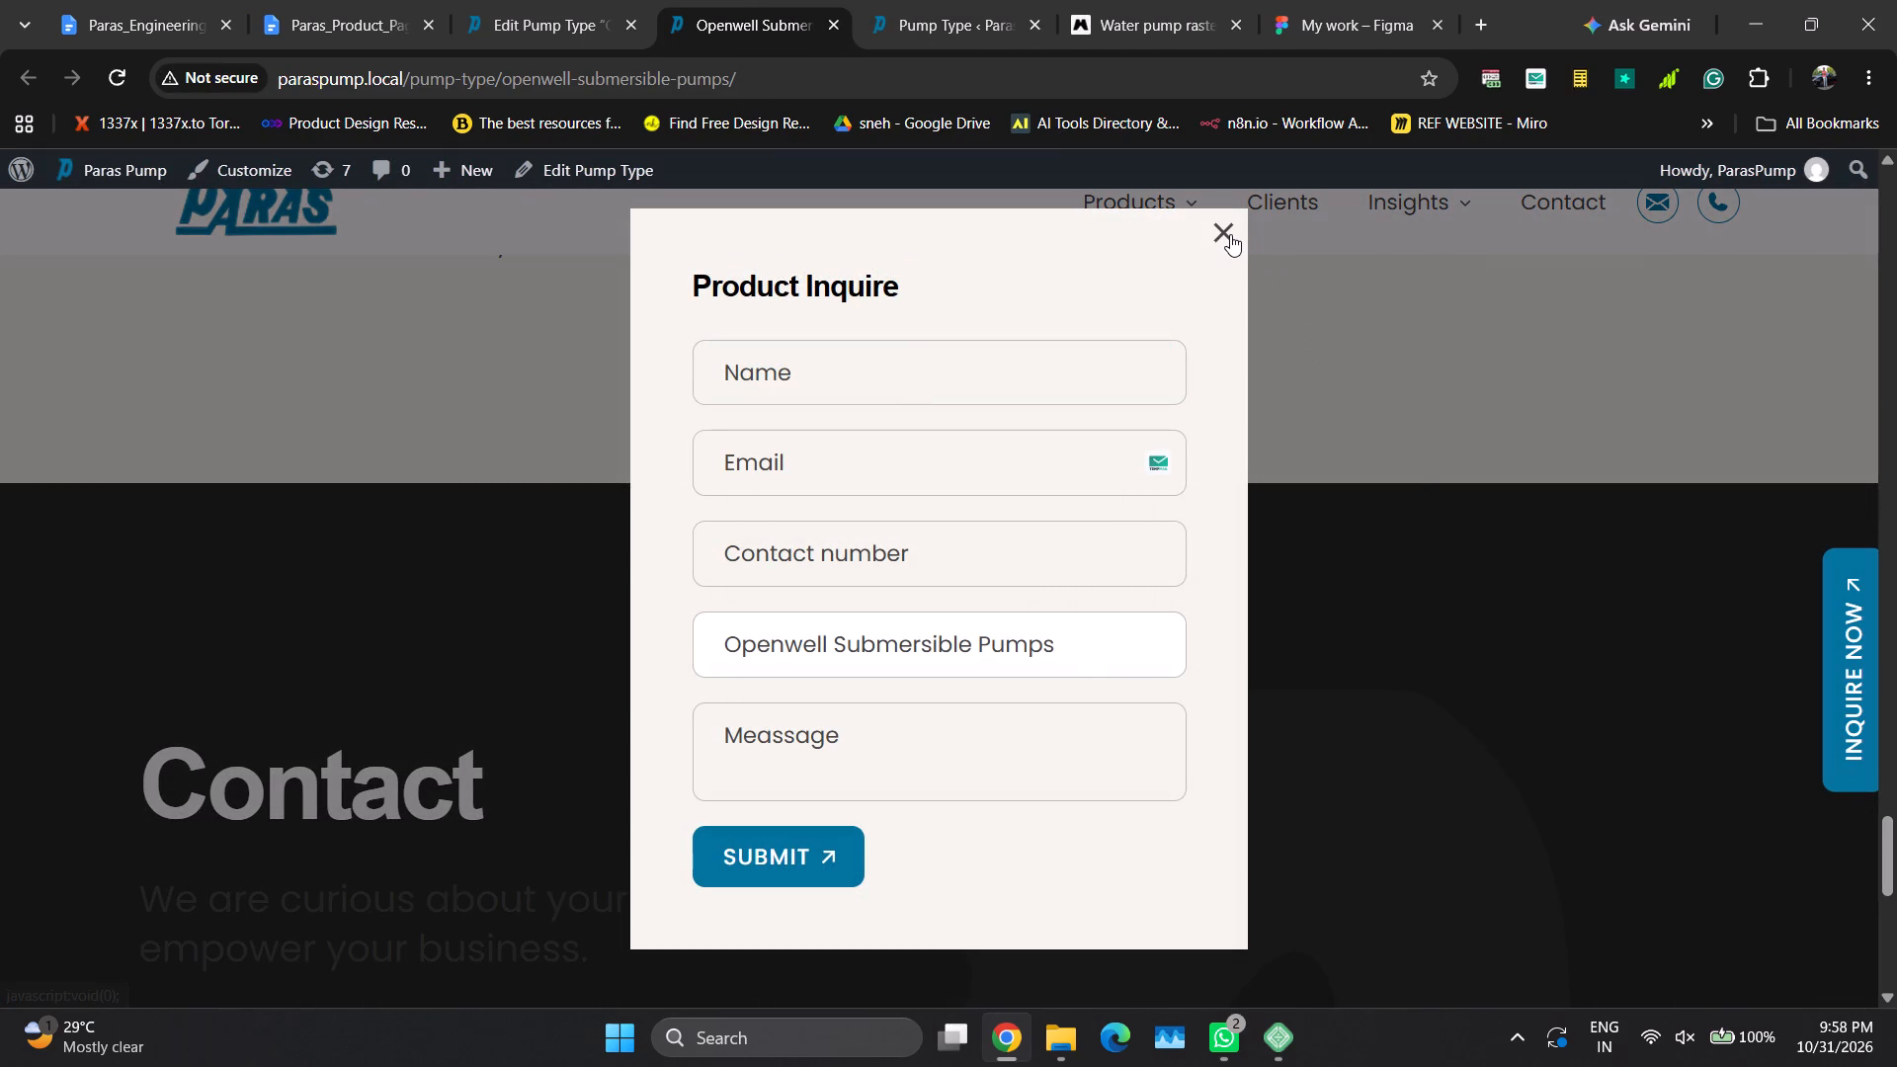
scroll(731, 677, "down", 2)
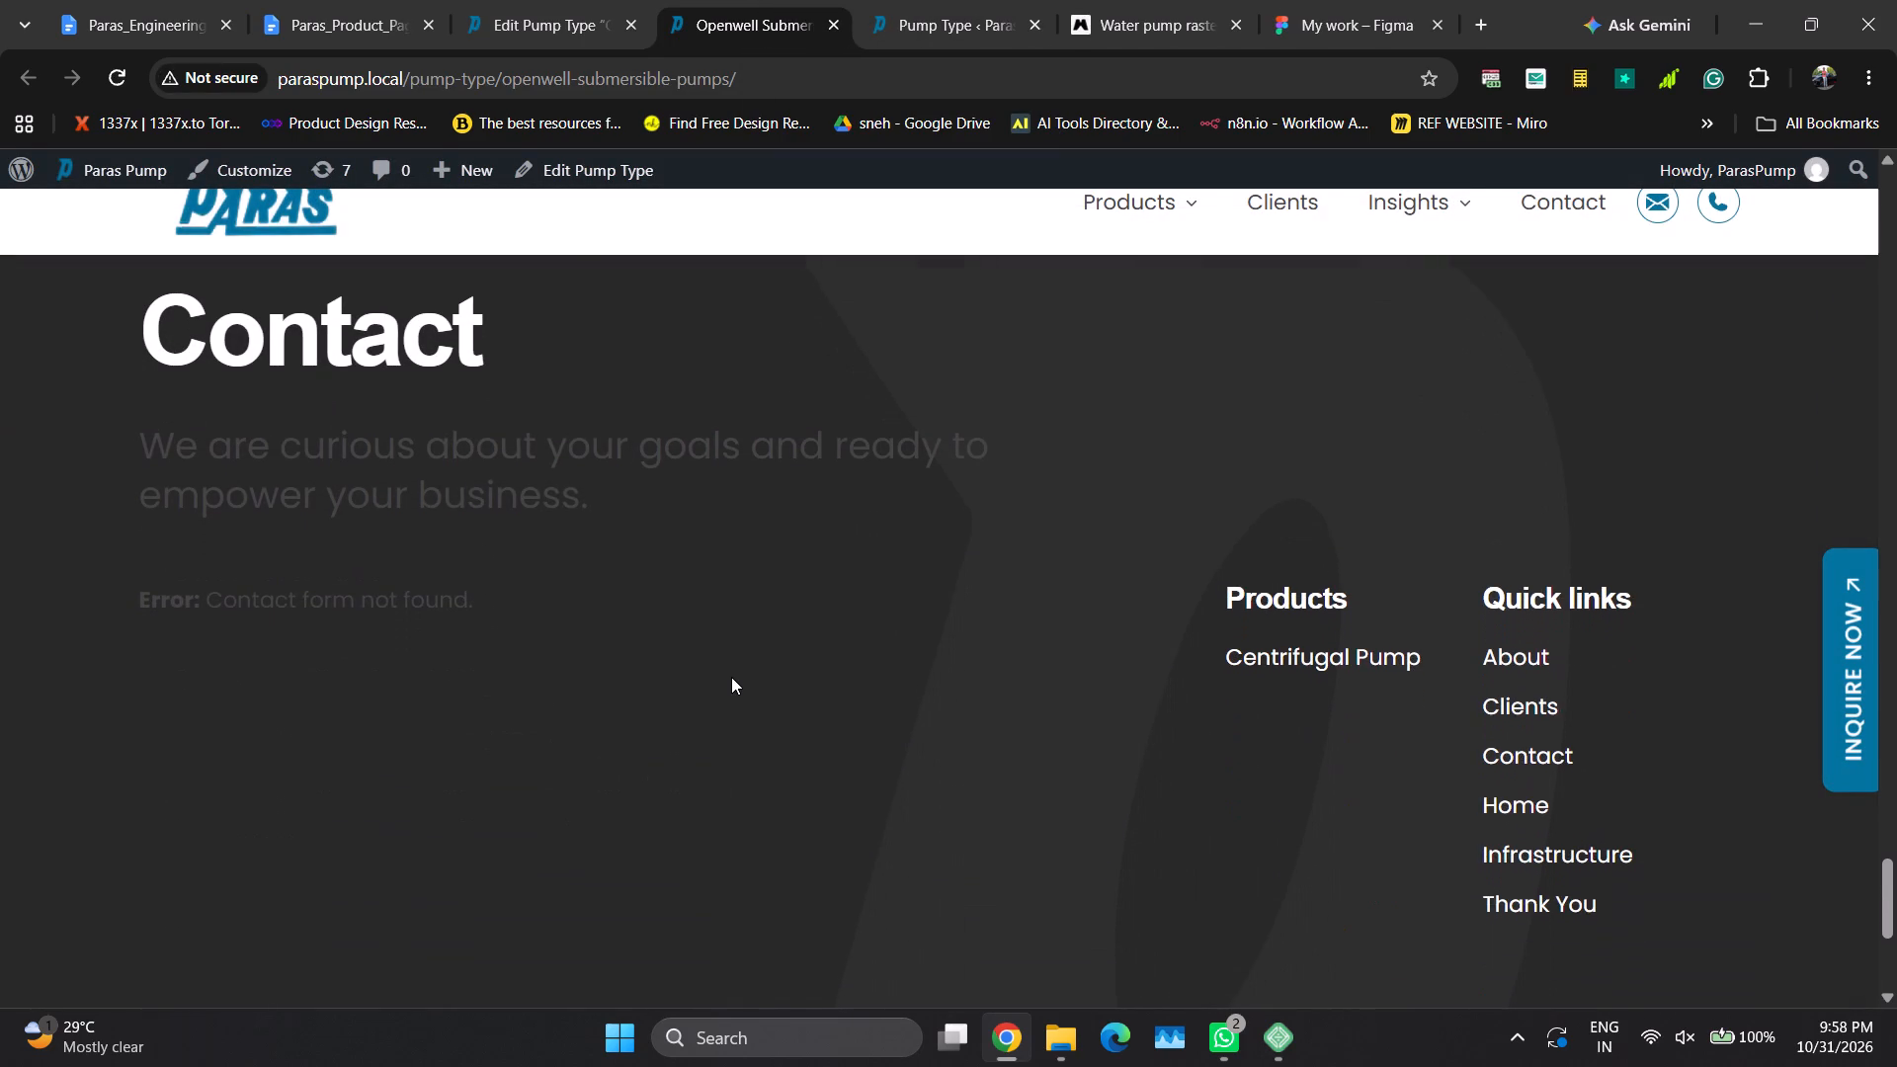
scroll(731, 677, "down", 1)
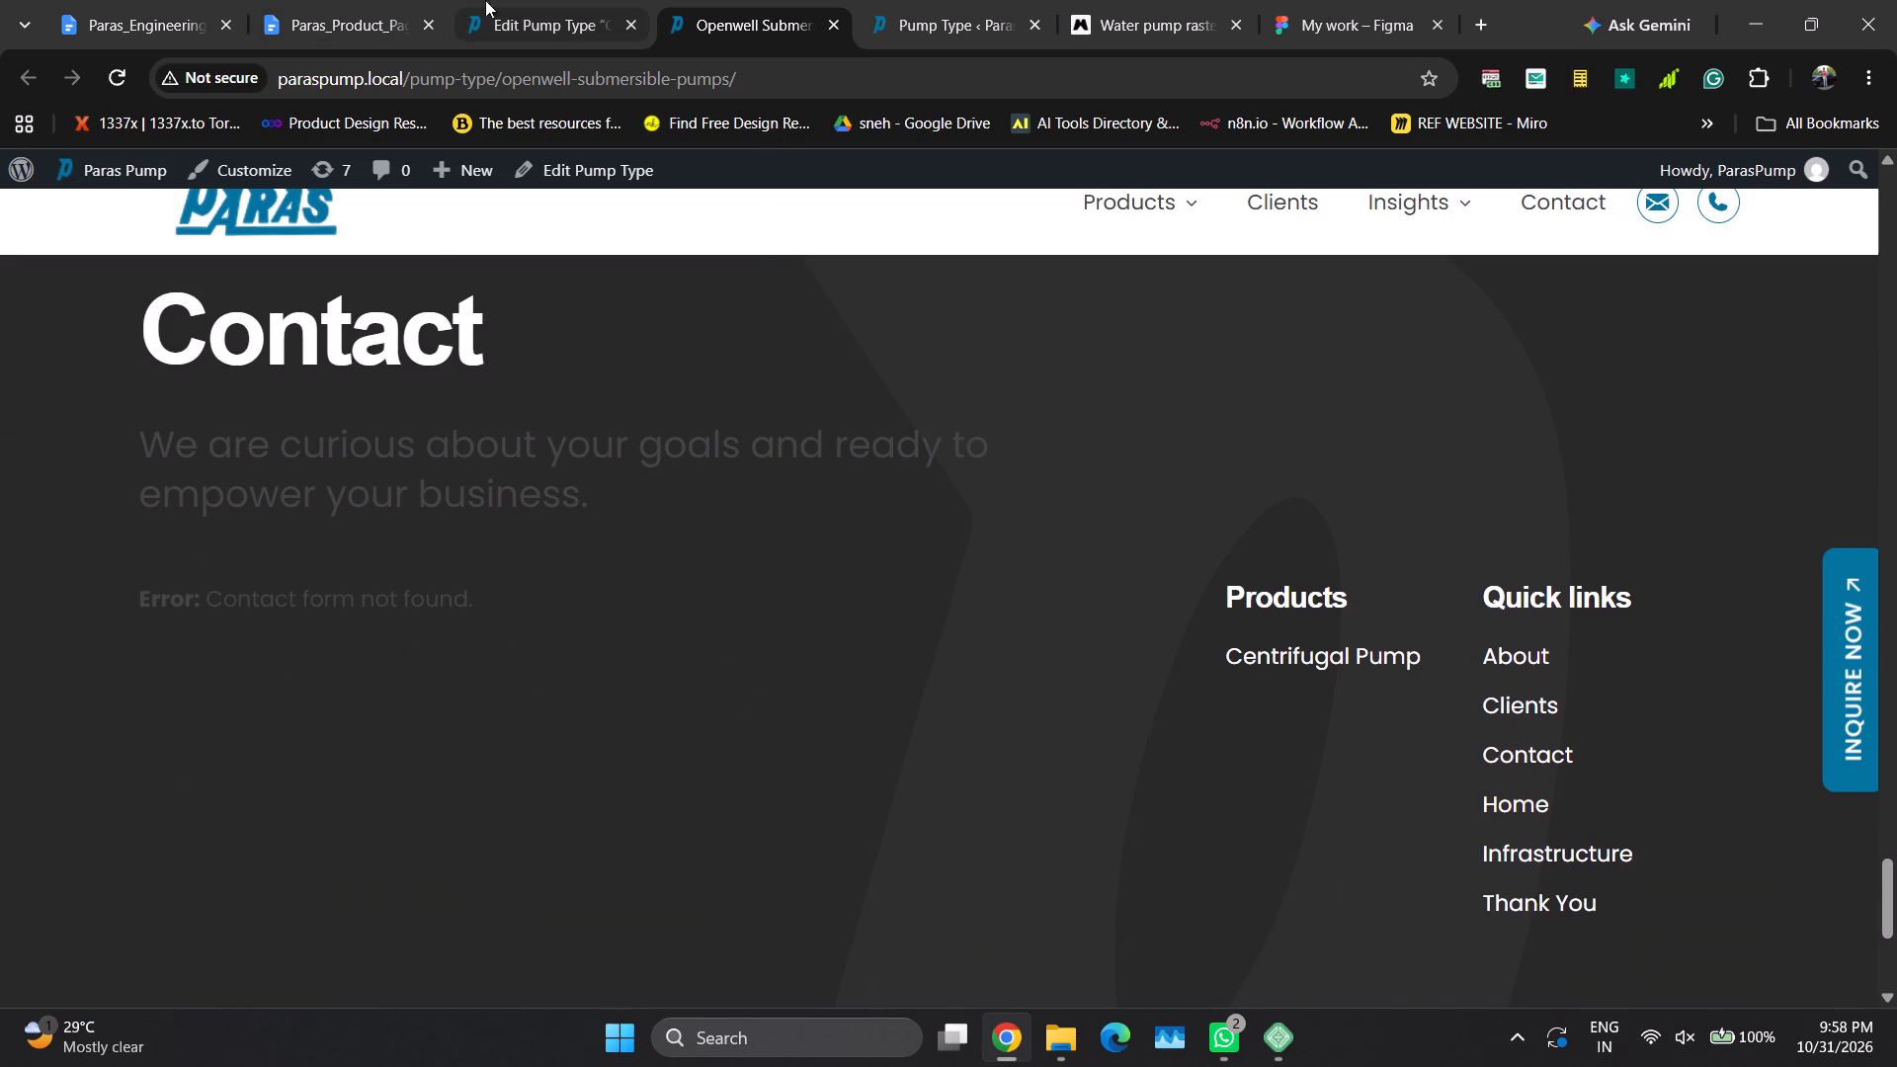
Close the editor and live page of Openwell Submersible Pumps, keeping the Pump Type list open.
left_click(532, 0)
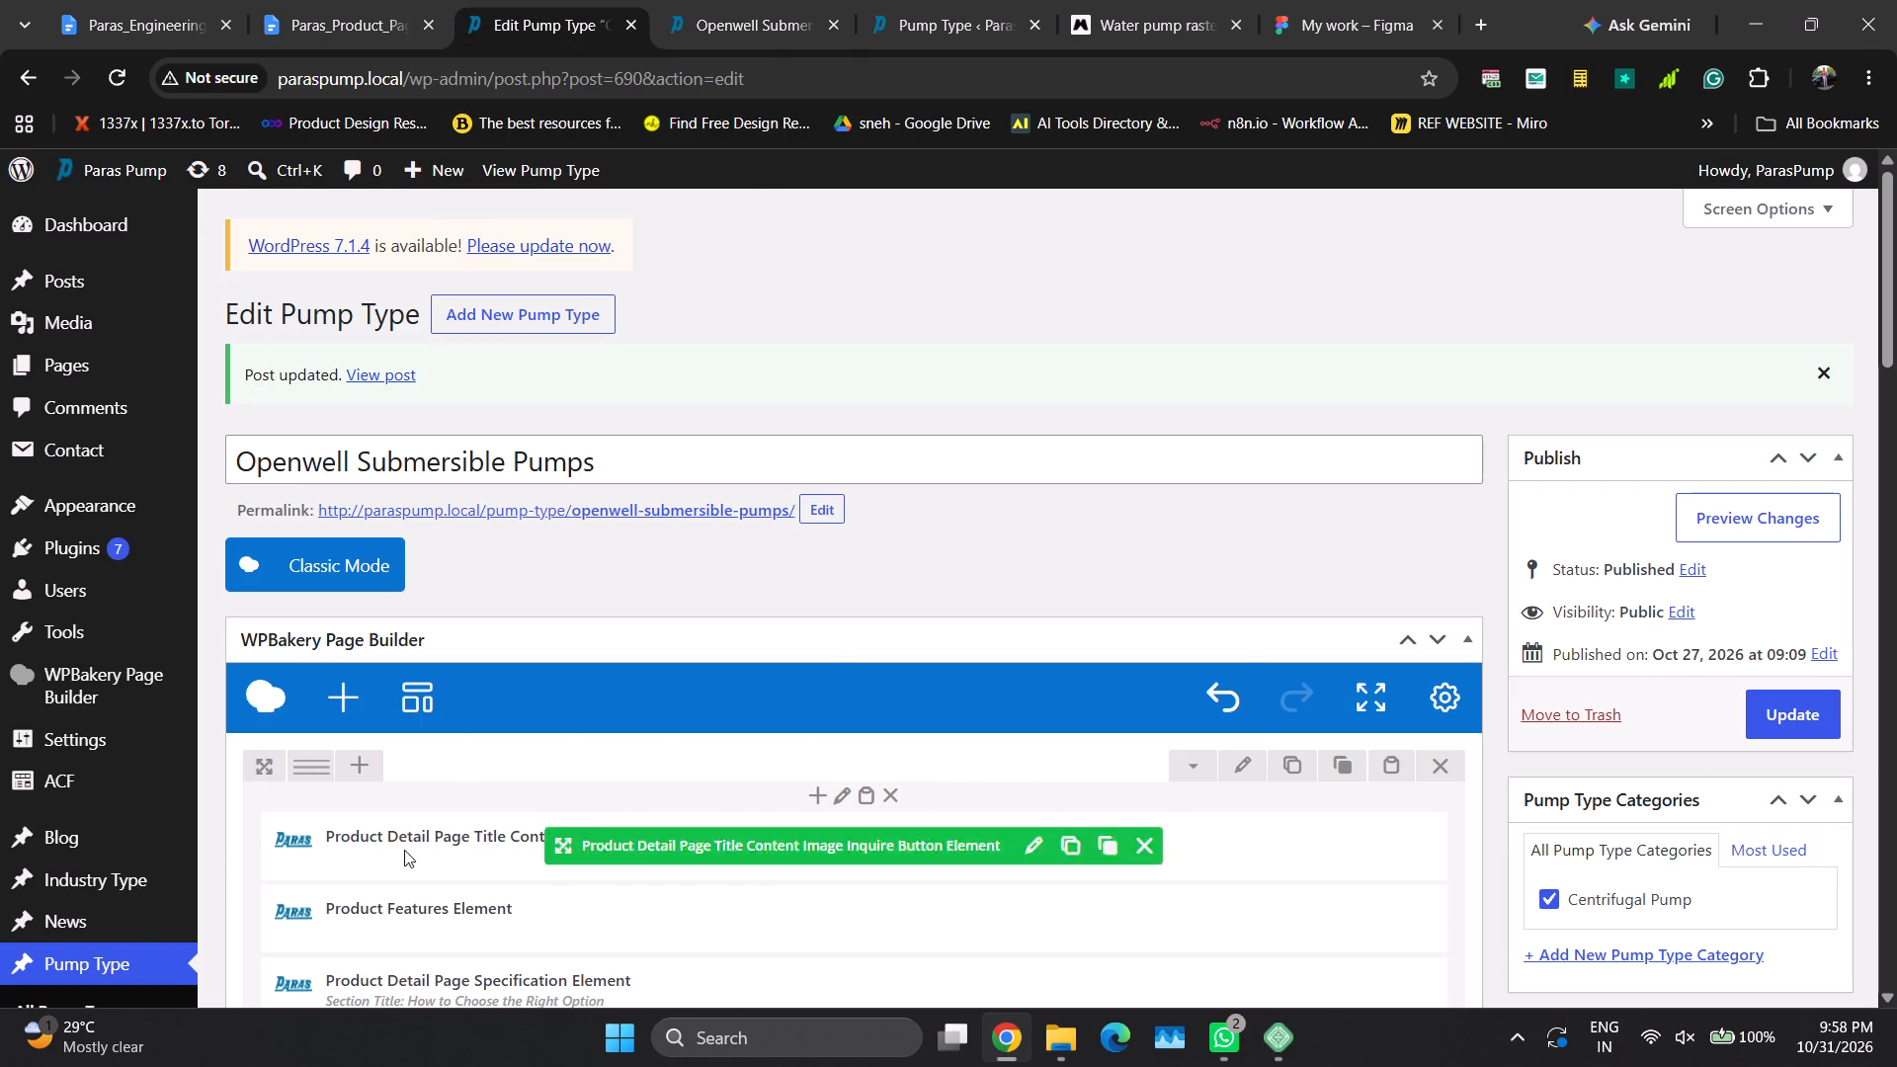
left_click(939, 1)
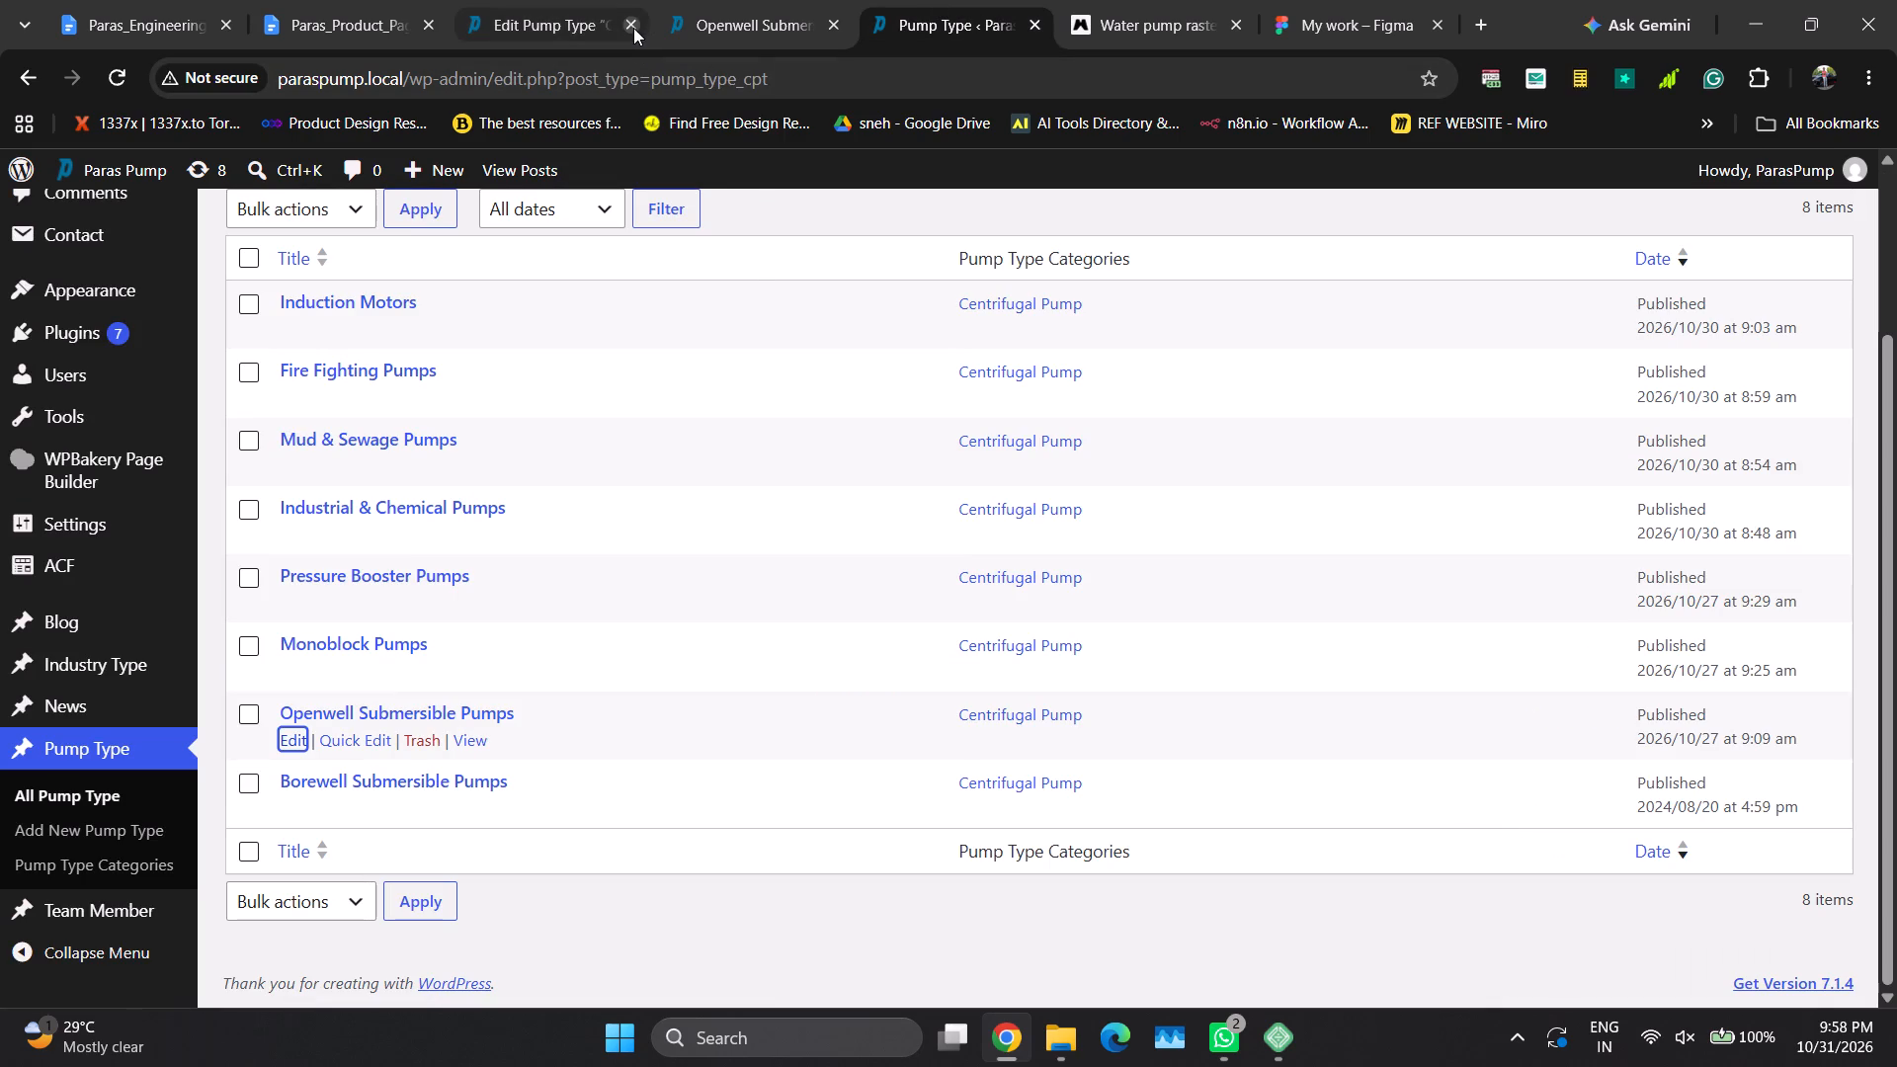
left_click(729, 1)
left_click(635, 26)
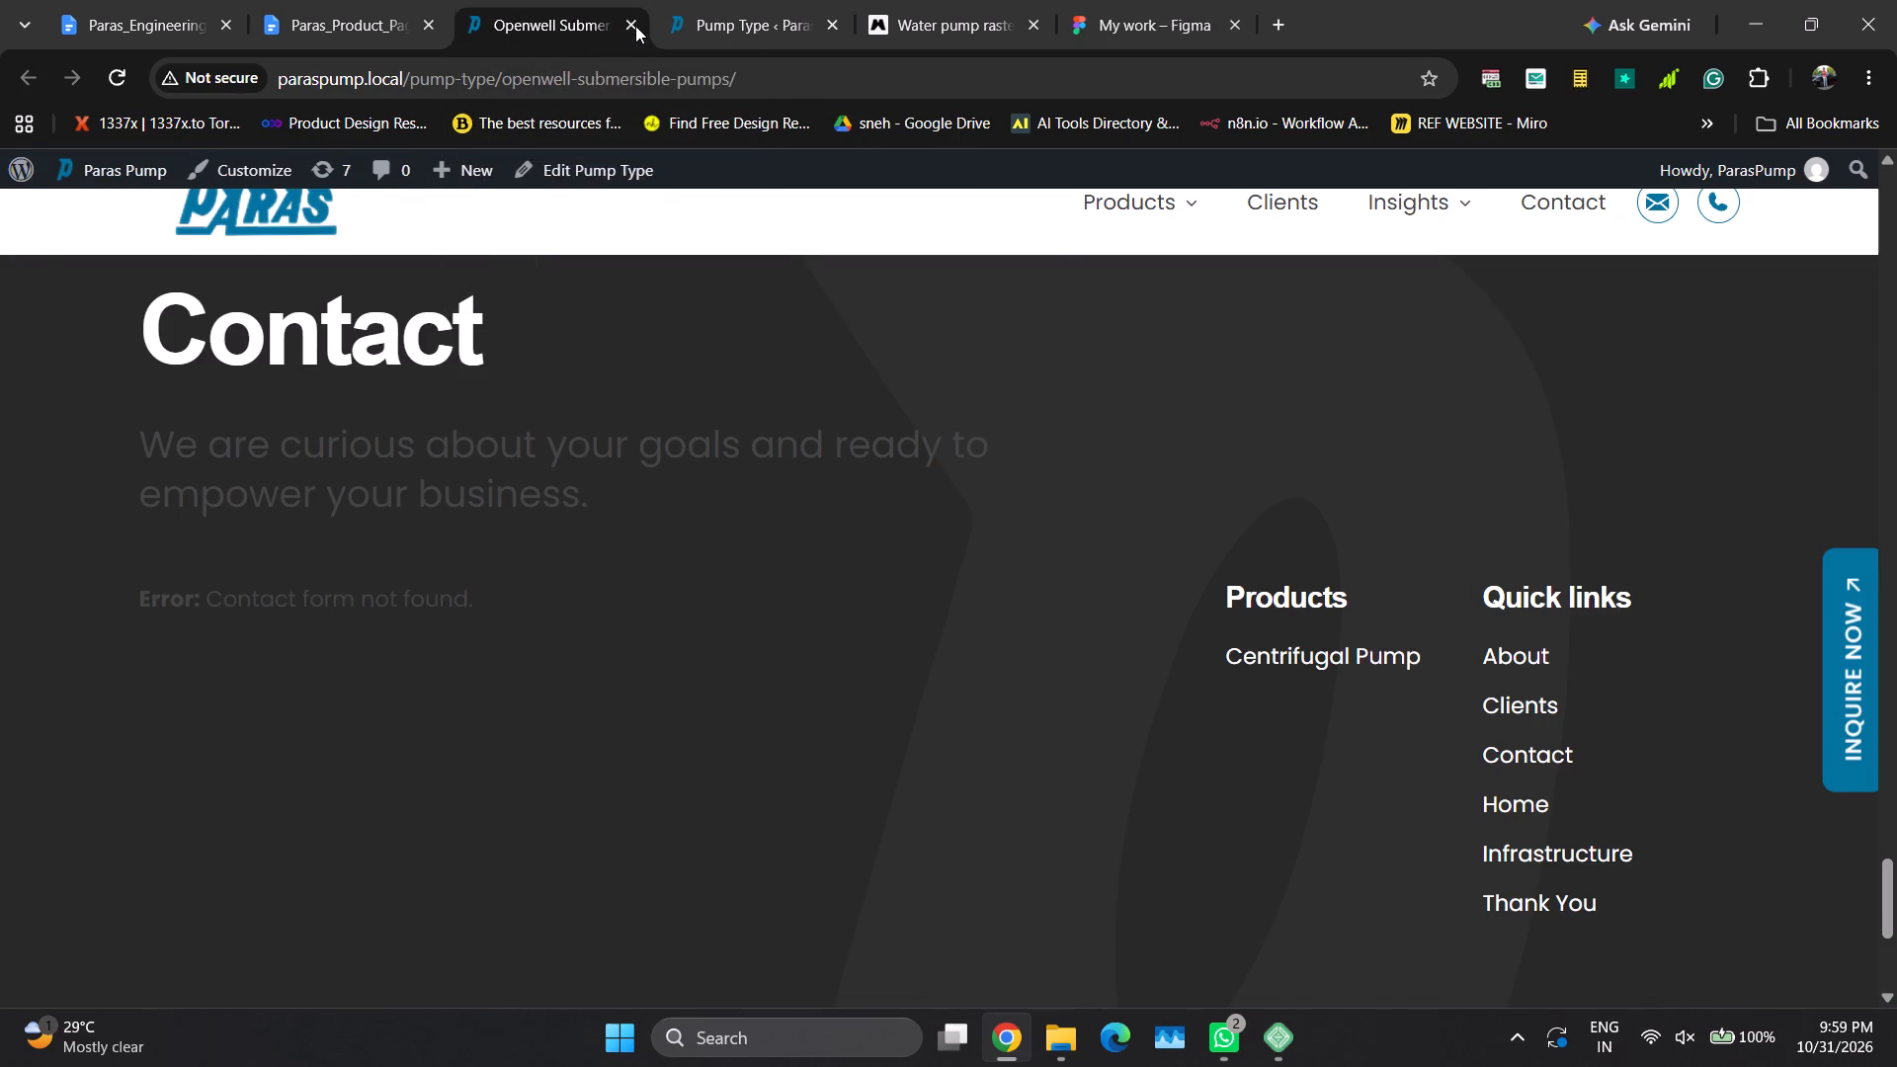
left_click(635, 26)
Read through the rest of the product document's openwell section up to the "3. Monoblock Pumps" section.
left_click(392, 0)
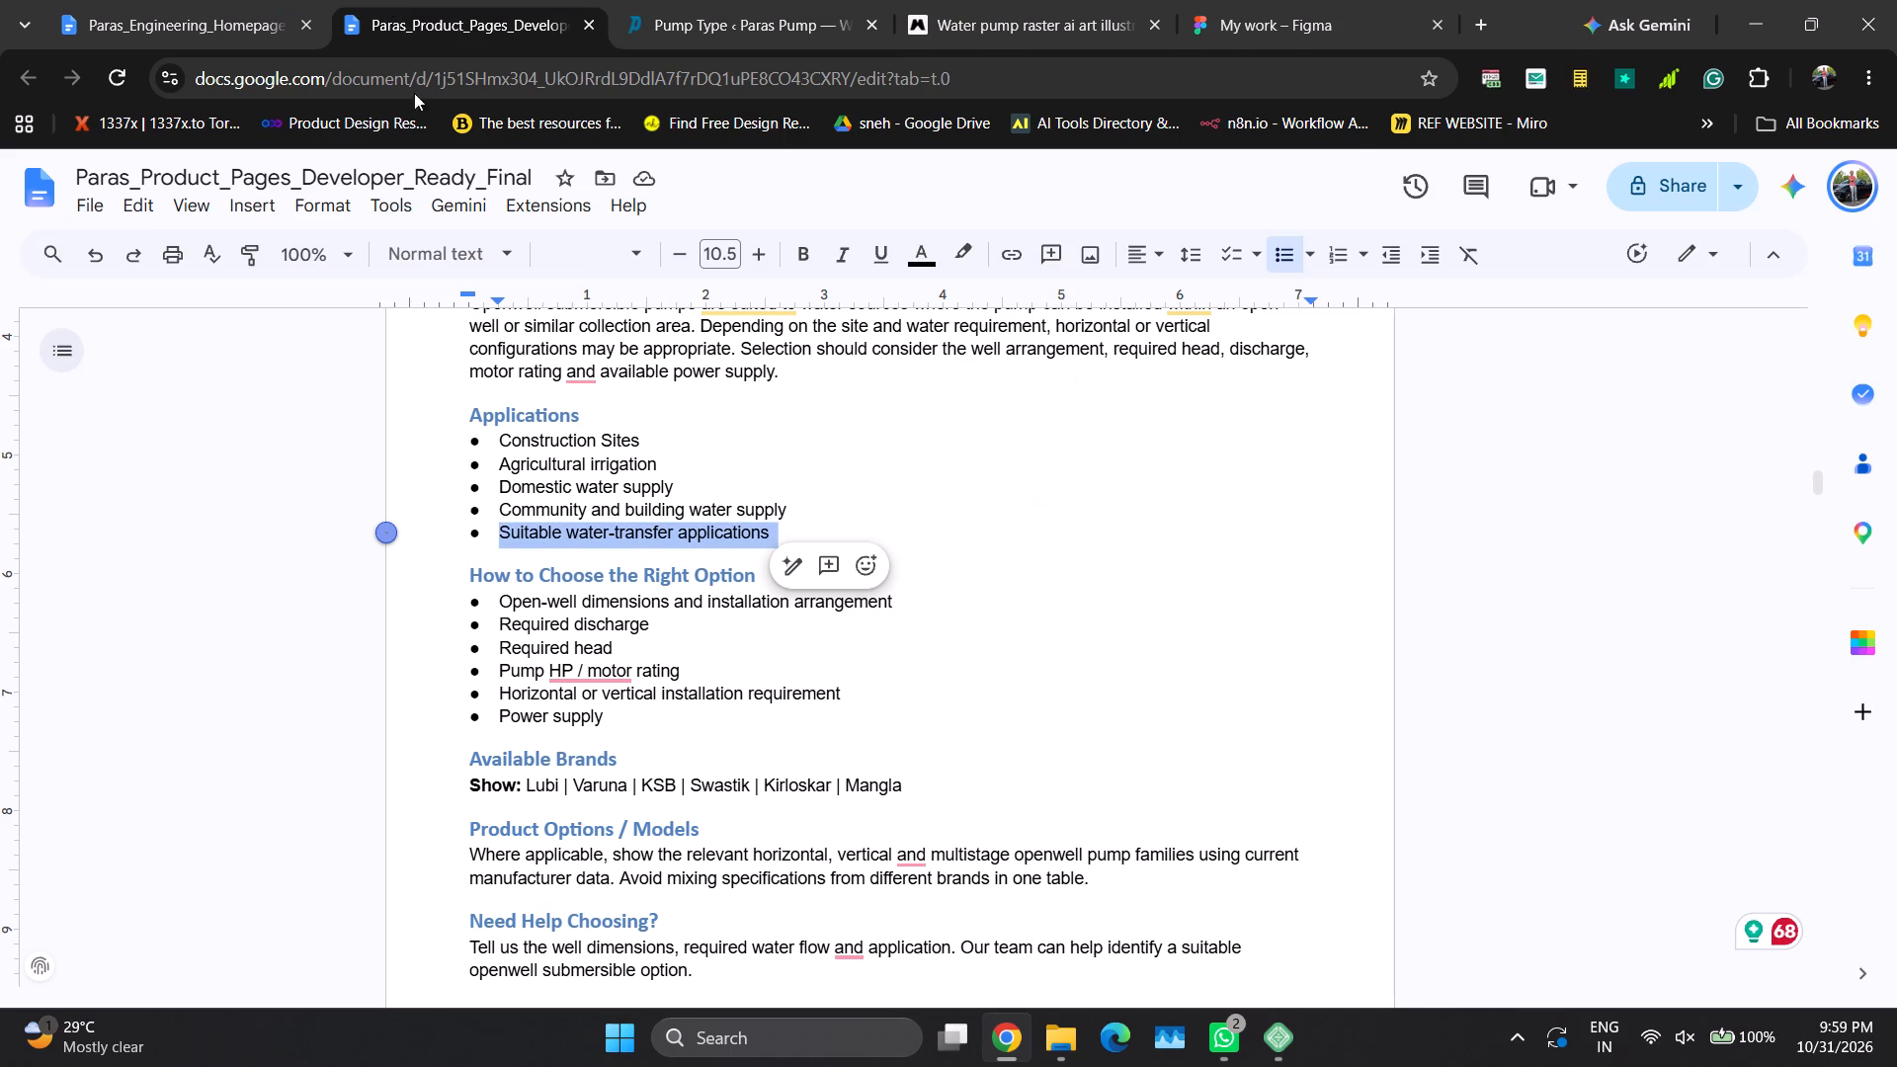
scroll(740, 673, "down", 2)
scroll(784, 678, "up", 4)
scroll(783, 678, "down", 5)
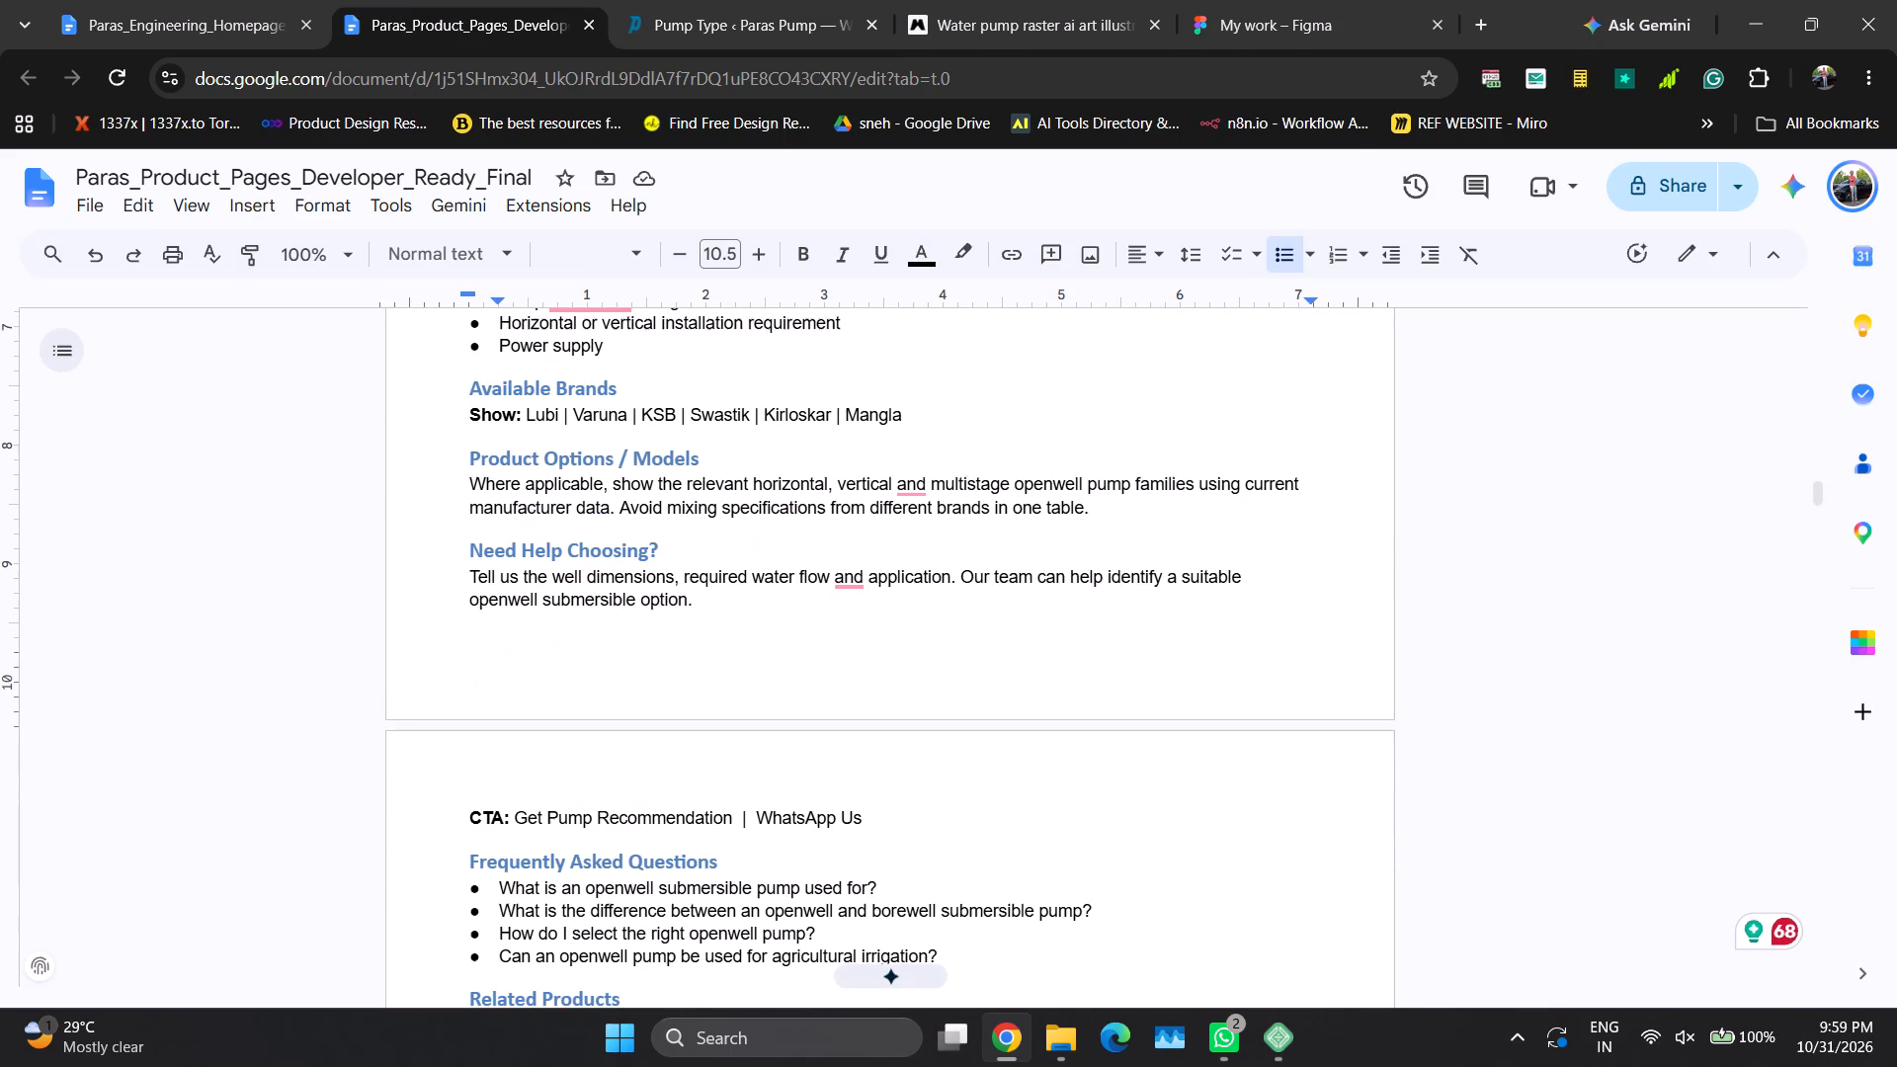
scroll(781, 665, "down", 4)
scroll(836, 672, "up", 1)
scroll(836, 672, "down", 2)
scroll(836, 672, "up", 2)
scroll(835, 672, "down", 1)
scroll(835, 672, "up", 1)
scroll(835, 672, "down", 2)
scroll(835, 672, "up", 2)
scroll(835, 672, "down", 1)
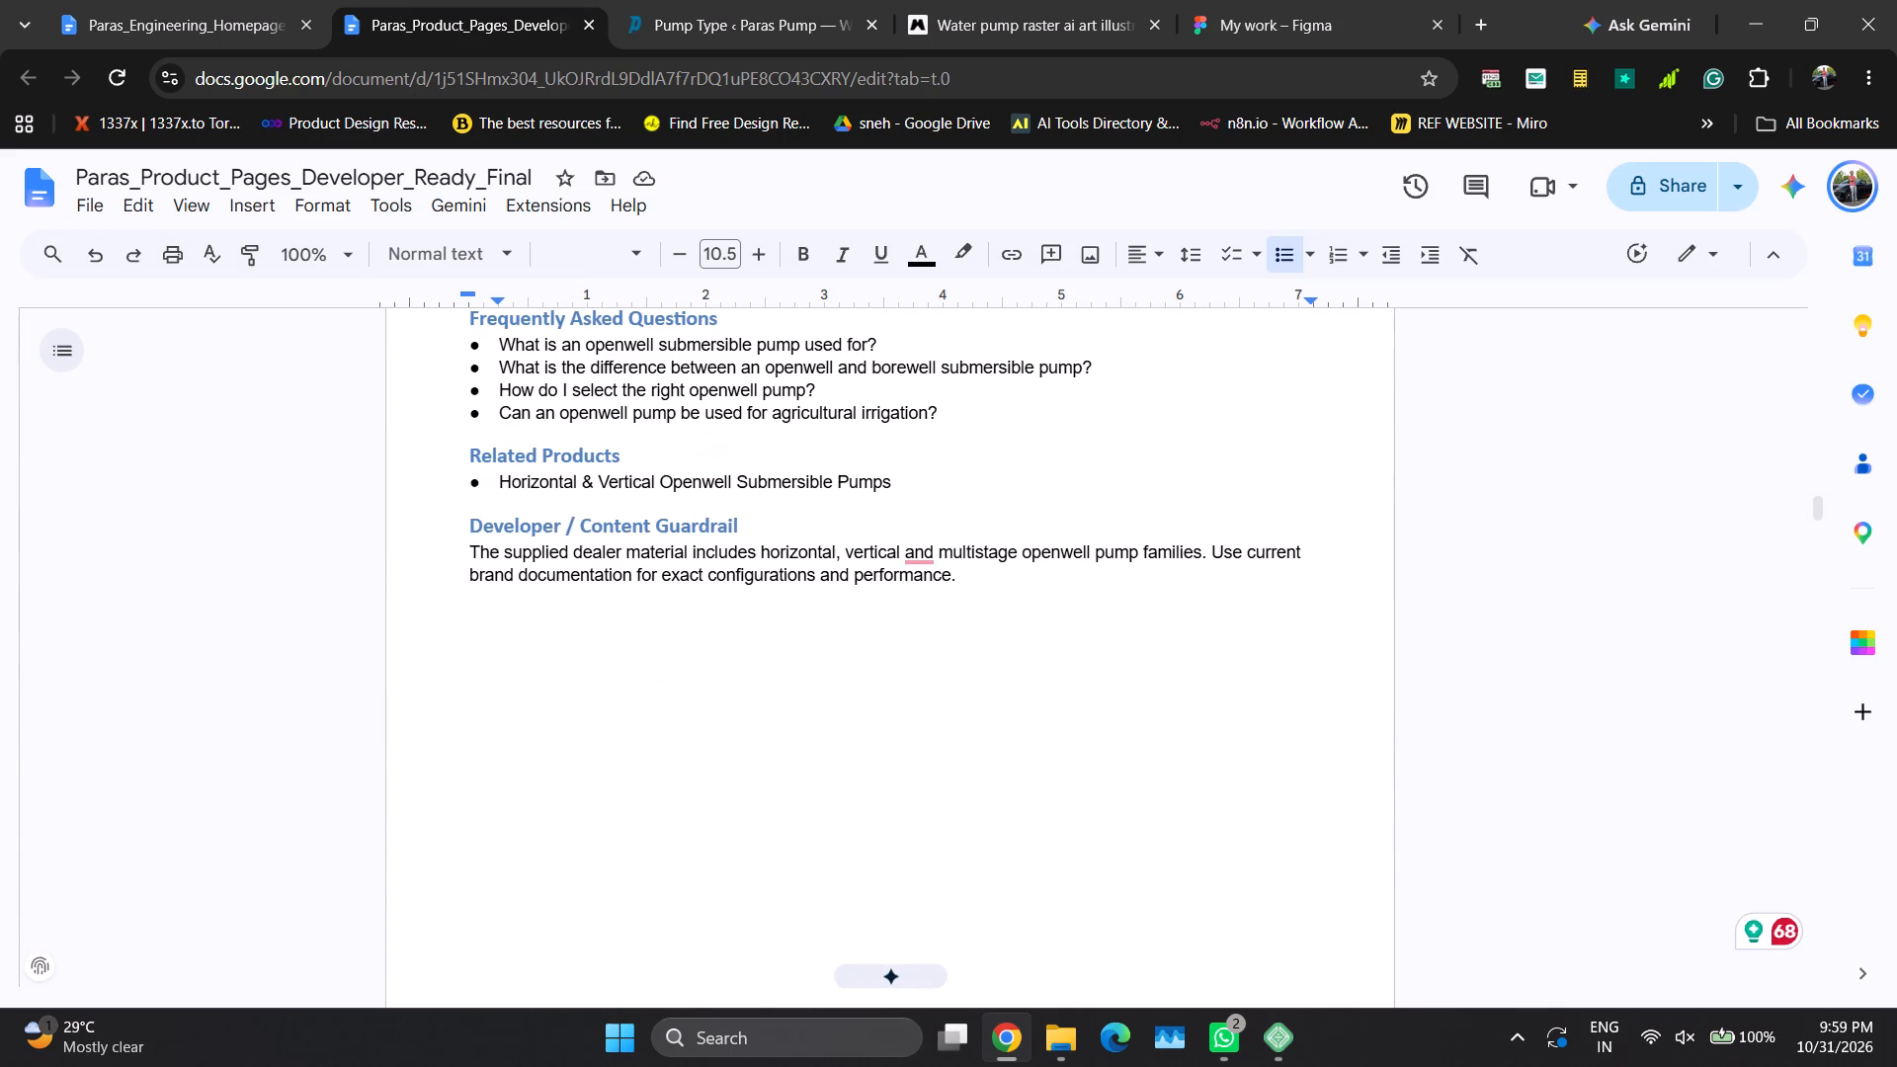
scroll(834, 672, "down", 4)
scroll(834, 672, "up", 2)
scroll(834, 672, "down", 3)
scroll(834, 672, "up", 1)
scroll(834, 672, "down", 6)
scroll(834, 672, "up", 3)
scroll(834, 672, "down", 3)
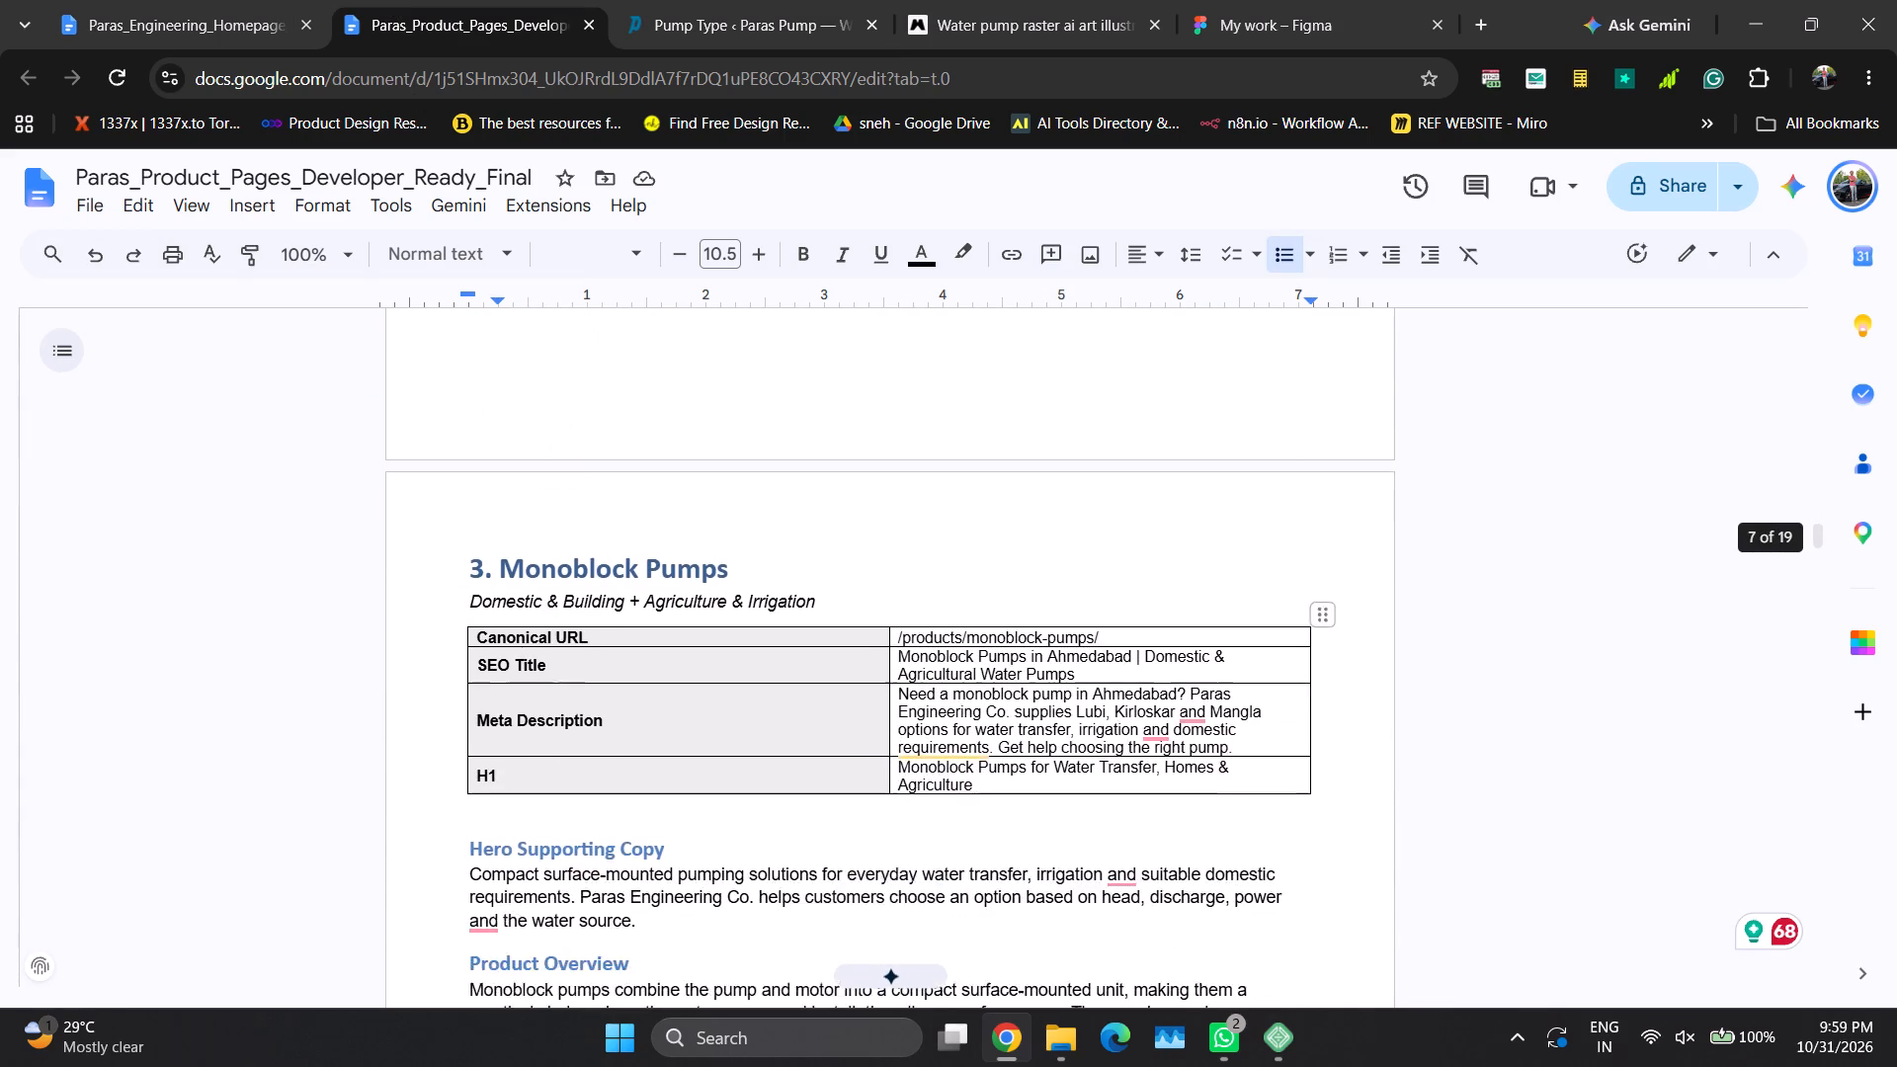
Open the Monoblock Pumps live page and its editor in separate browser tabs, ordered with the editor first, right after the product document.
left_click(763, 1)
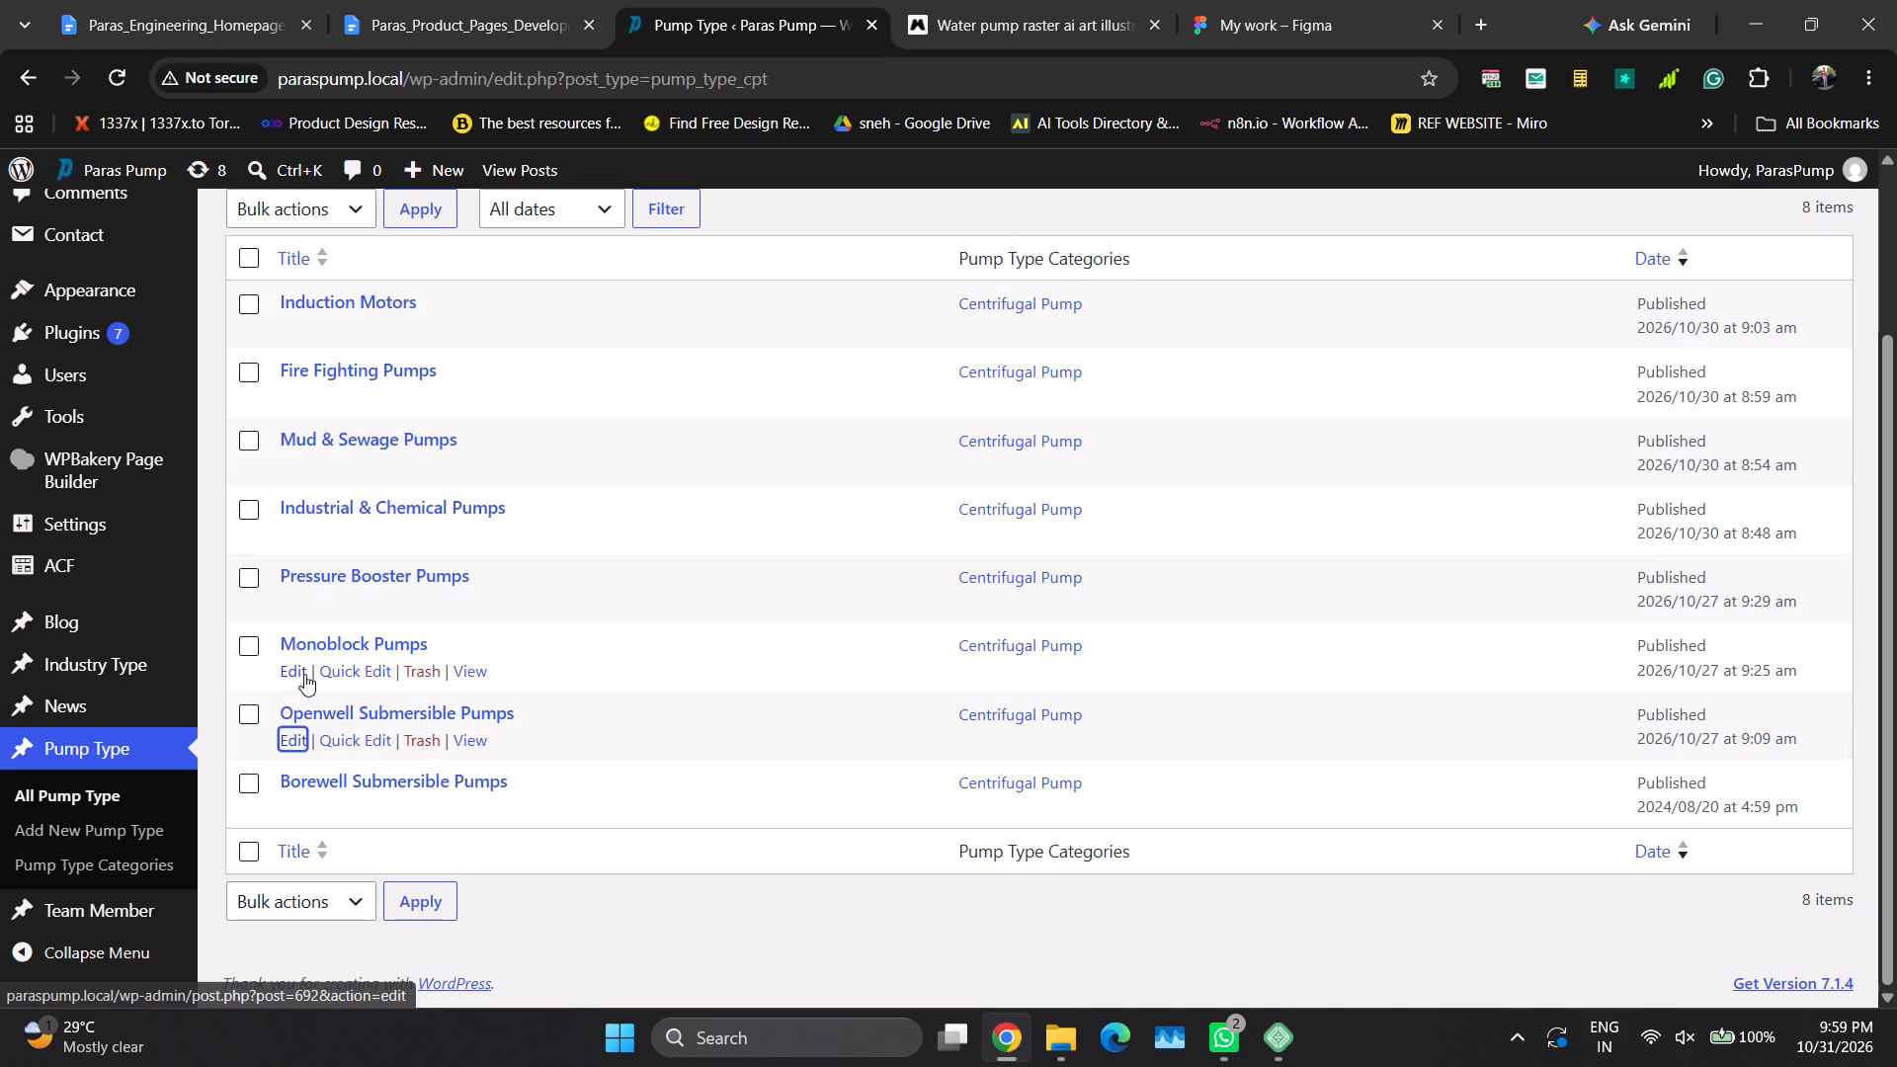
right_click(461, 672)
left_click(620, 271)
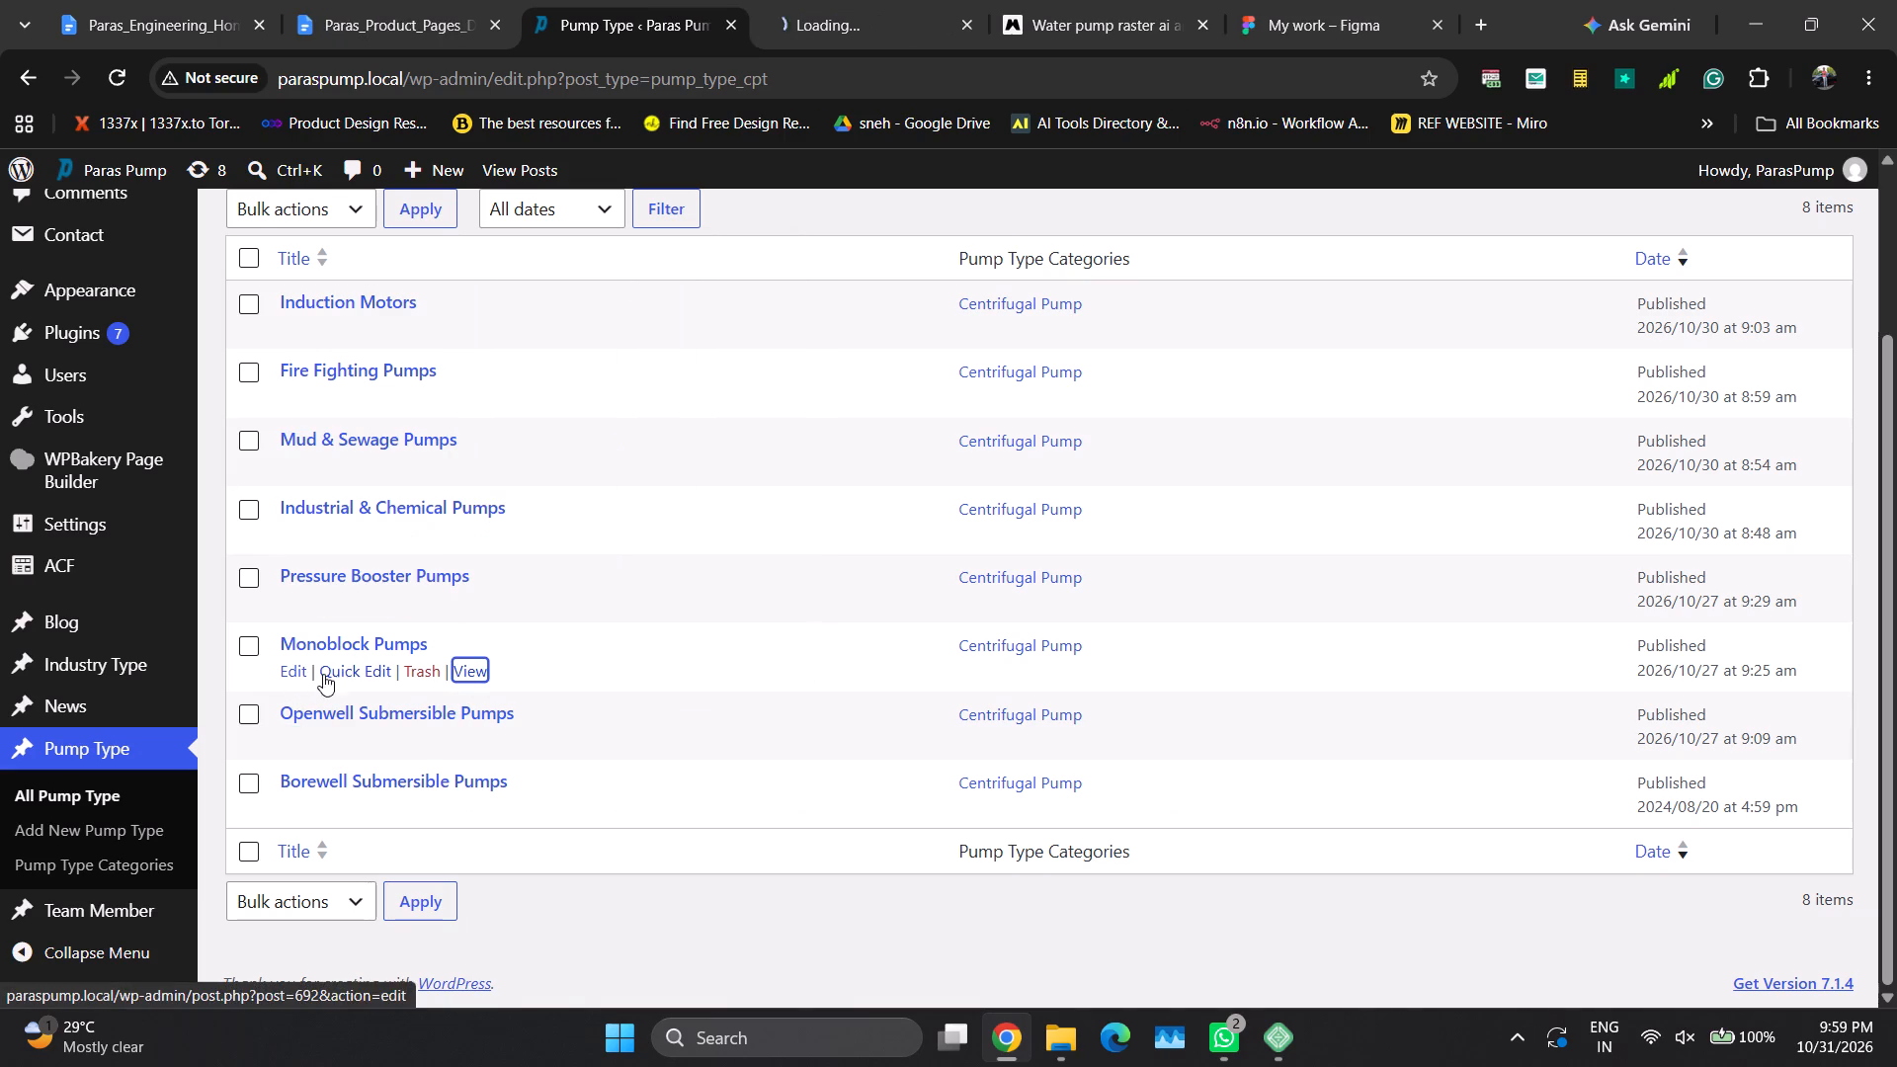
right_click(292, 676)
left_click(434, 267)
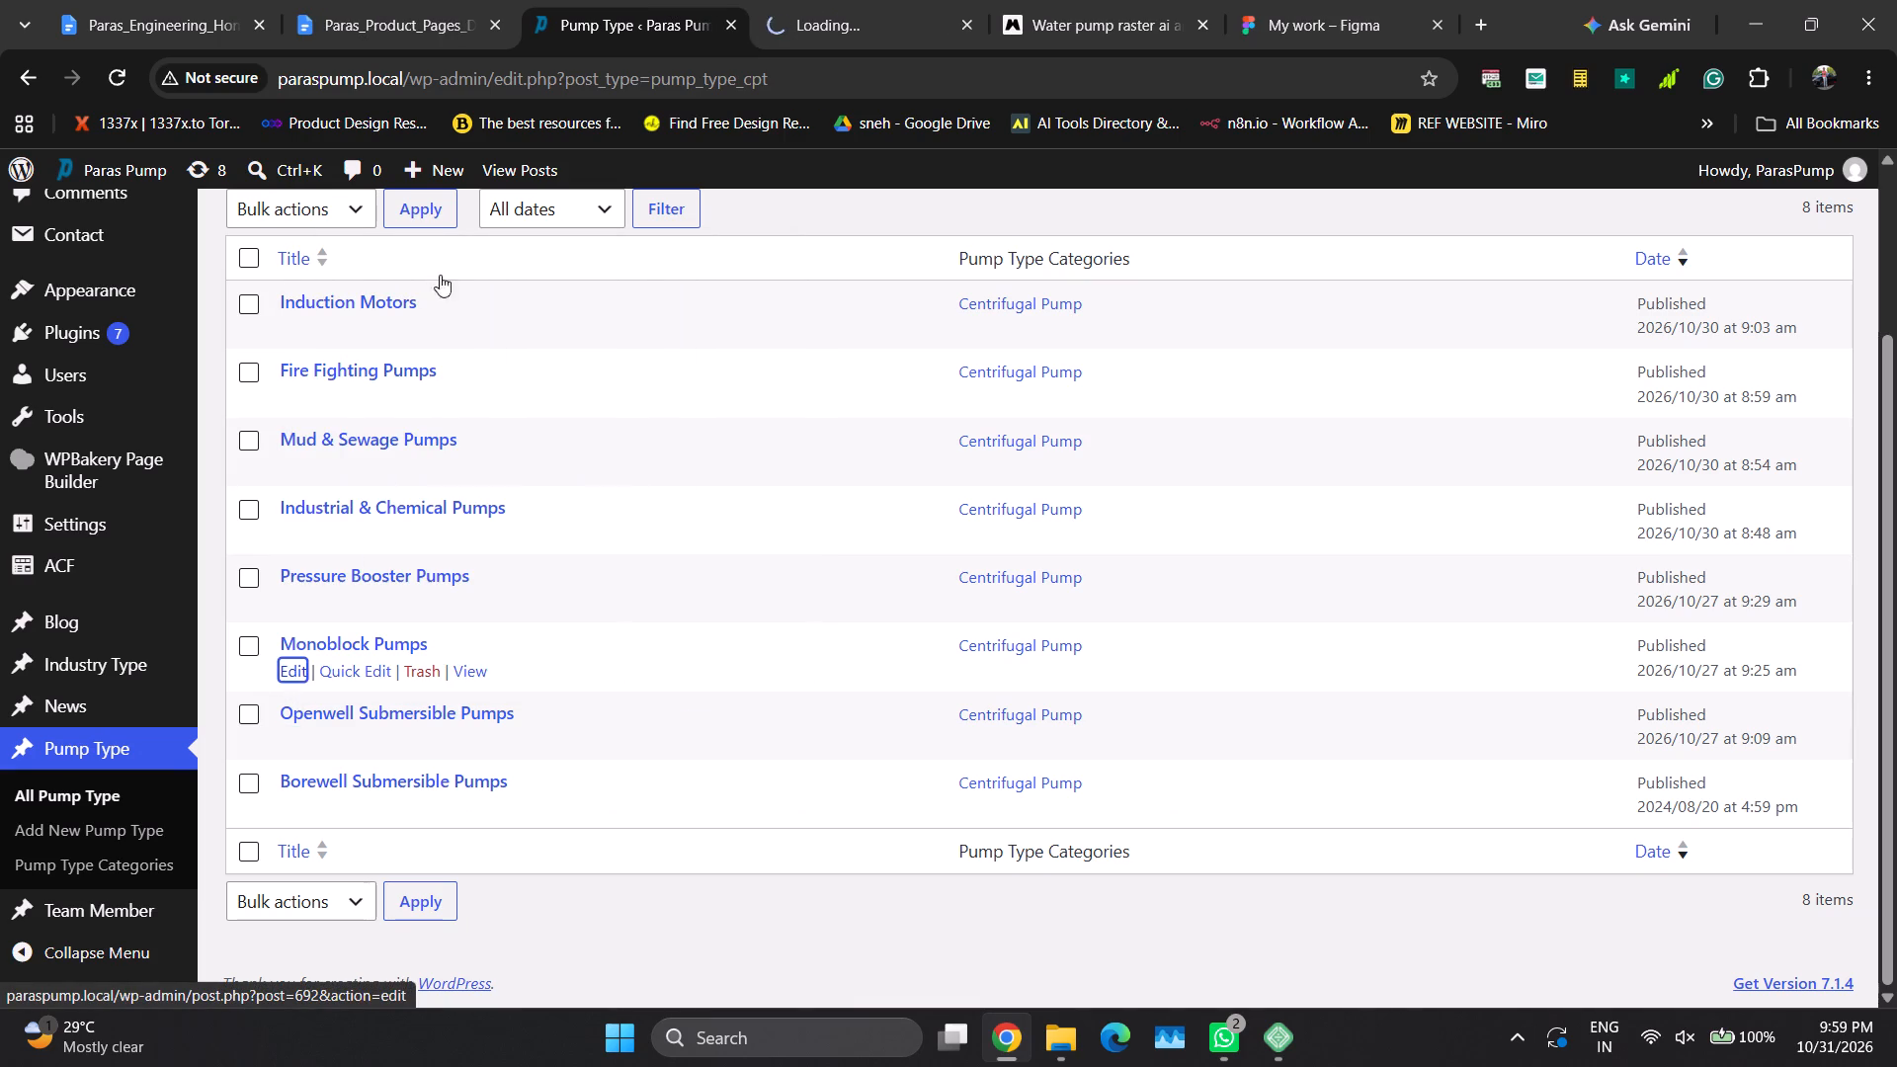
left_click_drag(710, 2, 920, 0)
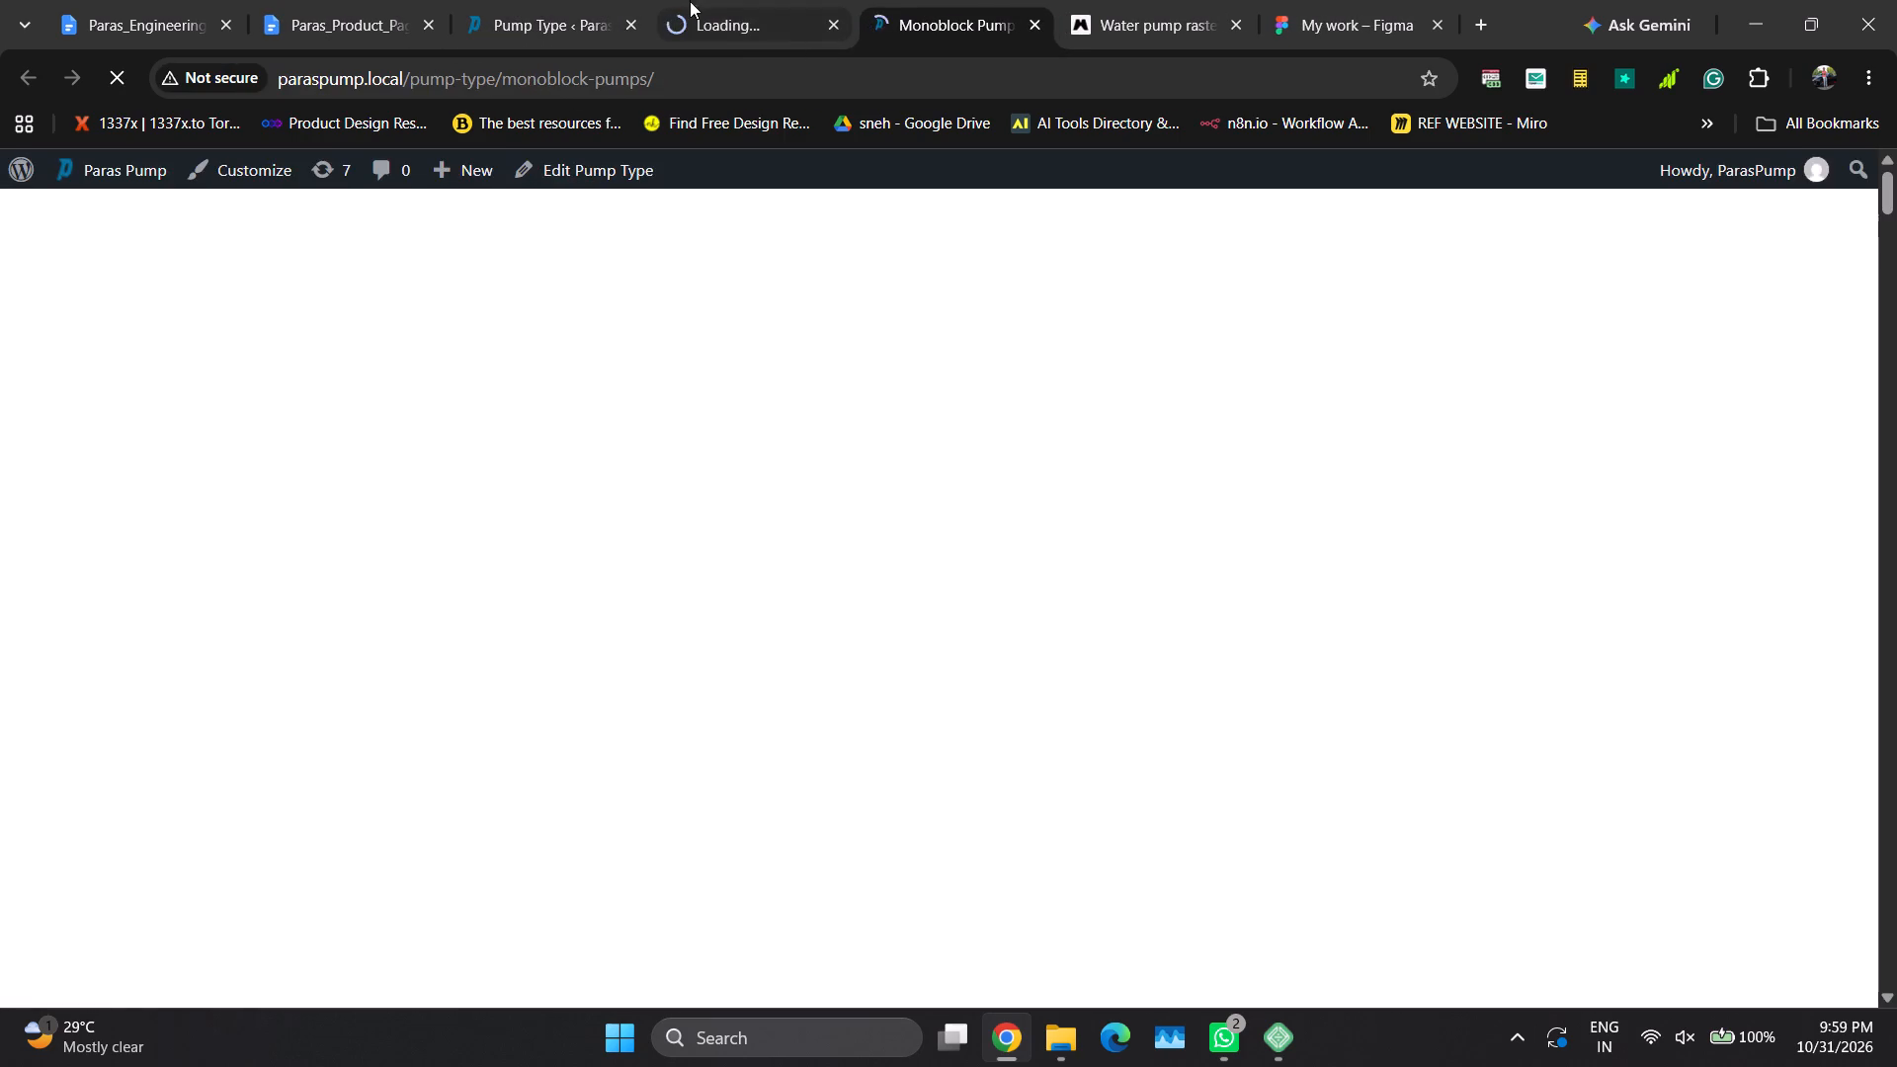
left_click_drag(705, 4, 556, 1)
left_click_drag(922, 4, 748, 0)
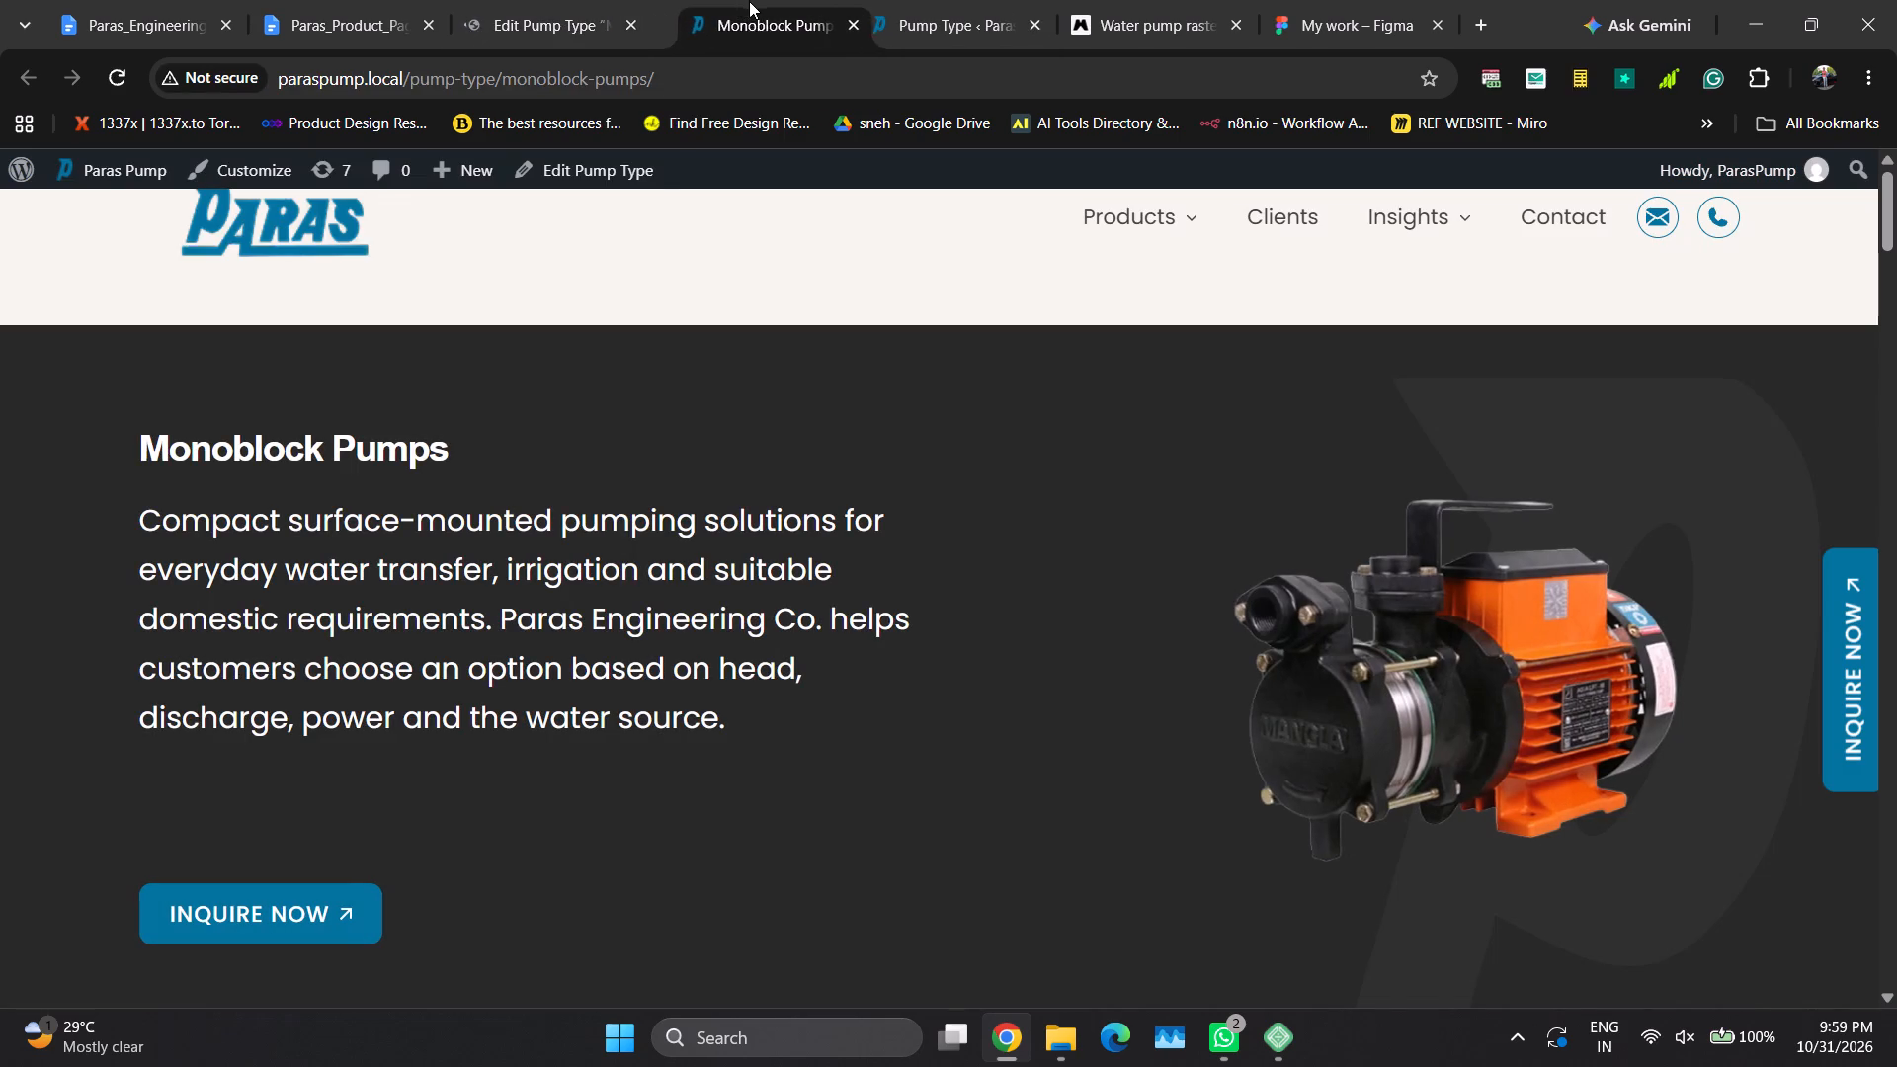
left_click(564, 18)
Copy the Product Overview paragraph from the document's Monoblock Pumps section.
left_click(340, 6)
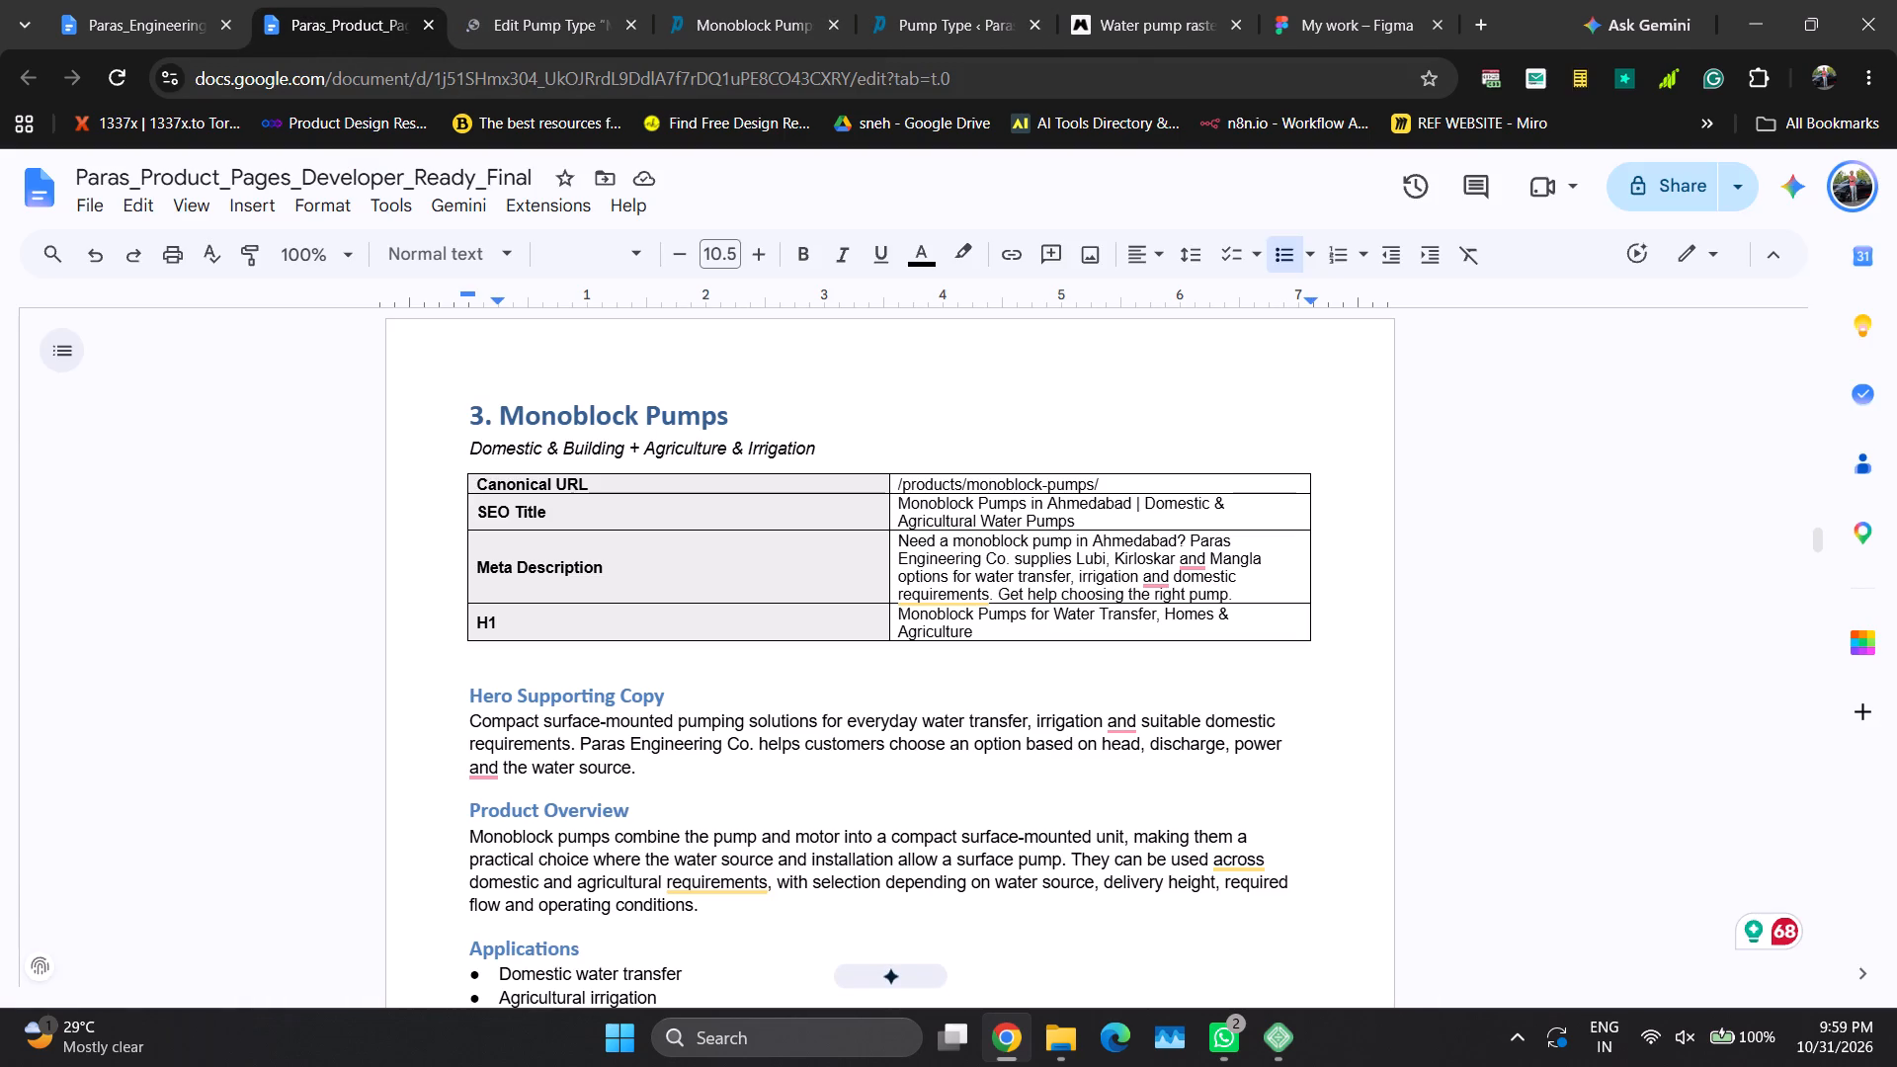
left_click(469, 843)
key("shift+Down")
key("shift+Down")
key("shift+Down")
key("shift+Down")
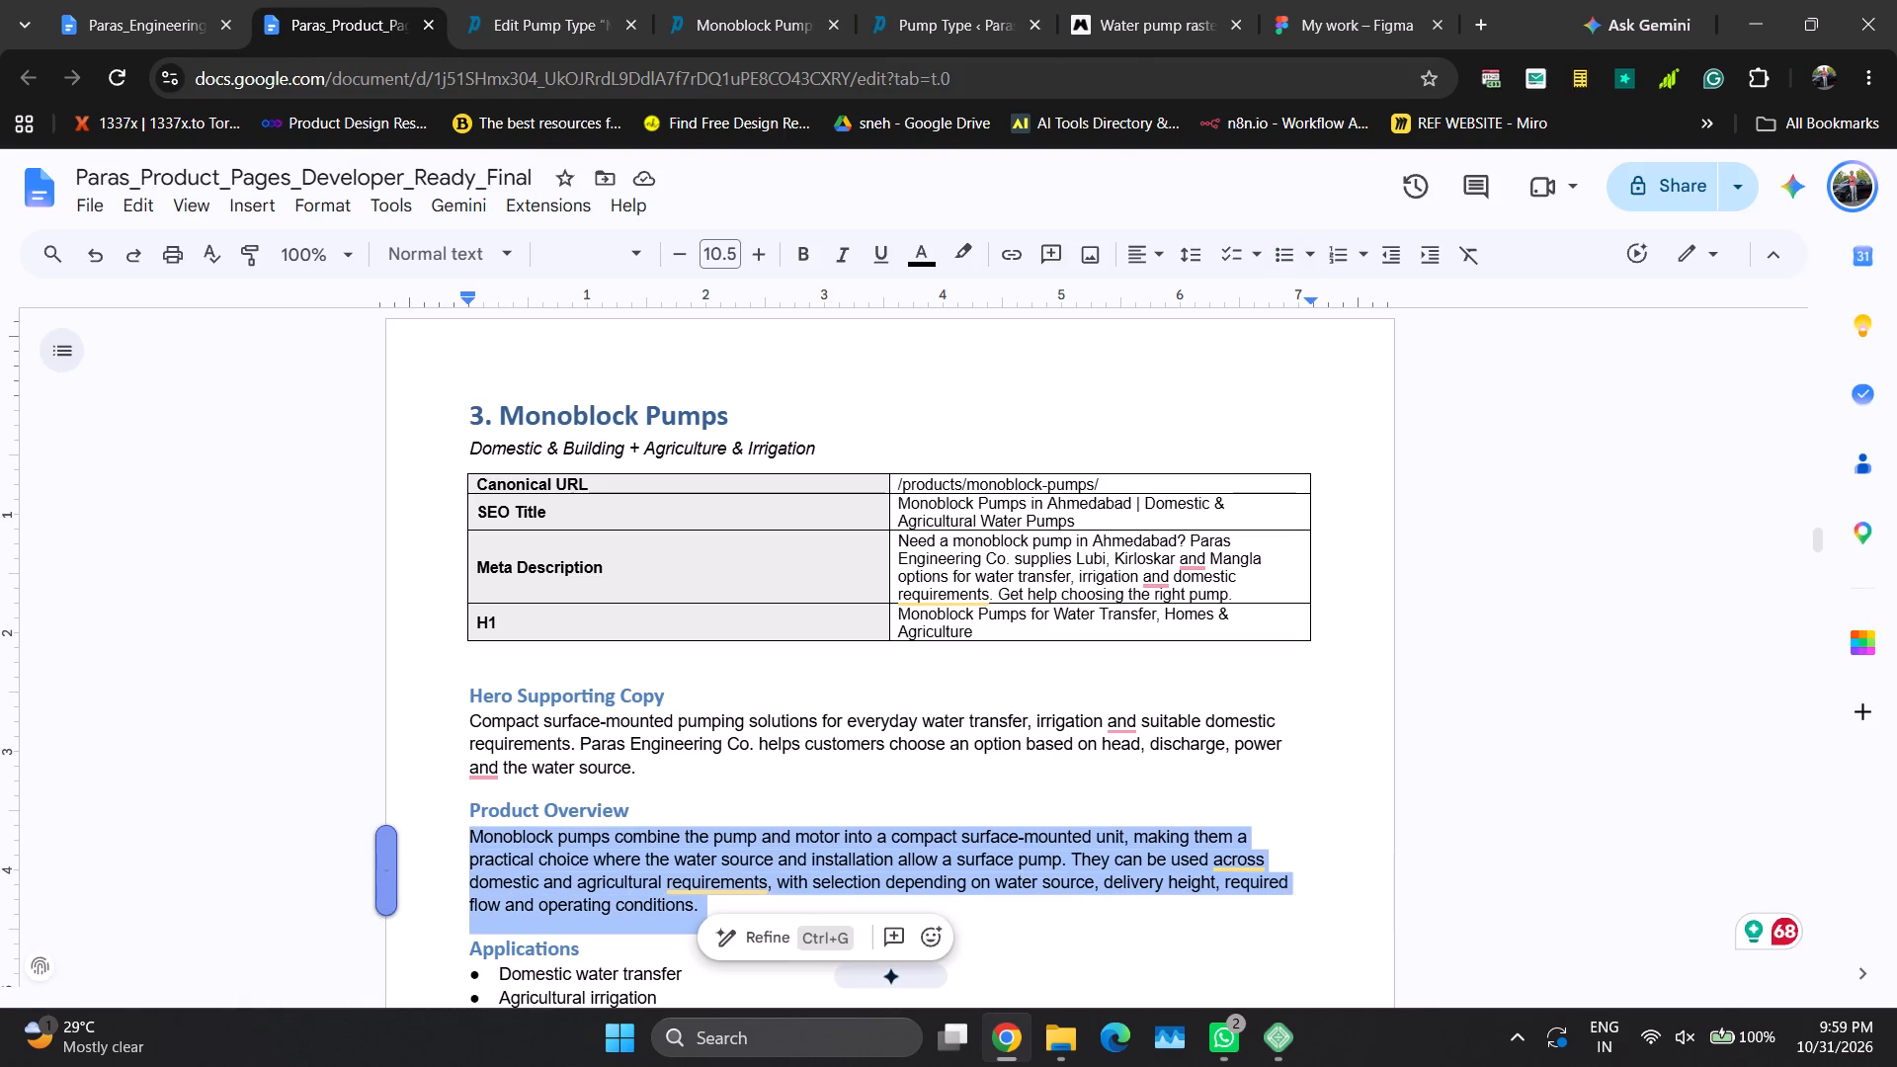
key("ctrl+c")
key("ctrl+c")
Replace the Product Features Element's content with the copied Monoblock Pumps overview paragraph and save the element.
left_click(551, 0)
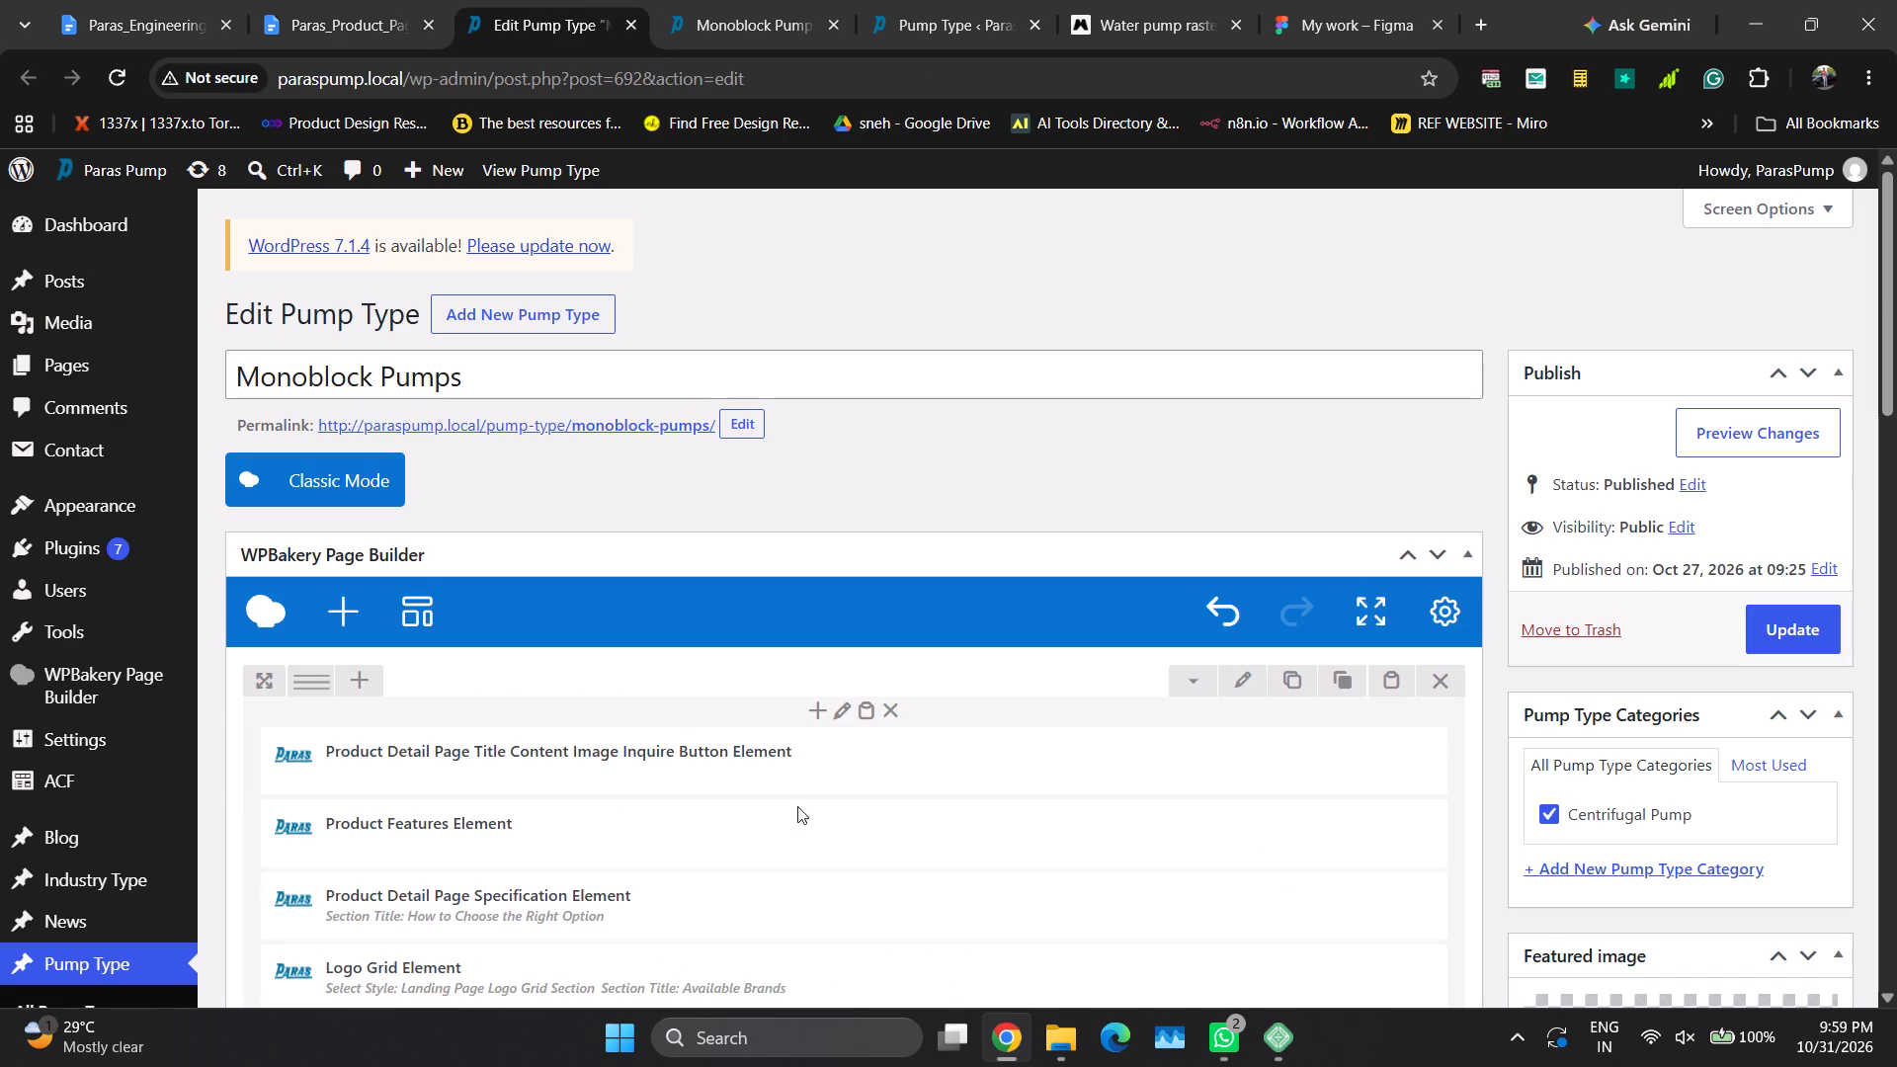
left_click(910, 833)
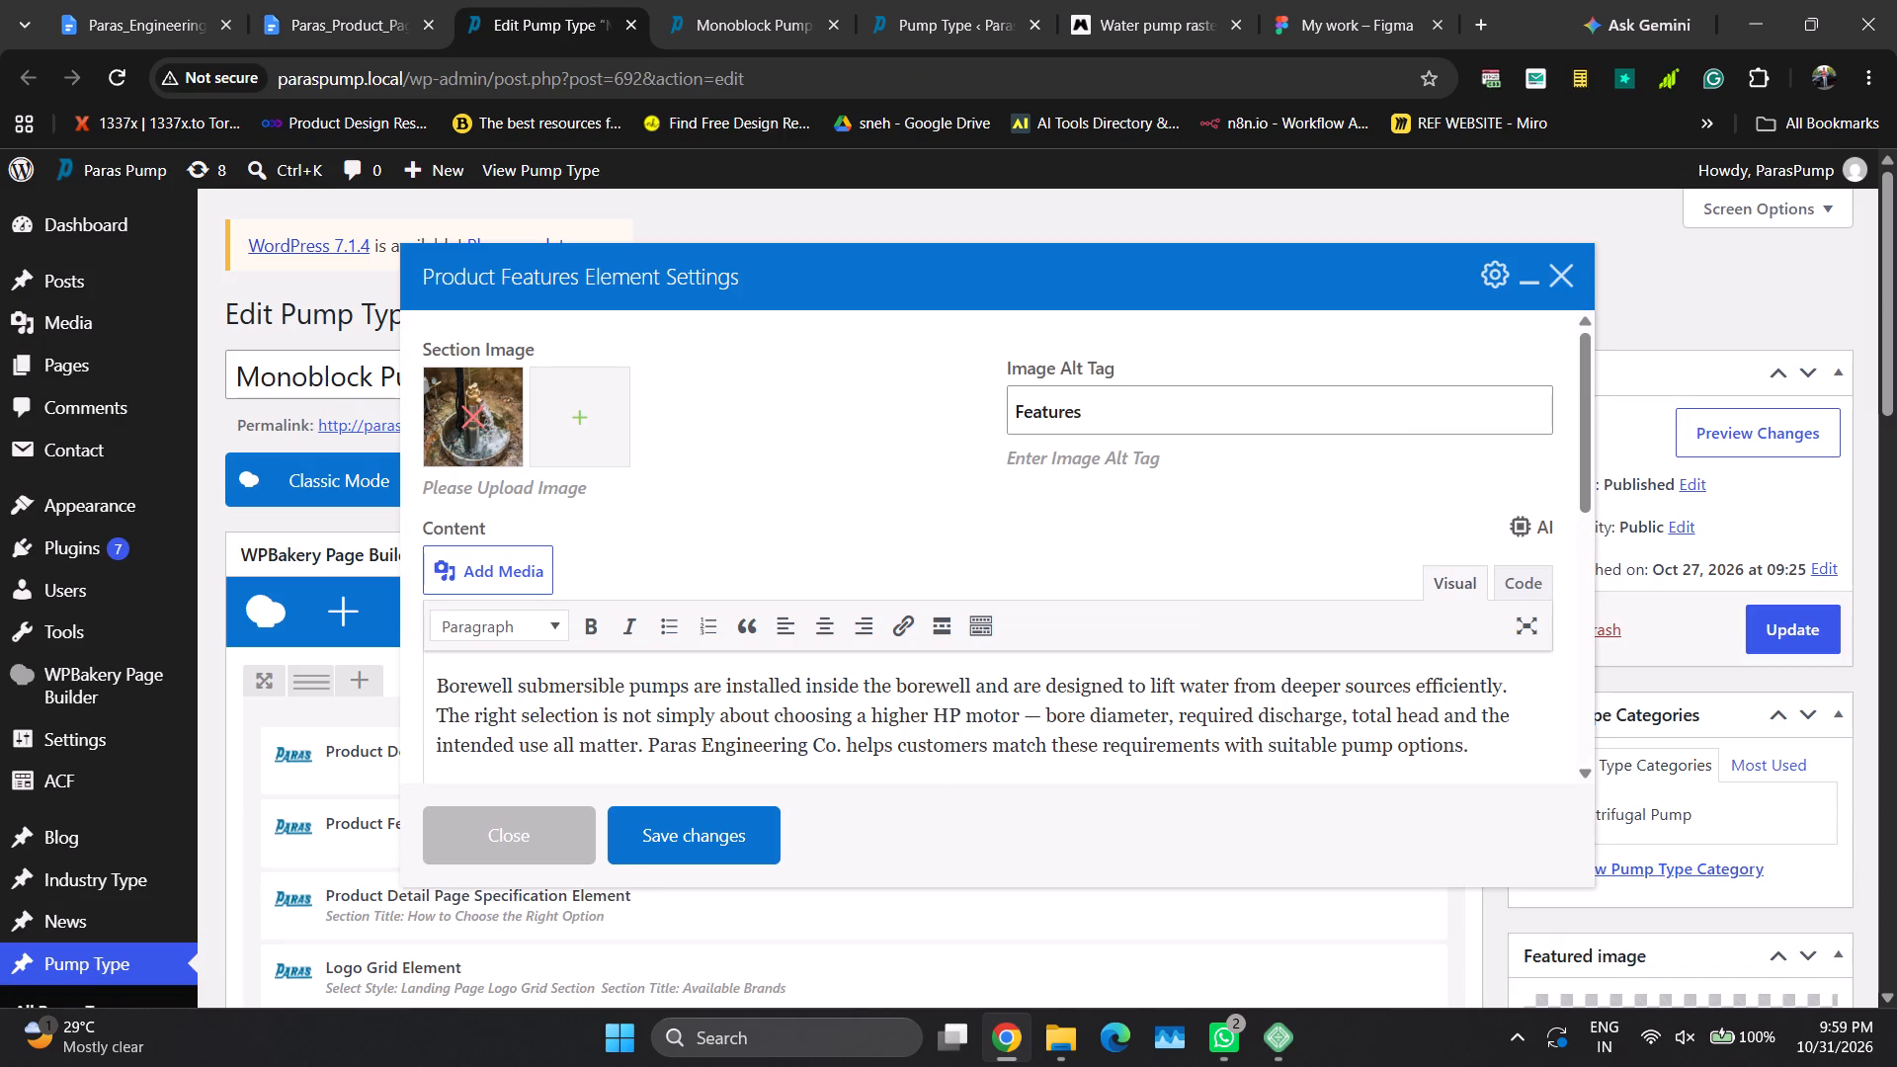
left_click(907, 709)
key("ctrl+a")
key("ctrl+v")
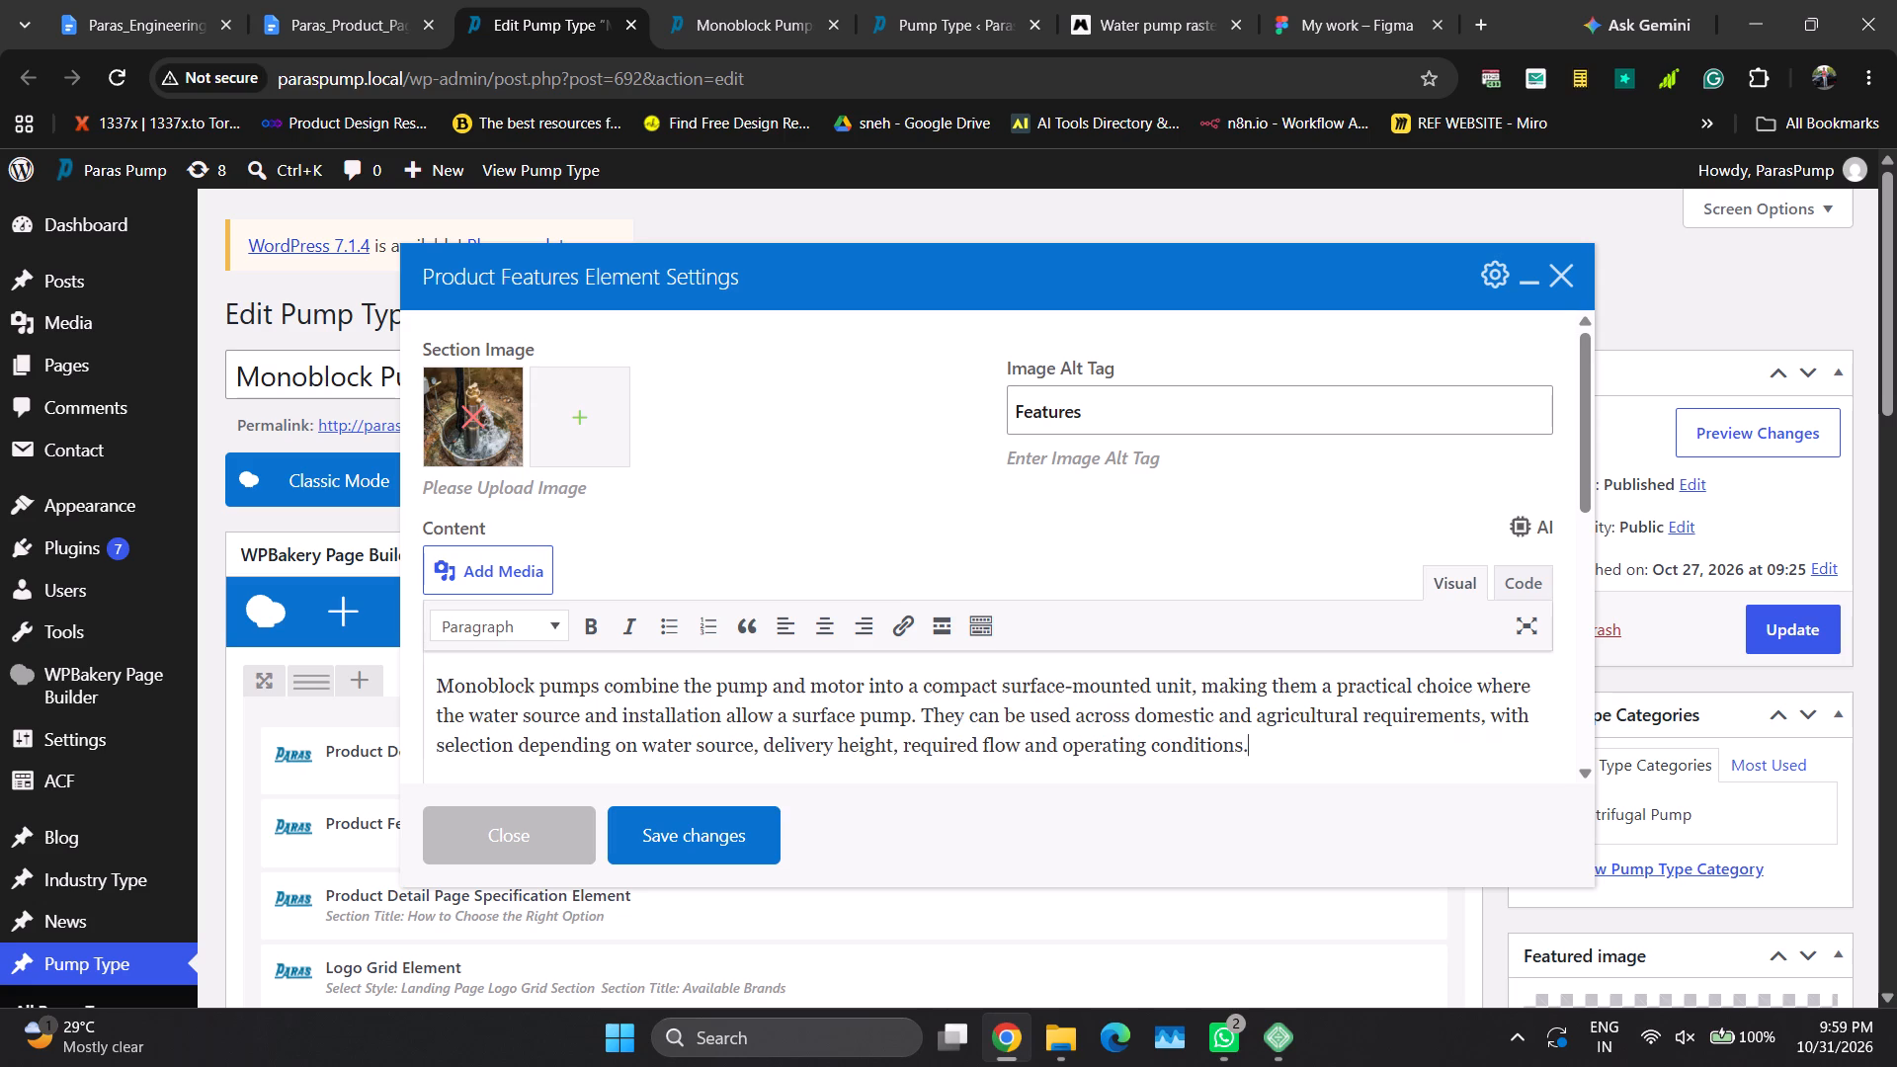
left_click(647, 831)
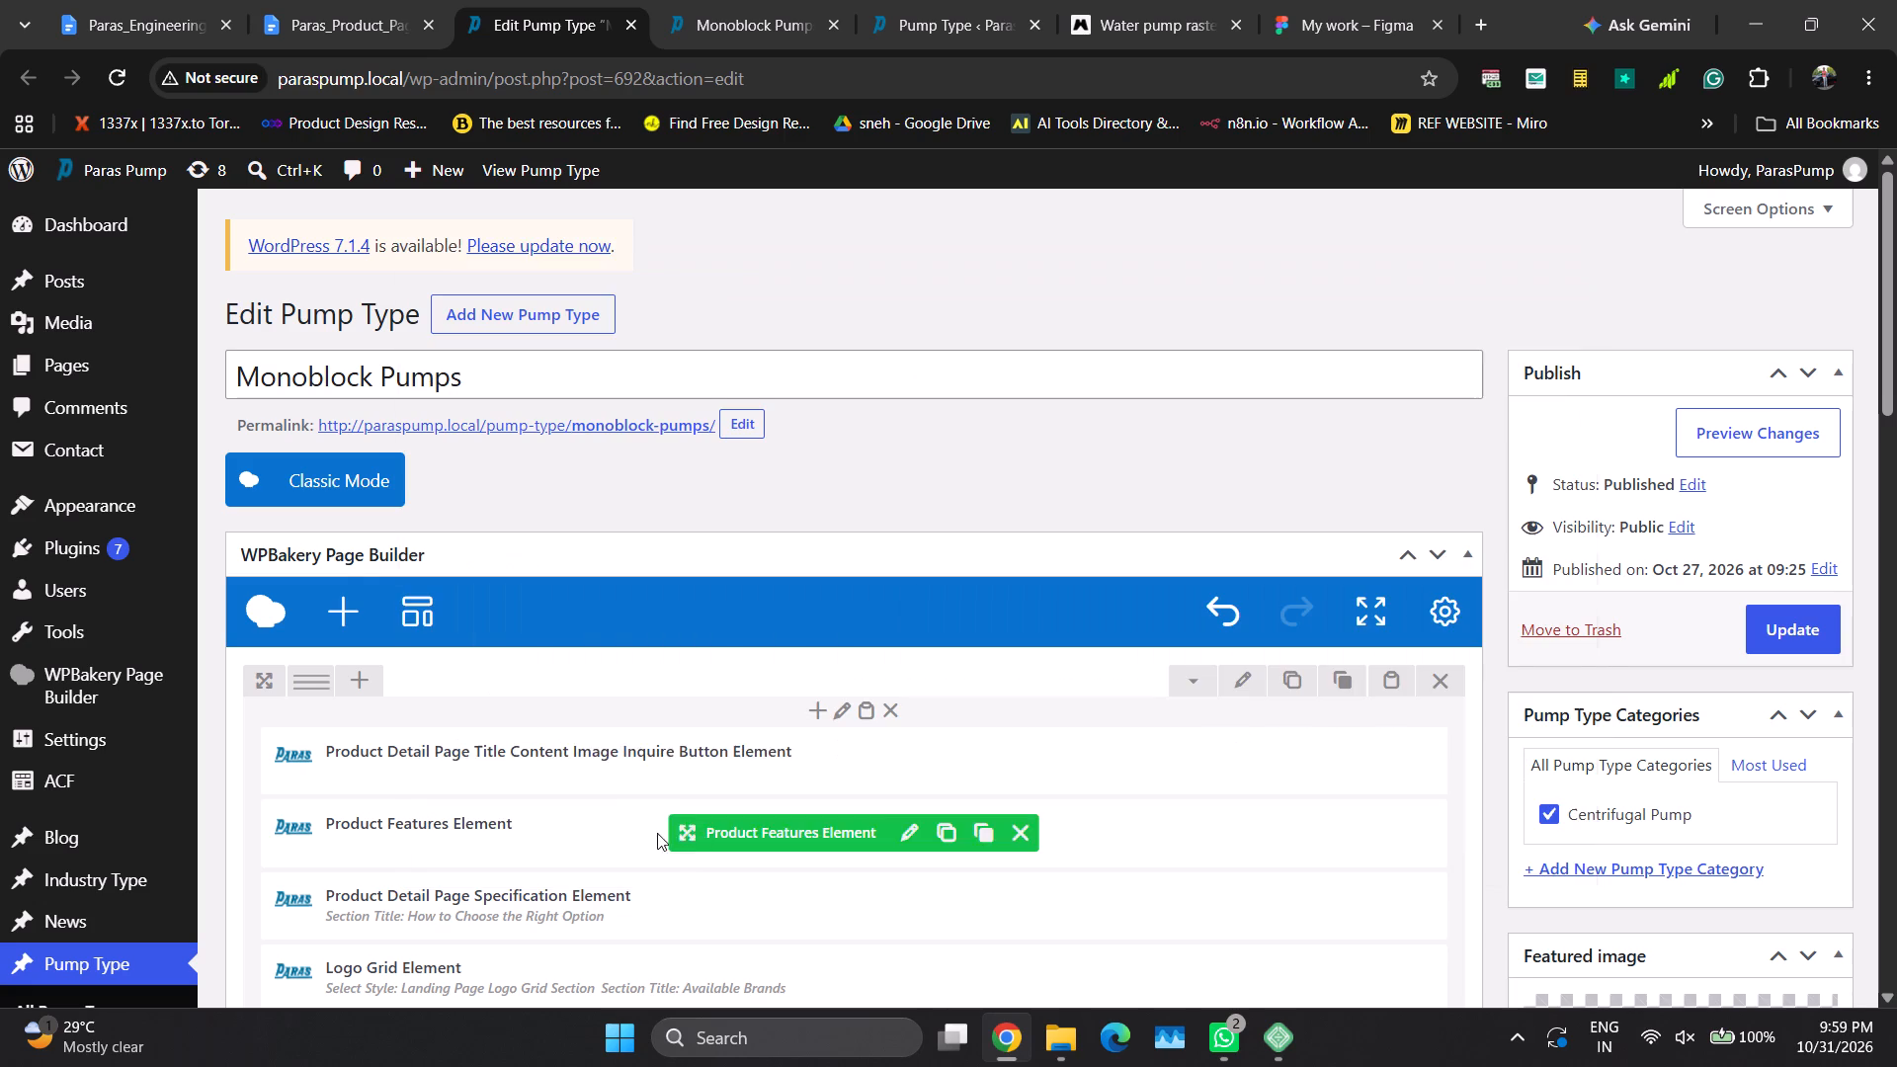
Open the Product Detail Page Specification Element's settings, and copy "Required discharge" from the document's Monoblock "How to Choose the Right Option" list.
left_click(950, 906)
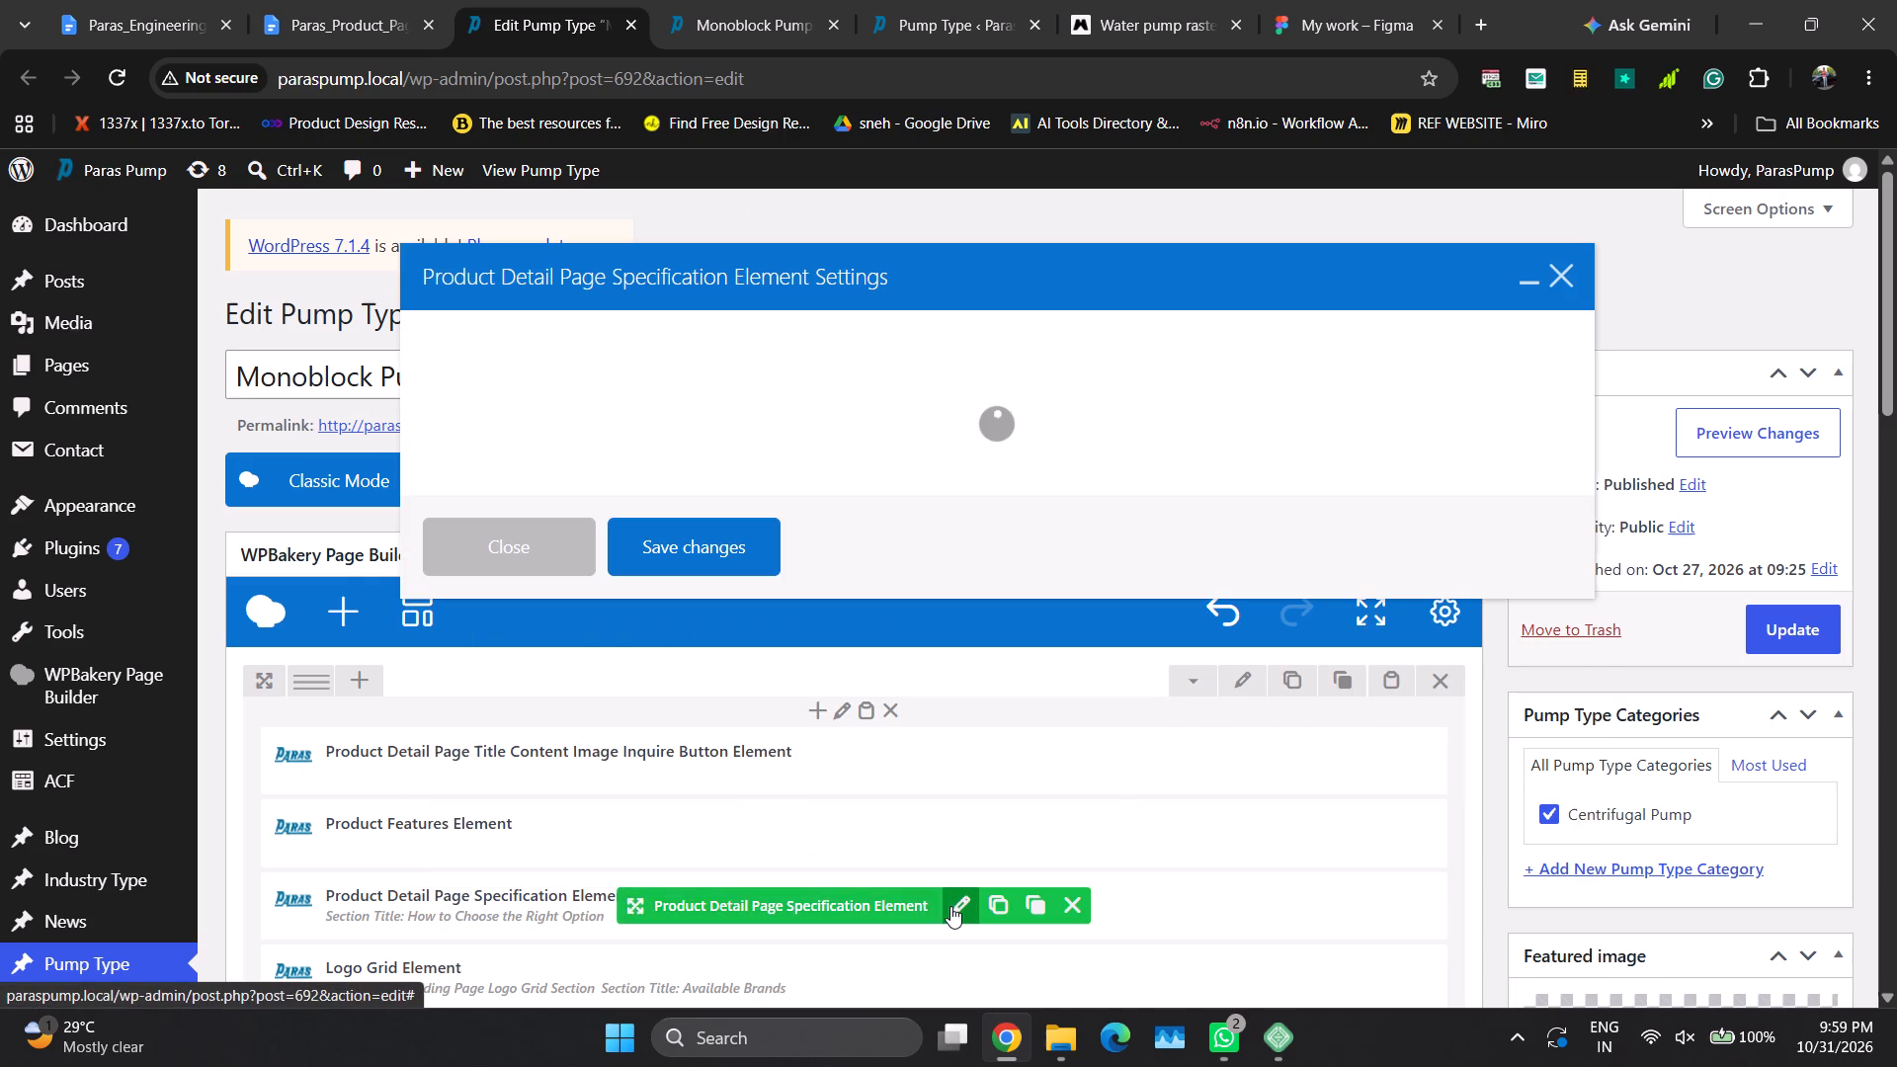
left_click(364, 2)
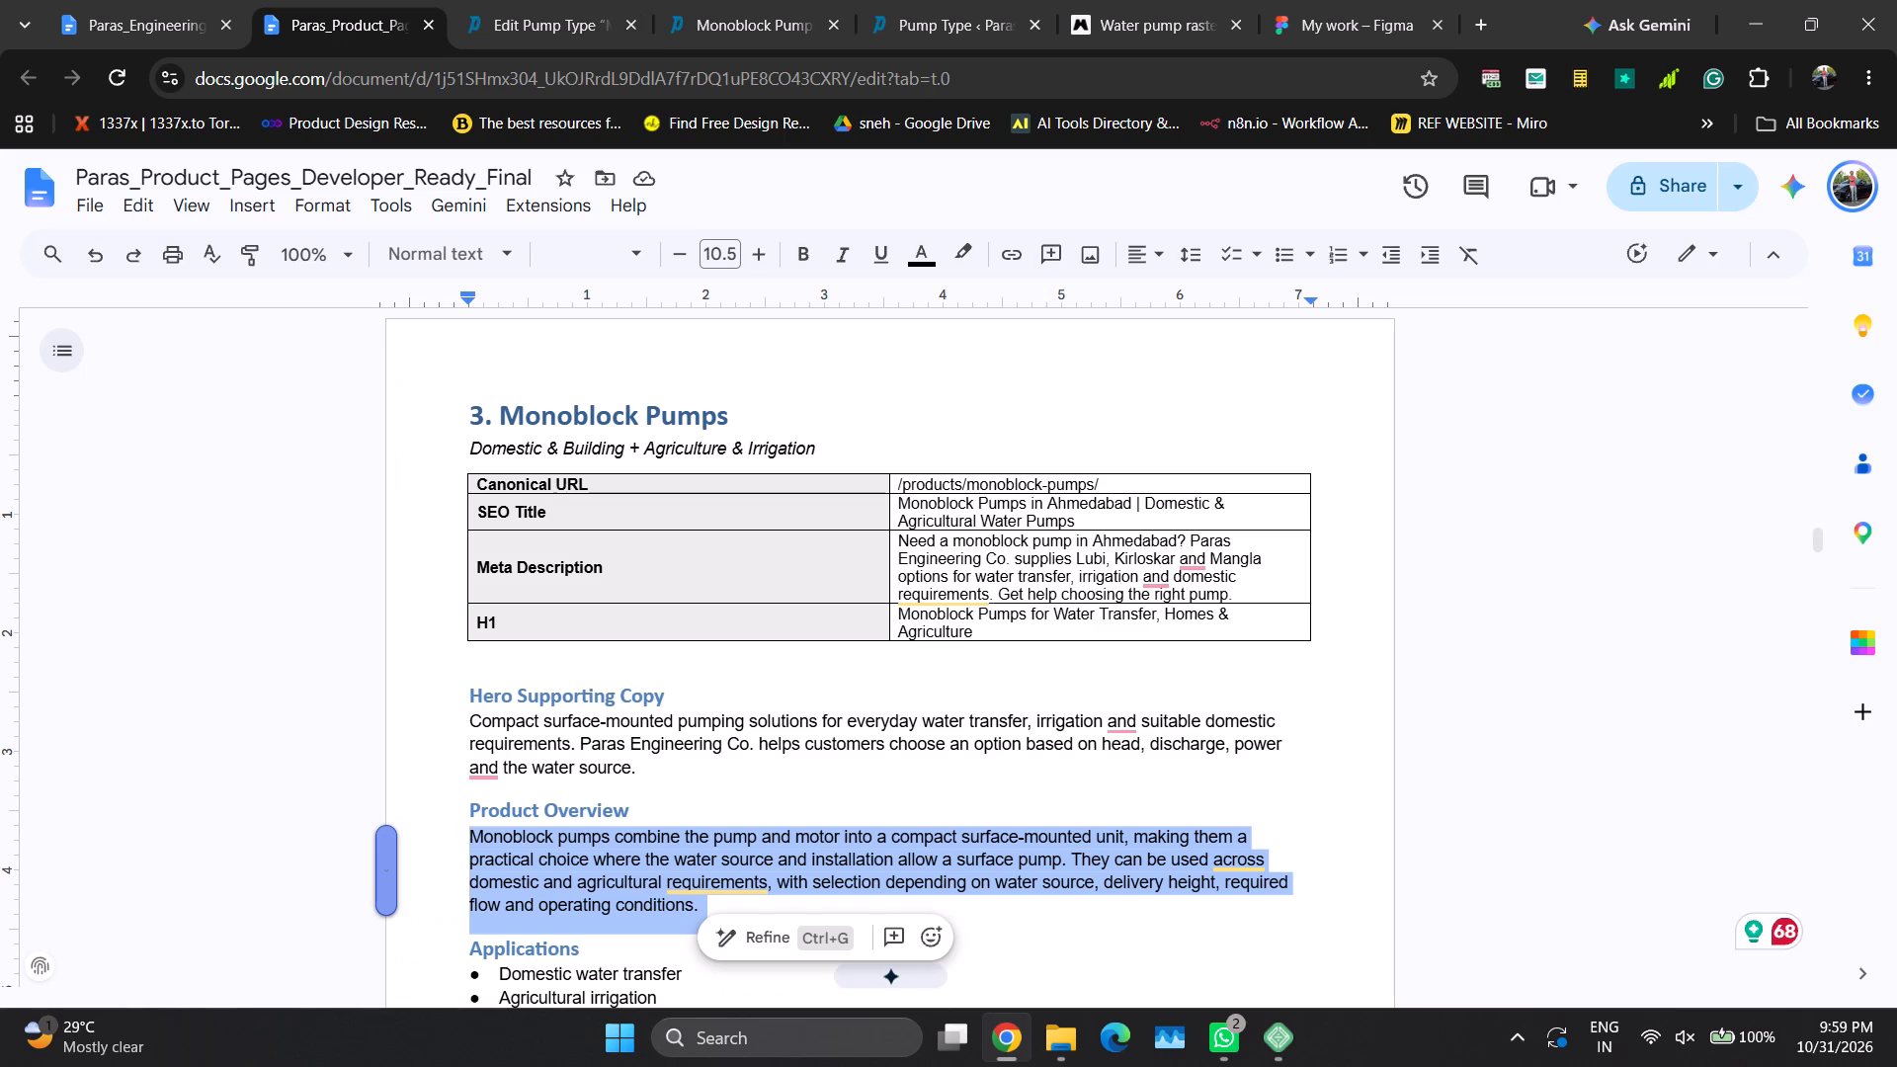
key("Down")
key("Down")
key("Down")
key("Down")
key("Down")
key("Down")
key("Down")
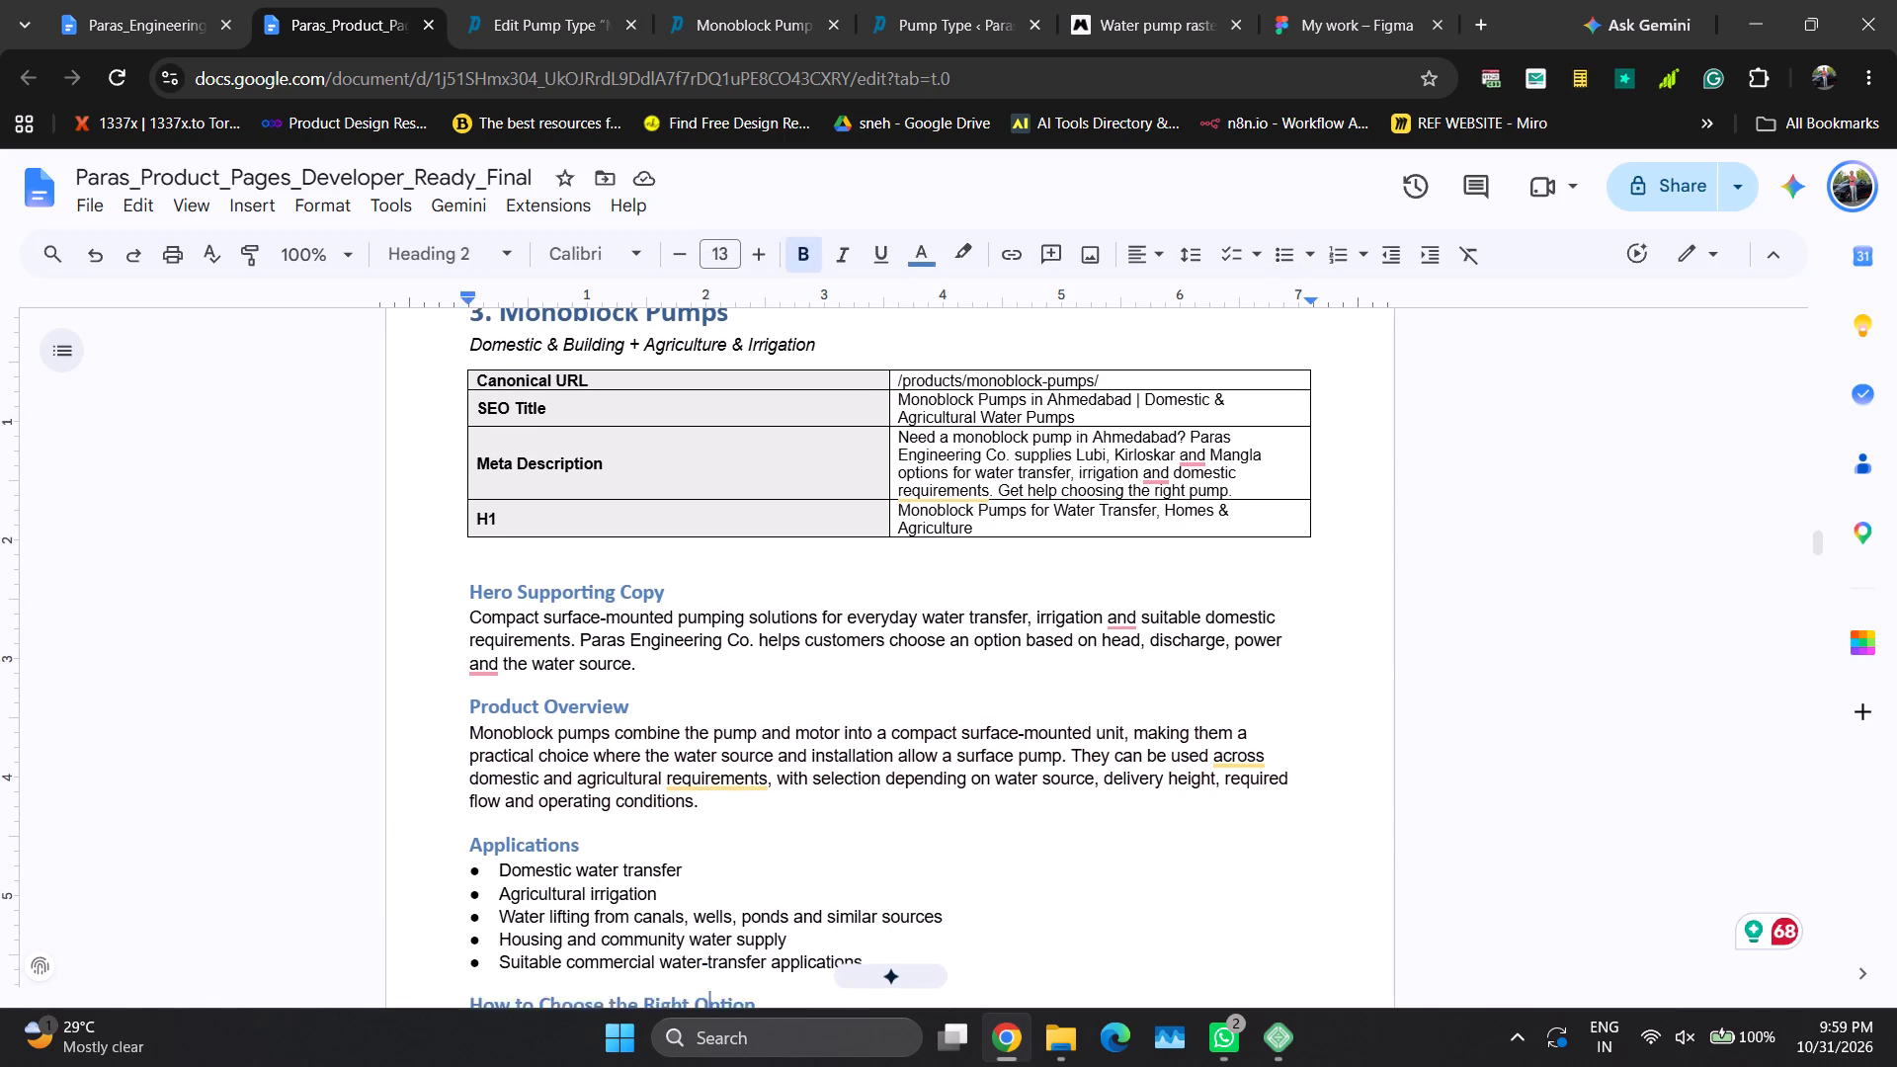
key("Down")
key("Down")
key("Down")
key("Up")
key("Up")
key("Up")
key("Down")
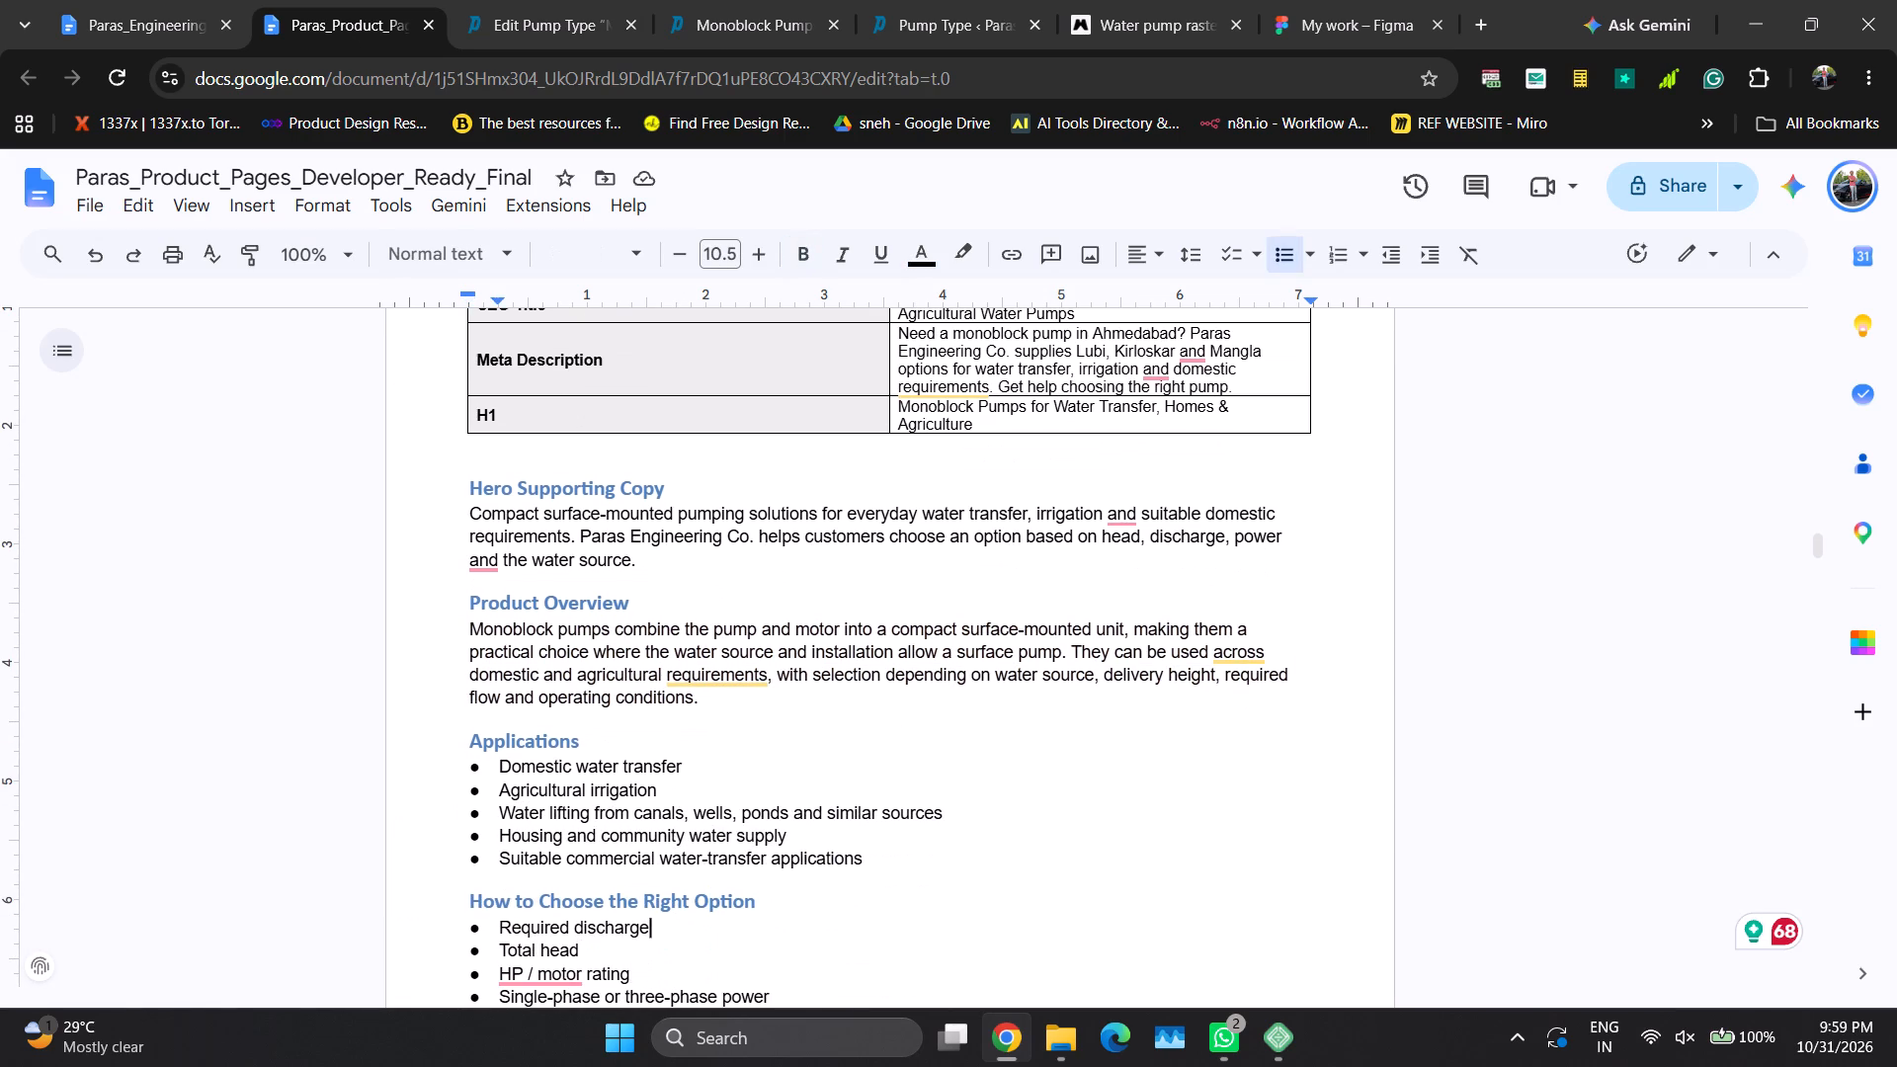
key("Left")
key("Left")
key("Left")
key("Left")
key("Left")
key("Left")
key("Left")
key("Left")
key("Left")
key("Left")
key("Left")
key("Left")
key("Left")
key("Left")
key("Left")
key("Left")
key("Left")
key("Left")
key("shift+Down")
key("ctrl+c")
key("ctrl+c")
Replace the first specification item's content with "Required discharge", without a trailing line break, and collapse the item.
left_click(551, 0)
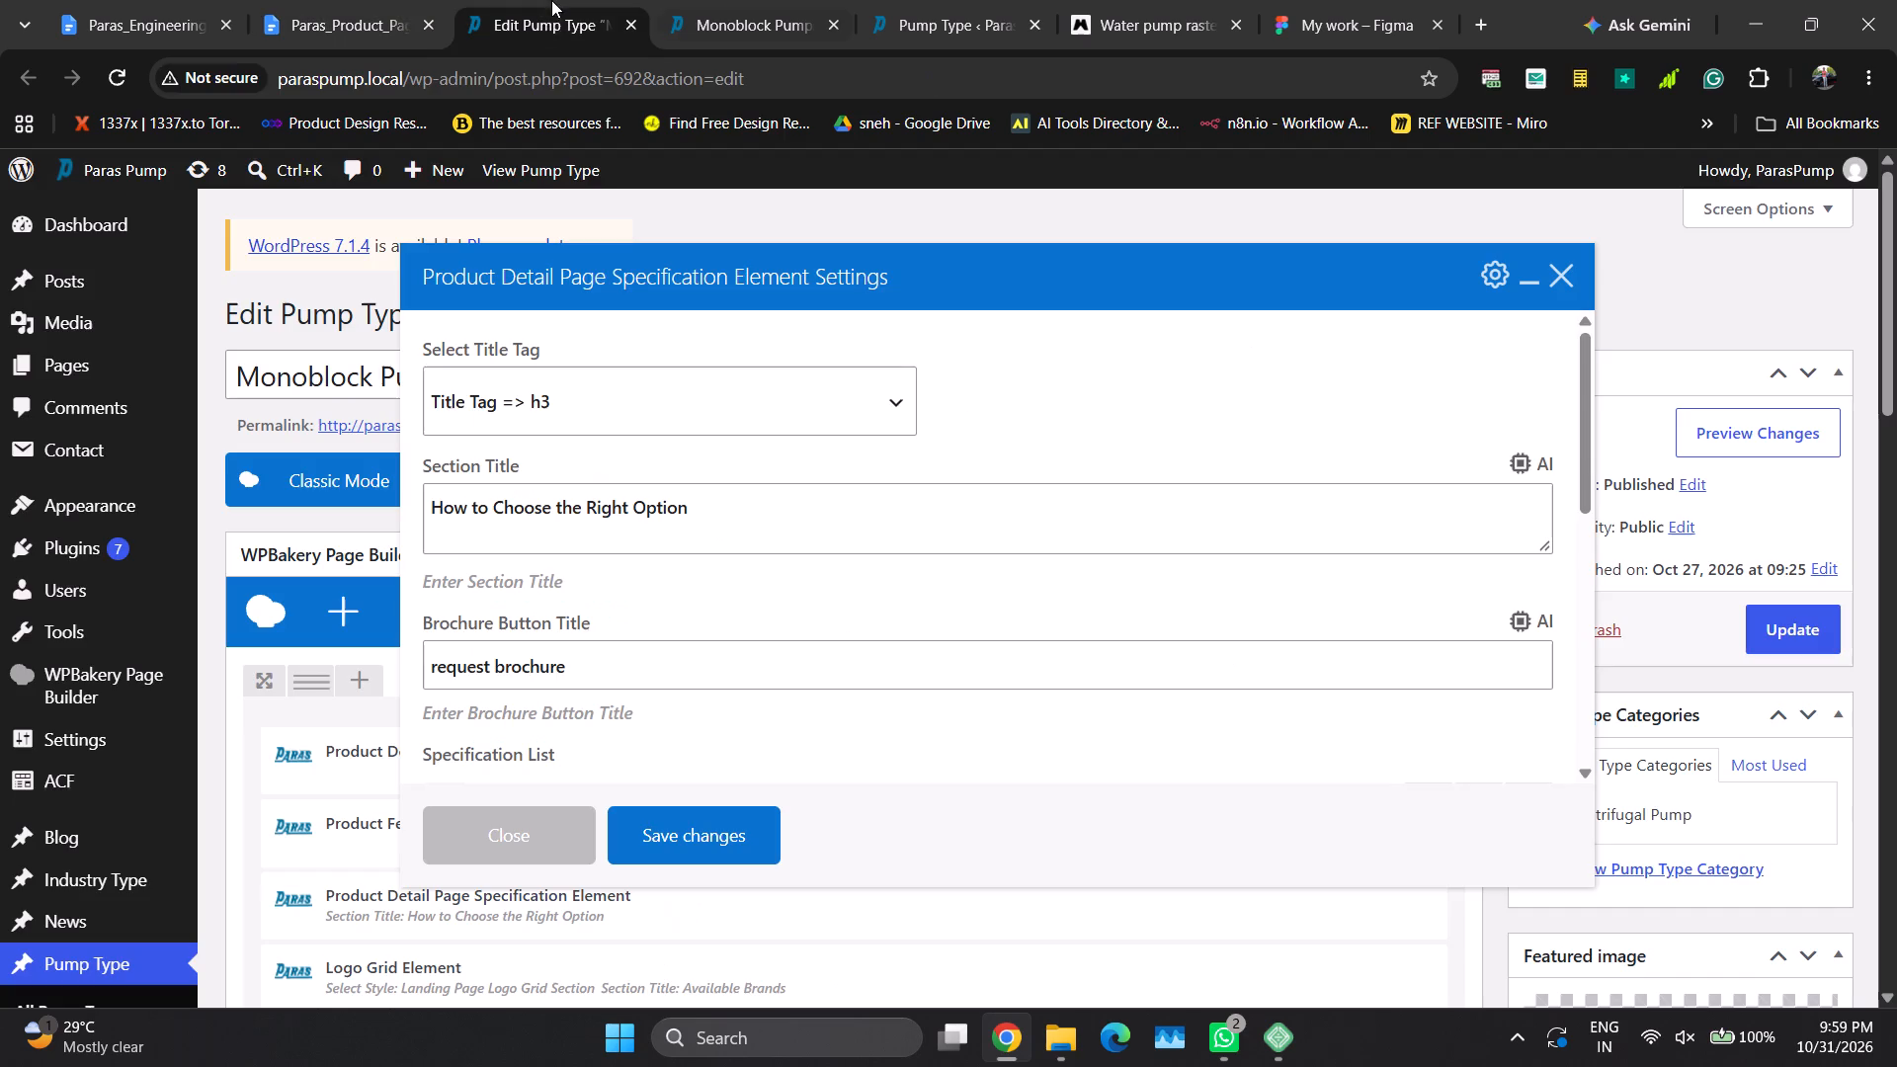
scroll(806, 668, "down", 1)
scroll(806, 668, "up", 1)
scroll(814, 666, "down", 5)
scroll(1062, 680, "up", 1)
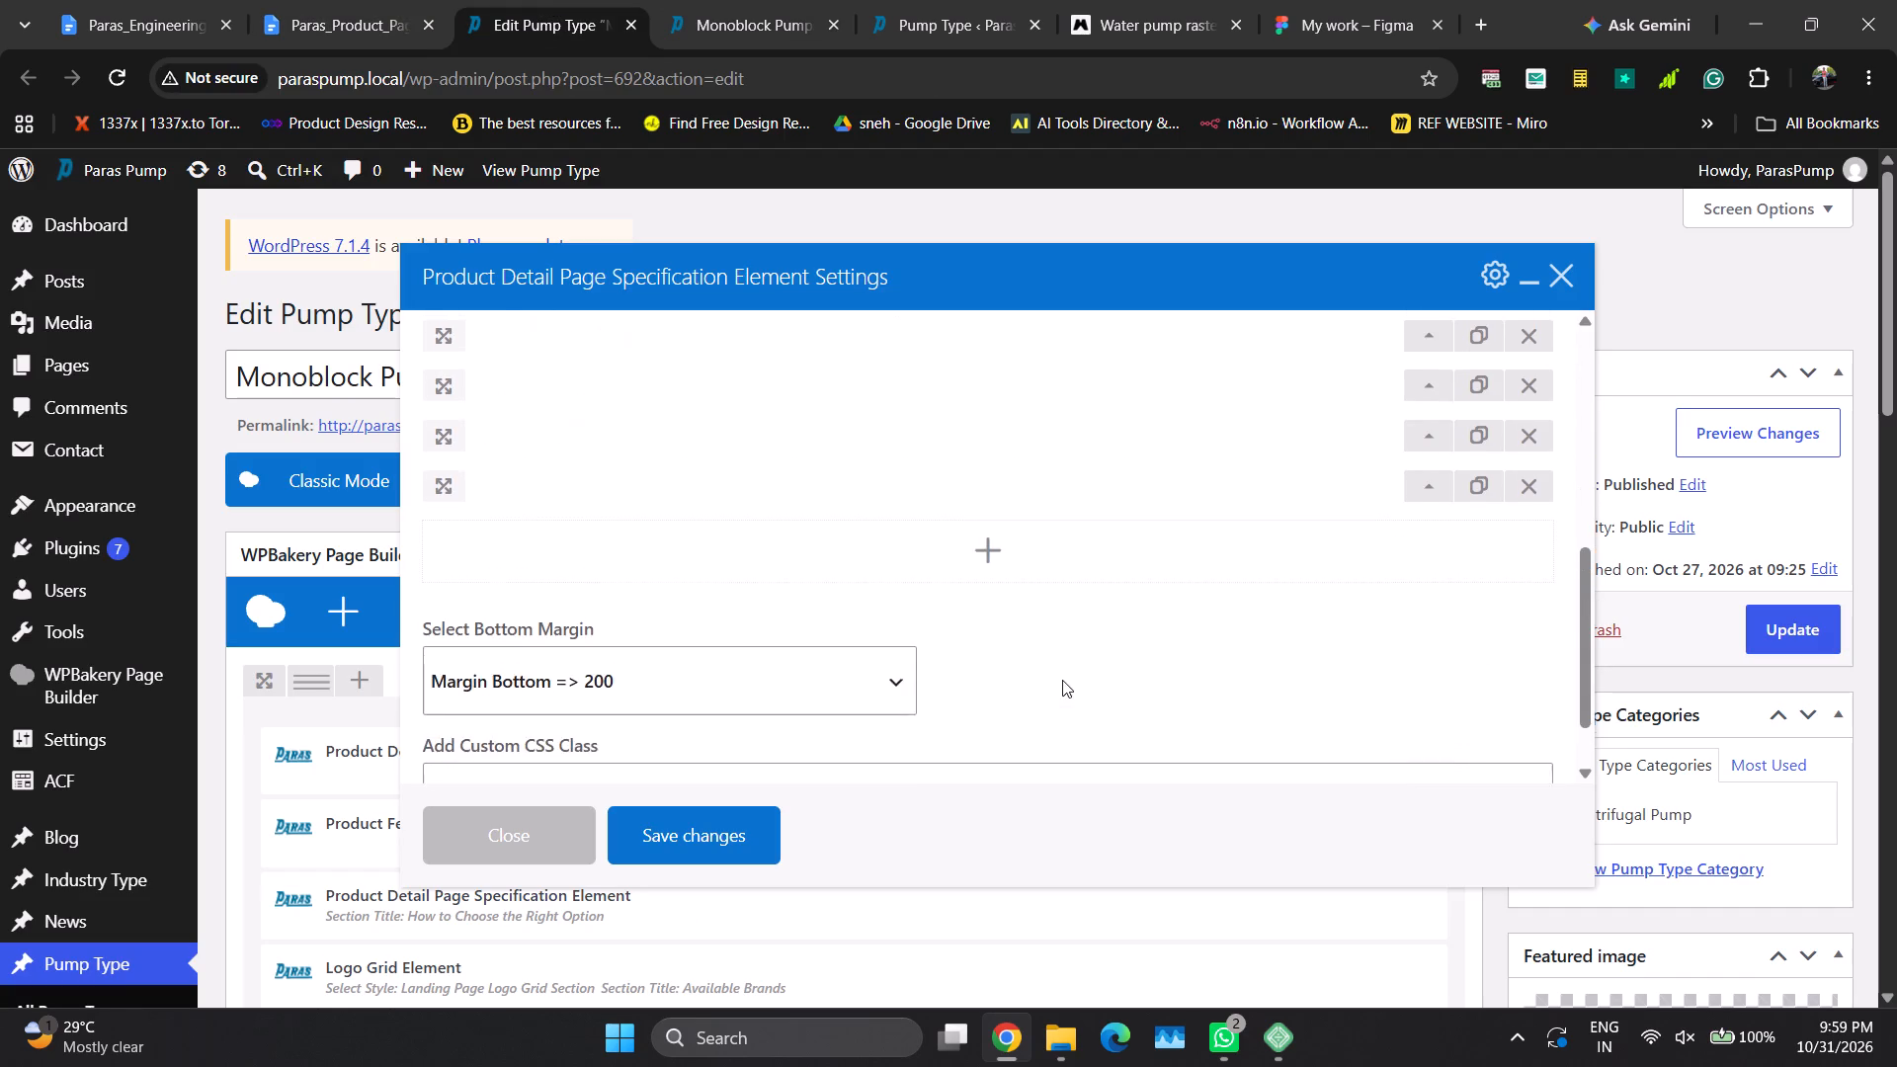
scroll(1062, 680, "up", 1)
left_click(1420, 458)
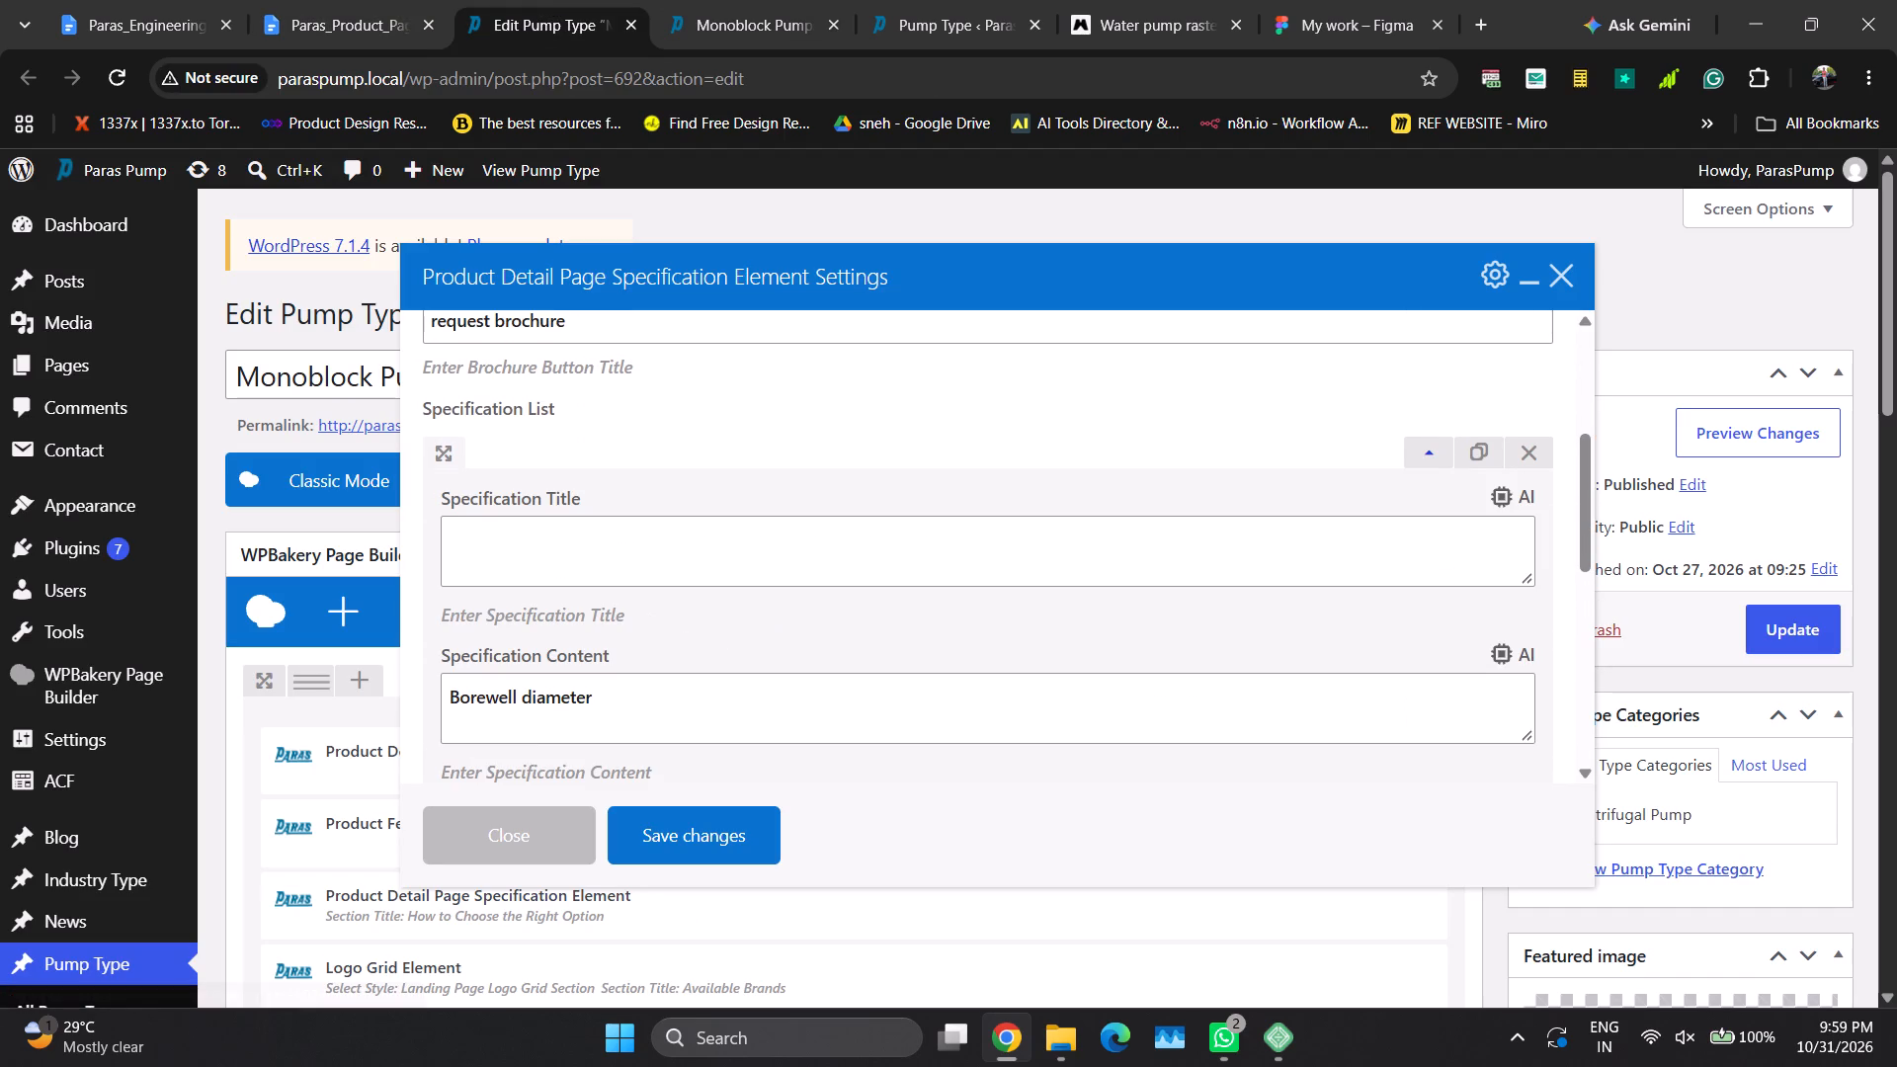
left_click(617, 713)
key("ctrl+a")
key("ctrl+v")
key("BackSpace")
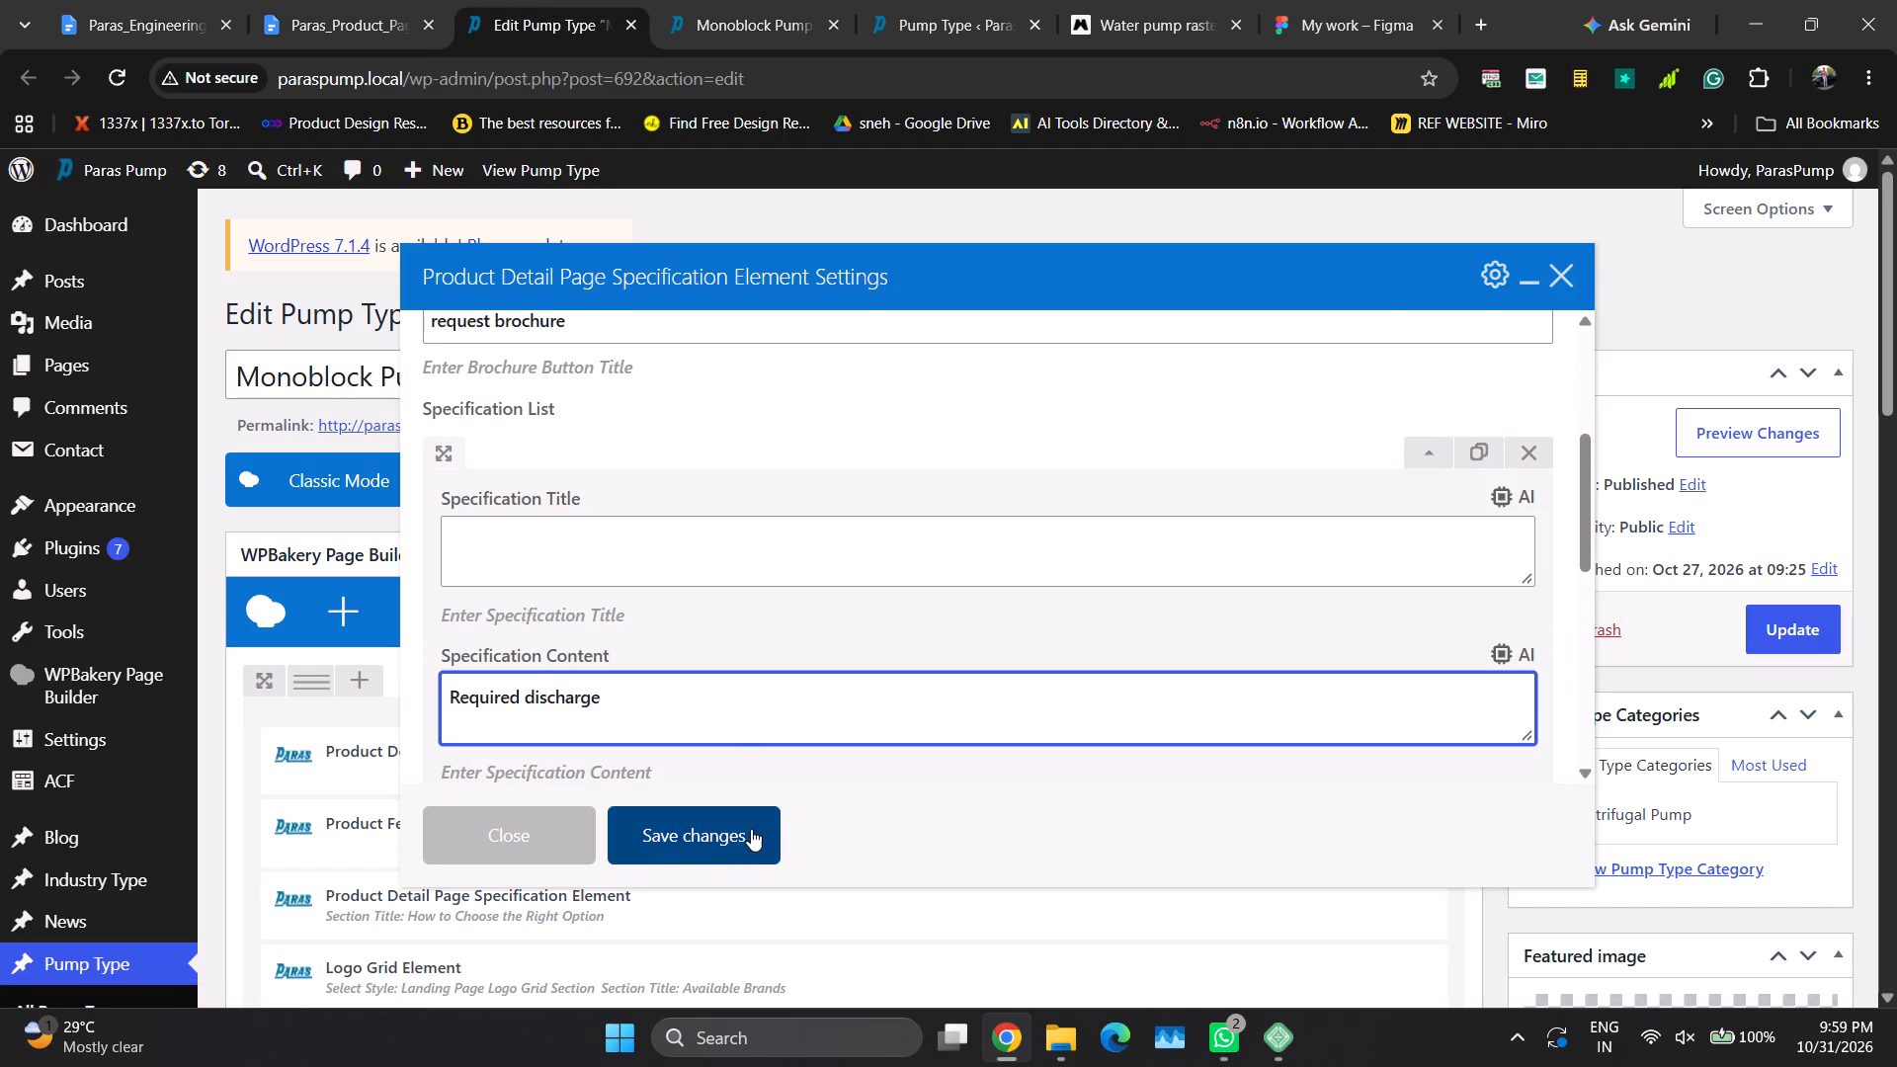
left_click(1413, 462)
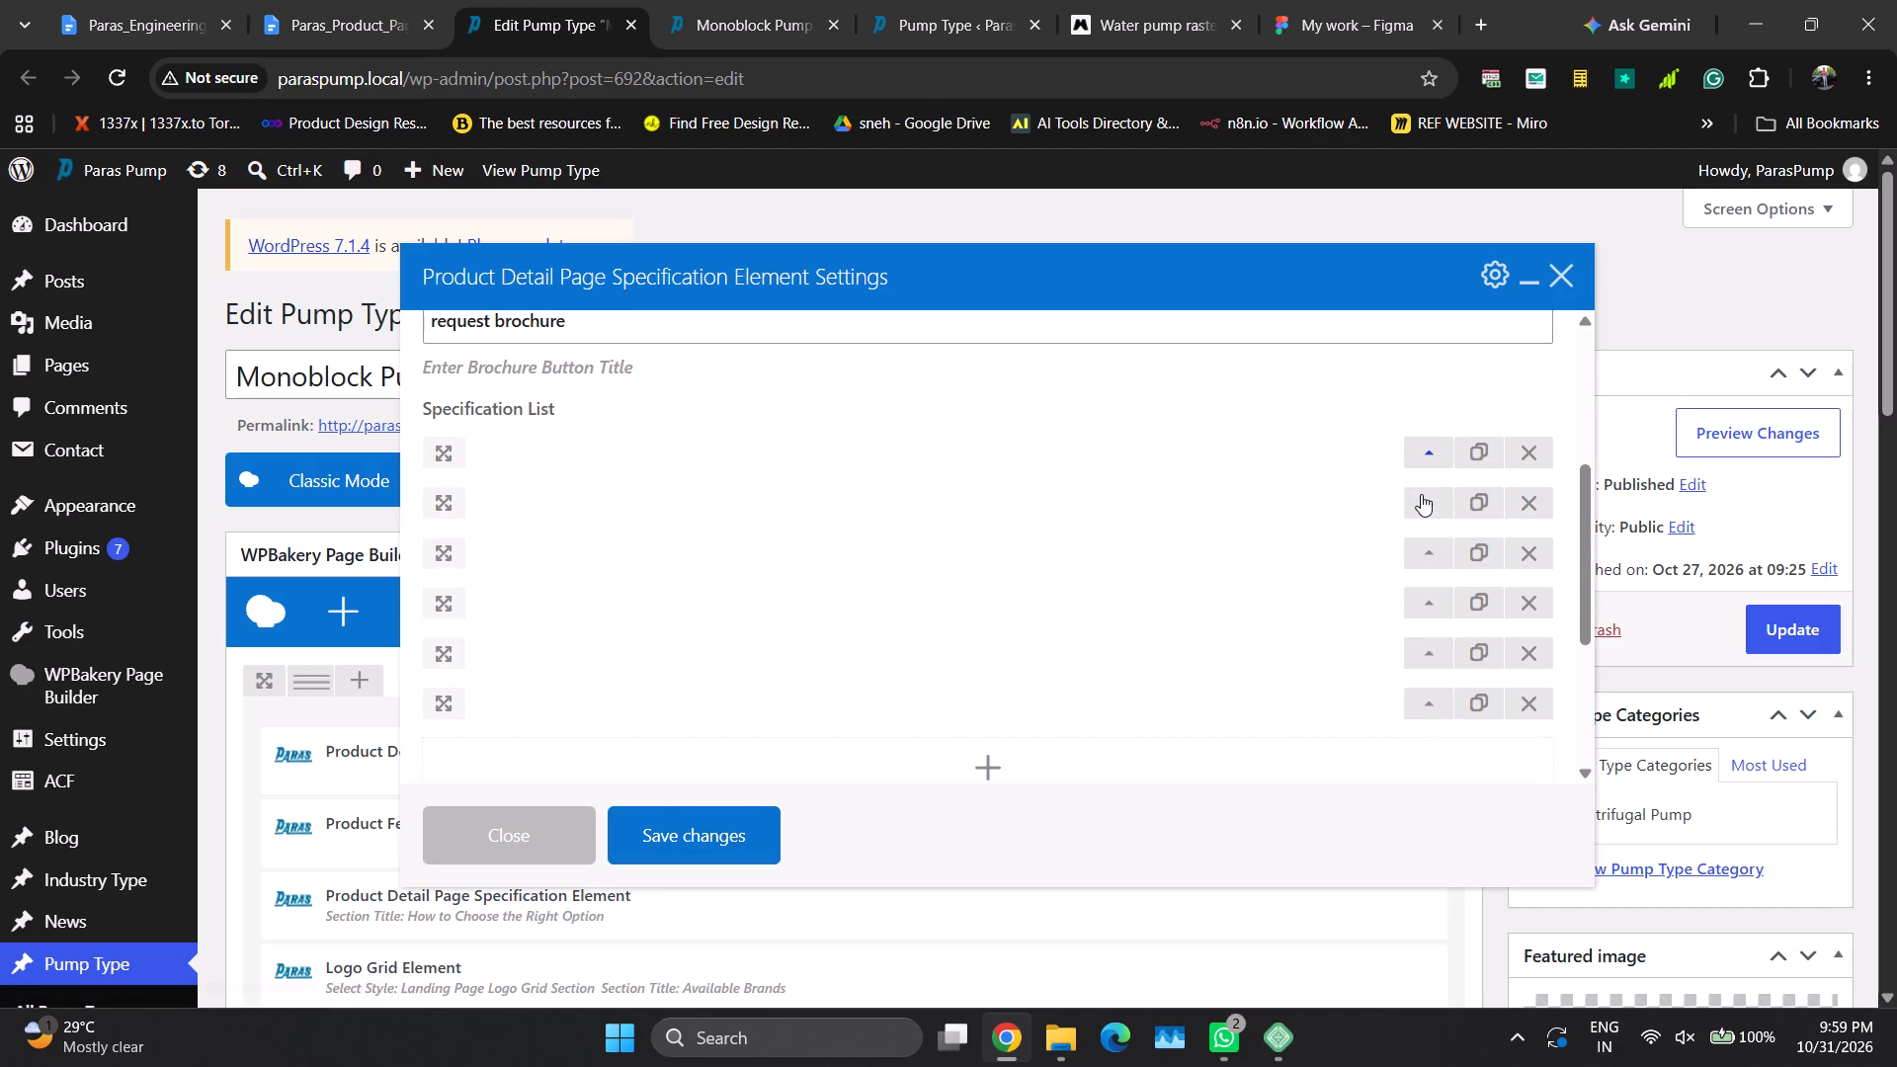
Copy "Total head" from the document into the second specification item's content, without a trailing line break, replacing the existing text.
left_click(1421, 494)
left_click(342, 3)
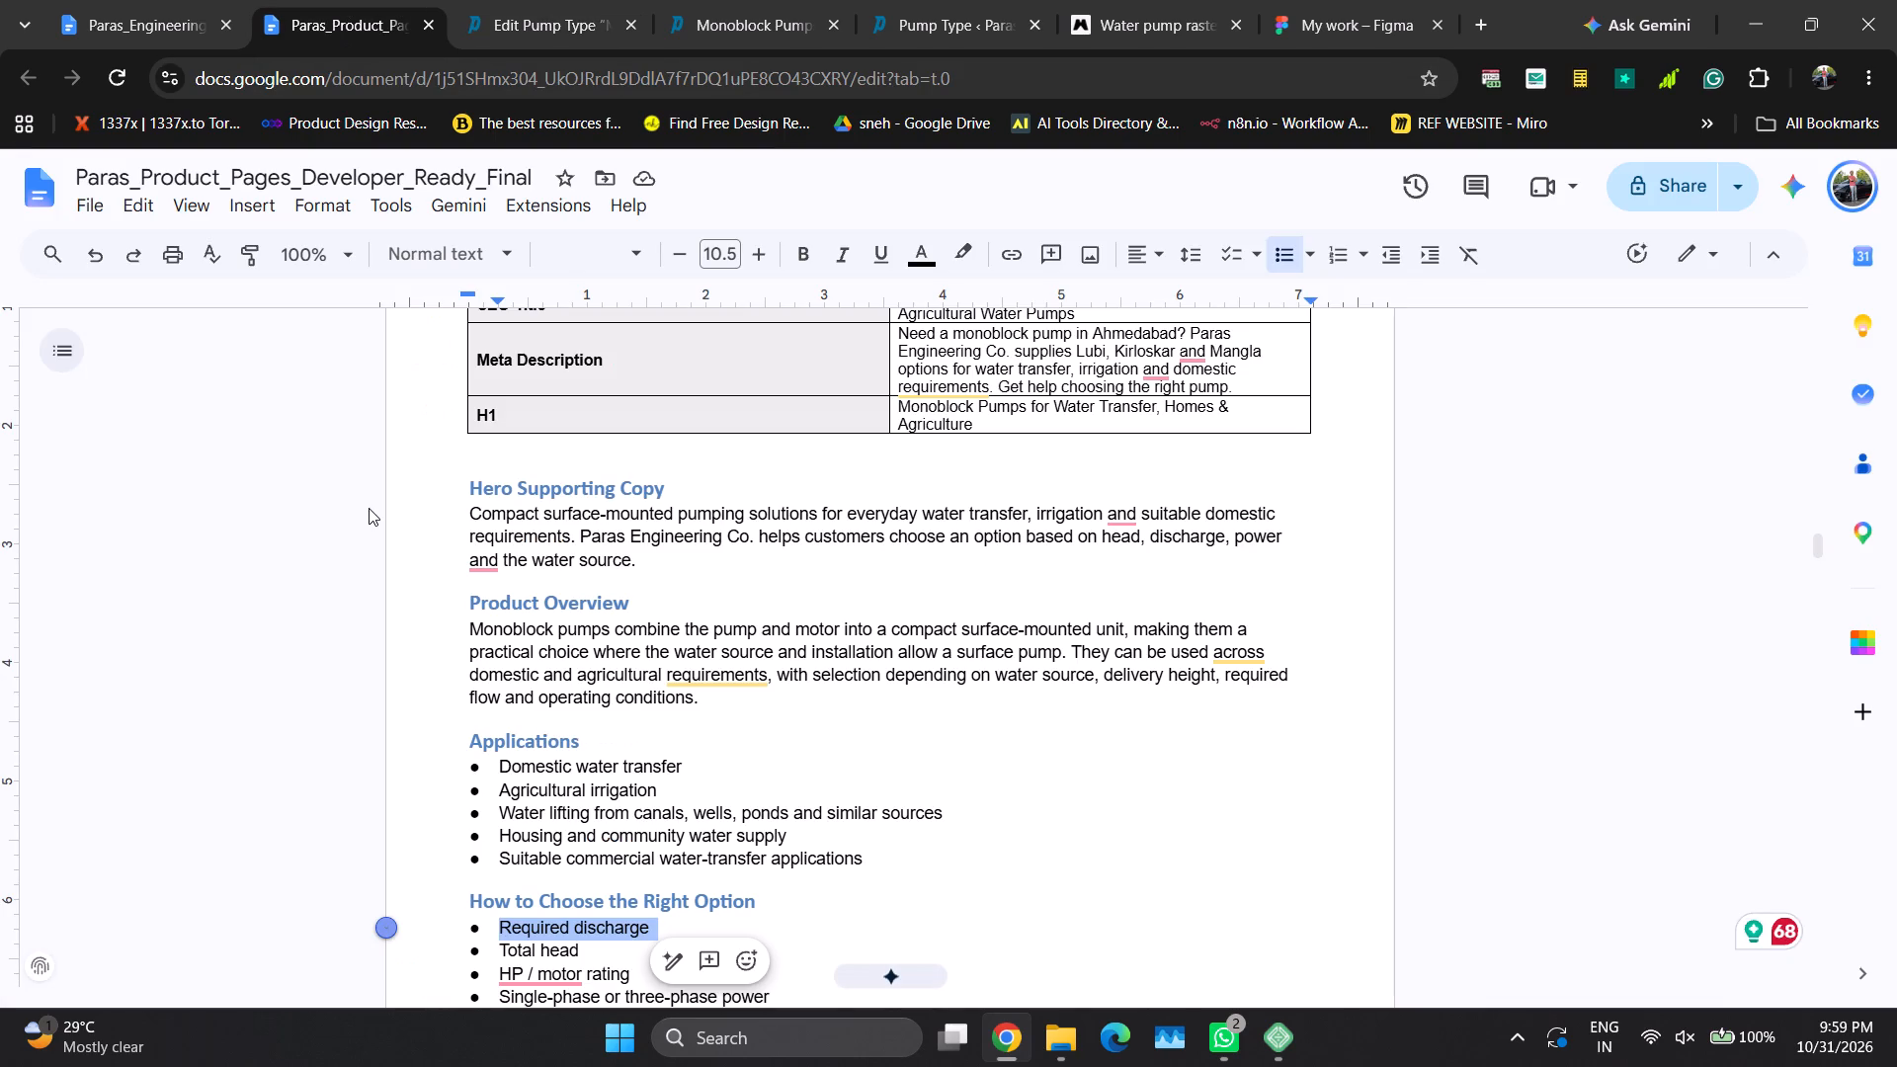
key("Left")
key("Down")
key("shift+Down")
key("ctrl+c")
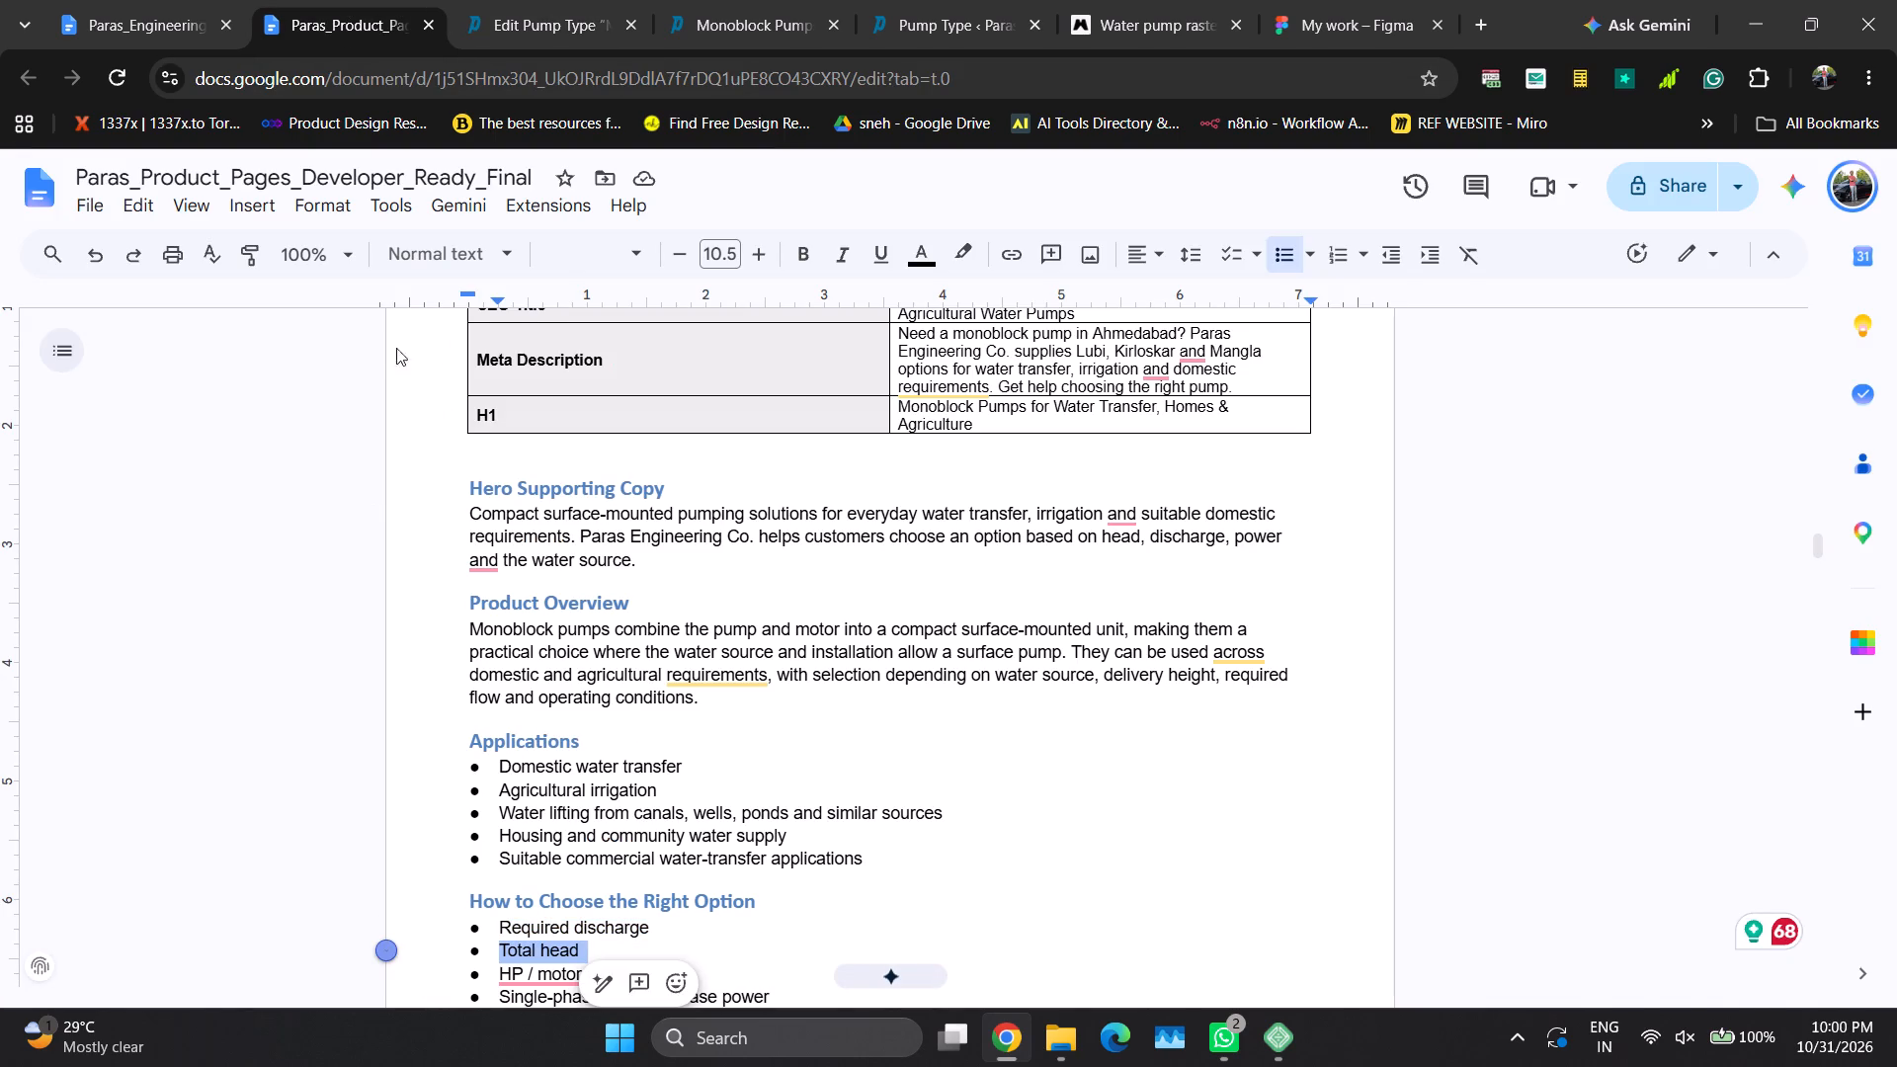
left_click(534, 0)
left_click(701, 733)
key("ctrl+a")
key("ctrl+v")
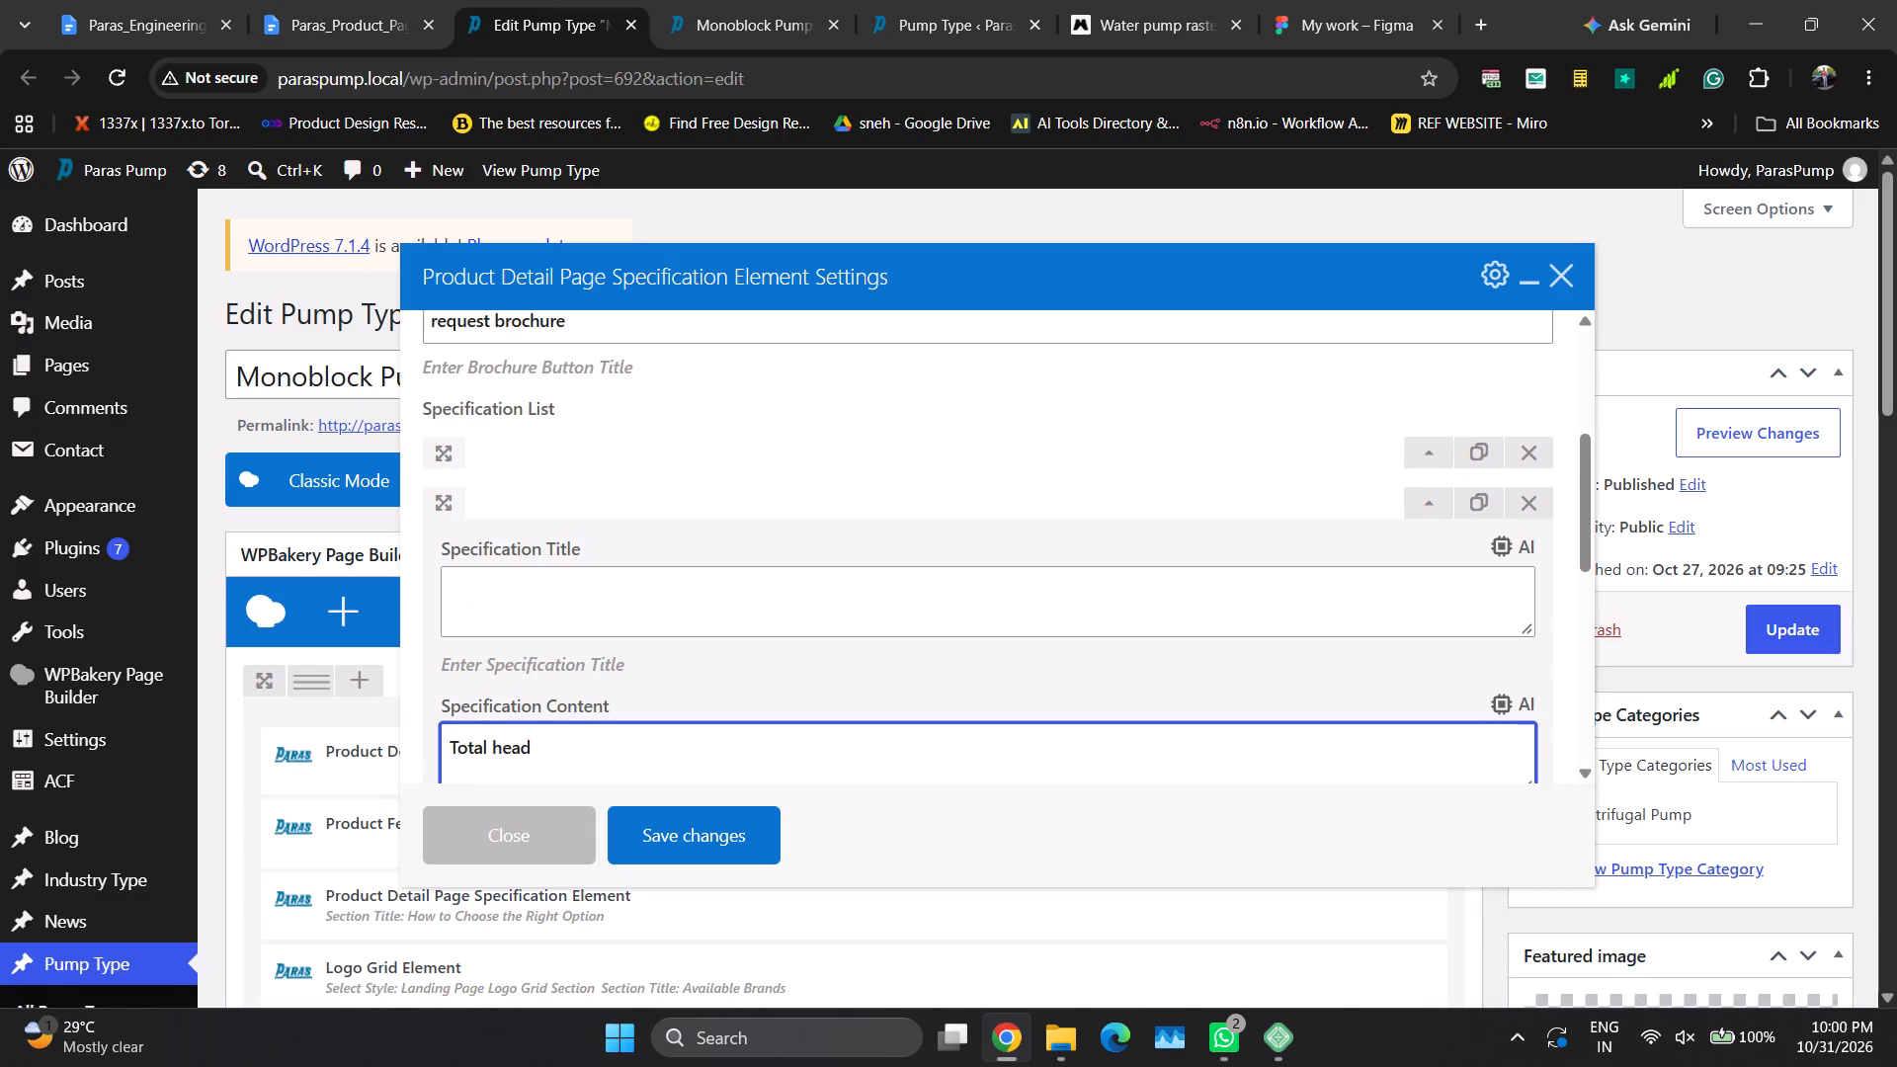
key("BackSpace")
left_click(1436, 507)
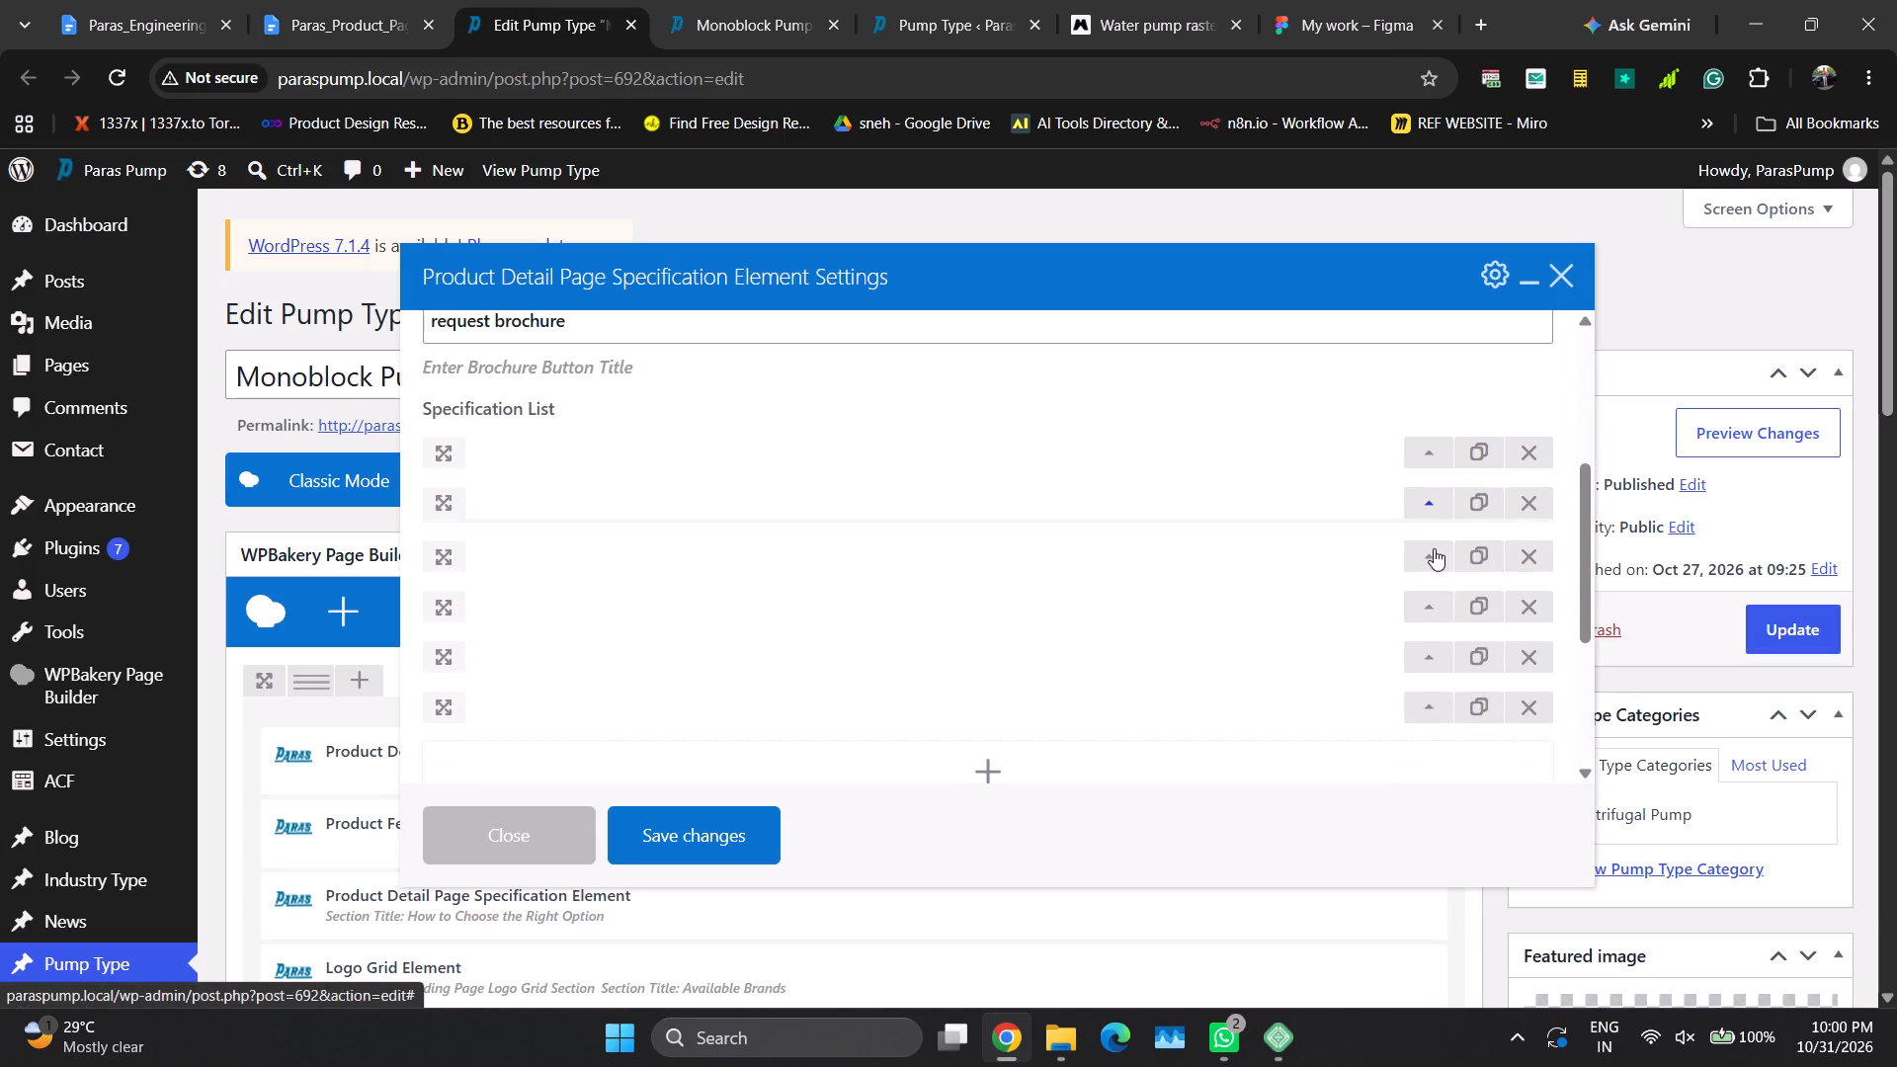
Copy "HP / motor rating" from the document into the third specification item's content, without a trailing line break, replacing the existing text.
left_click(1433, 549)
scroll(800, 668, "down", 1)
left_click(369, 4)
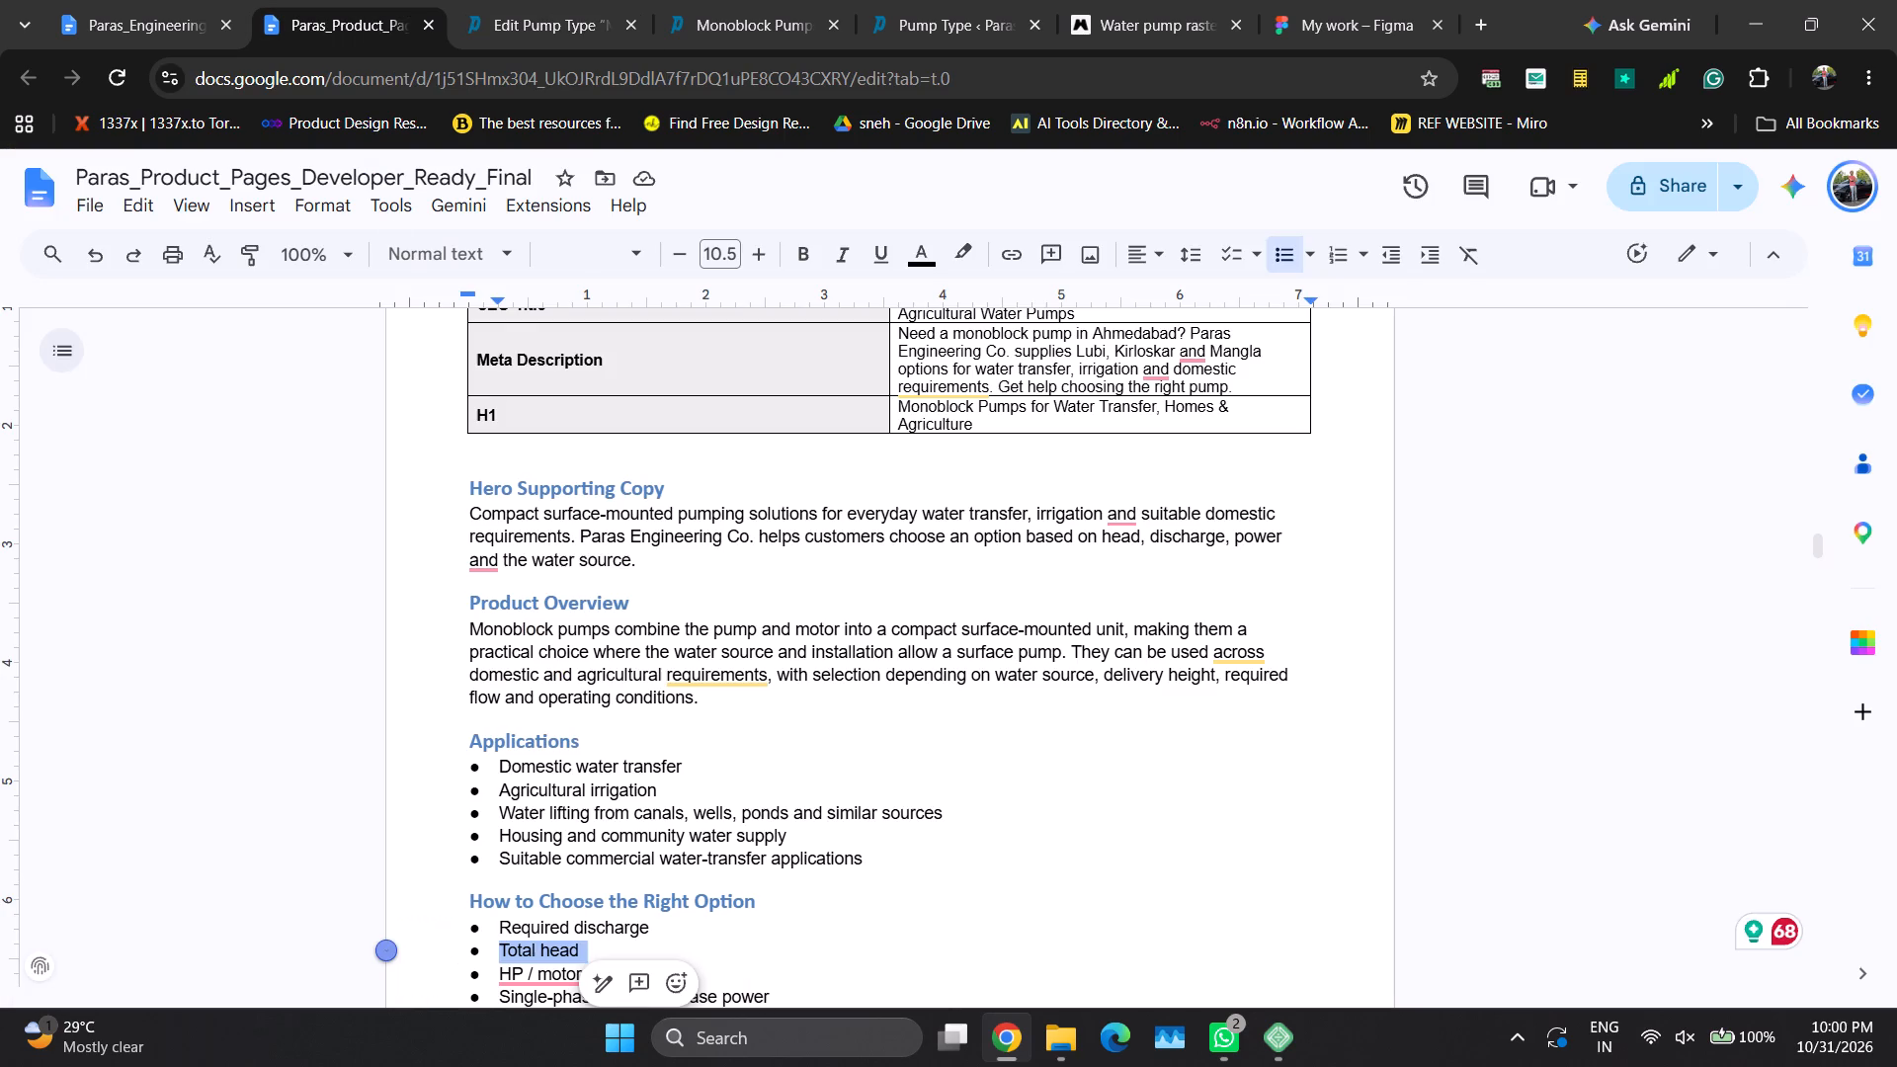
key("Left")
key("Down")
key("shift+Down")
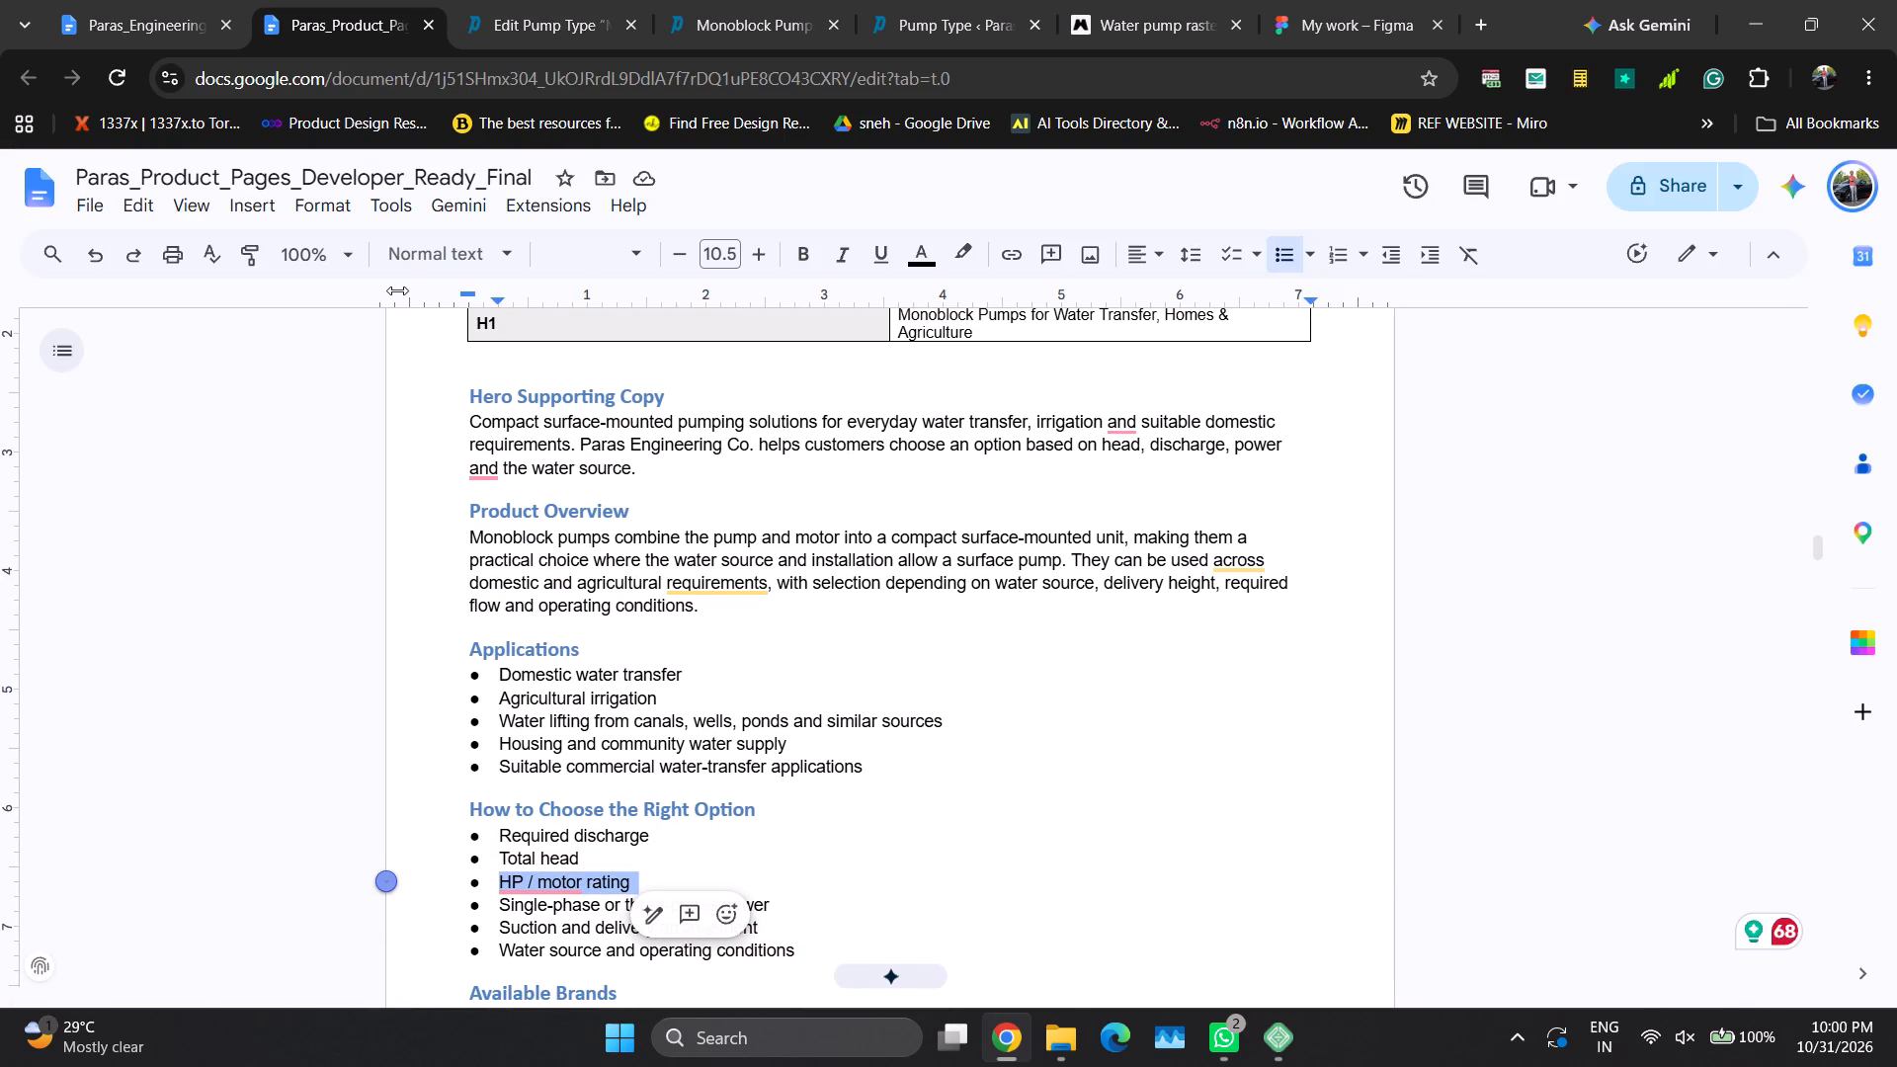
key("ctrl+c")
left_click(597, 0)
left_click(627, 674)
key("ctrl+a")
key("ctrl+v")
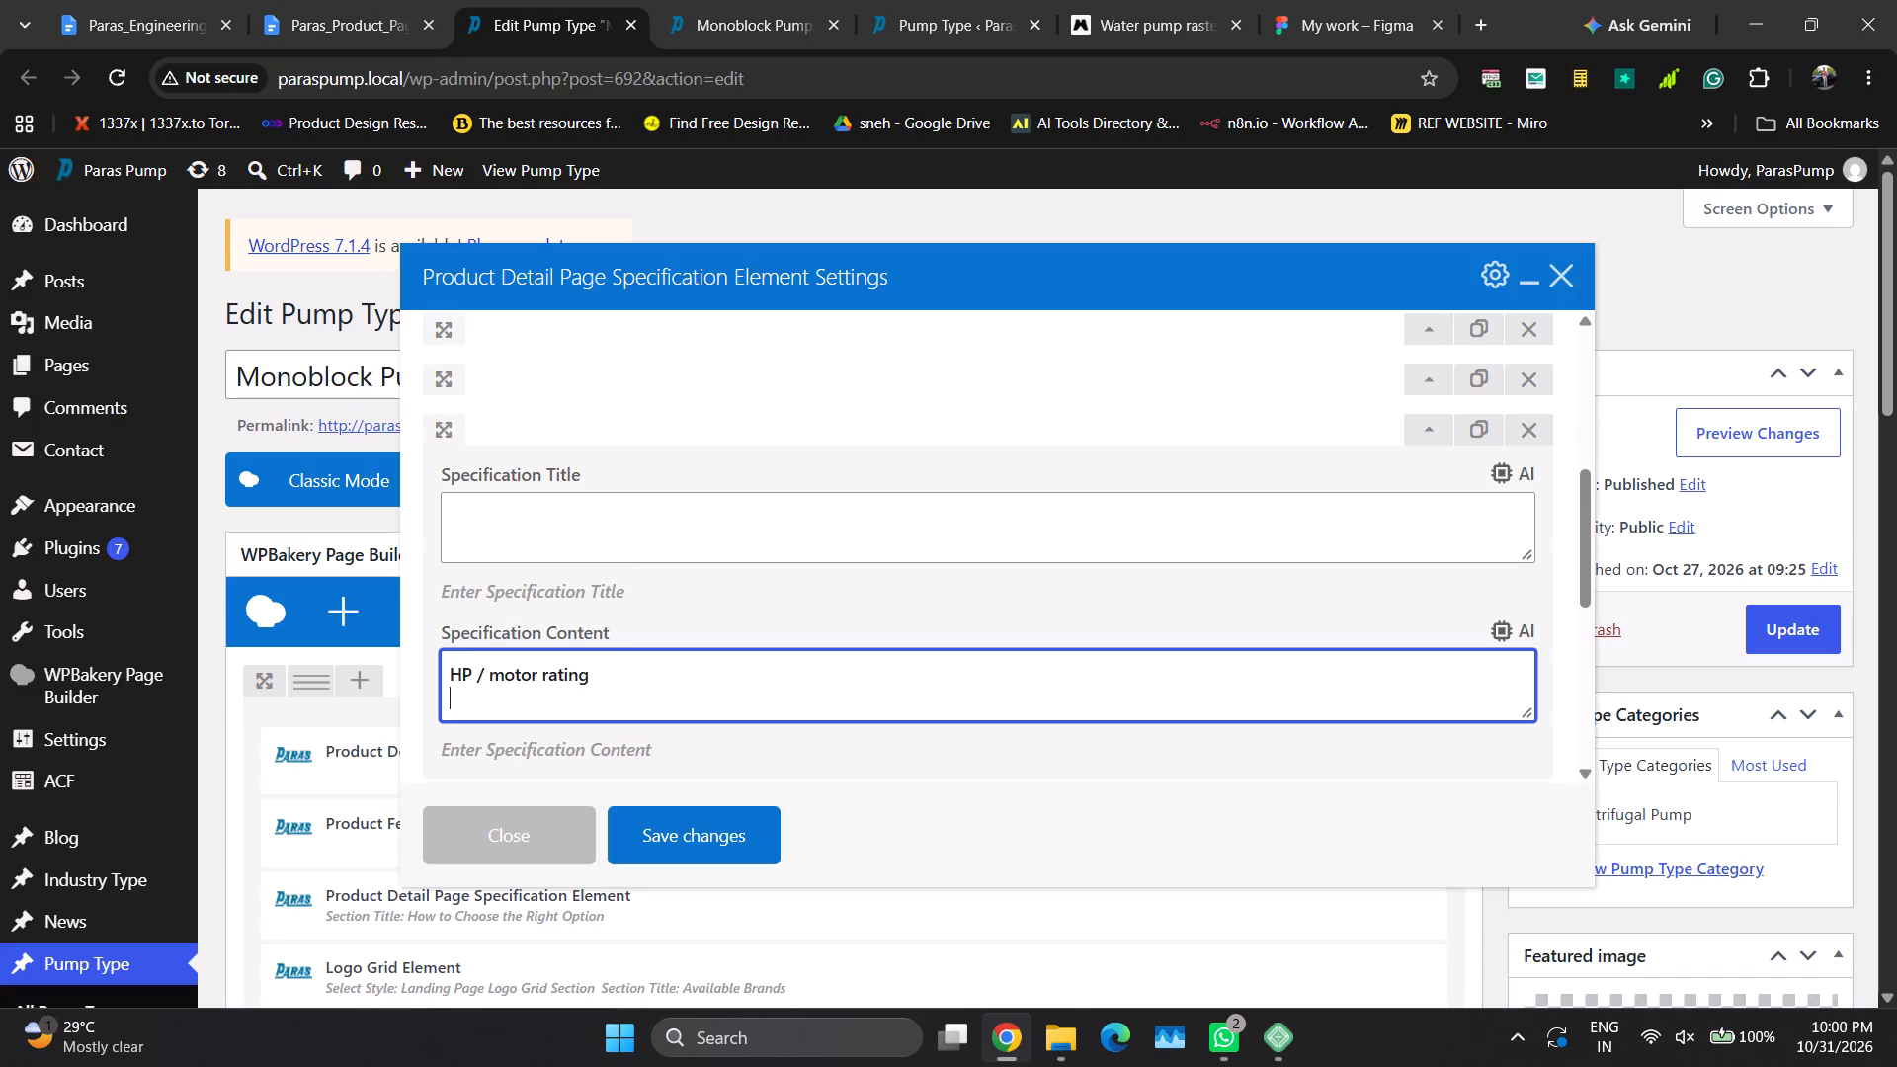
key("BackSpace")
left_click(1414, 428)
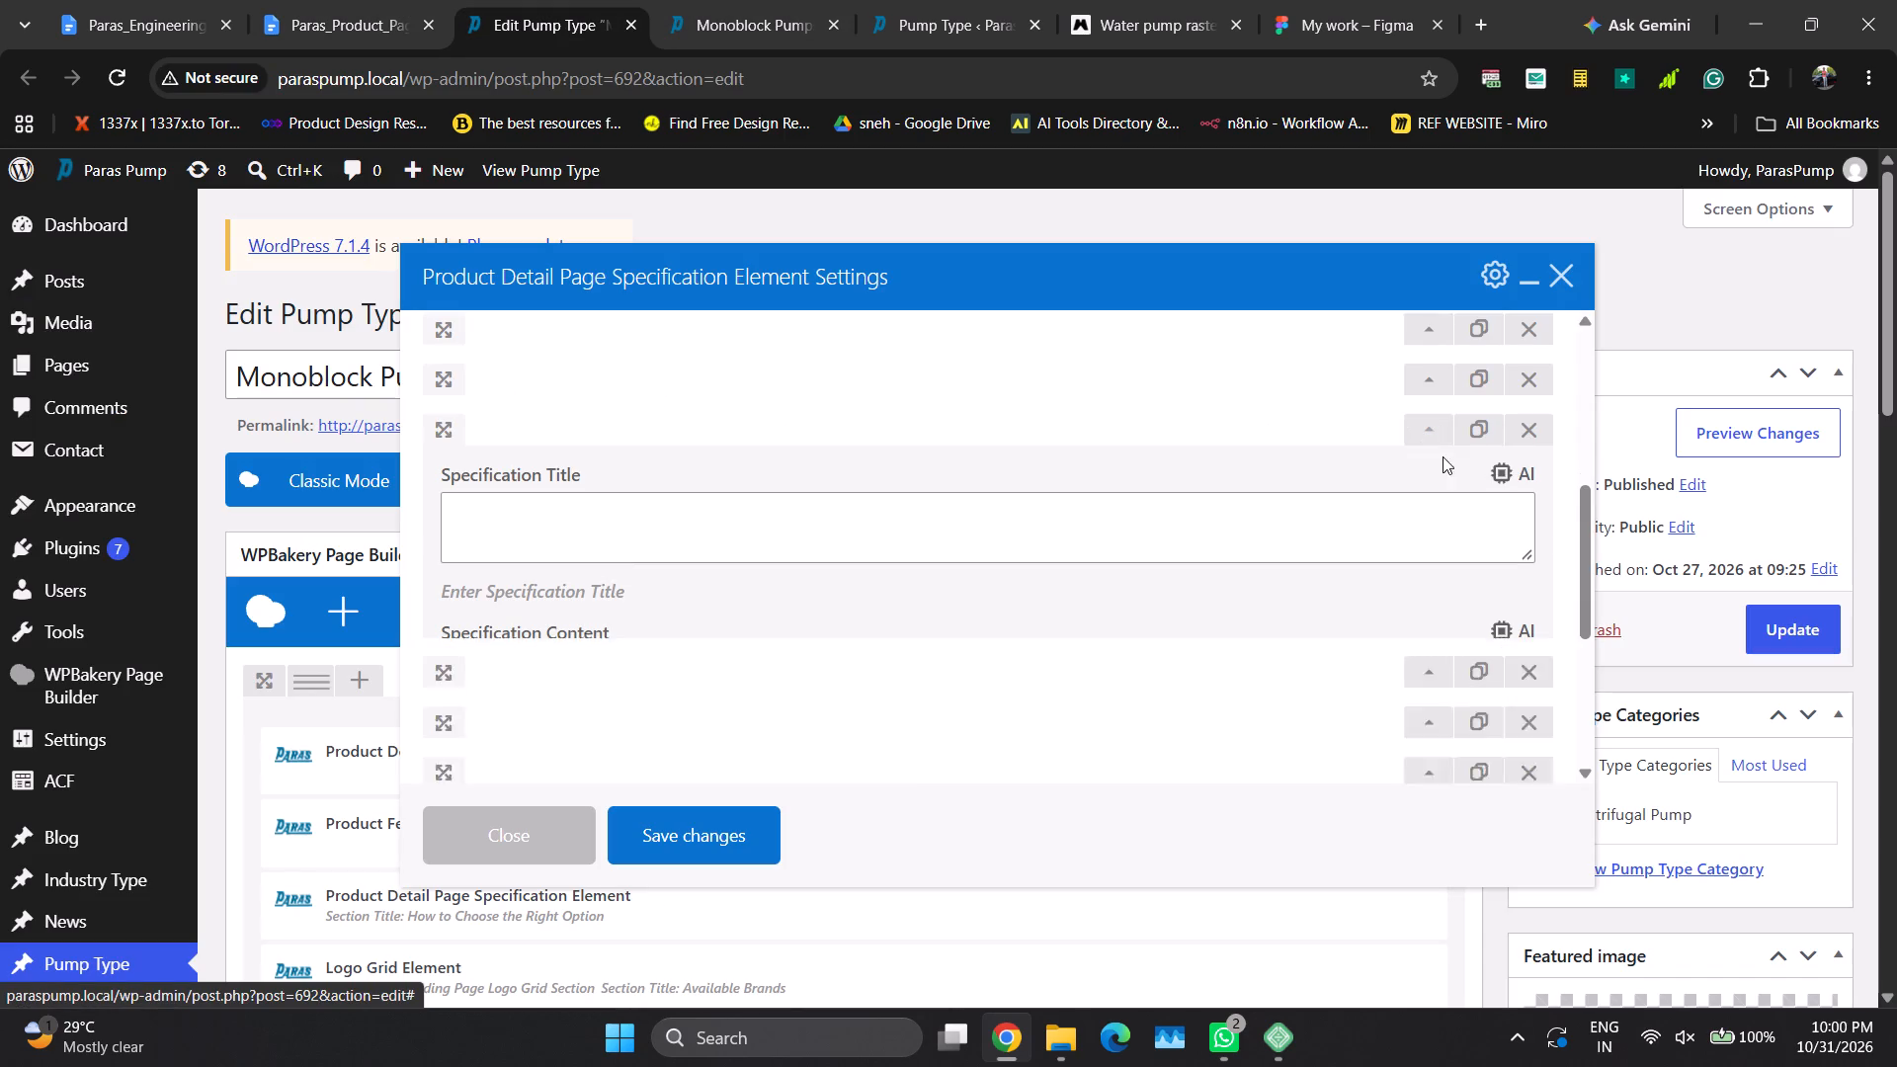
Copy "Single-phase or three-phase power" from the document into the fourth specification item's content, replacing the existing text.
left_click(1433, 489)
left_click(374, 0)
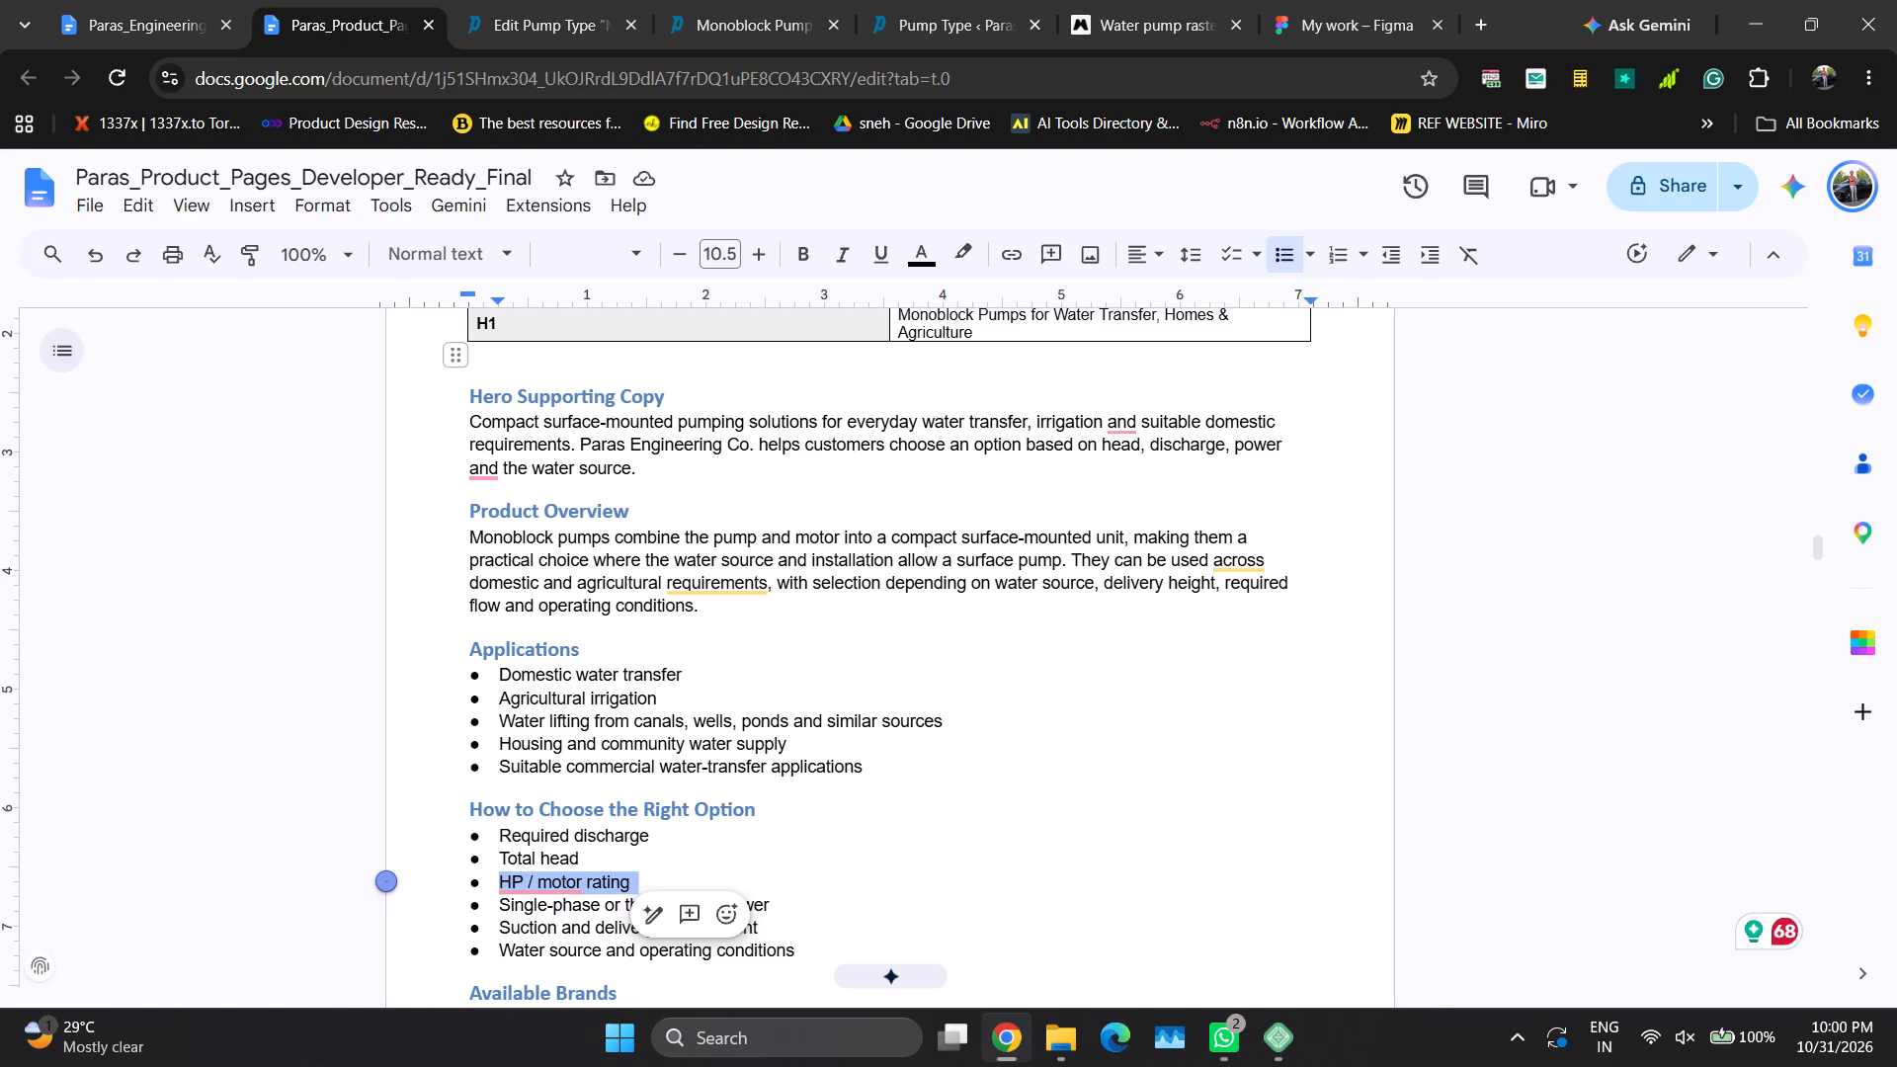
key("Left")
key("Down")
key("shift+Down")
key("ctrl+c")
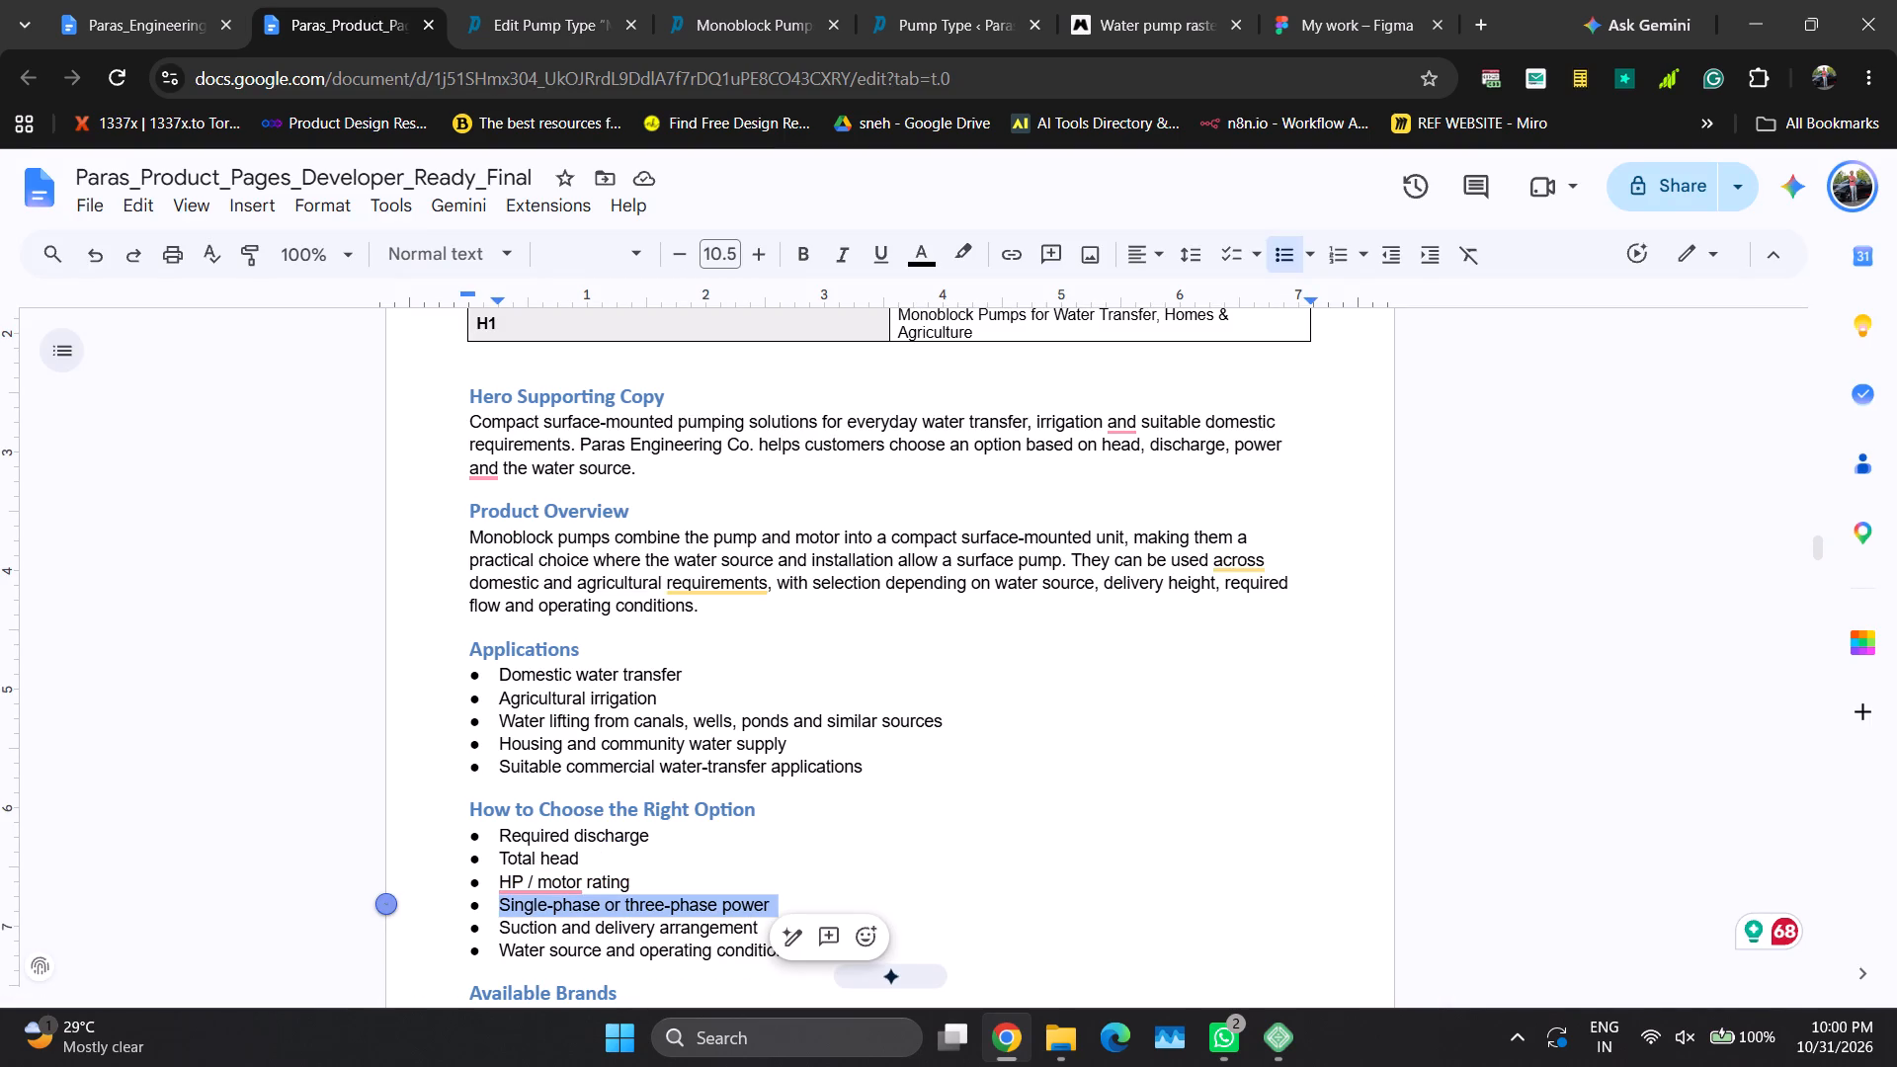
left_click(575, 0)
left_click(696, 710)
key("ctrl+a")
key("ctrl+v")
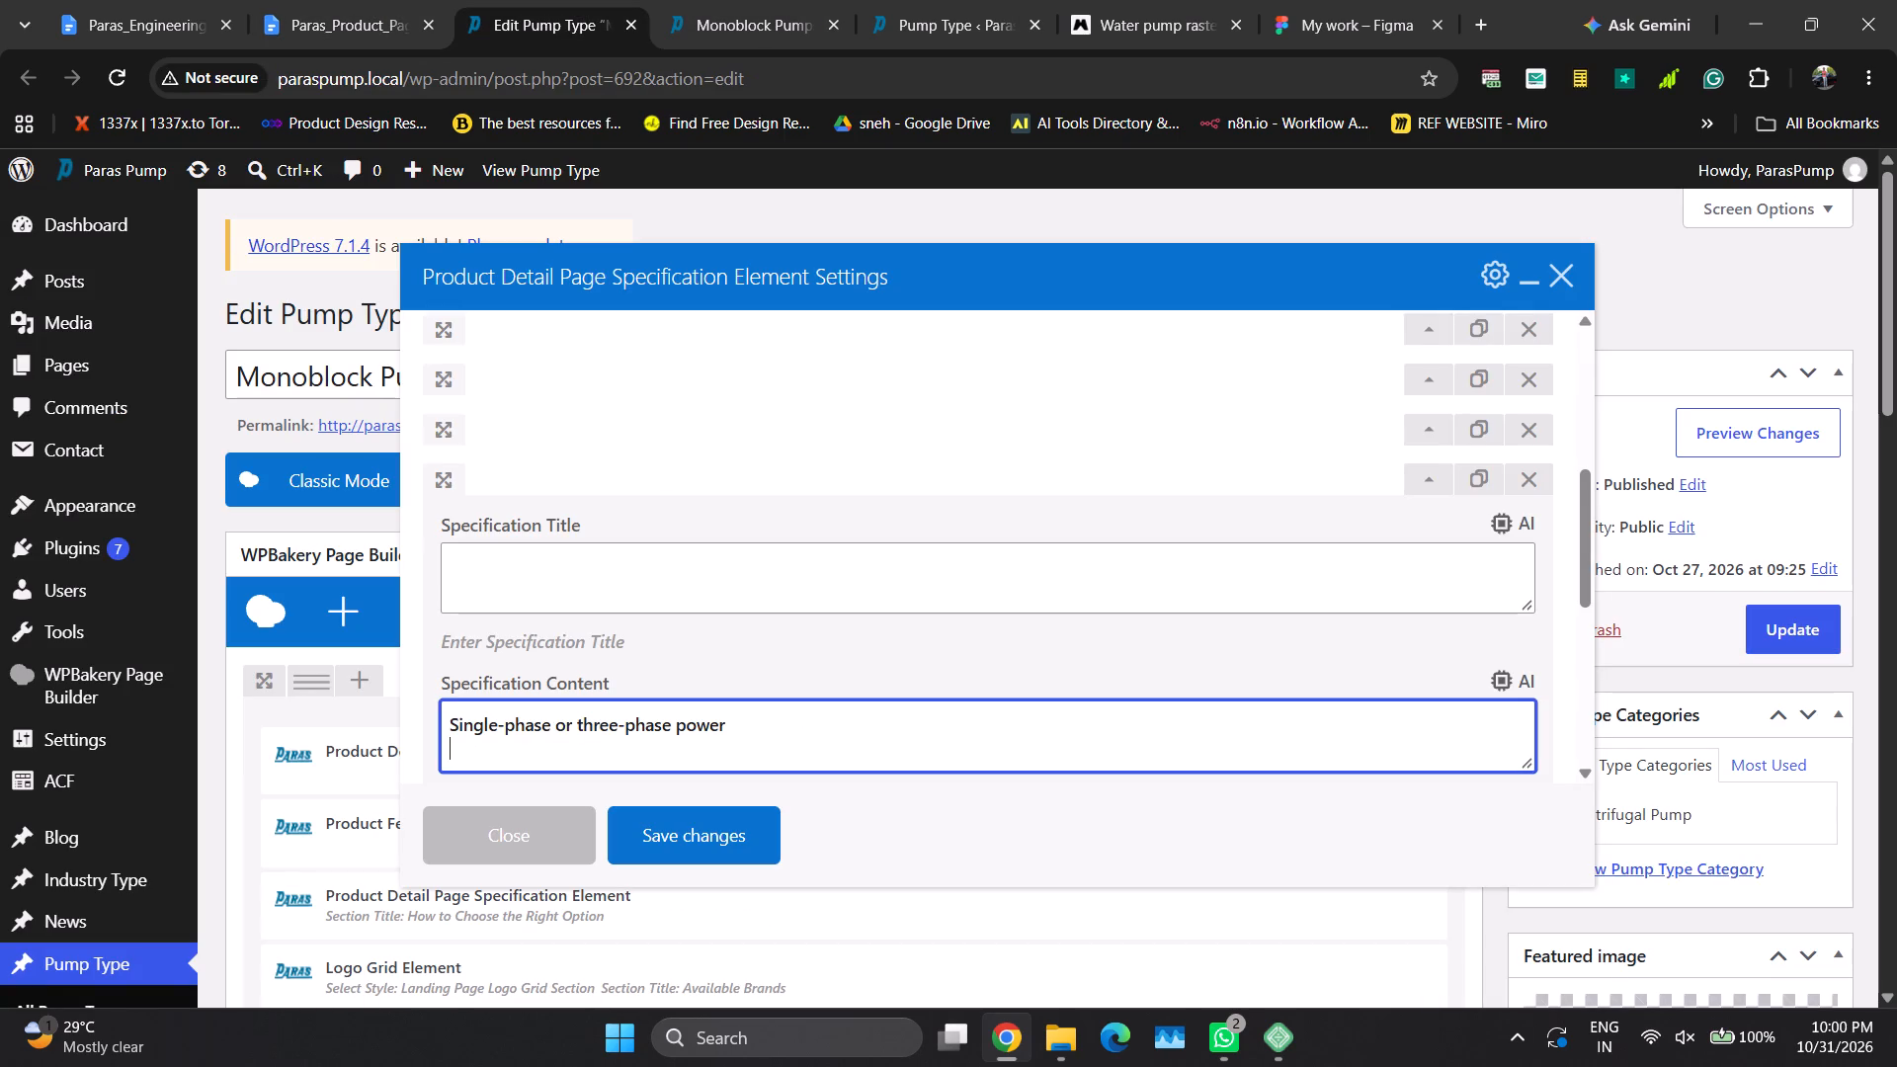
Break the fourth specification item's content onto a new line after "Single-phase or", and collapse the item.
key("Up")
key("Right")
key("Right")
key("Right")
key("Right")
key("Right")
key("Right")
key("Right")
key("Right")
key("Right")
key("Right")
key("Right")
key("Right")
key("Right")
key("Right")
key("Right")
key("Right")
key("shift+Return")
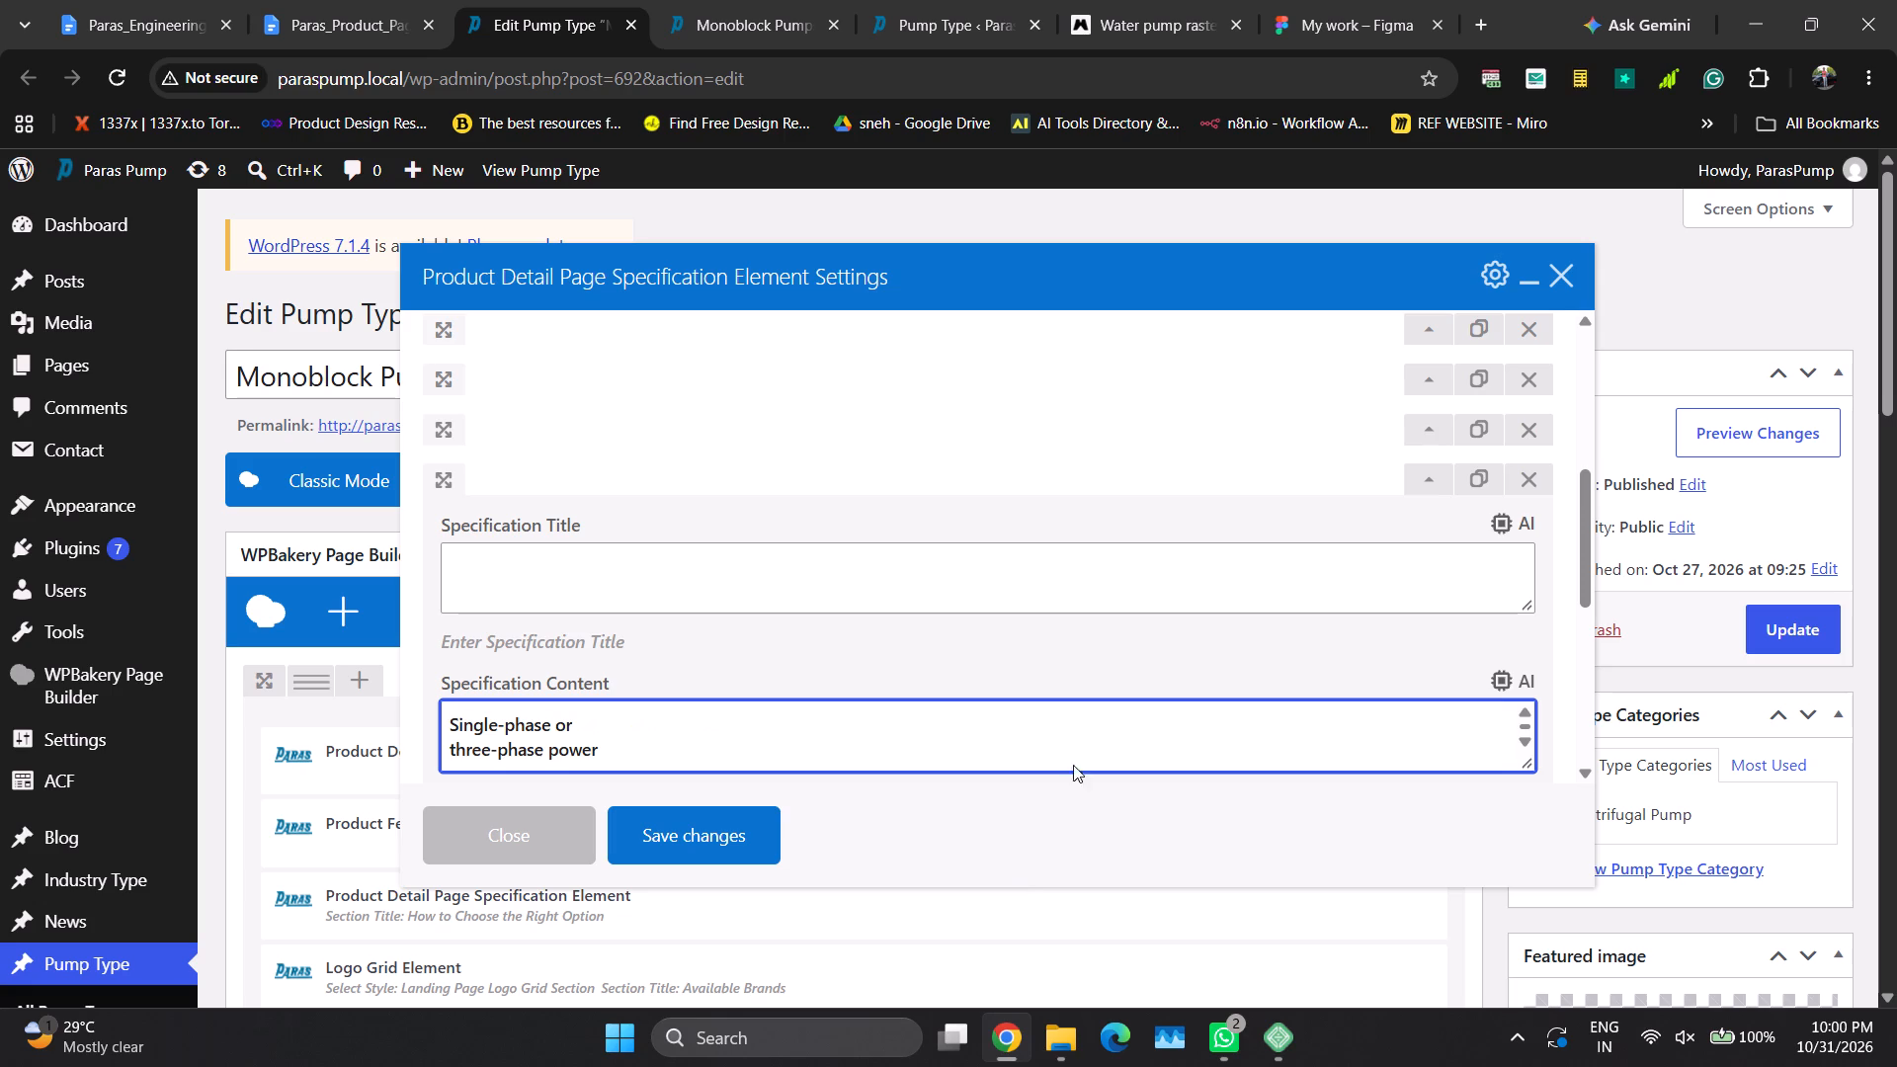
left_click(1433, 472)
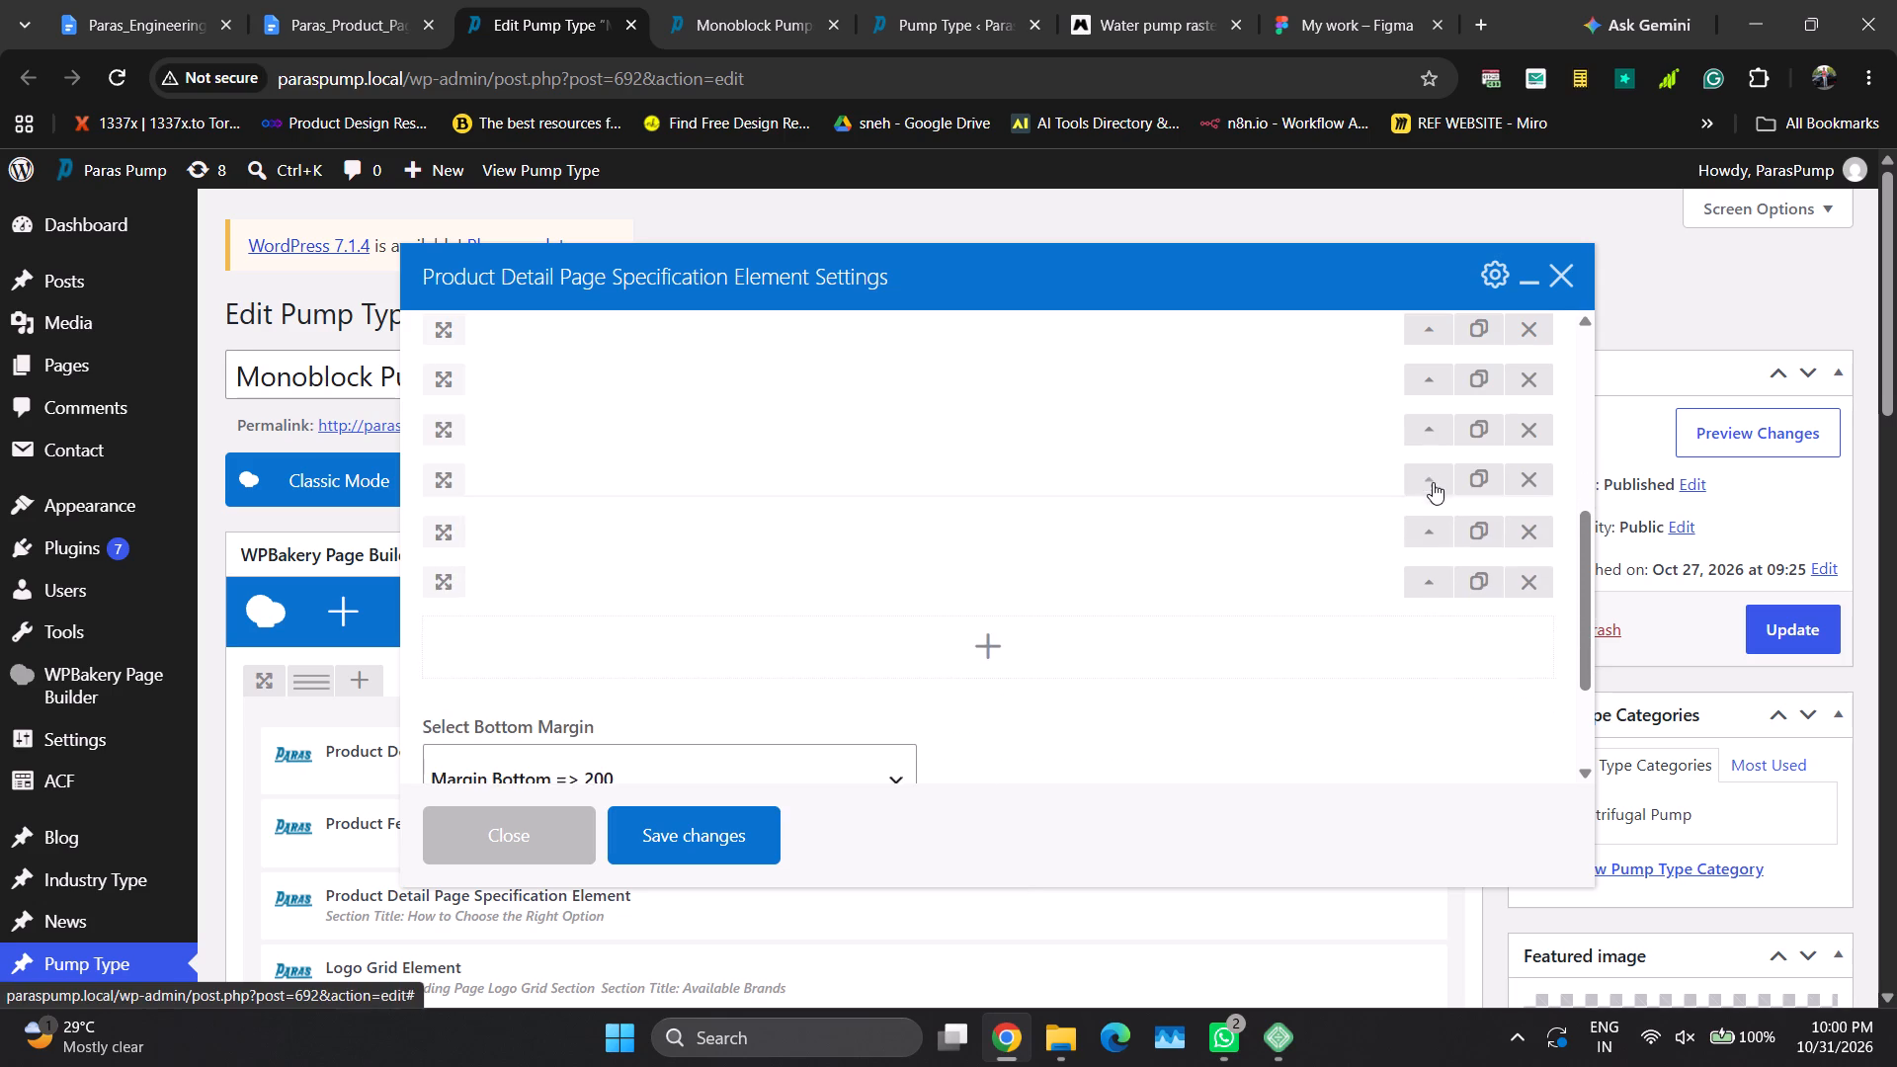
Copy "Suction and delivery arrangement" from the document into the fifth specification item's content, without a trailing line break, replacing the existing text.
left_click(1428, 525)
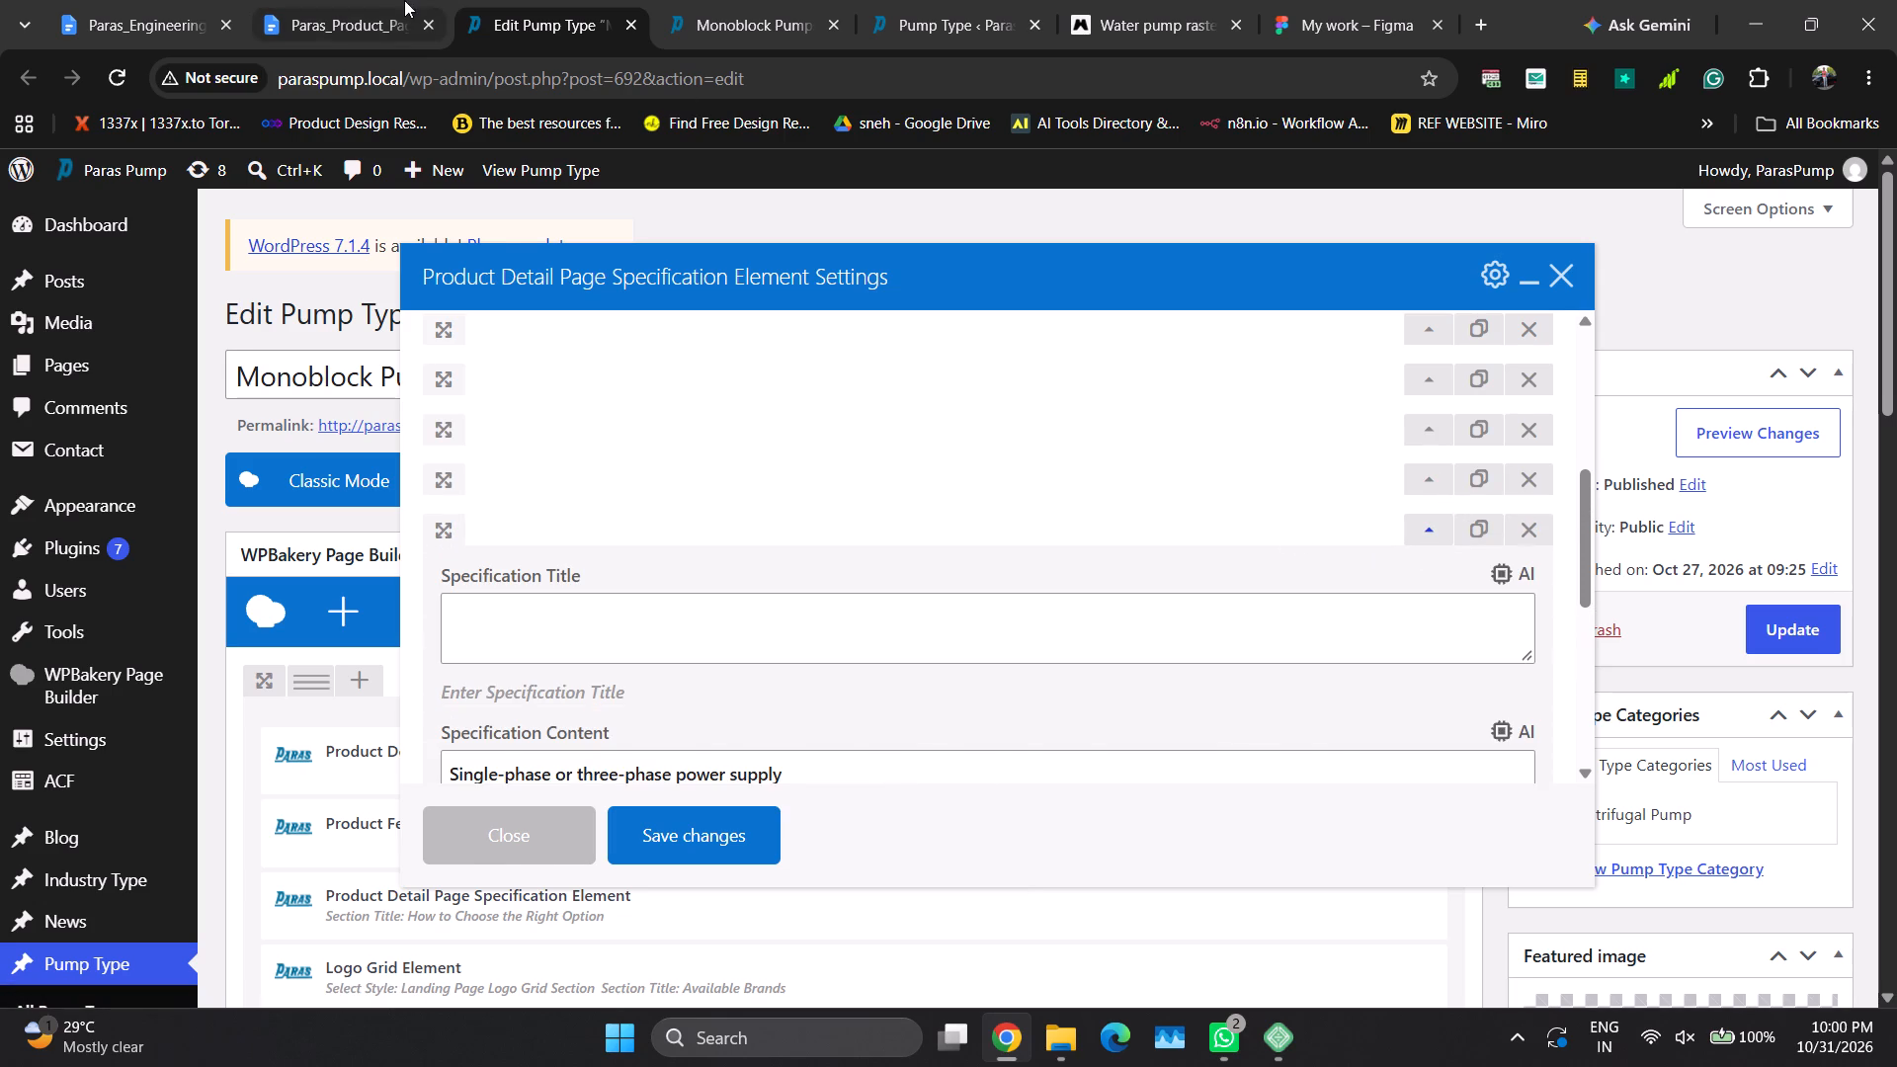
left_click(382, 6)
key("Left")
key("Down")
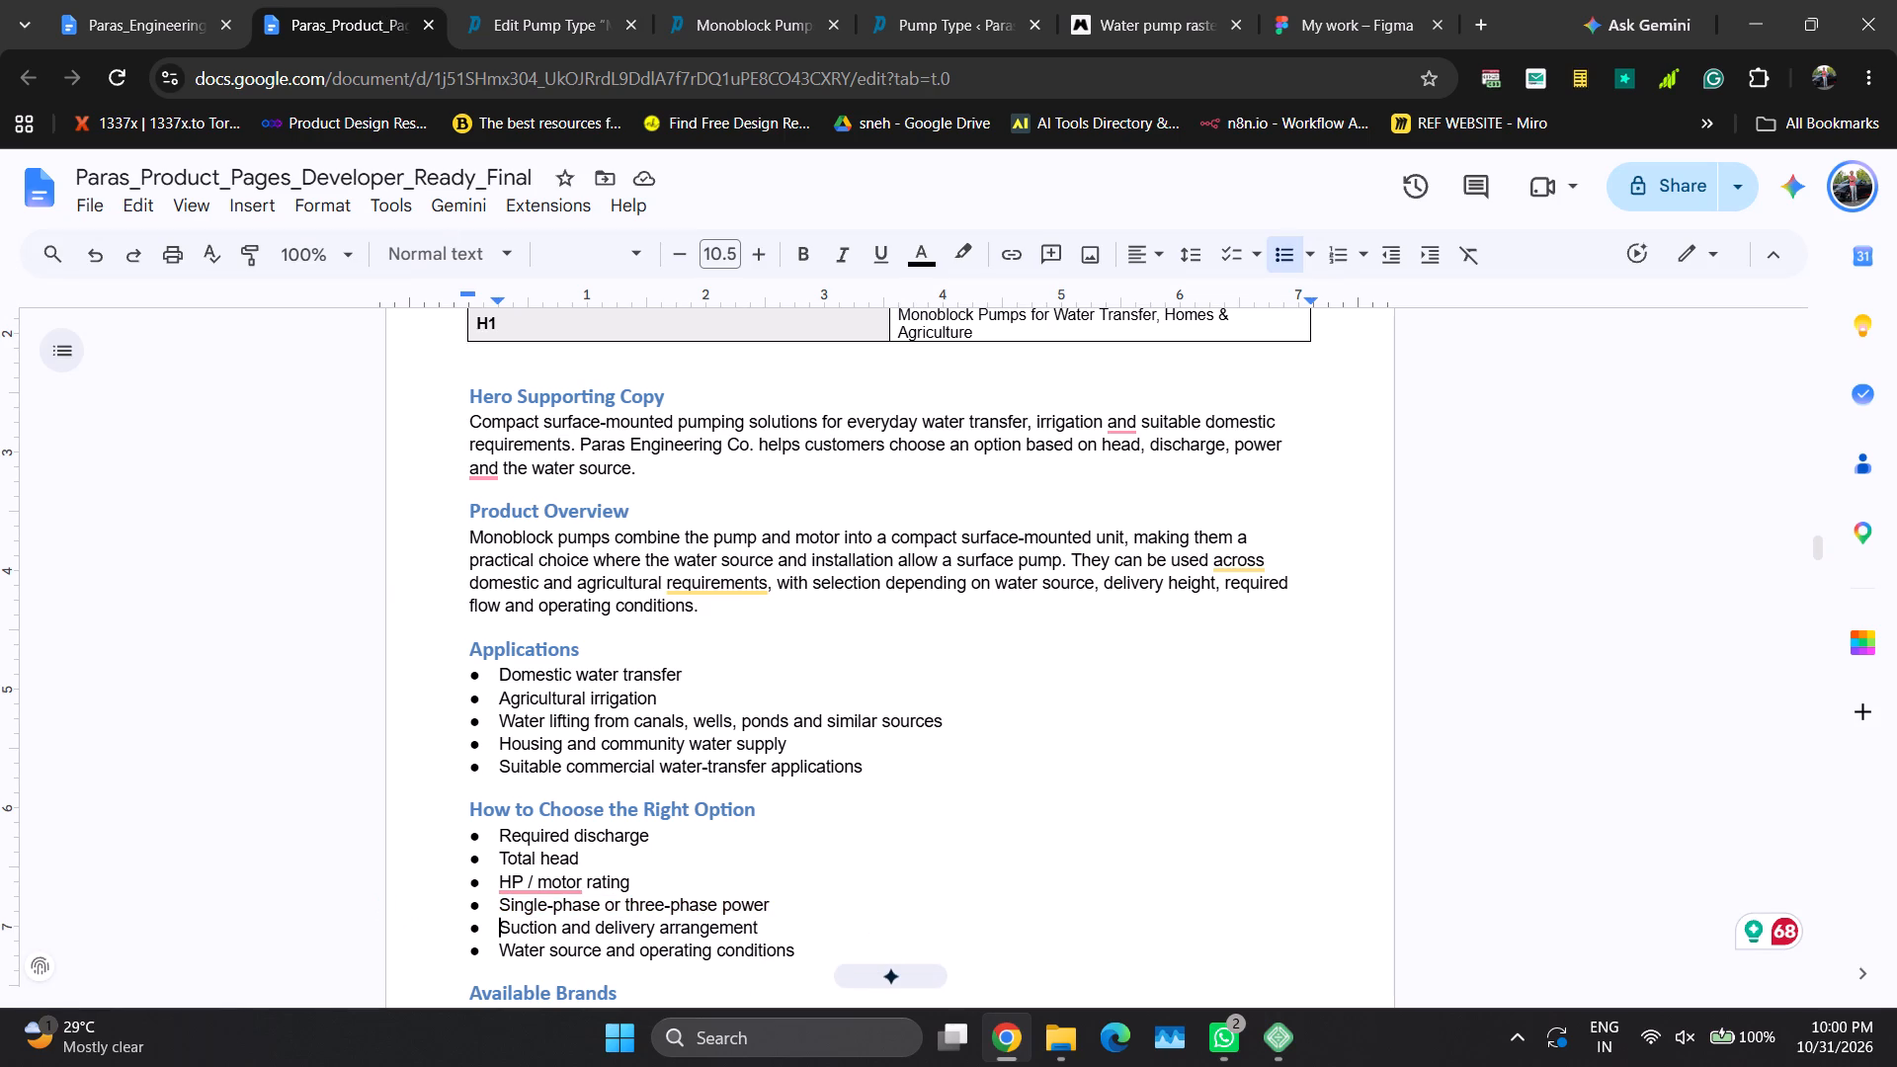
key("shift+Right")
key("shift+Left")
key("shift+Down")
key("ctrl+c")
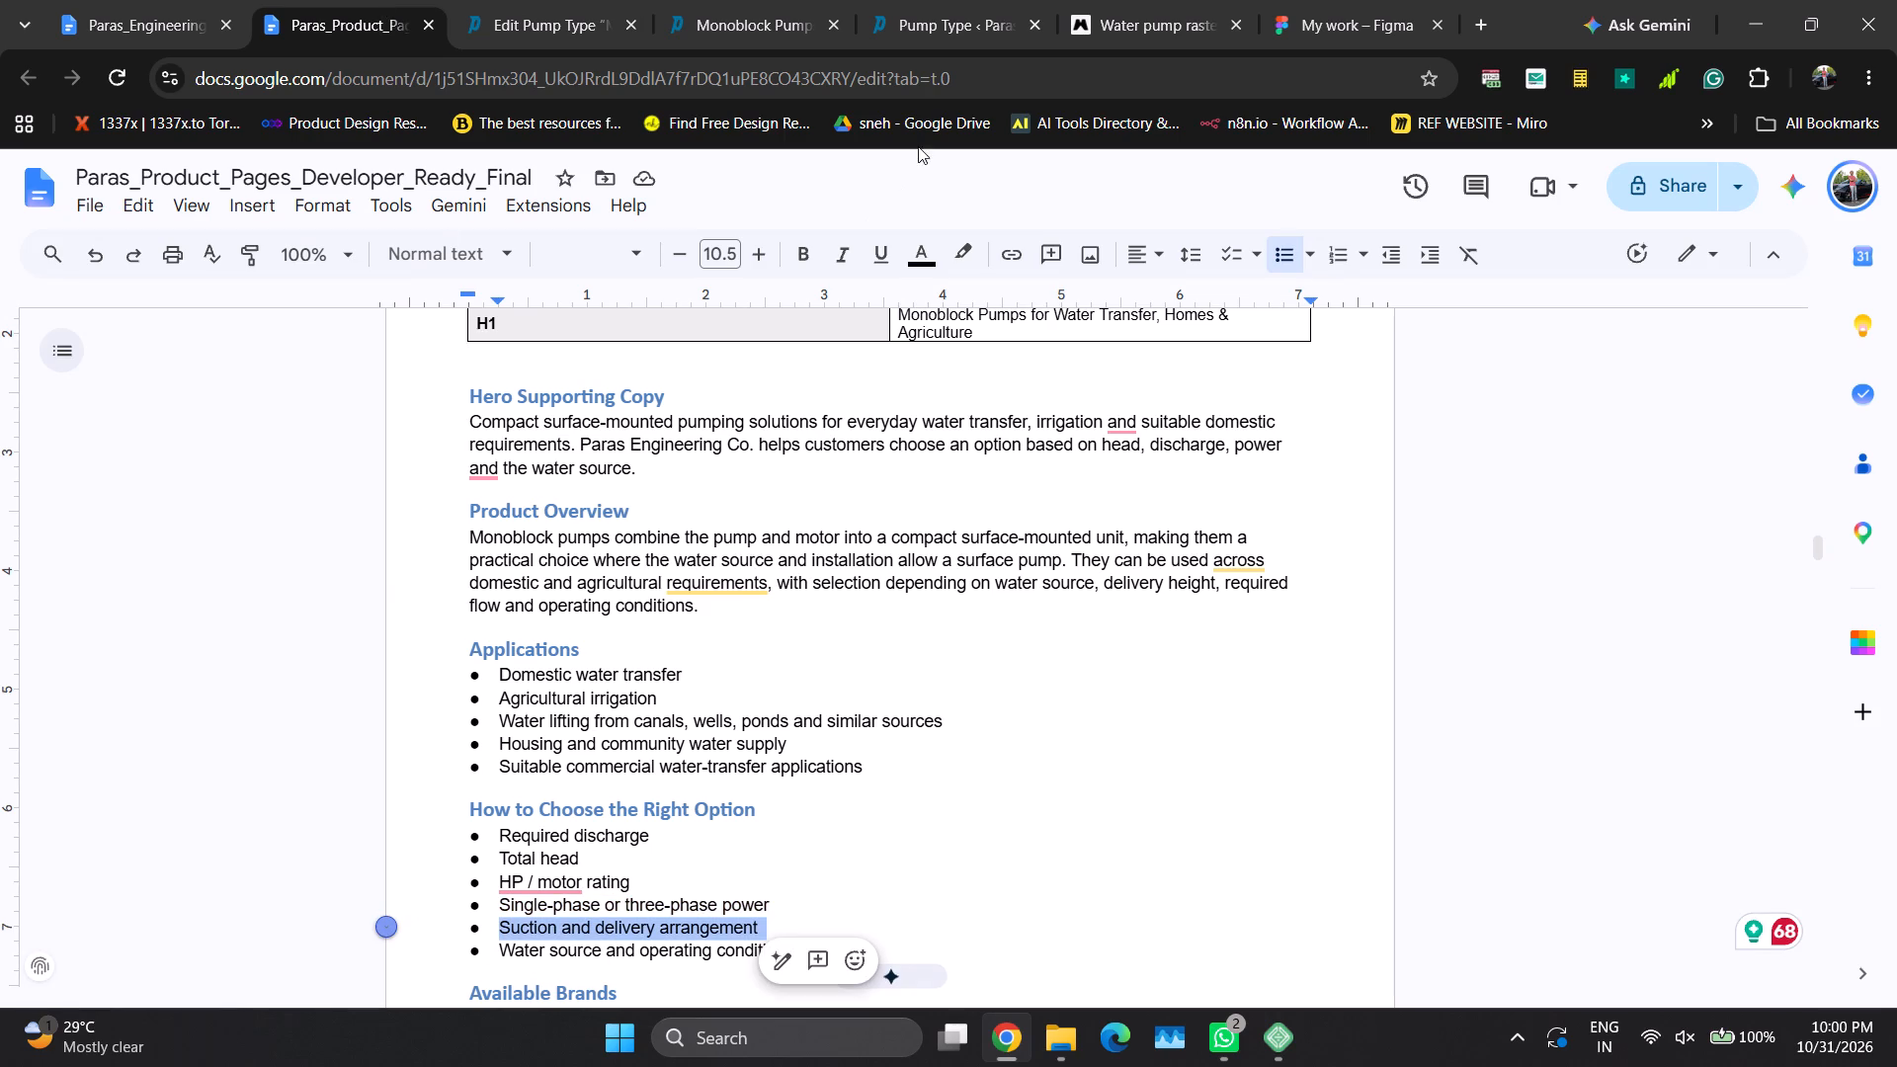
left_click(554, 0)
left_click(788, 769)
key("ctrl+a")
key("ctrl+v")
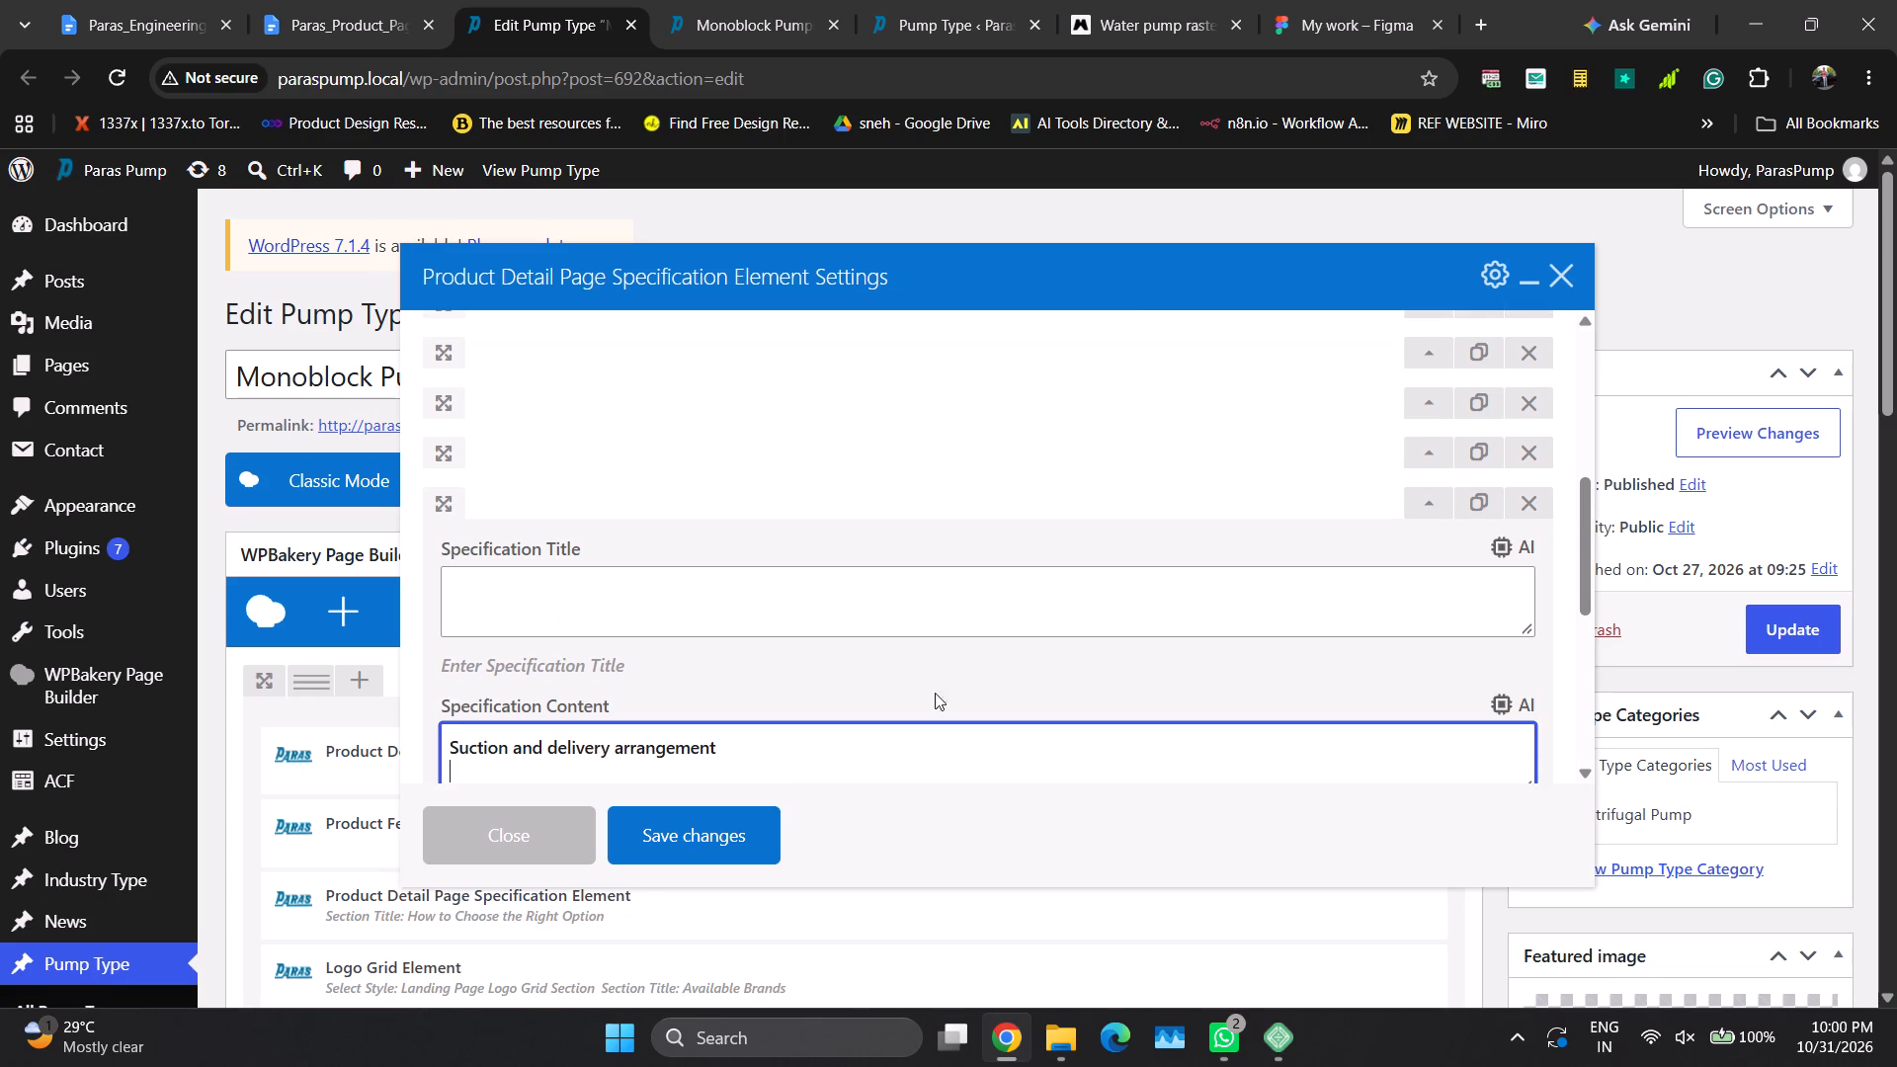
key("BackSpace")
left_click(1430, 512)
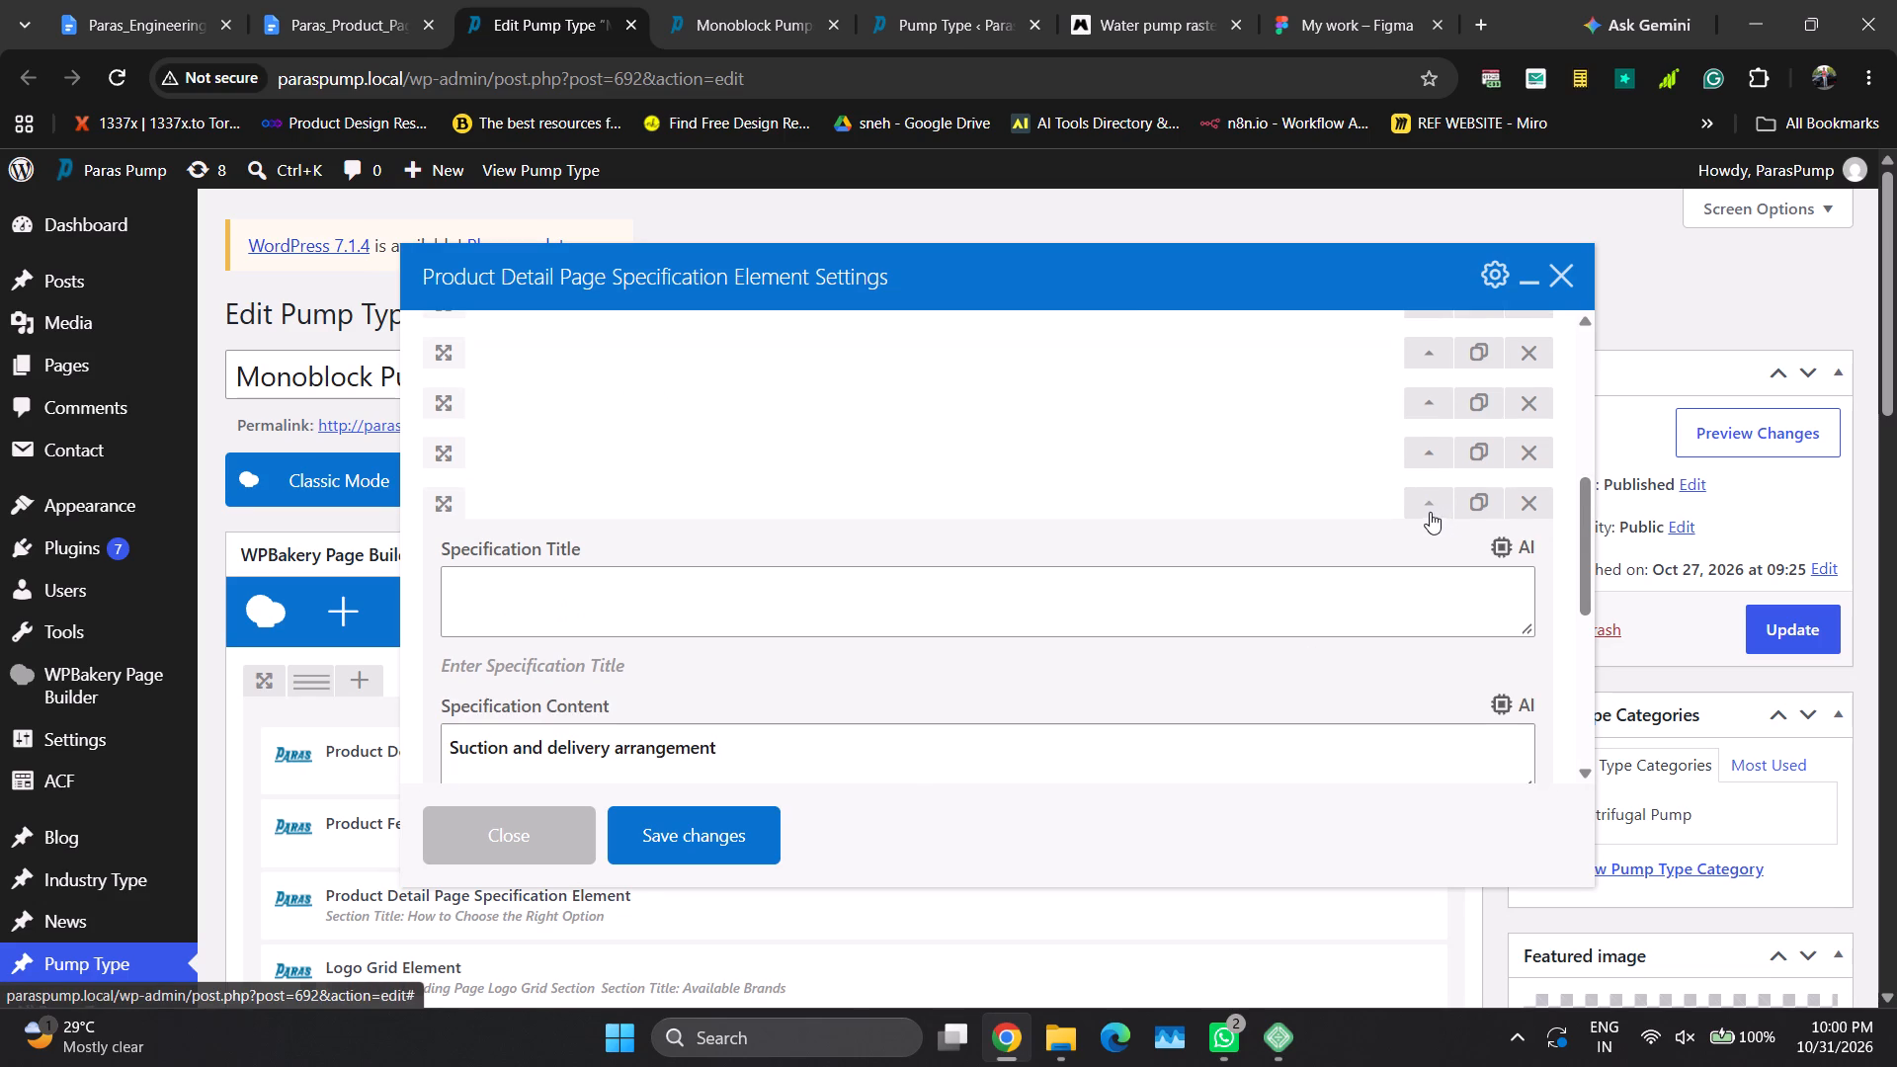
Remove the line break in the fourth specification item's content so it reads "Single-phase or three-phase power", and collapse the item.
left_click(1429, 456)
left_click(440, 716)
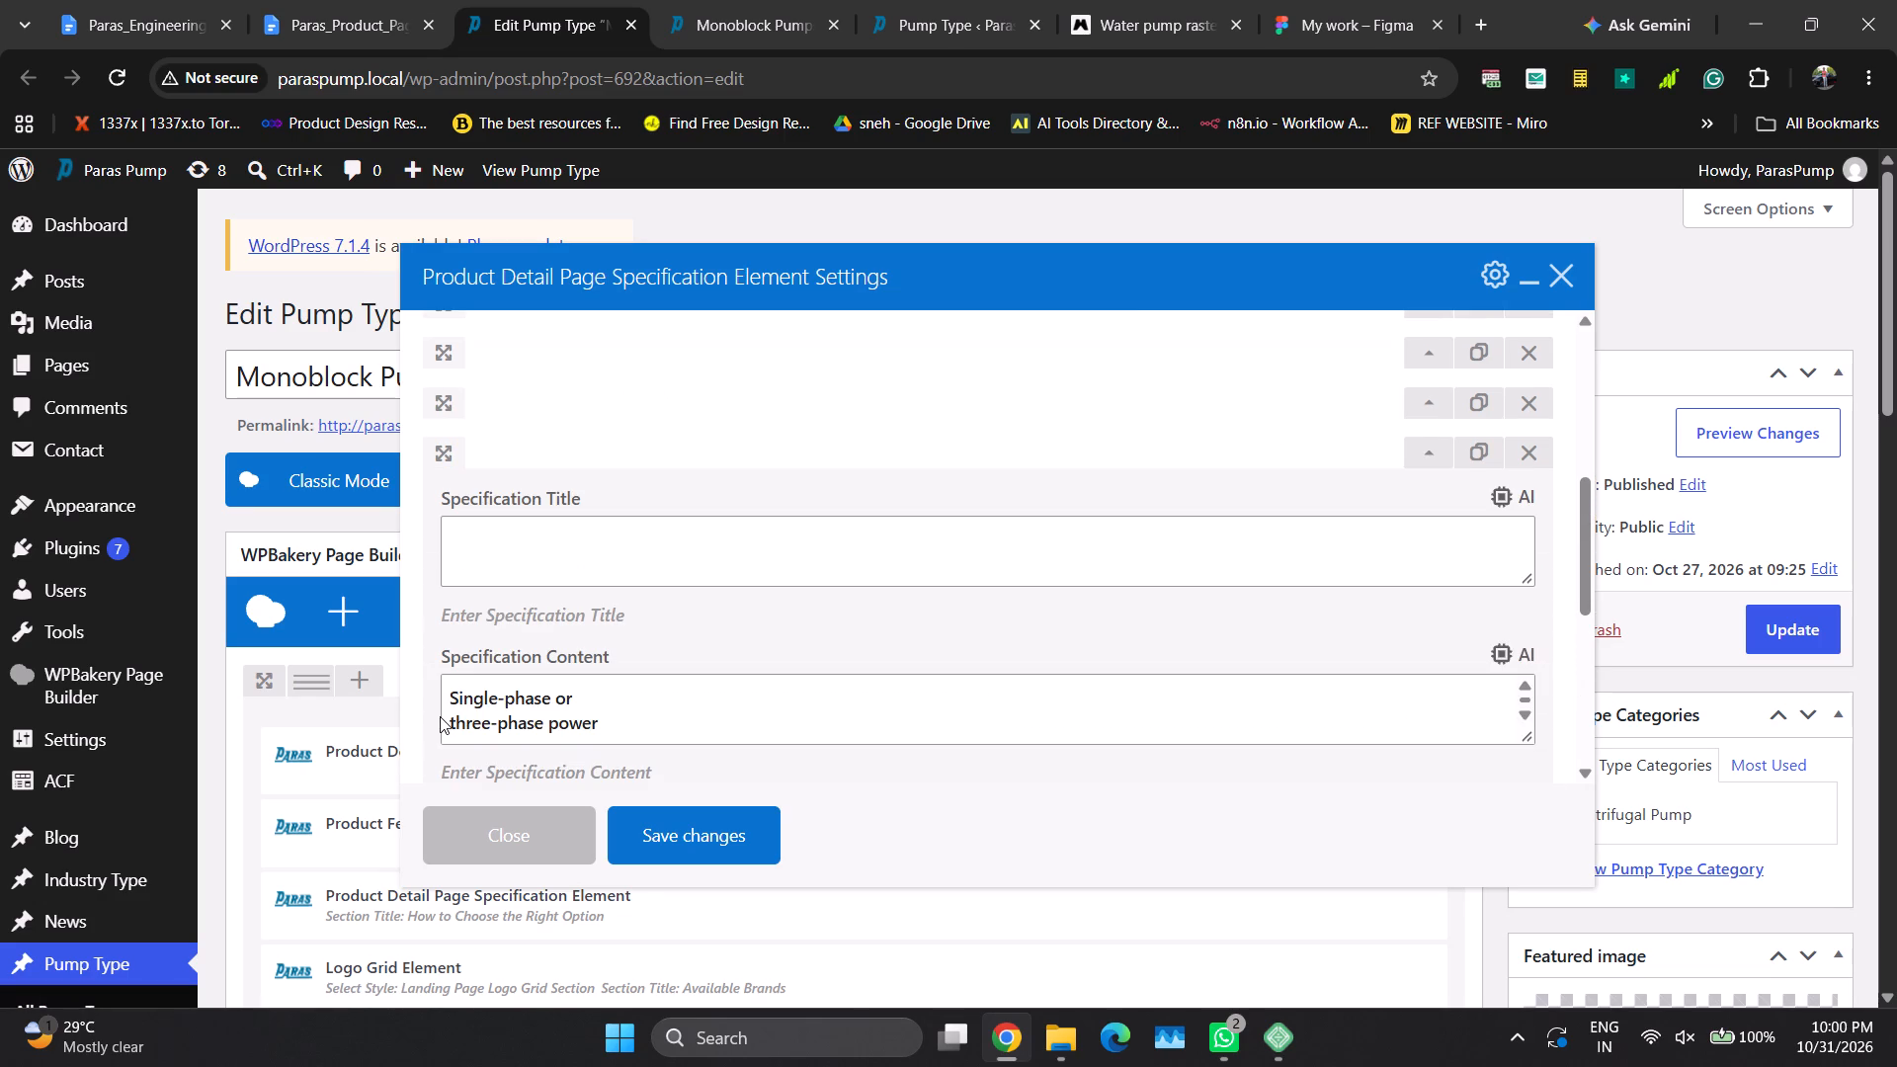
left_click(450, 721)
key("BackSpace")
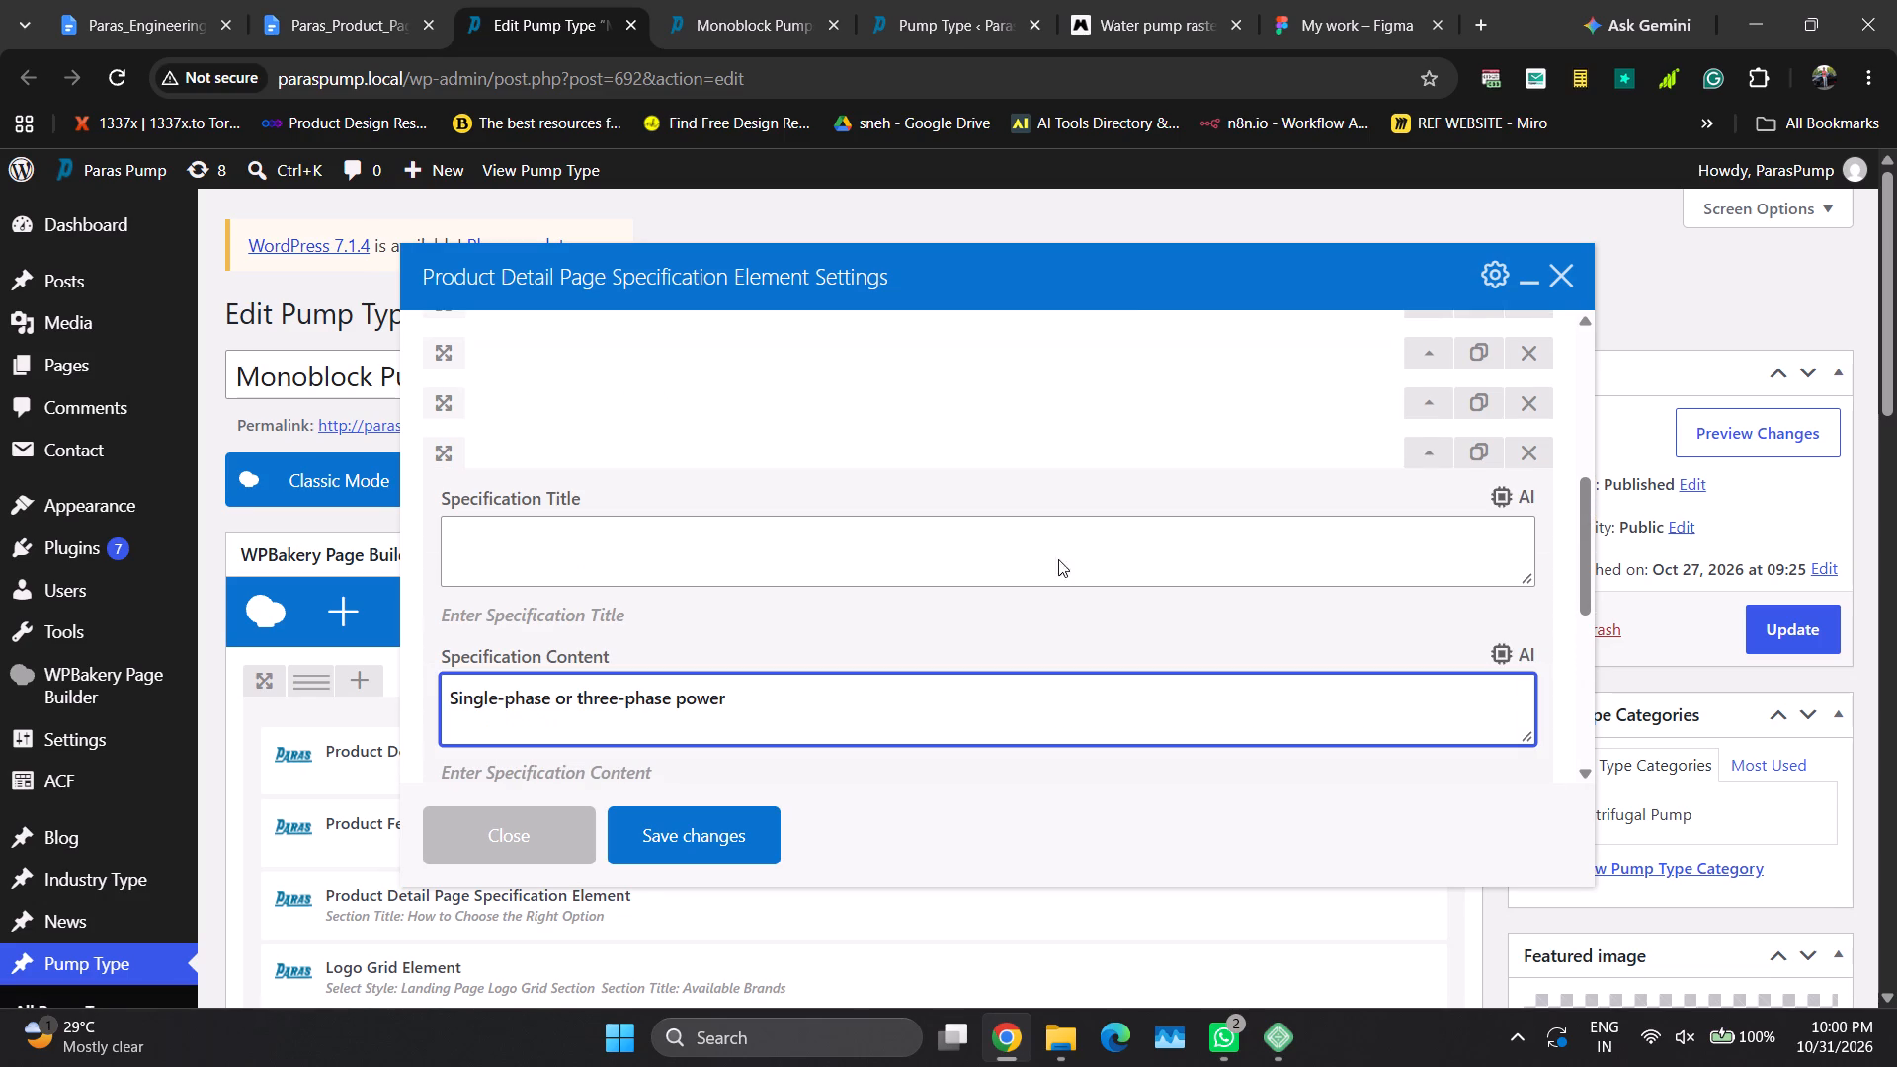
left_click(1421, 452)
left_click(1425, 493)
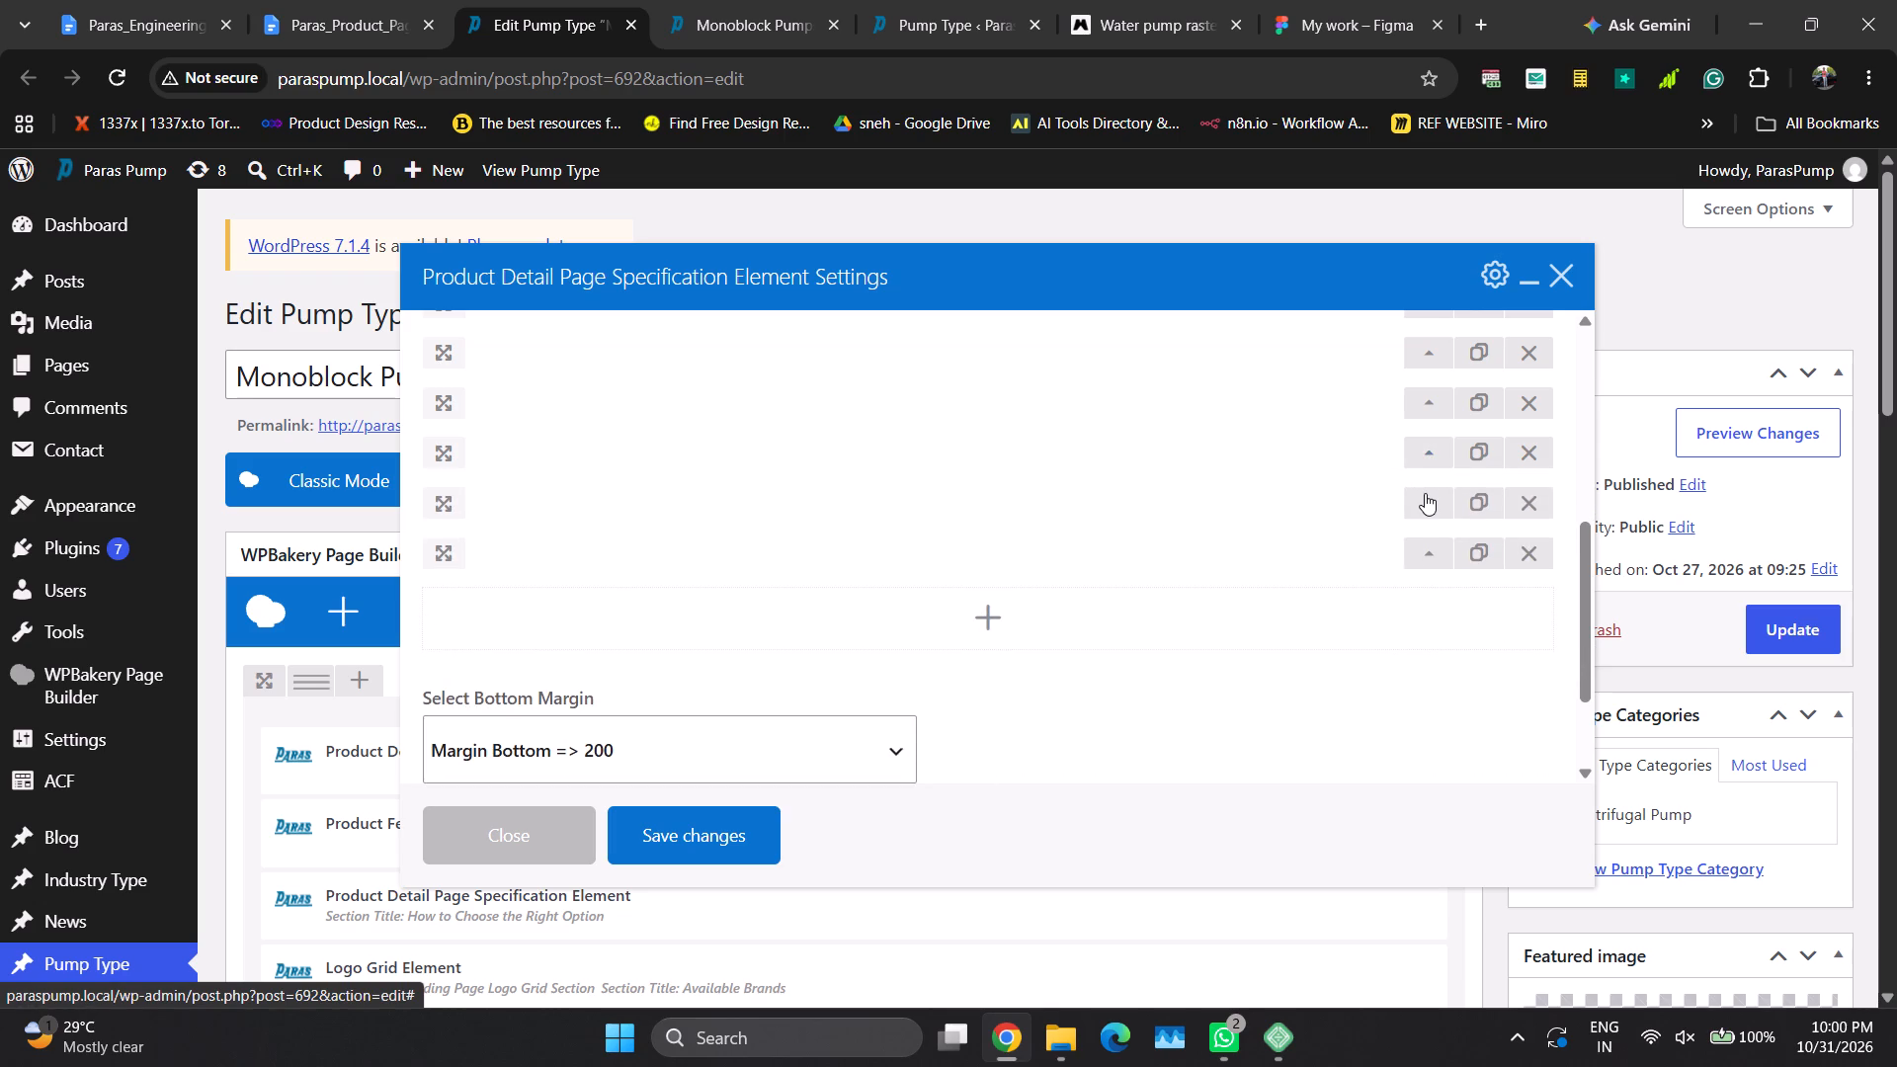
left_click(1425, 493)
Copy "Water source and operating conditions" from the document into the sixth specification item's content, without a trailing line break, replacing the existing text.
left_click(1427, 543)
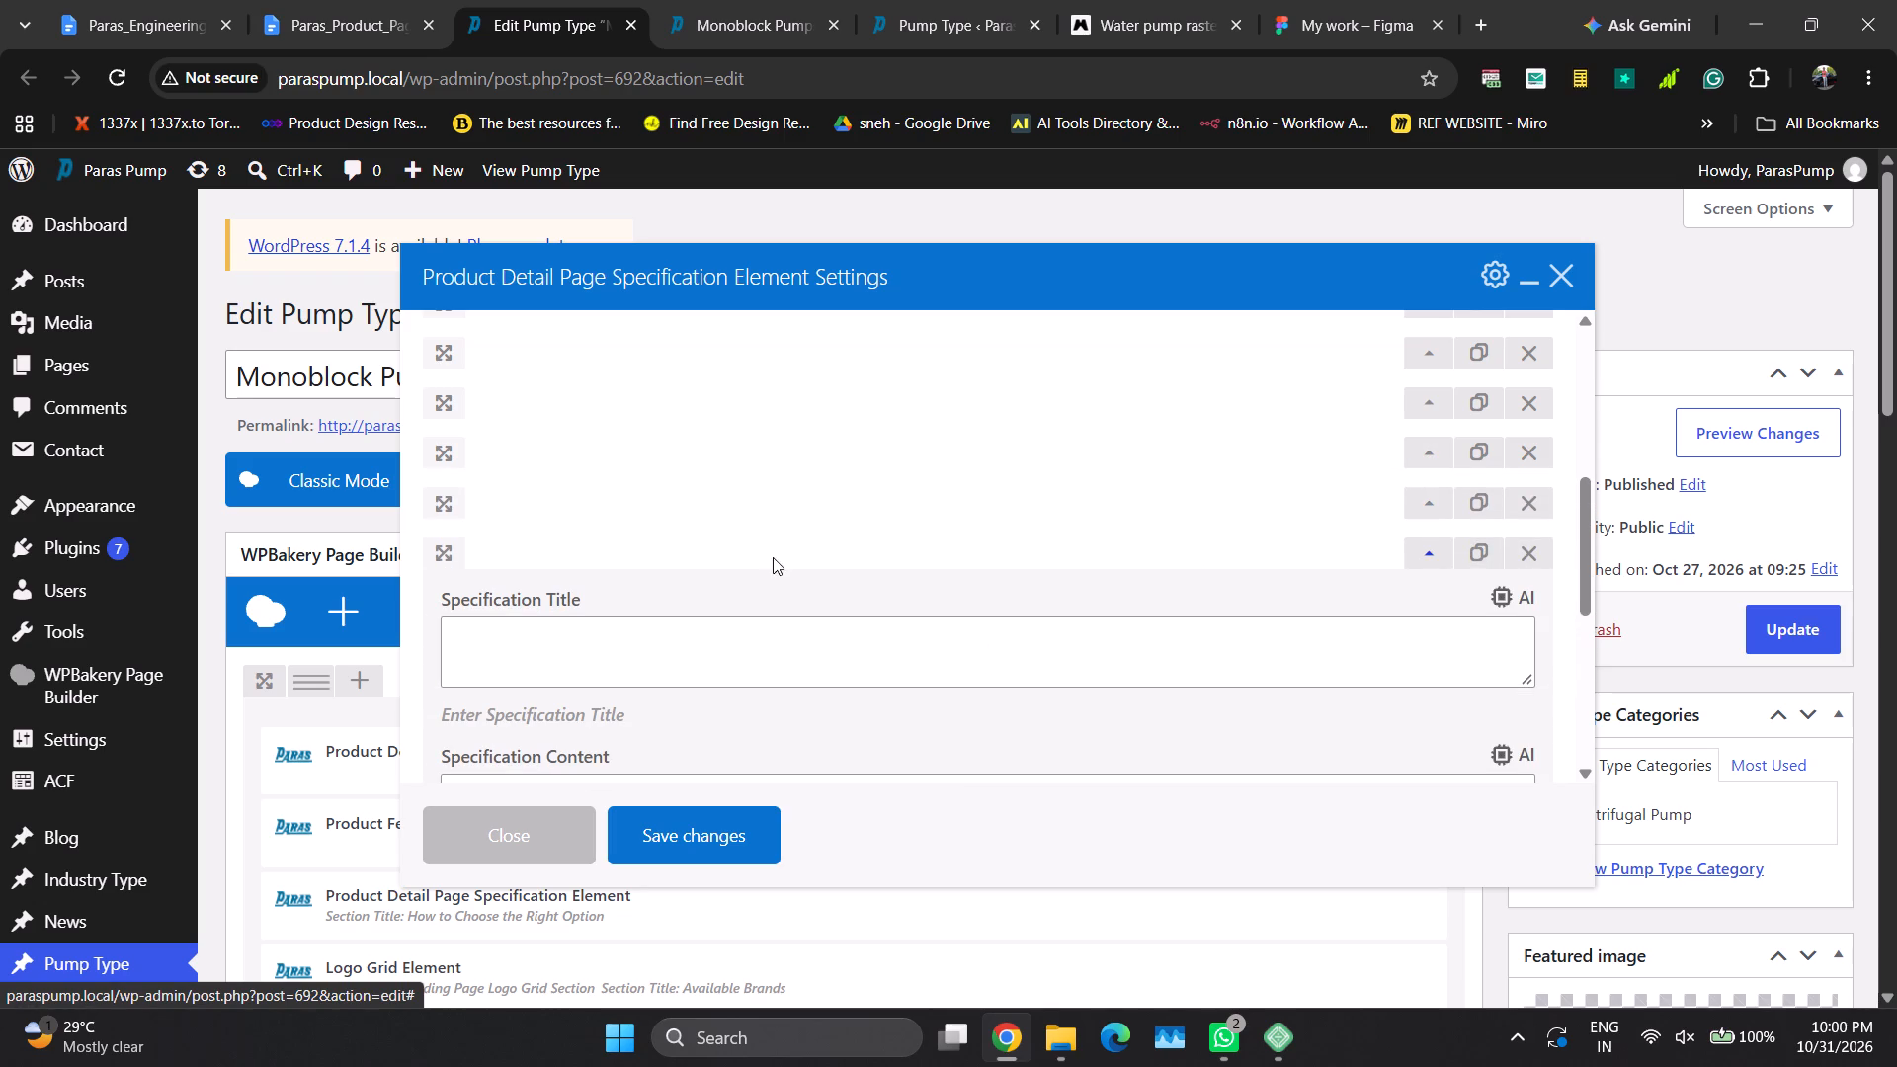
left_click(380, 24)
key("Left")
key("Down")
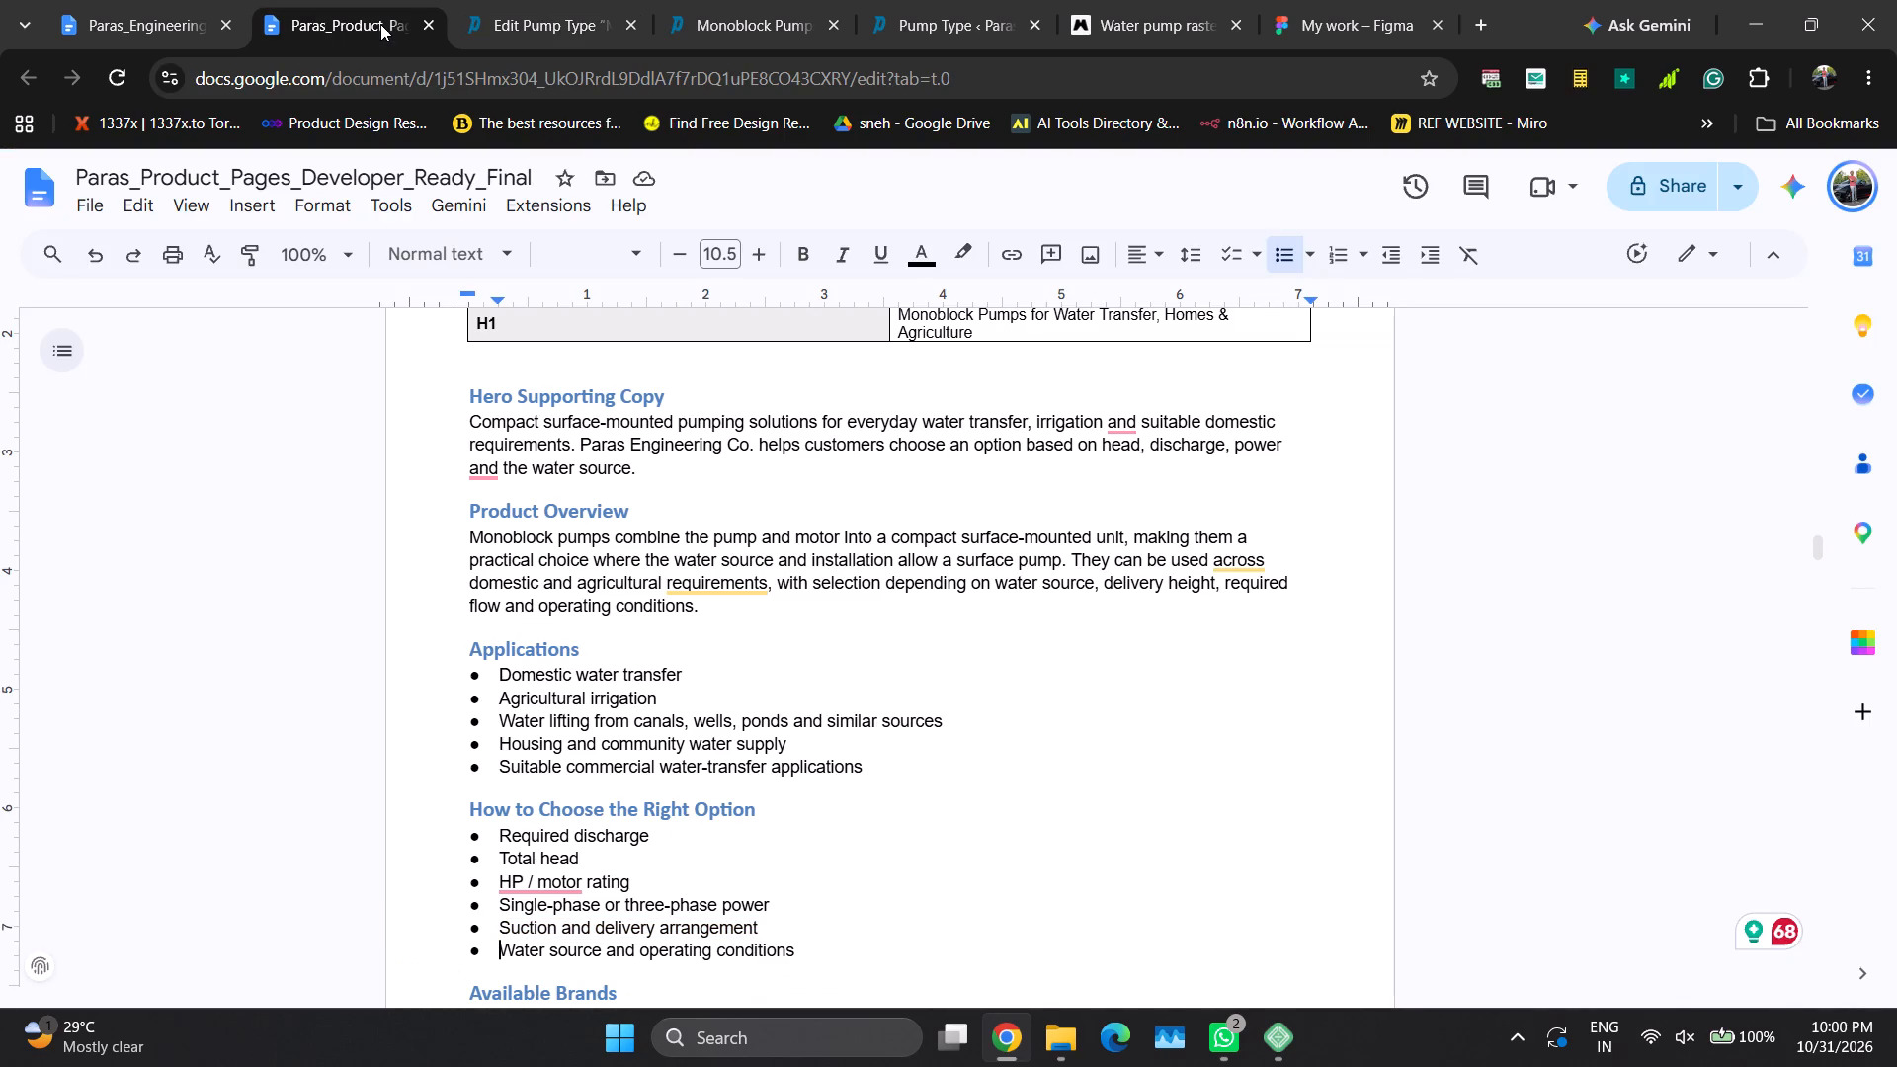
key("shift+Down")
key("shift+Left")
key("shift+Left")
key("shift+Left")
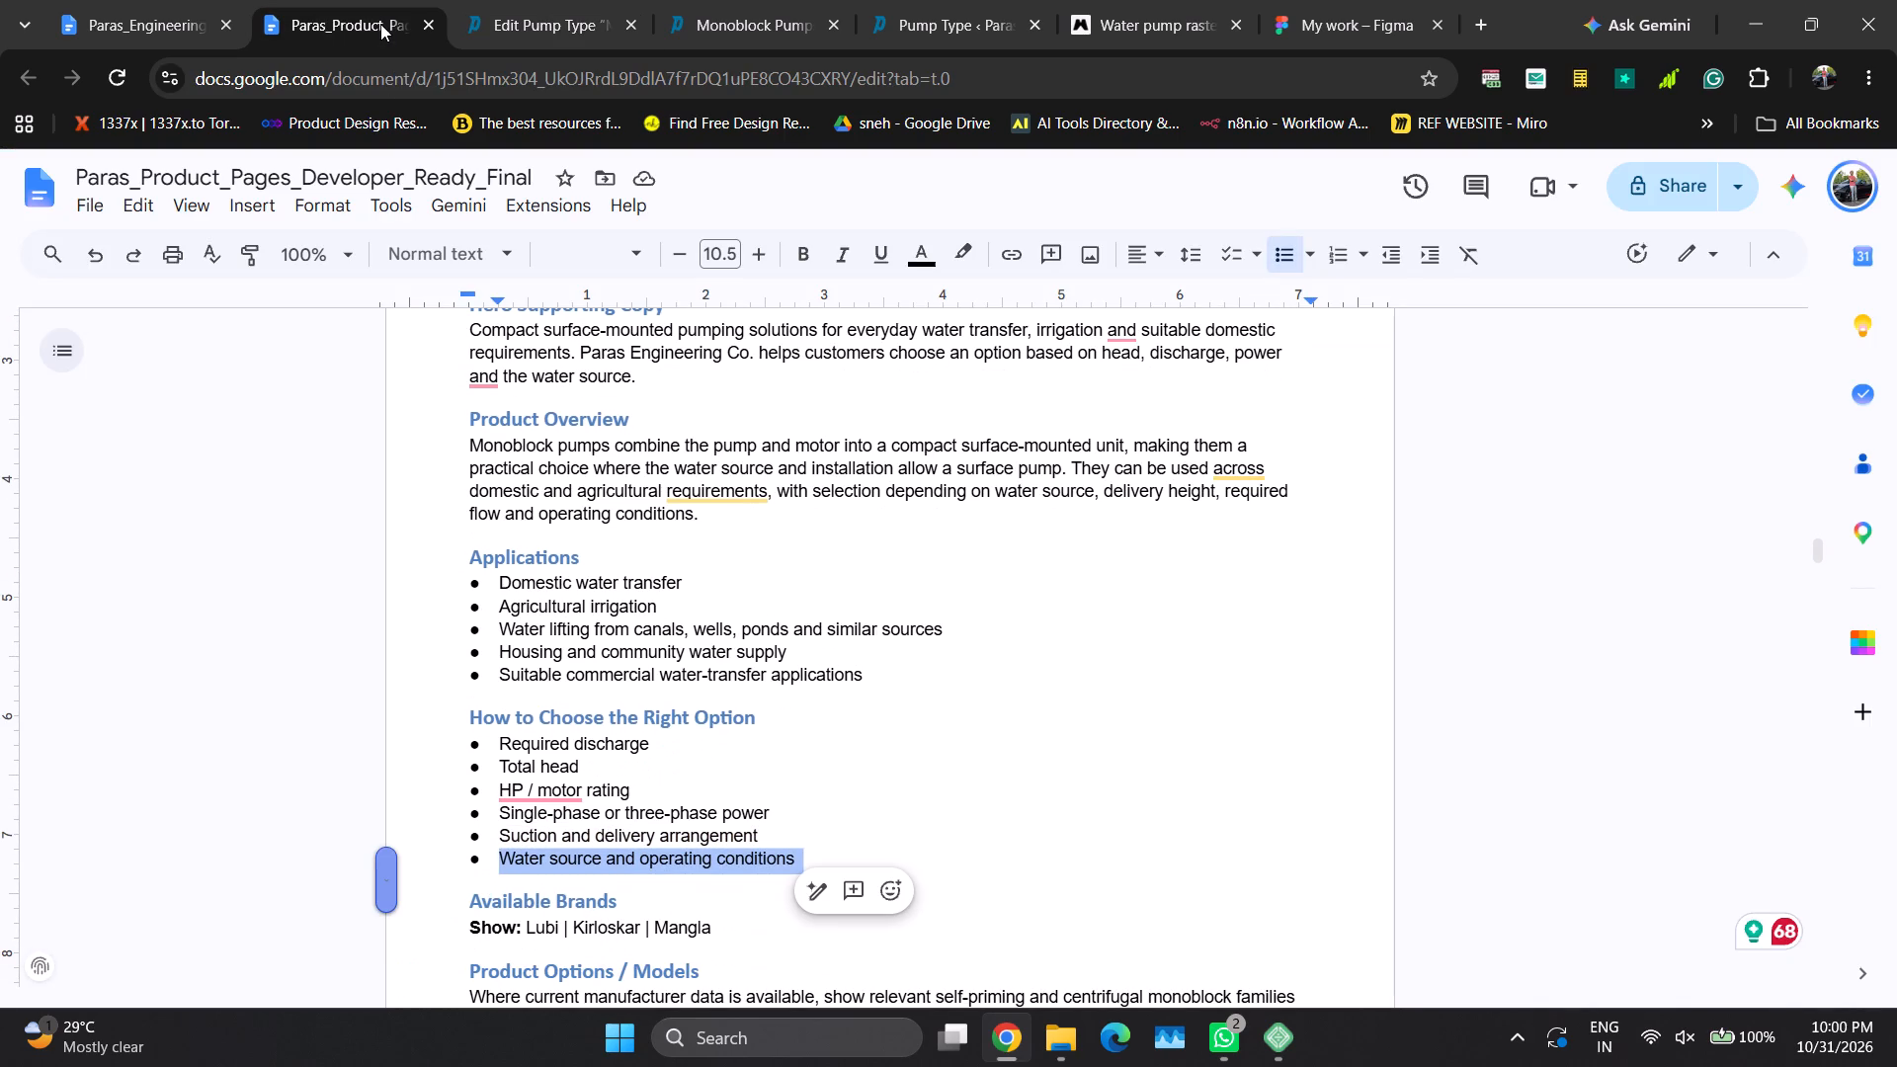
key("ctrl+c")
left_click(490, 0)
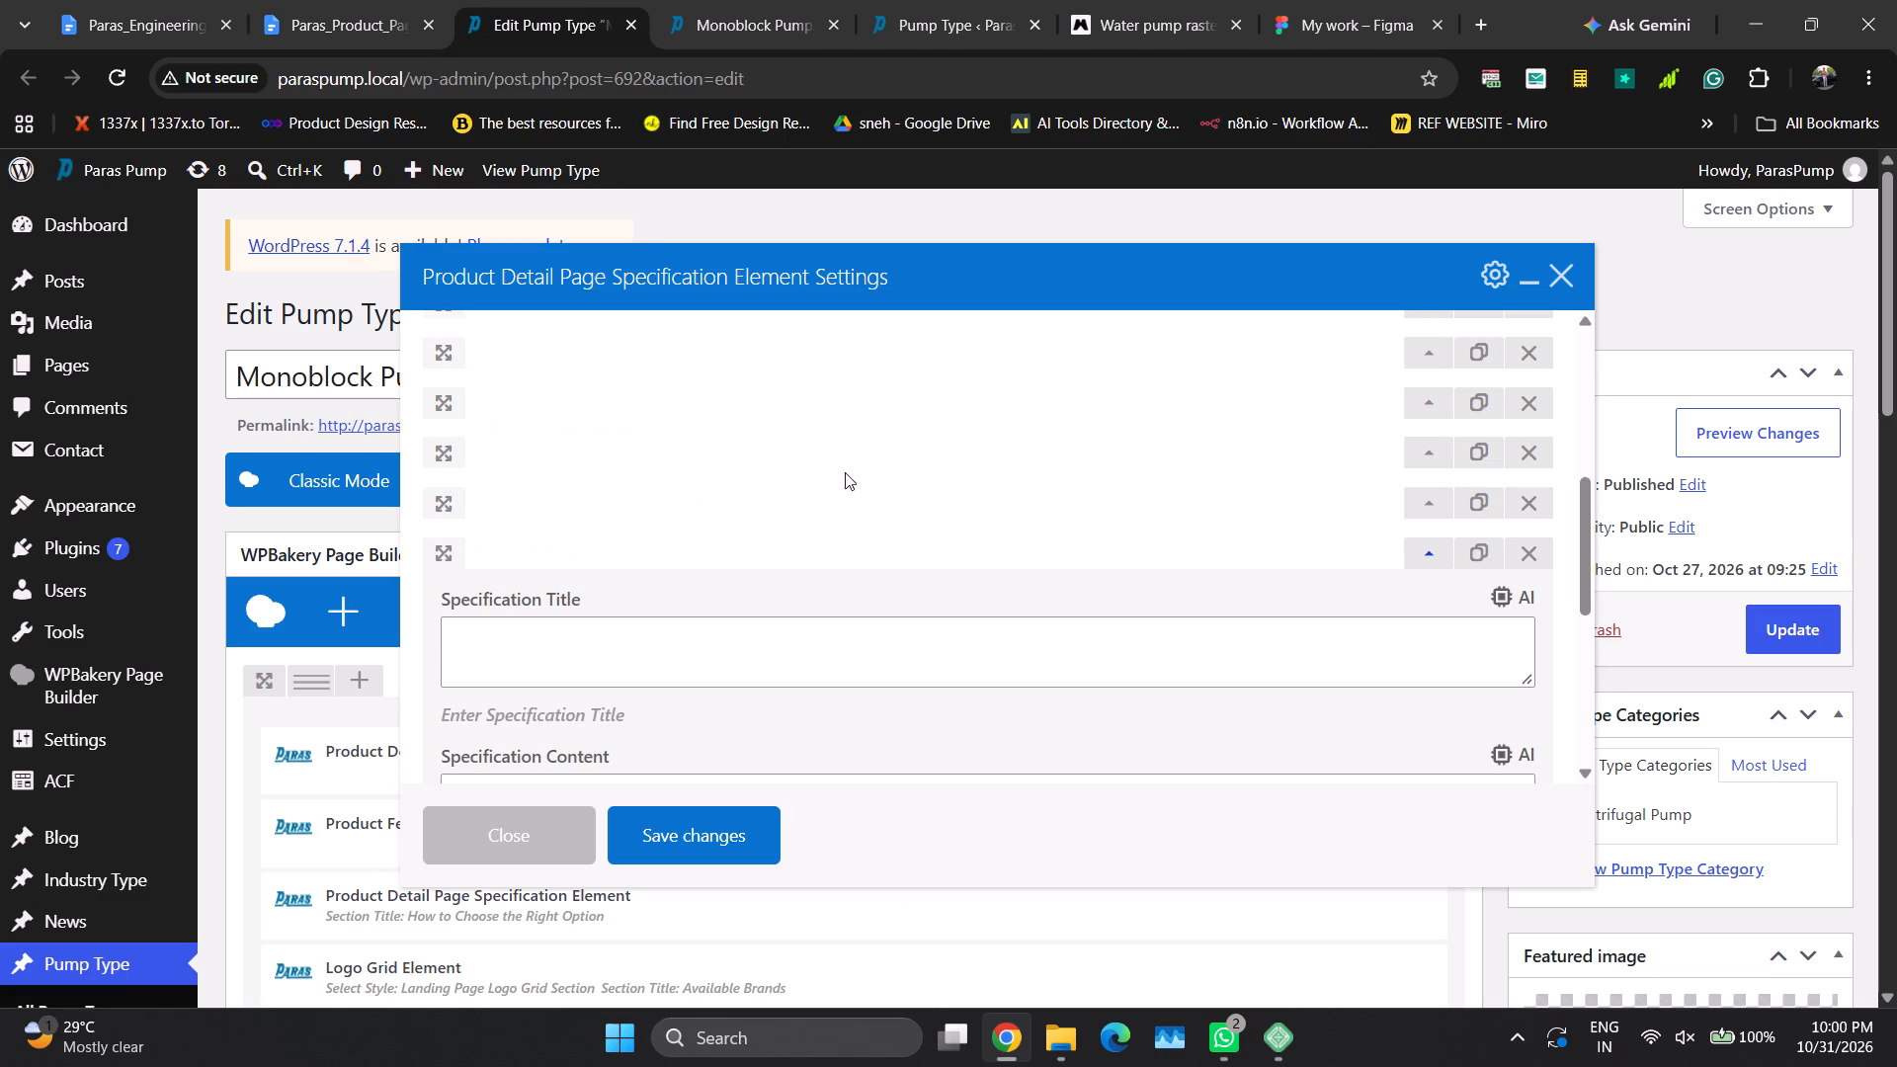
scroll(783, 730, "down", 1)
left_click(792, 669)
key("ctrl+a")
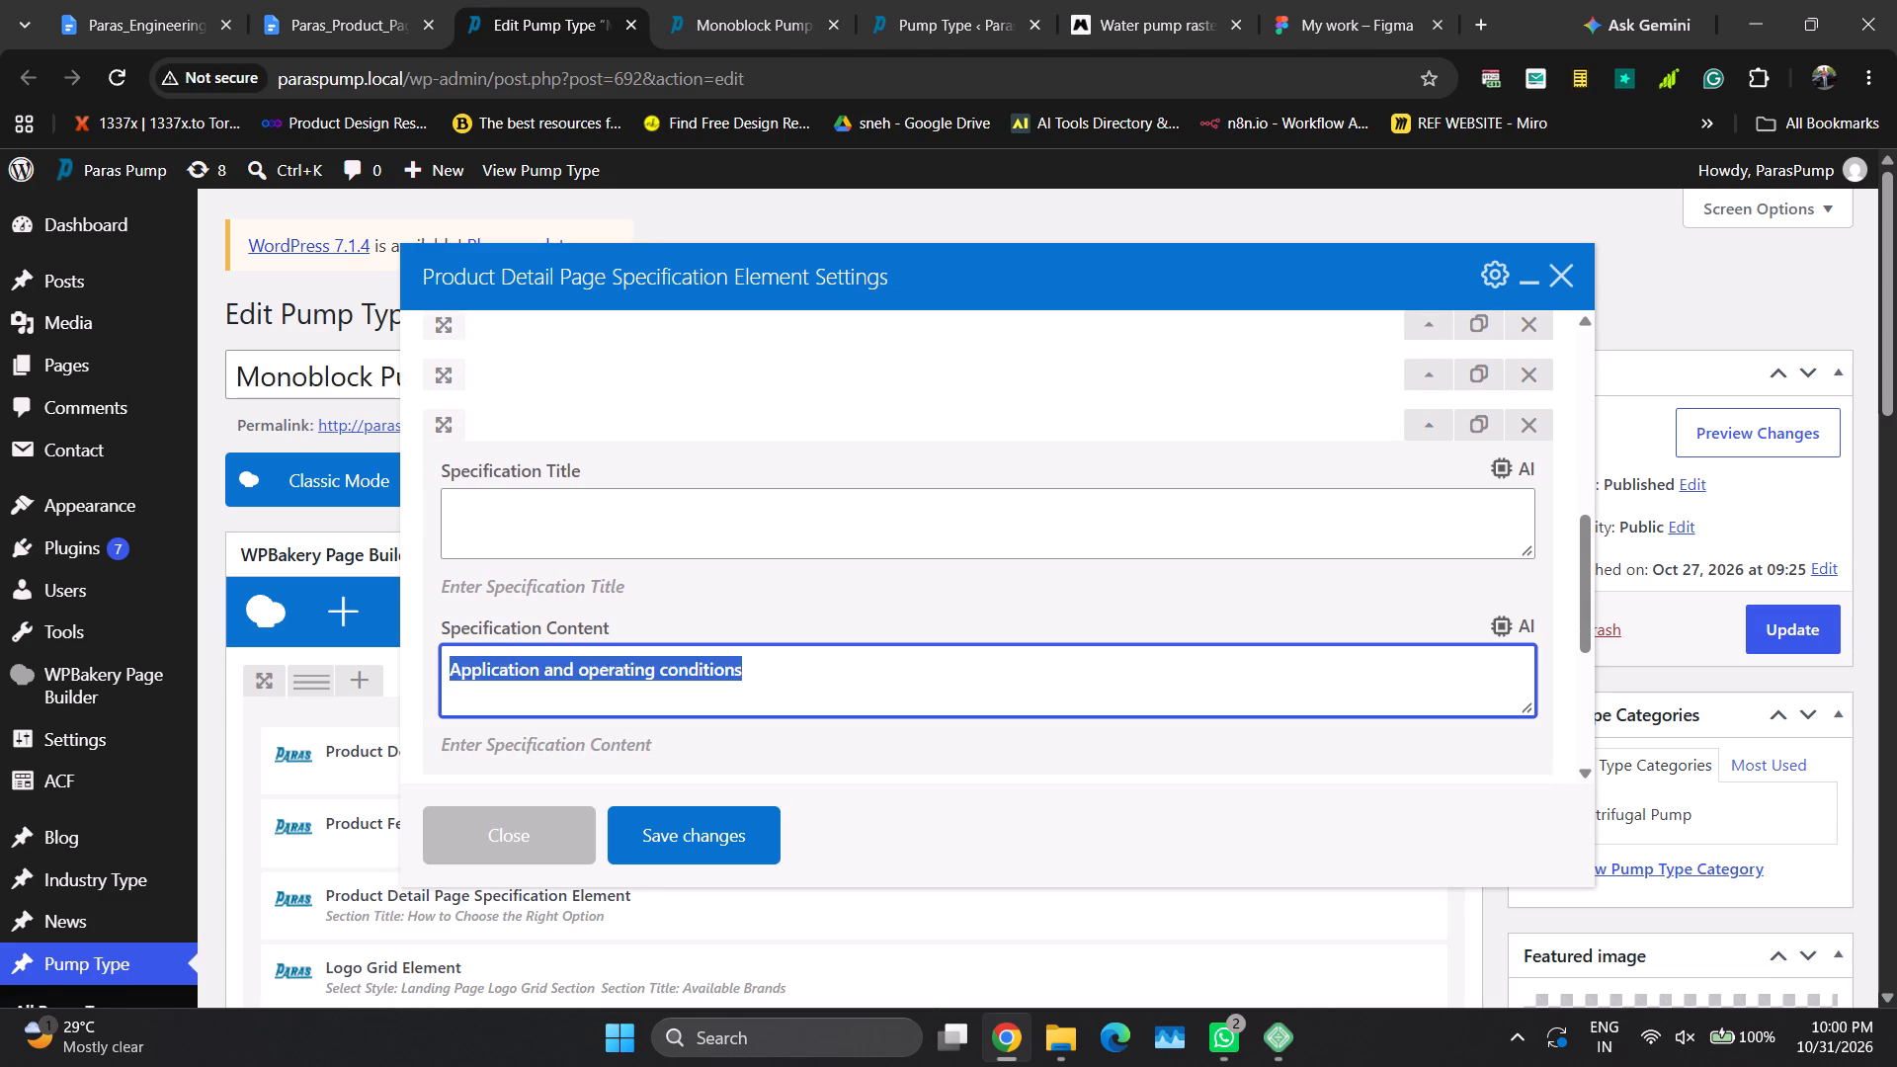
key("ctrl+v")
key("BackSpace")
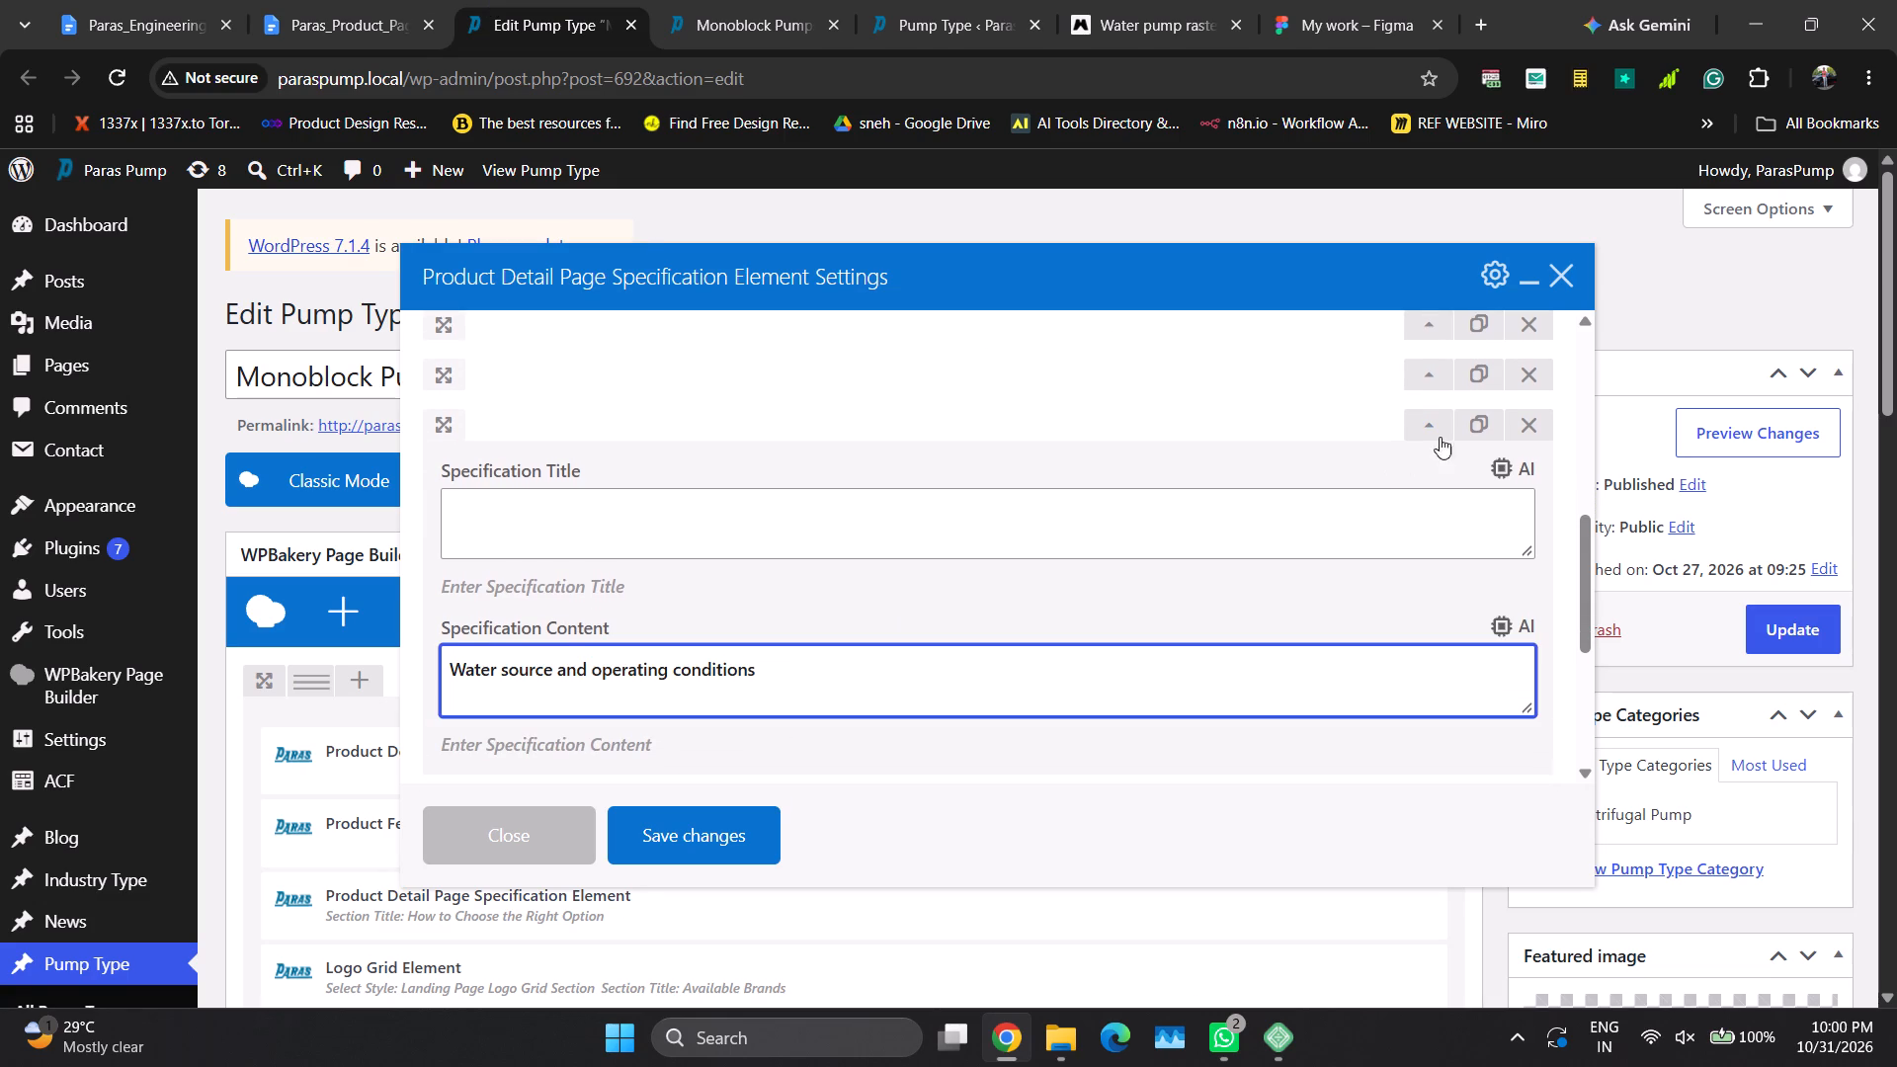
left_click(1429, 427)
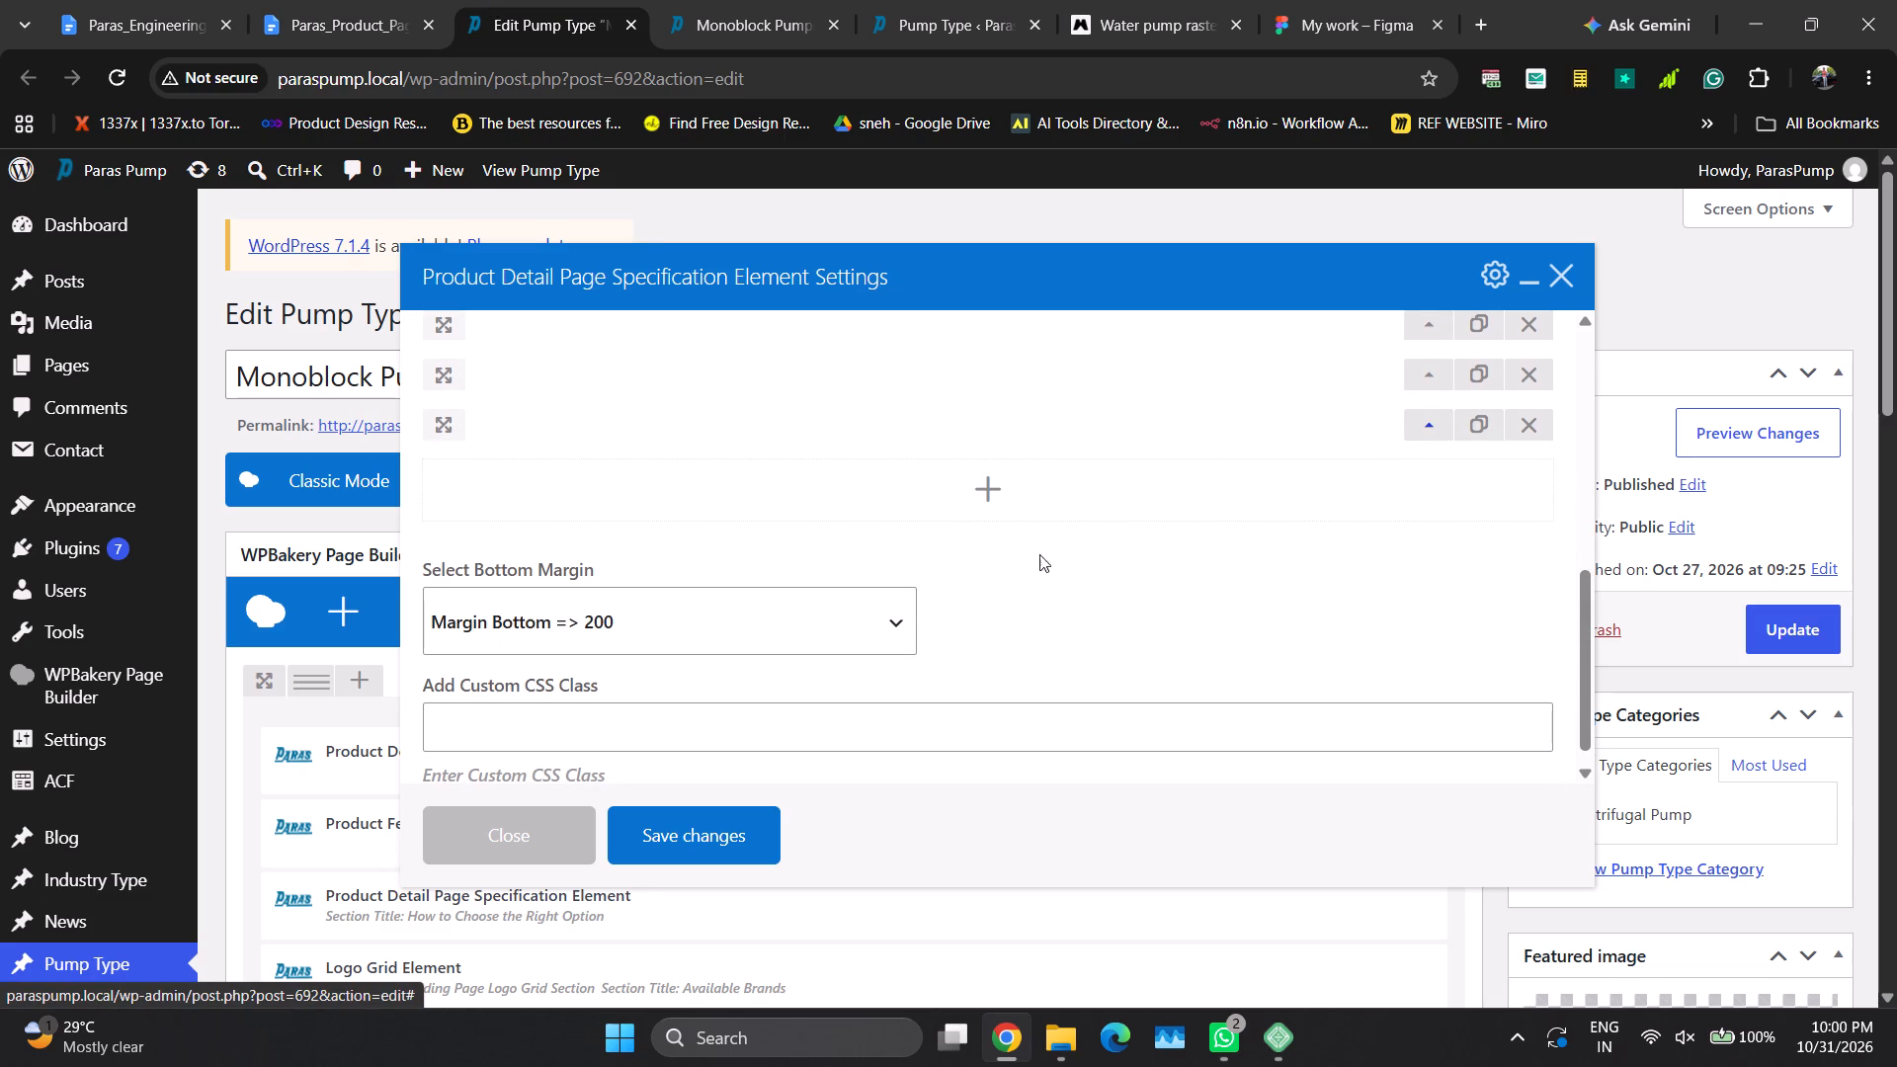
Look over the specification element's settings and save its changes.
scroll(1048, 680, "down", 2)
scroll(1030, 662, "up", 1)
scroll(1017, 650, "down", 3)
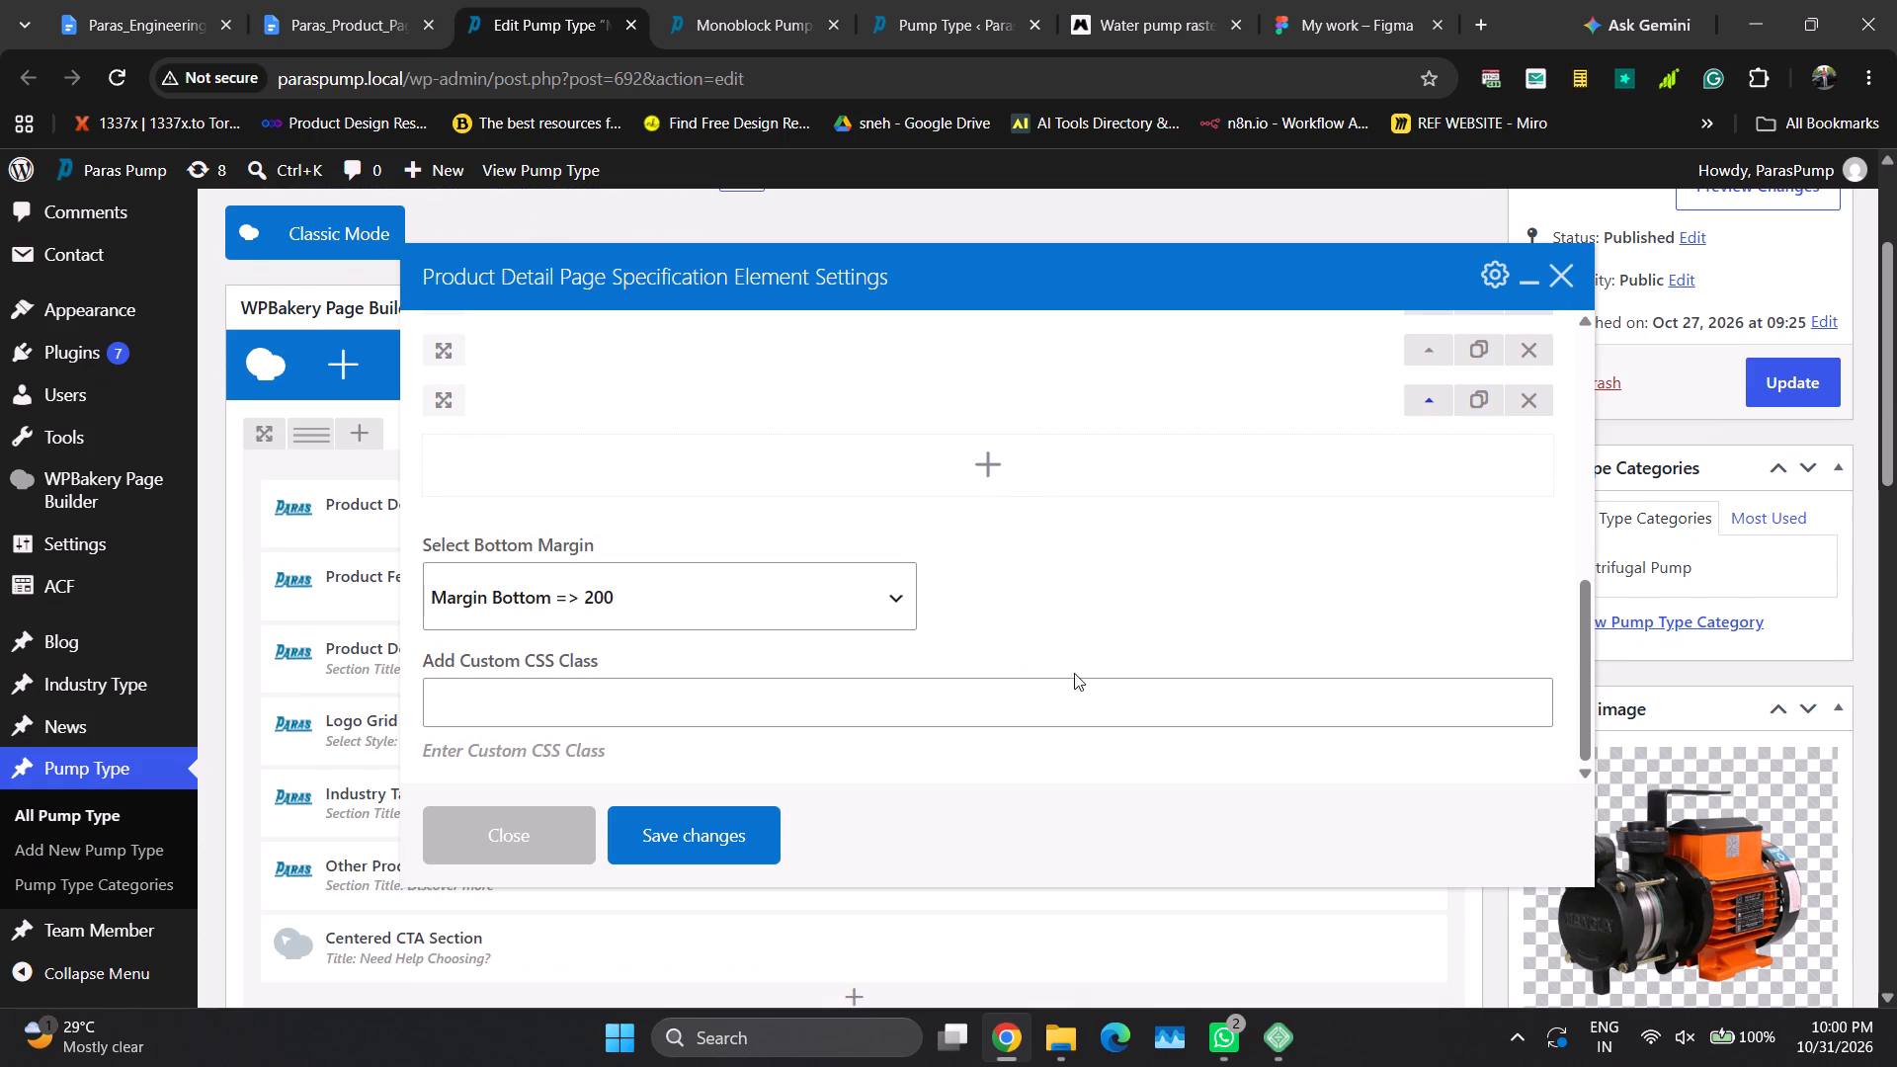
left_click_drag(1580, 678, 1585, 593)
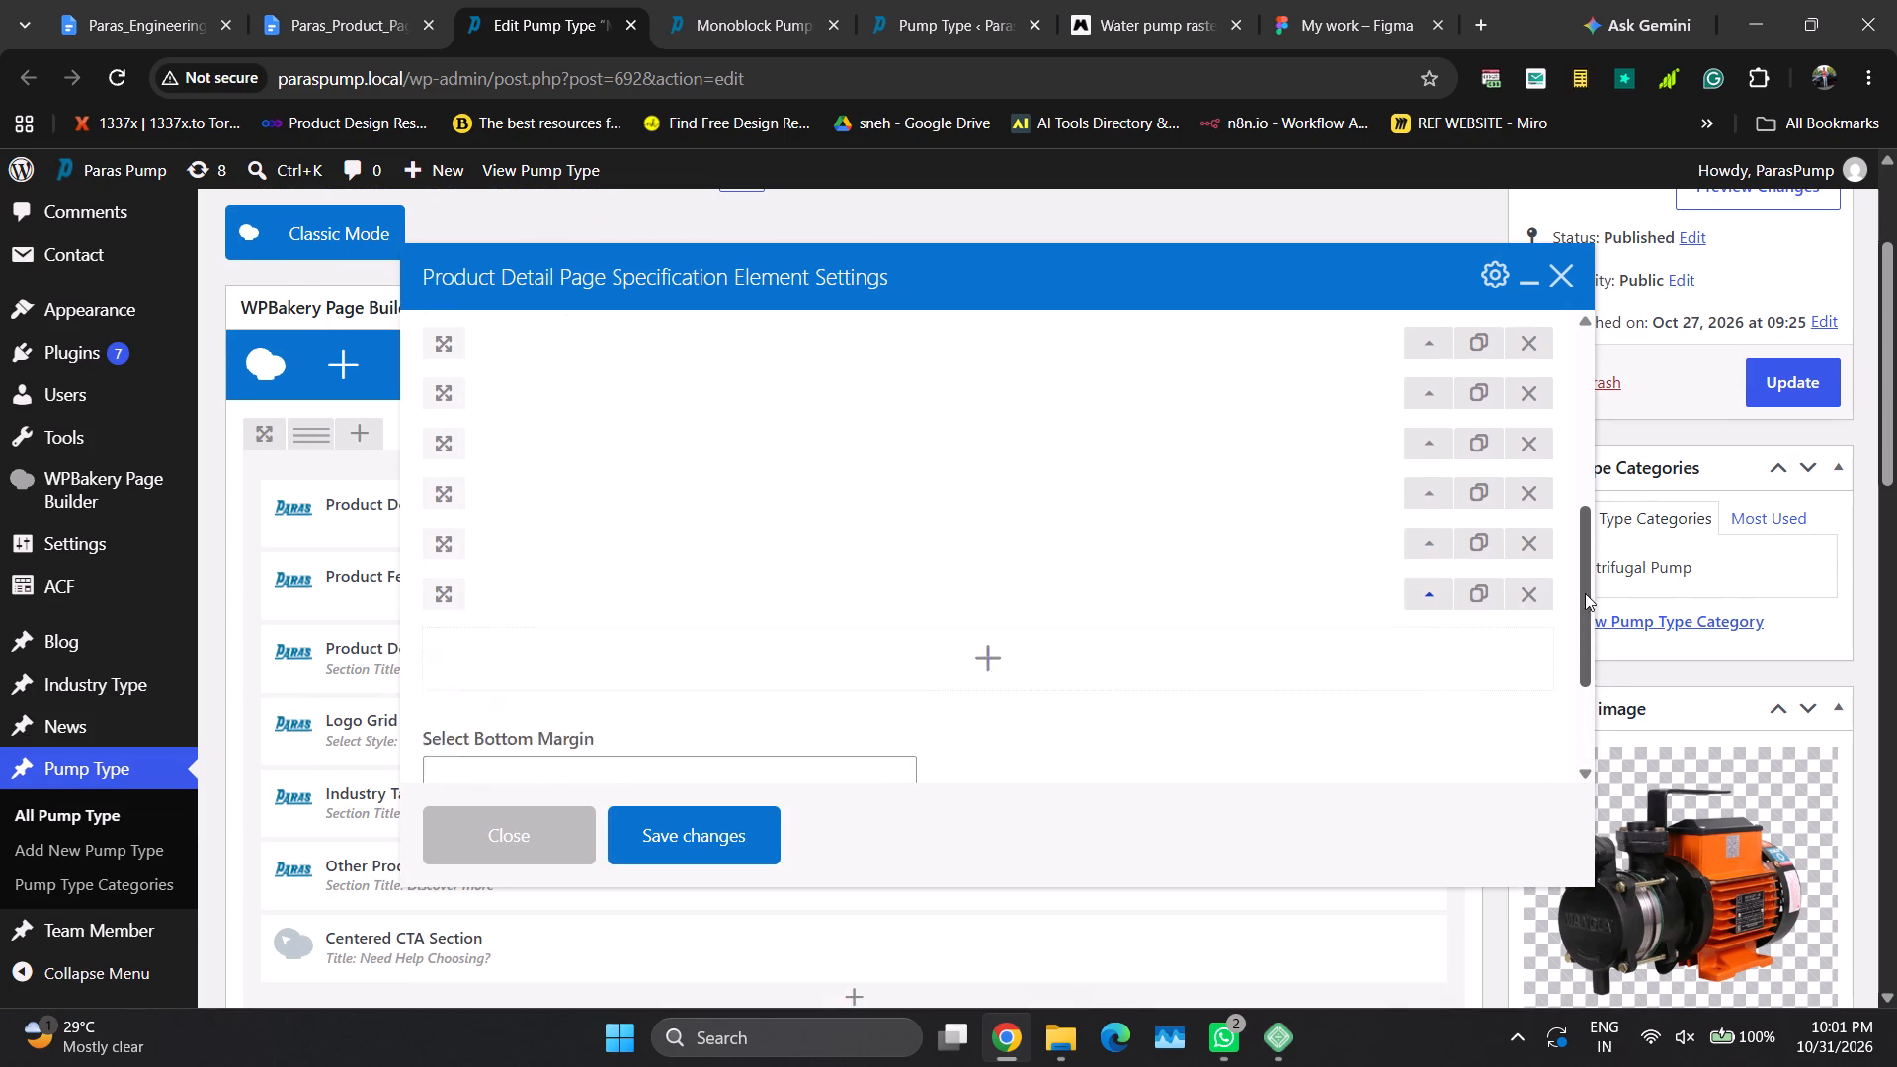
left_click_drag(1585, 593, 1597, 407)
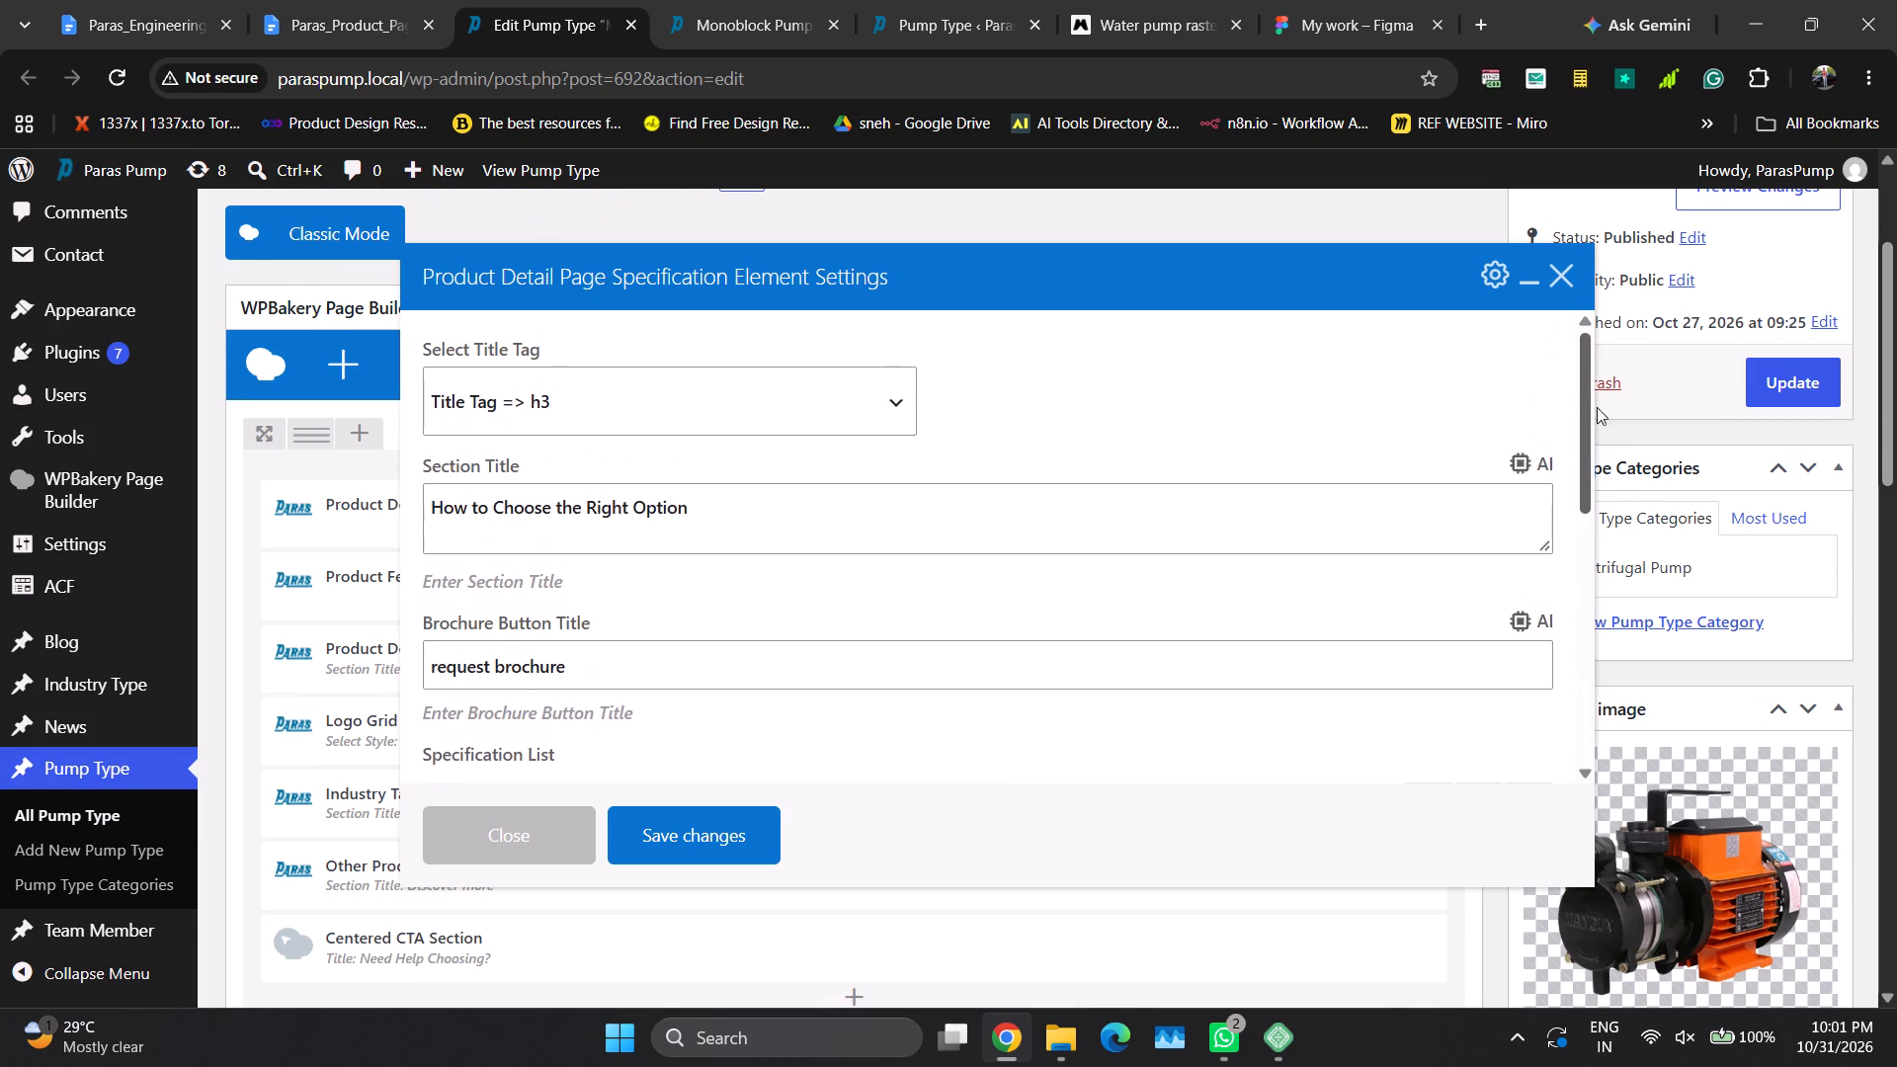
left_click_drag(1597, 407, 1612, 607)
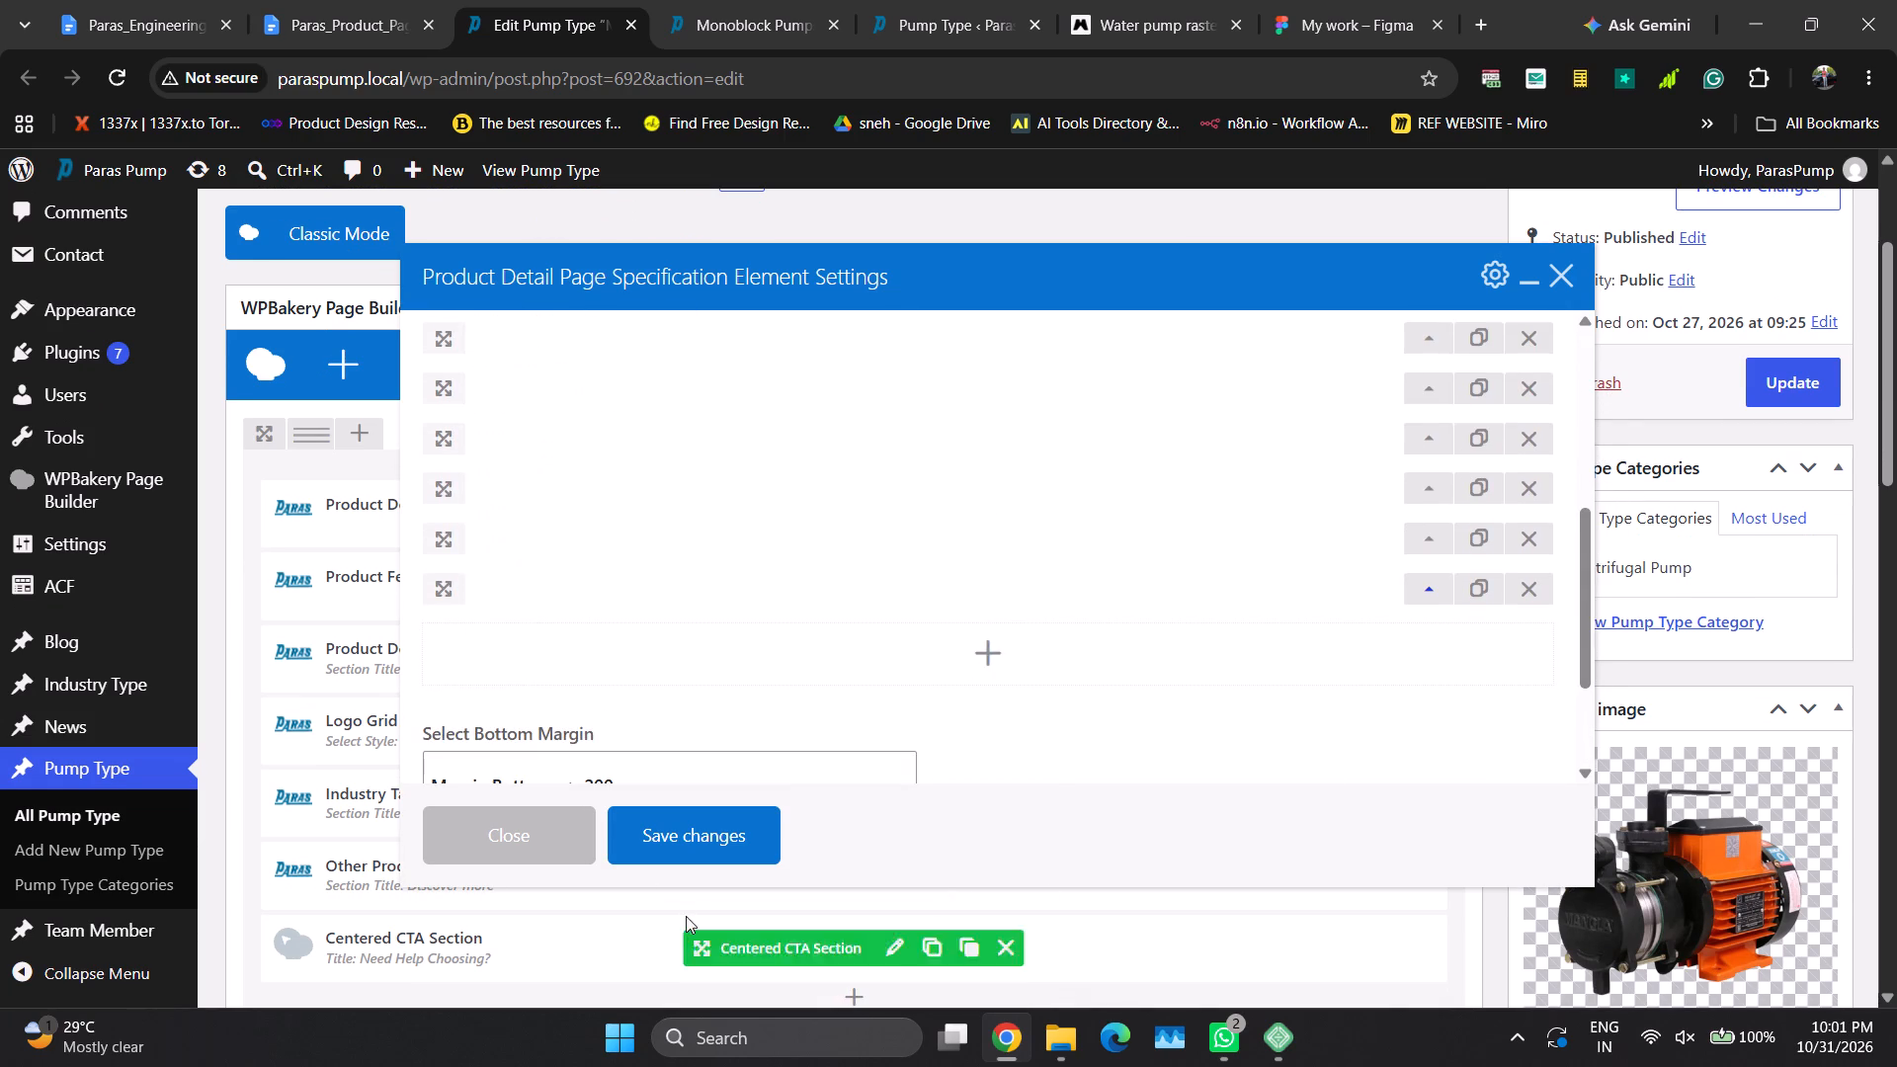
left_click(699, 836)
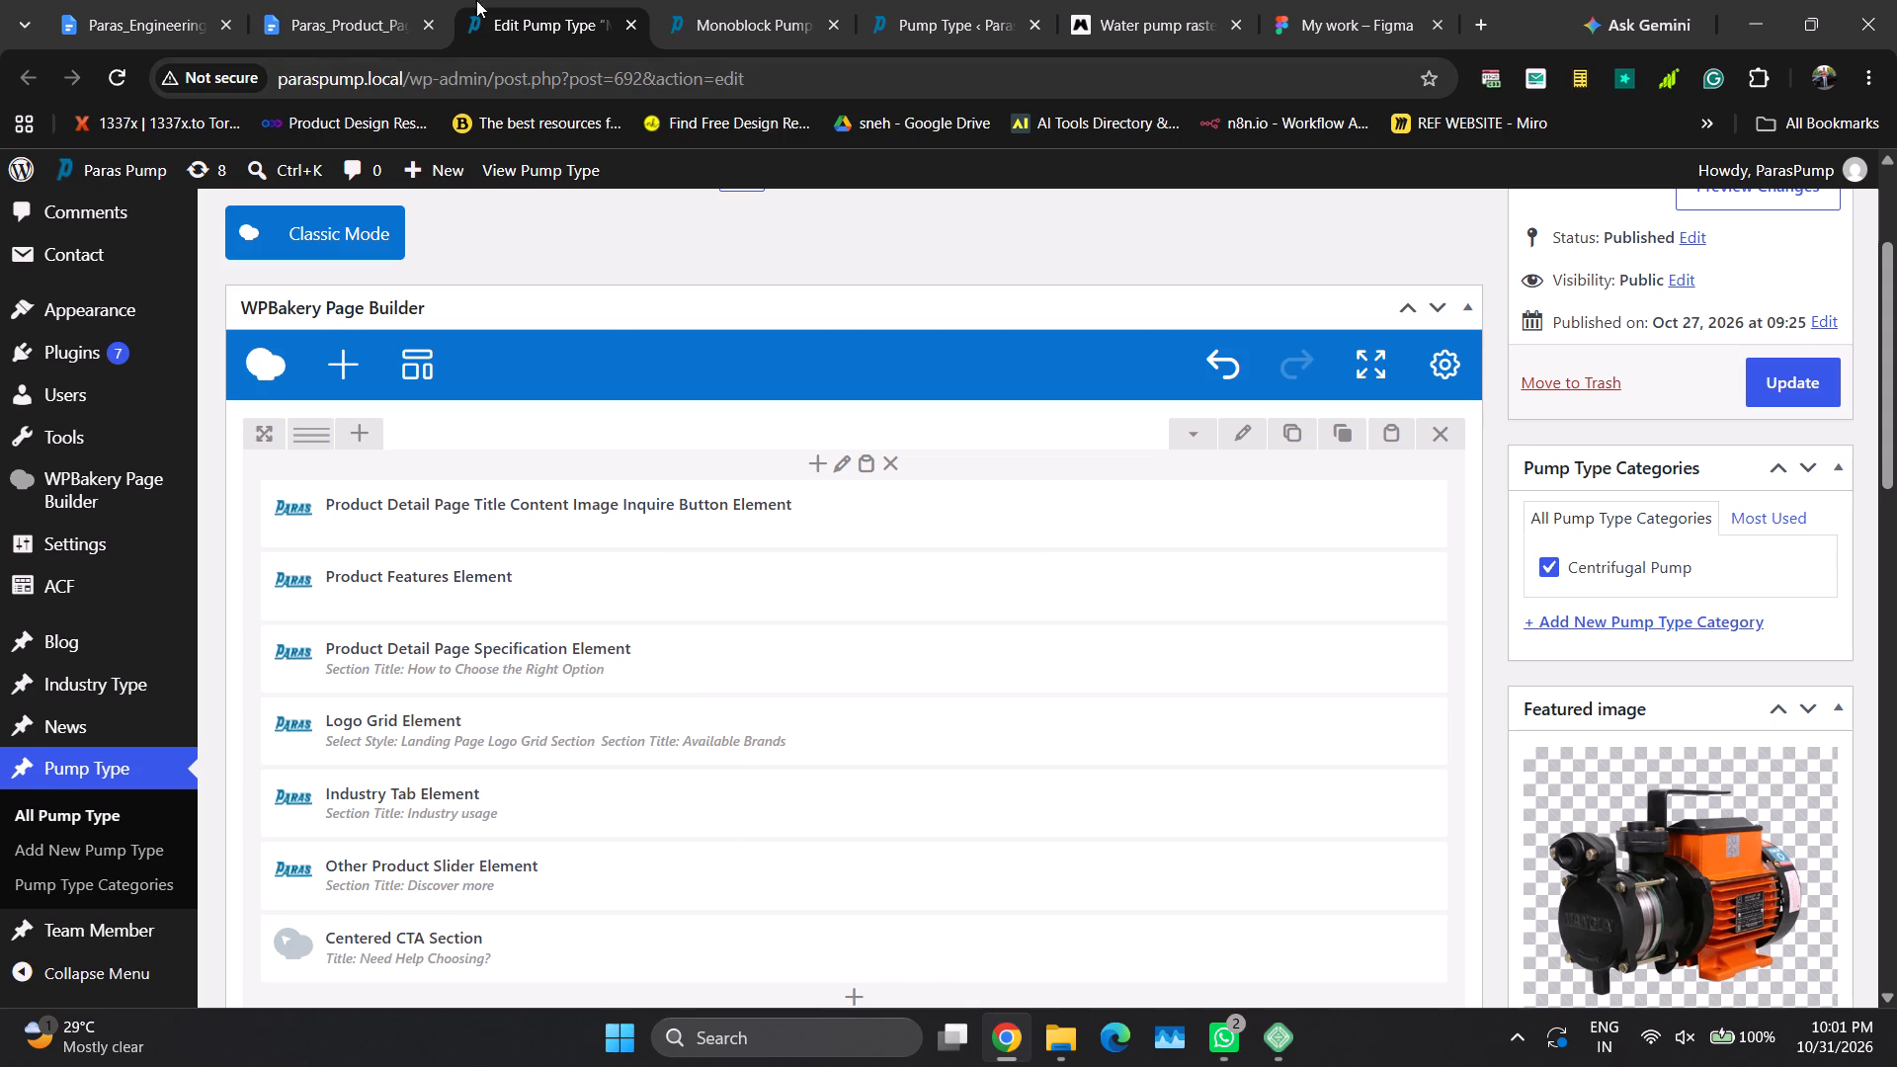
Match the Logo Grid element to the document's Available Brands by deleting the Swastik, KSB and Varuna logo items.
left_click(334, 0)
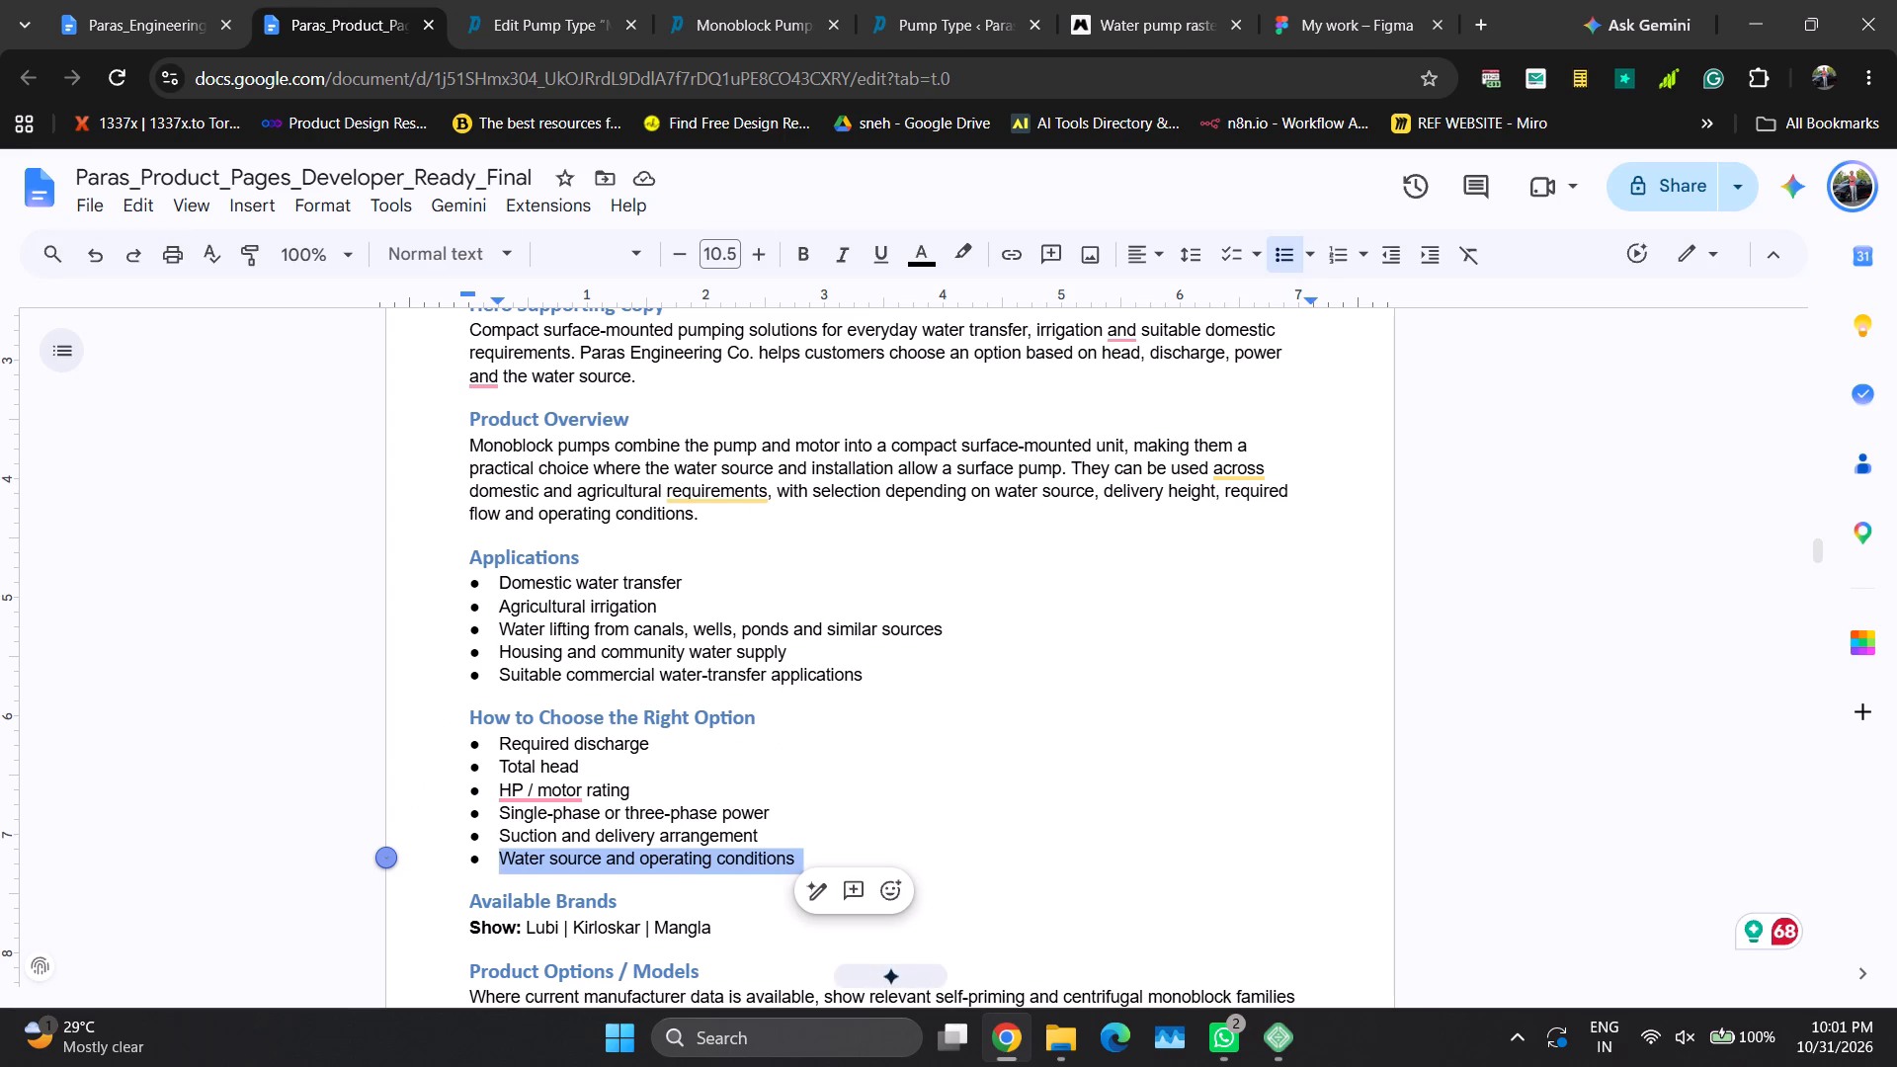
left_click(466, 33)
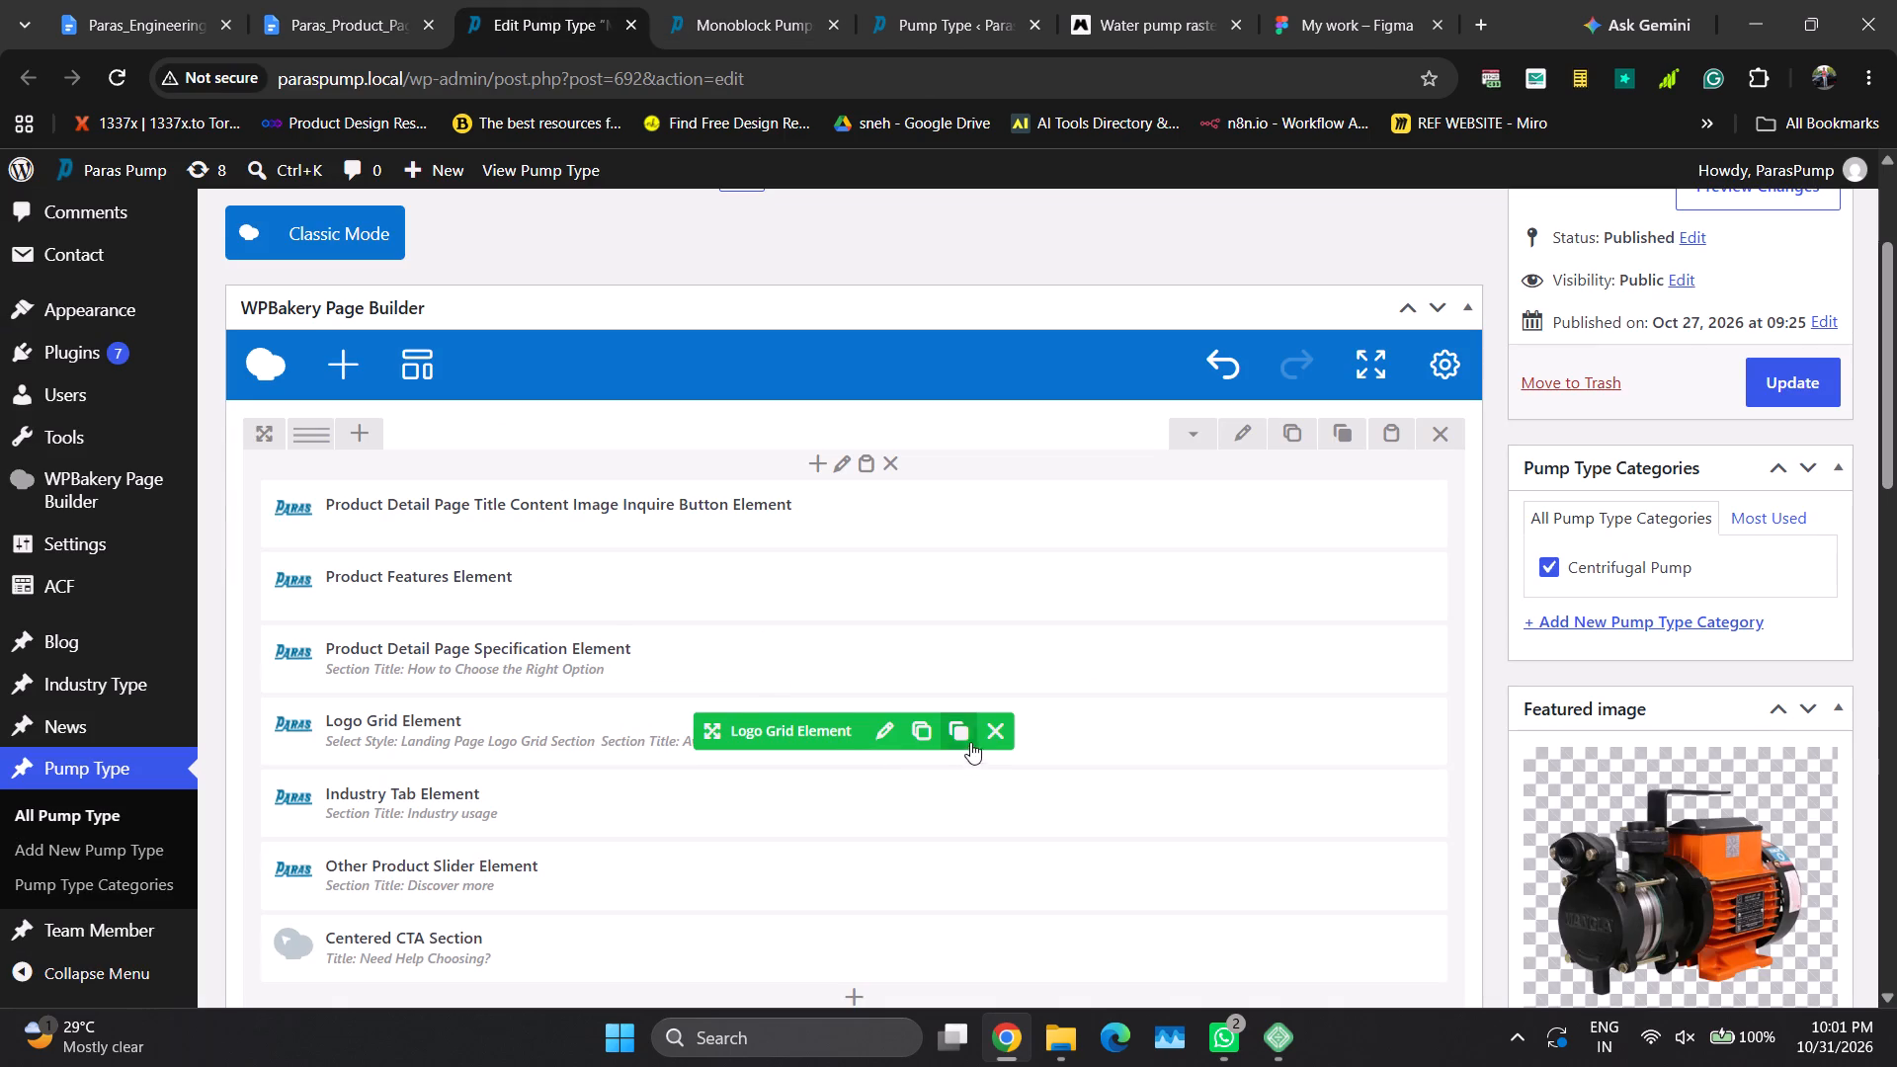
left_click(884, 733)
left_click(344, 0)
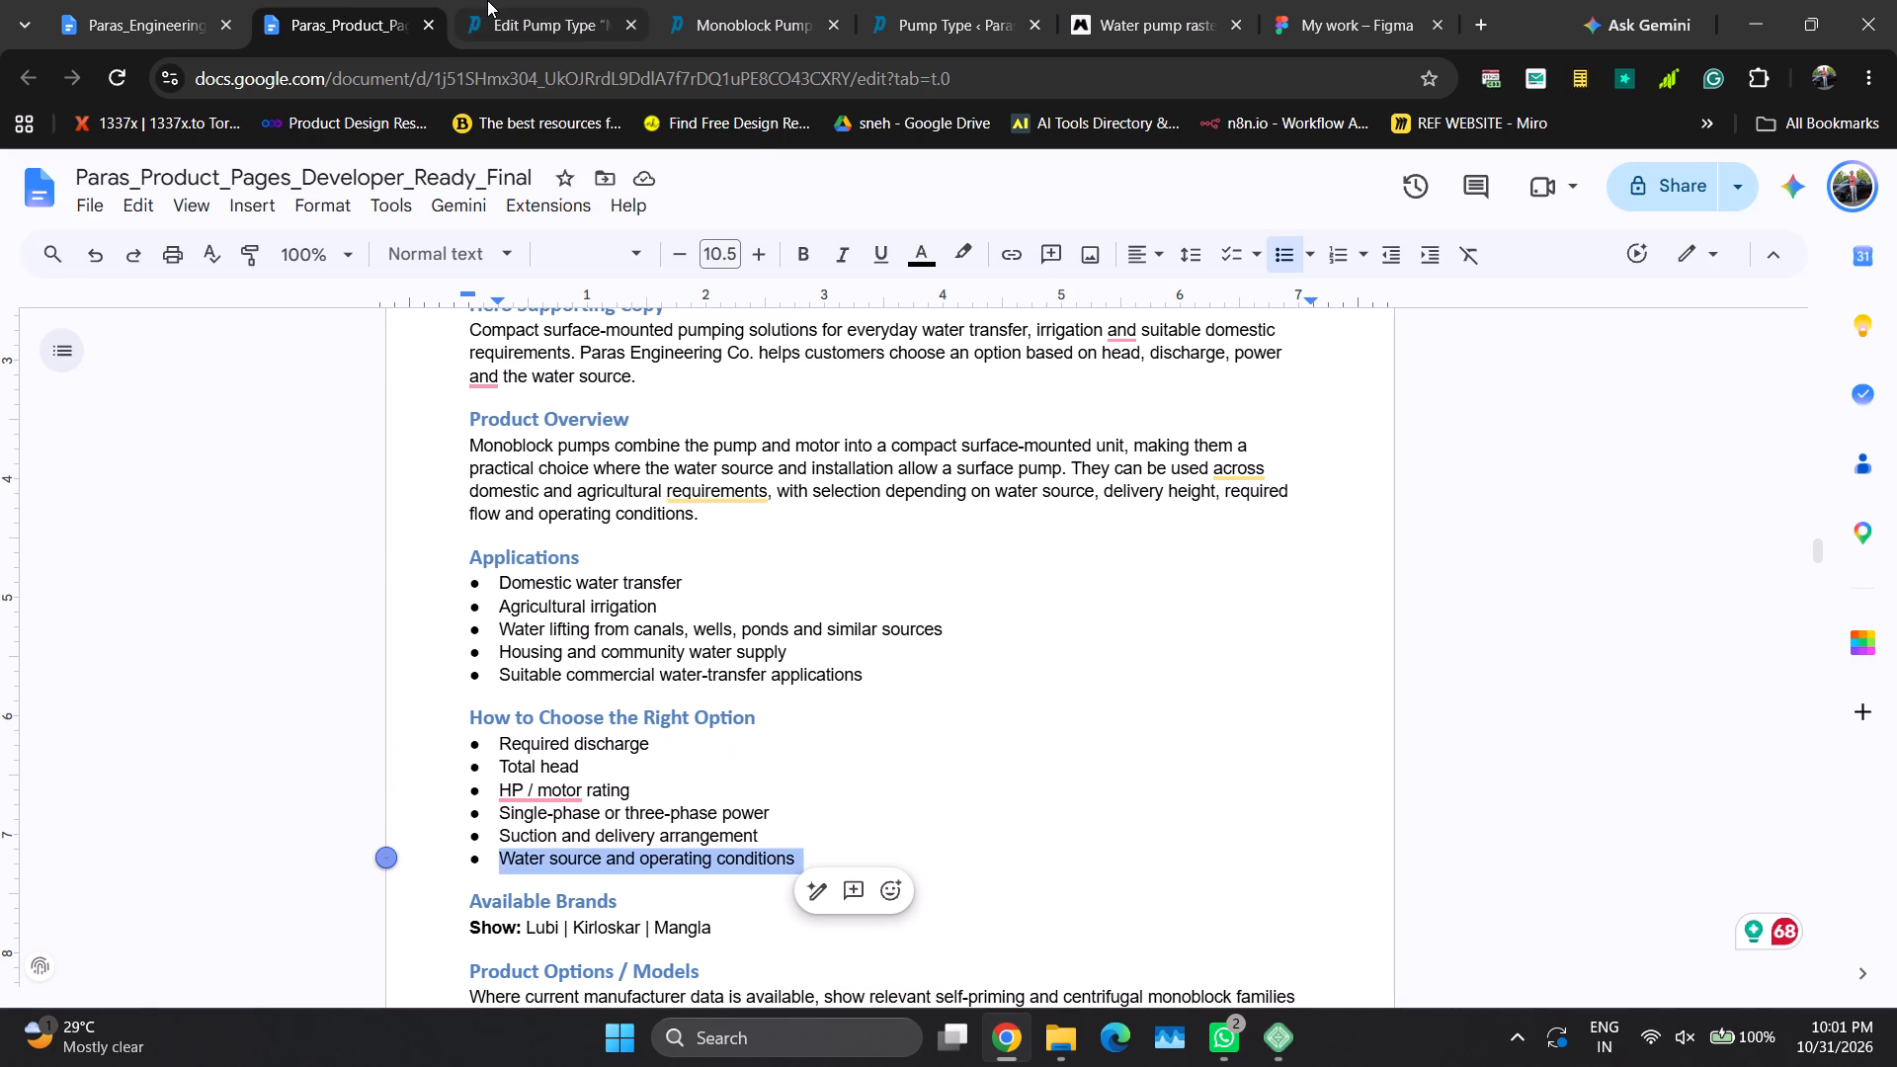
left_click(487, 0)
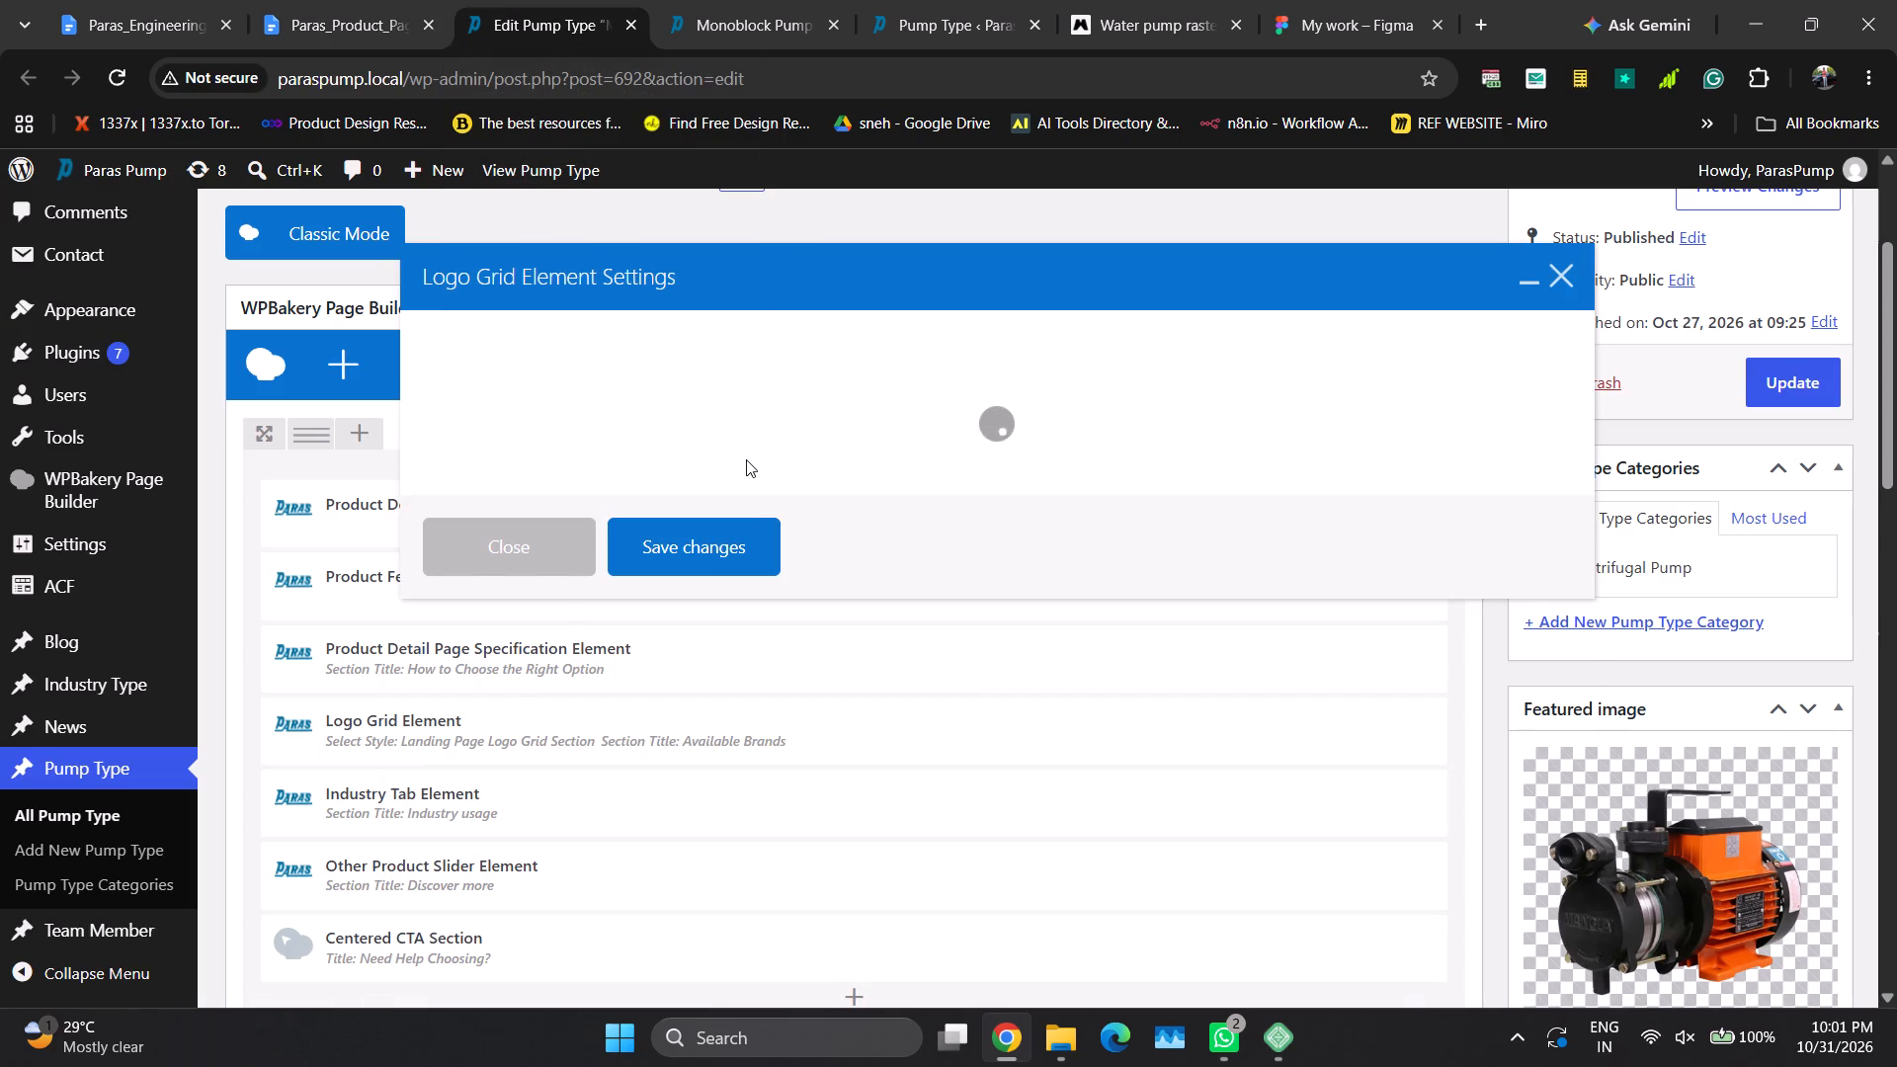
scroll(798, 674, "down", 2)
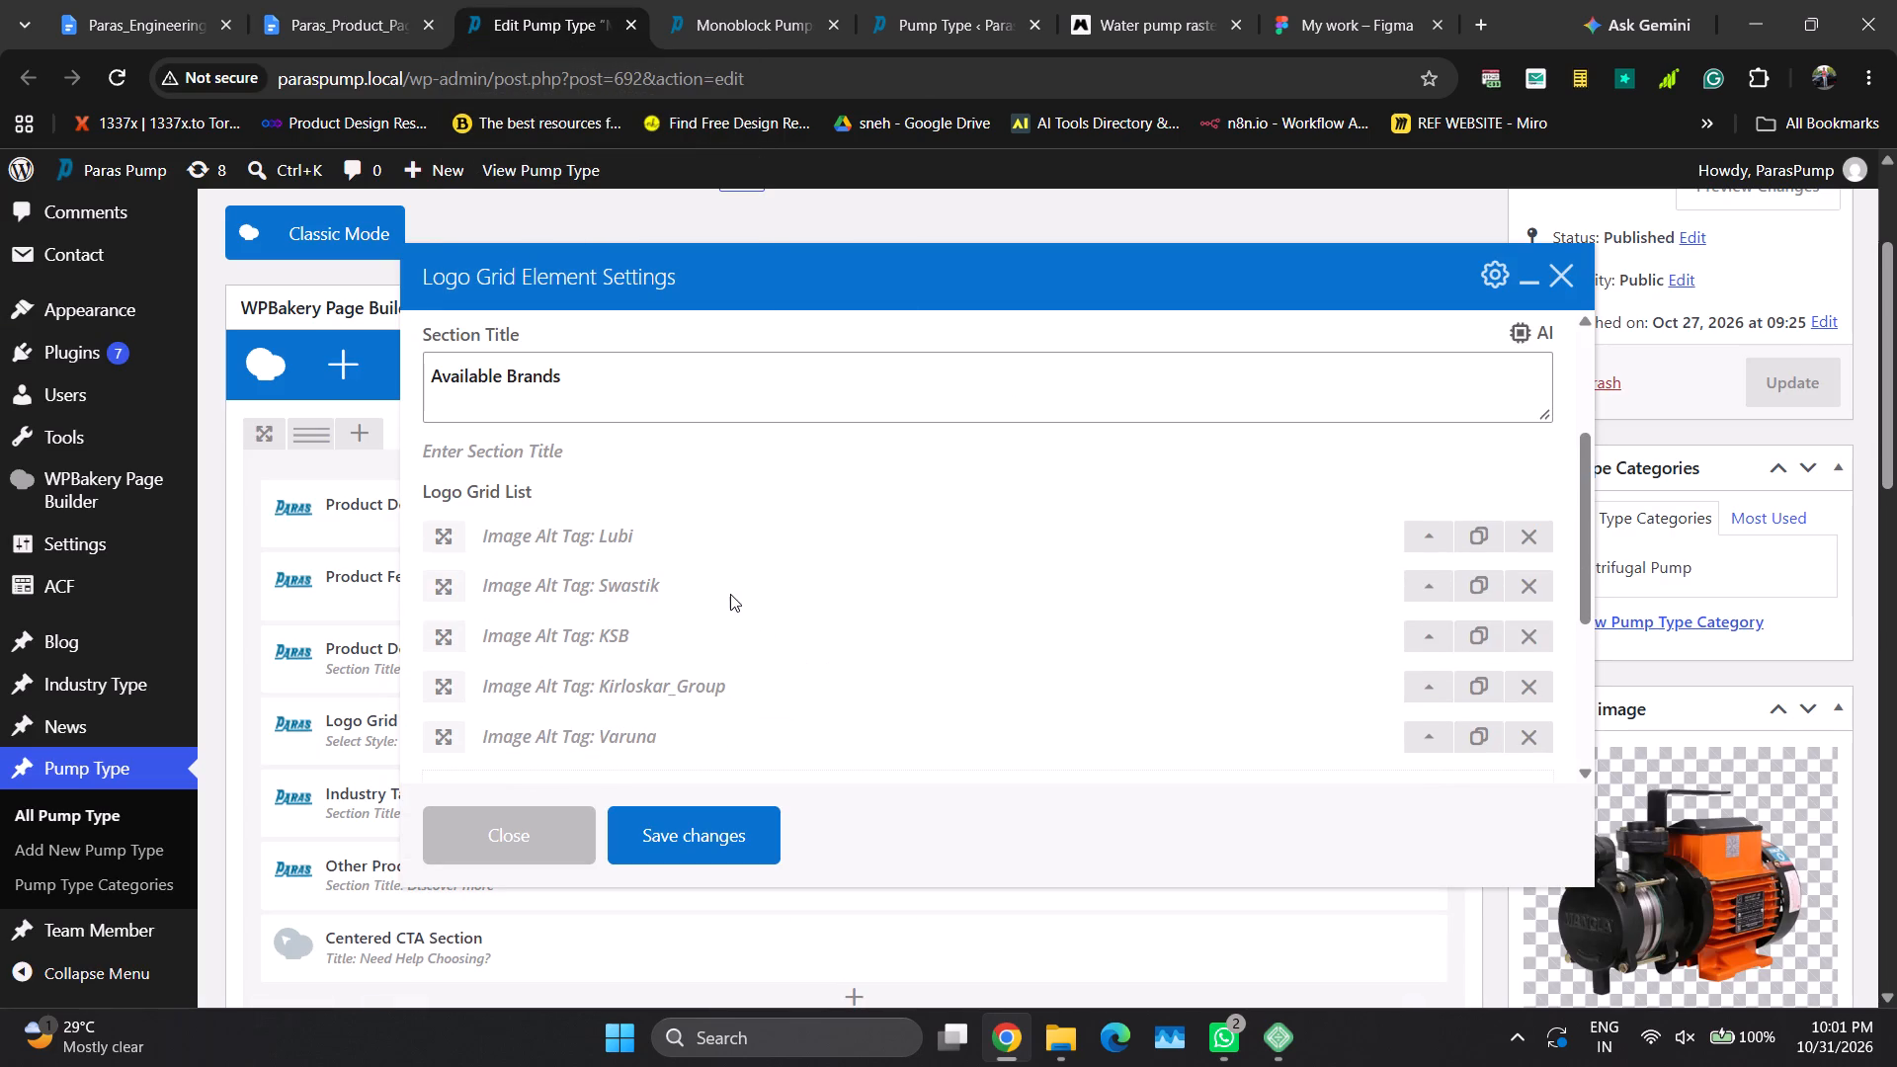
left_click(379, 6)
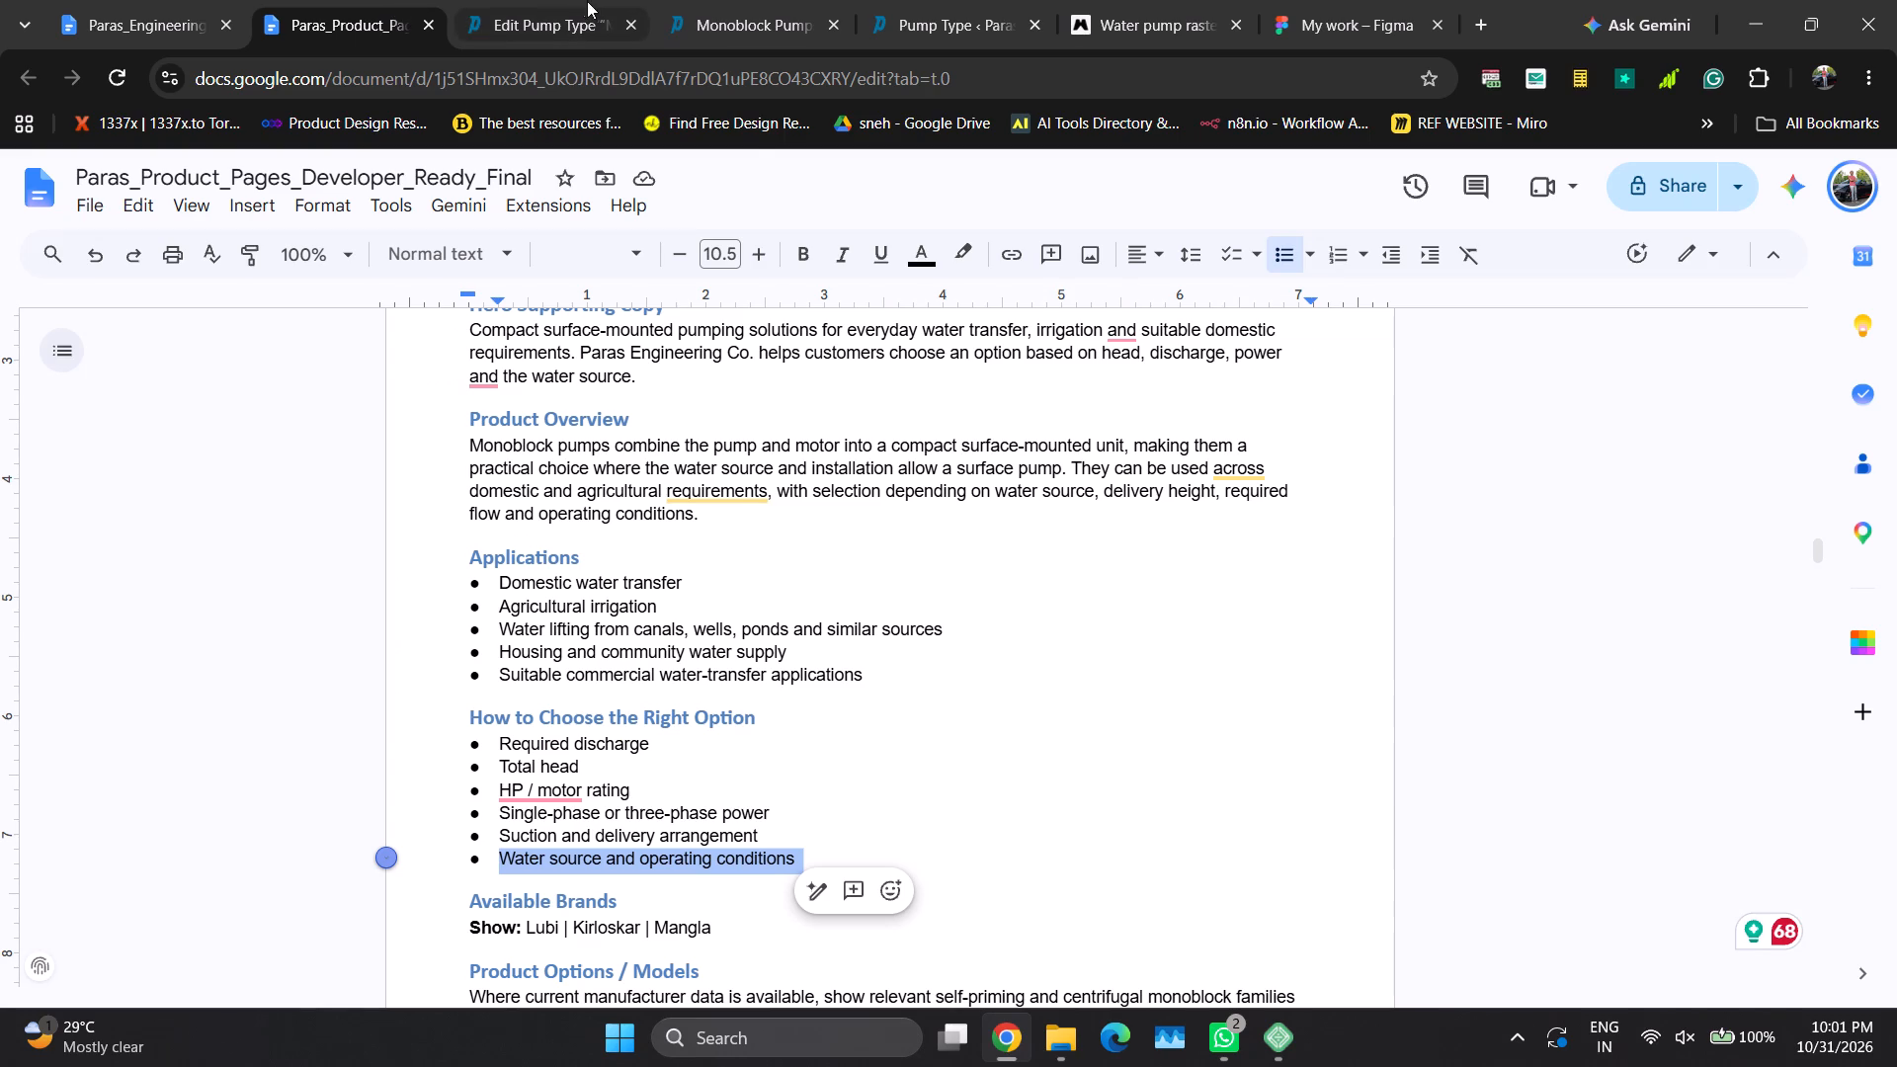
left_click(561, 3)
scroll(885, 673, "down", 2)
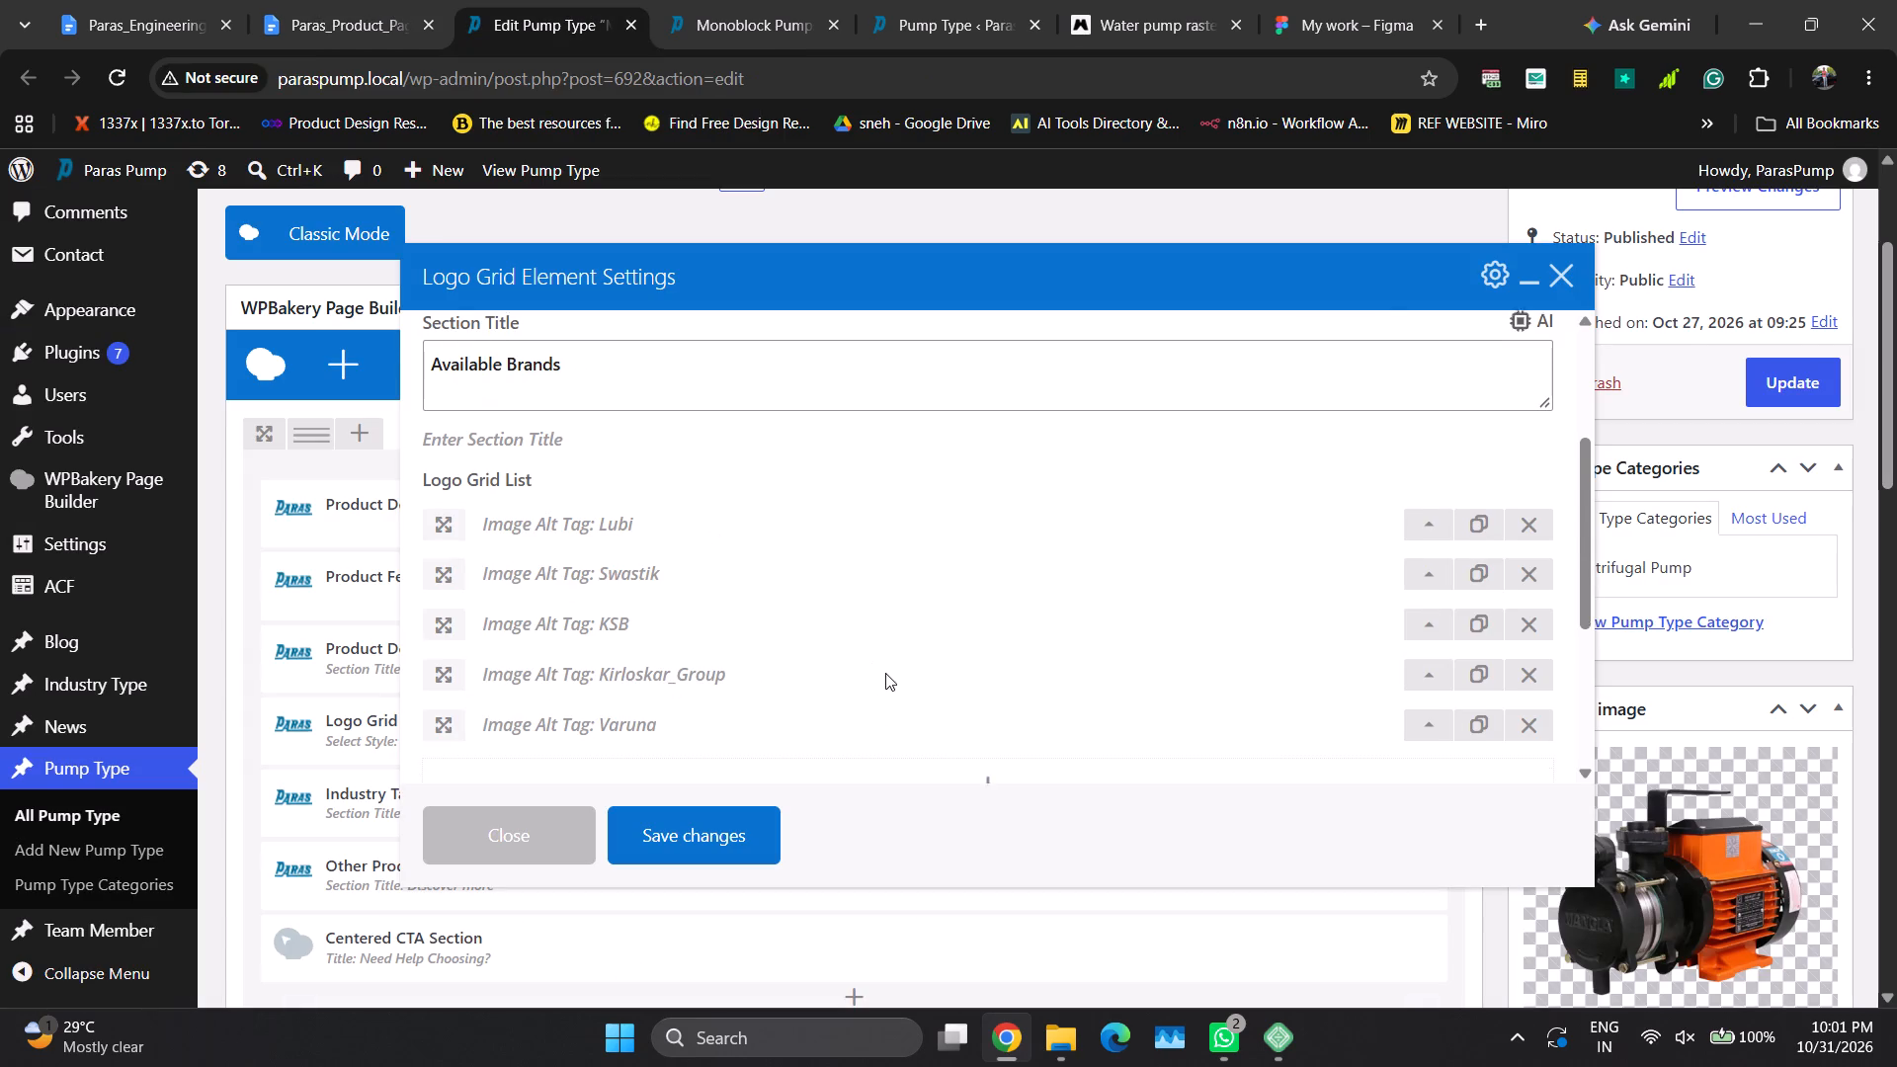
scroll(910, 611, "down", 1)
scroll(910, 611, "up", 1)
scroll(910, 611, "down", 1)
scroll(925, 608, "up", 2)
scroll(925, 608, "down", 1)
scroll(925, 608, "up", 3)
scroll(928, 602, "down", 1)
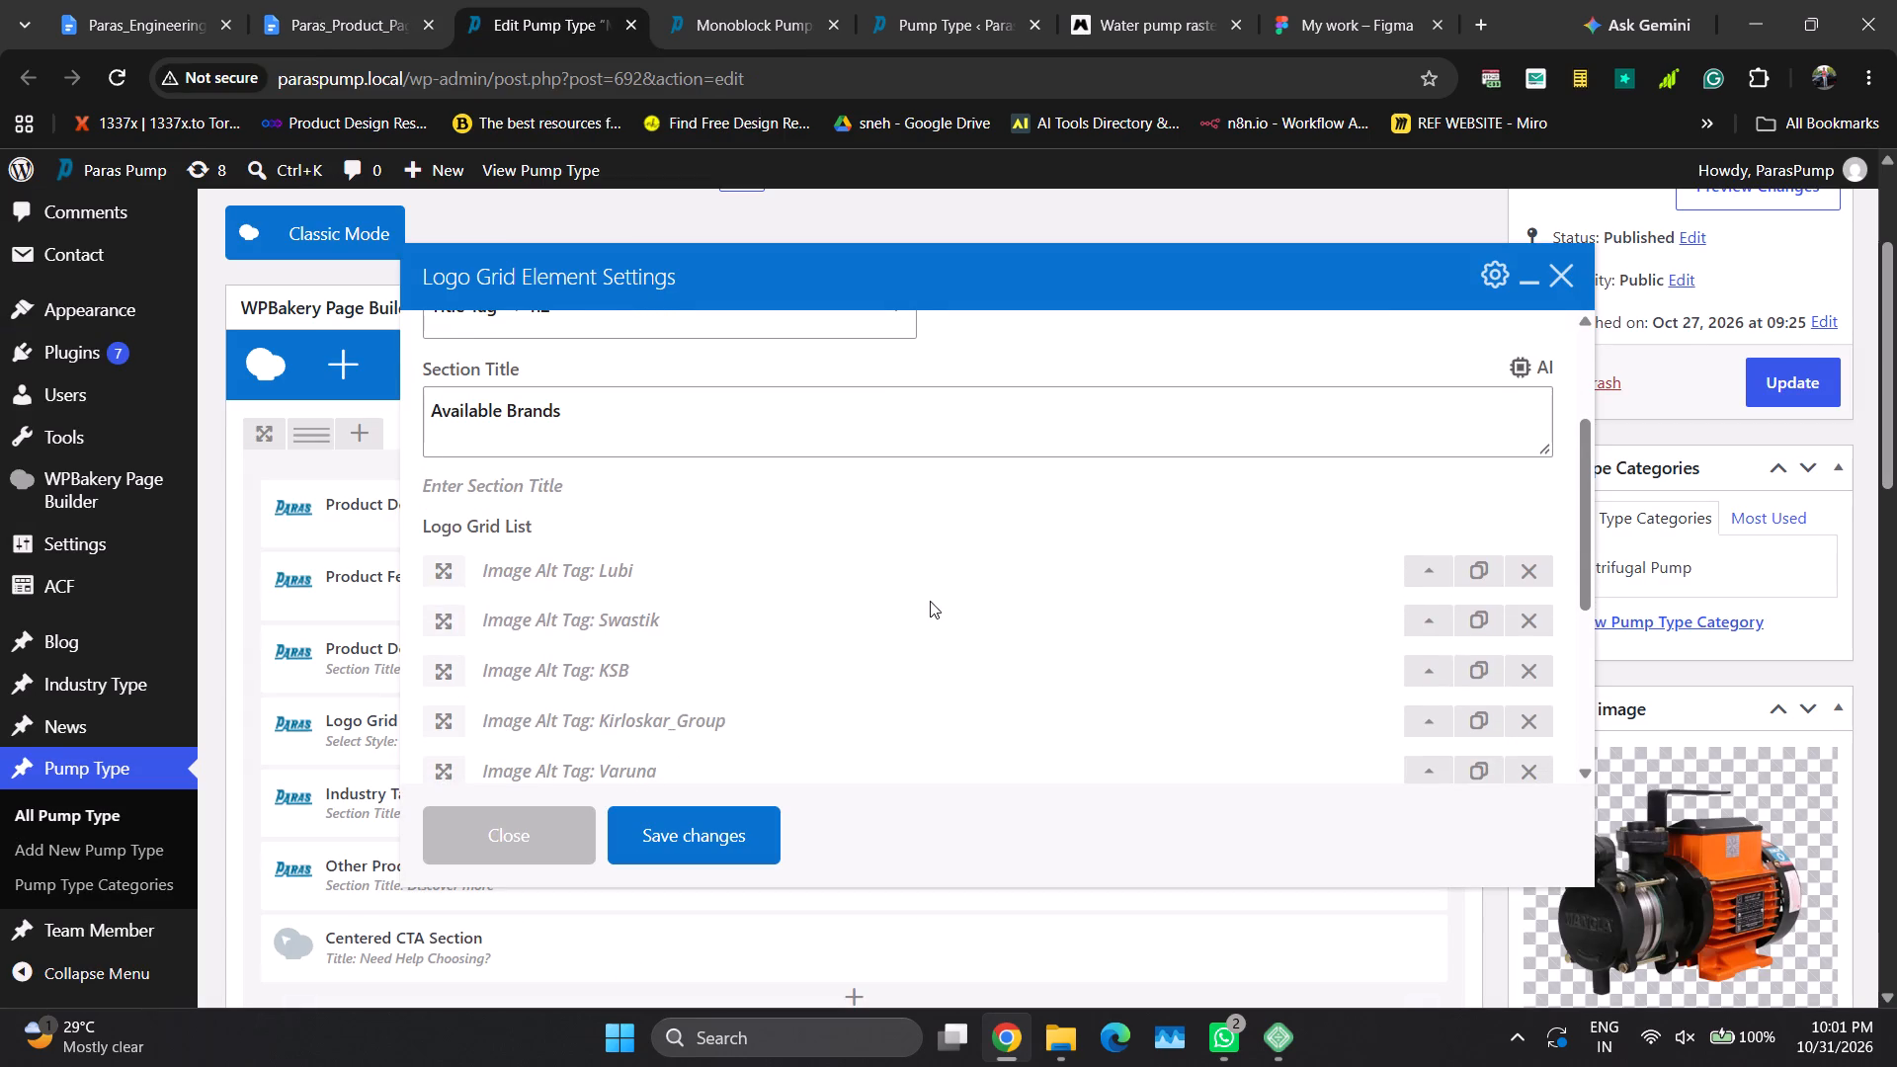
left_click(1530, 621)
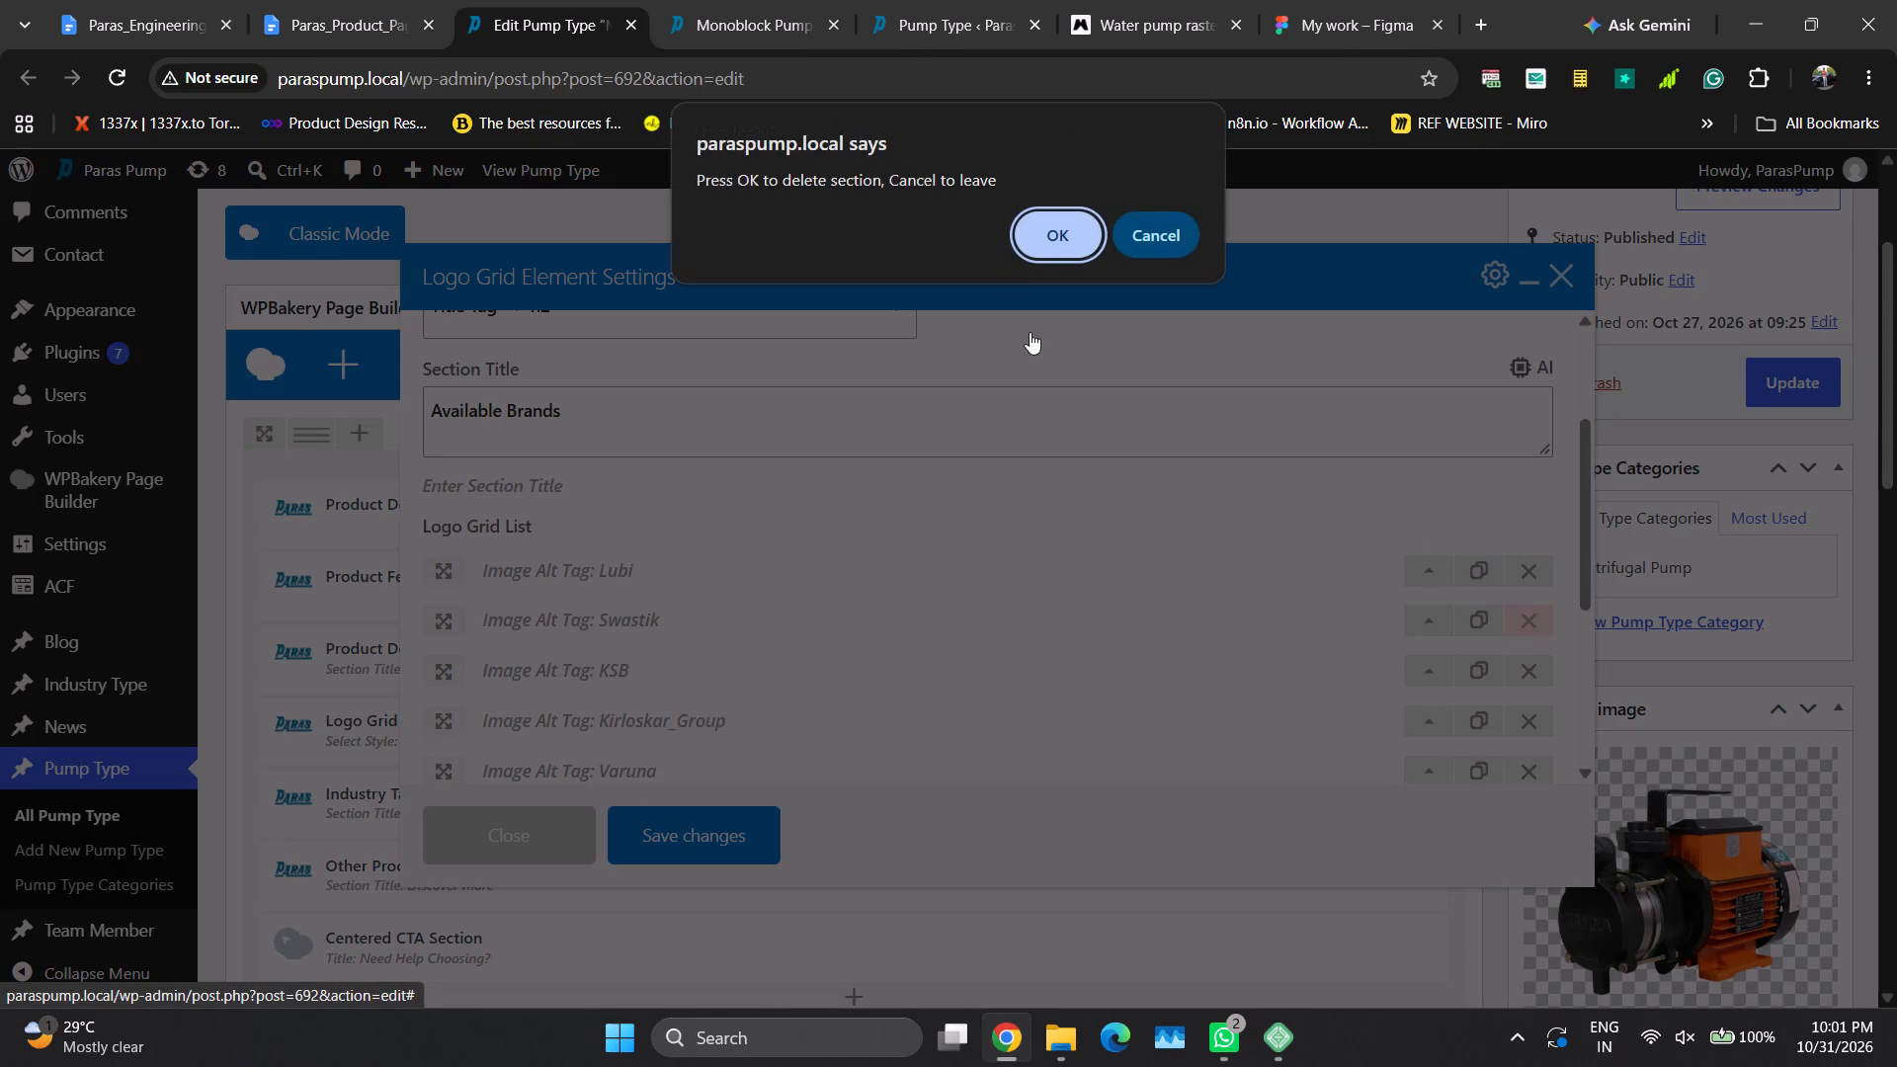
left_click(1045, 211)
left_click(1526, 628)
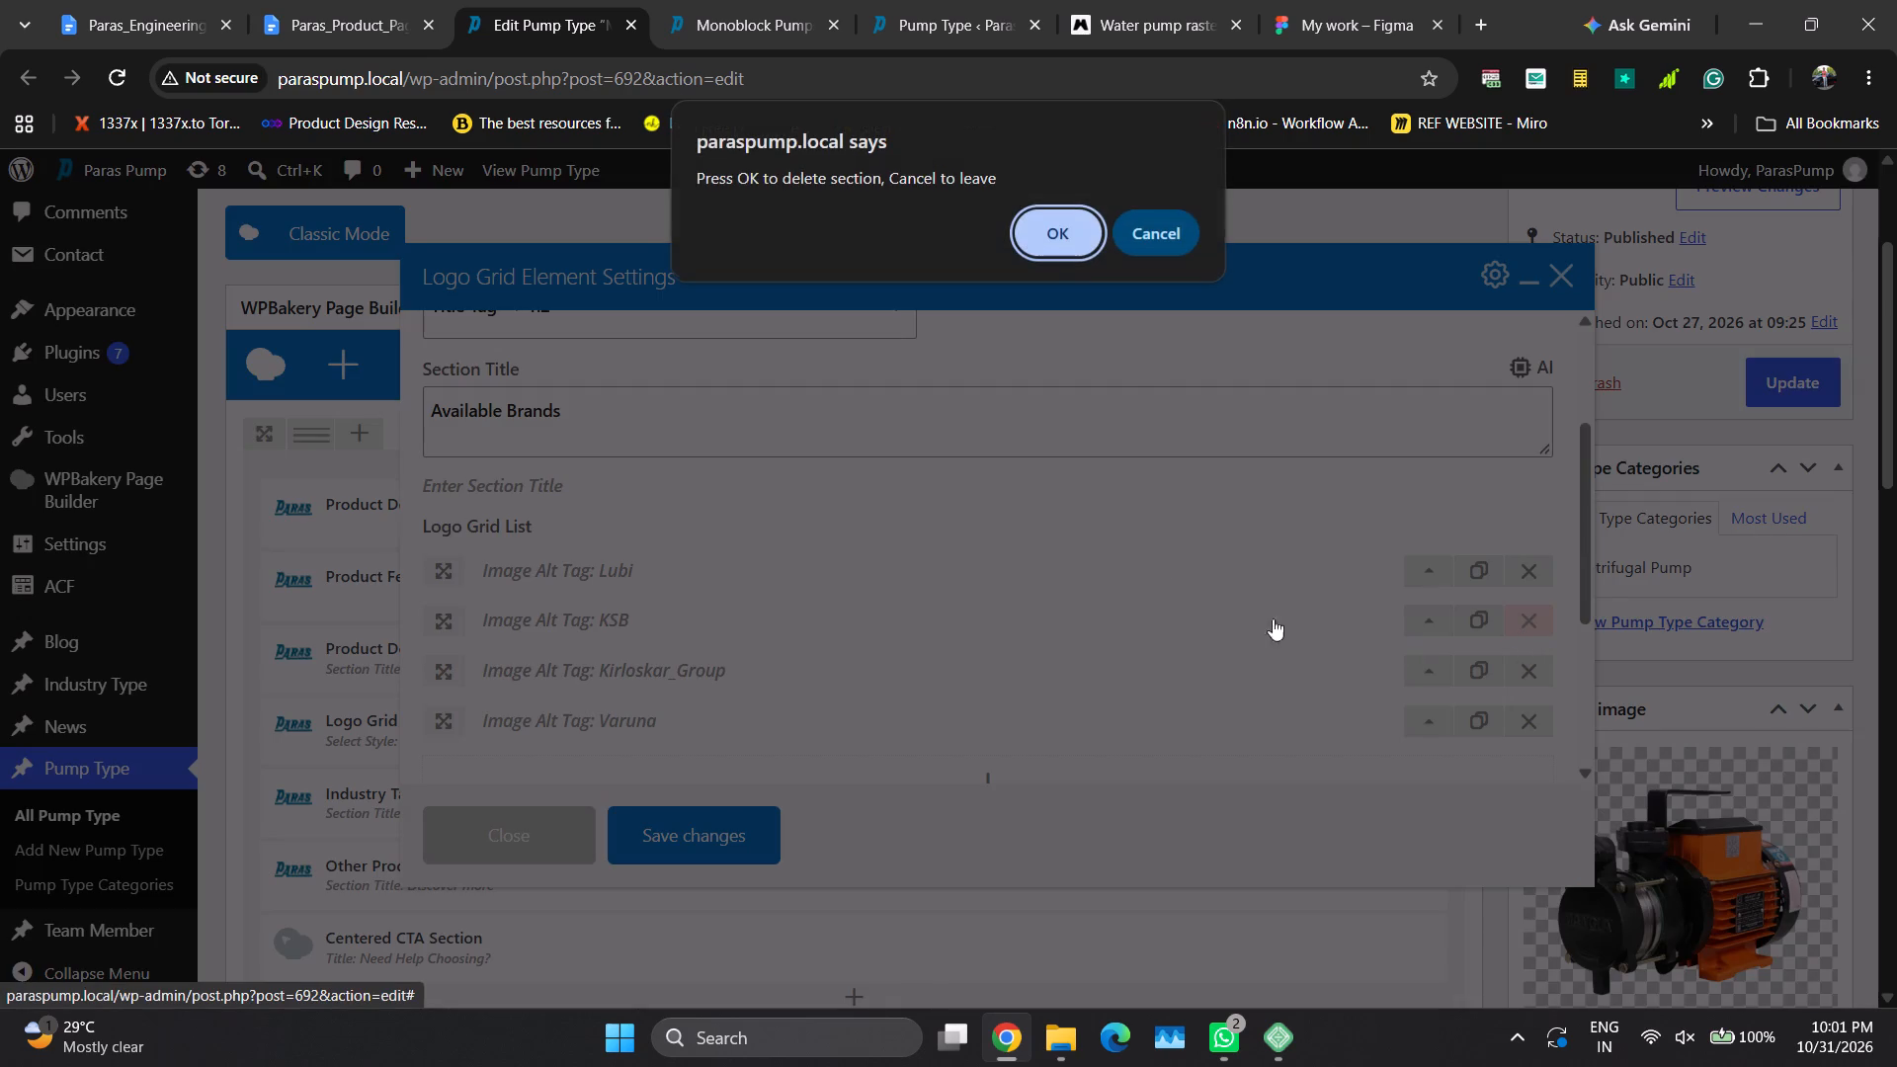
left_click(1061, 256)
left_click(1533, 674)
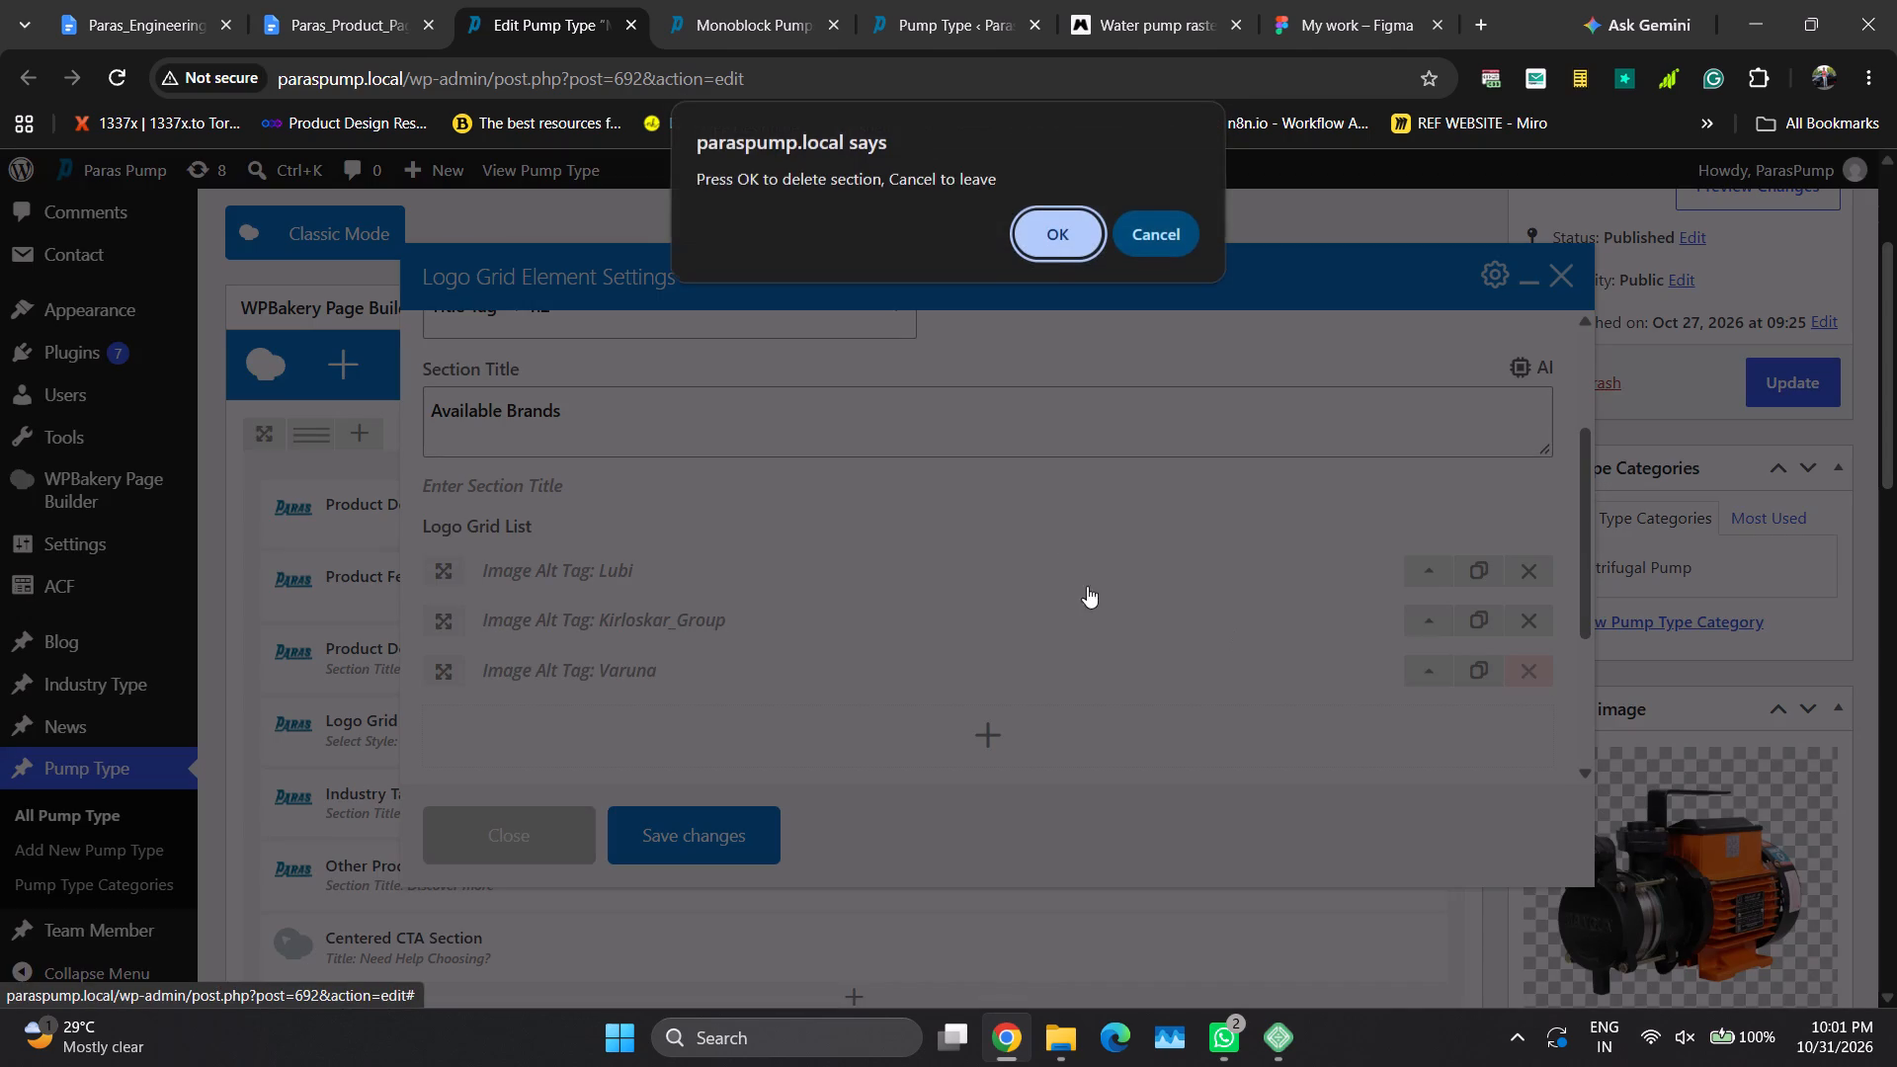
left_click(1058, 240)
Add a third logo item with the Mangla-logo-215x80 image from the media library, copying "Mangla-logo" from the image's title.
left_click(1007, 693)
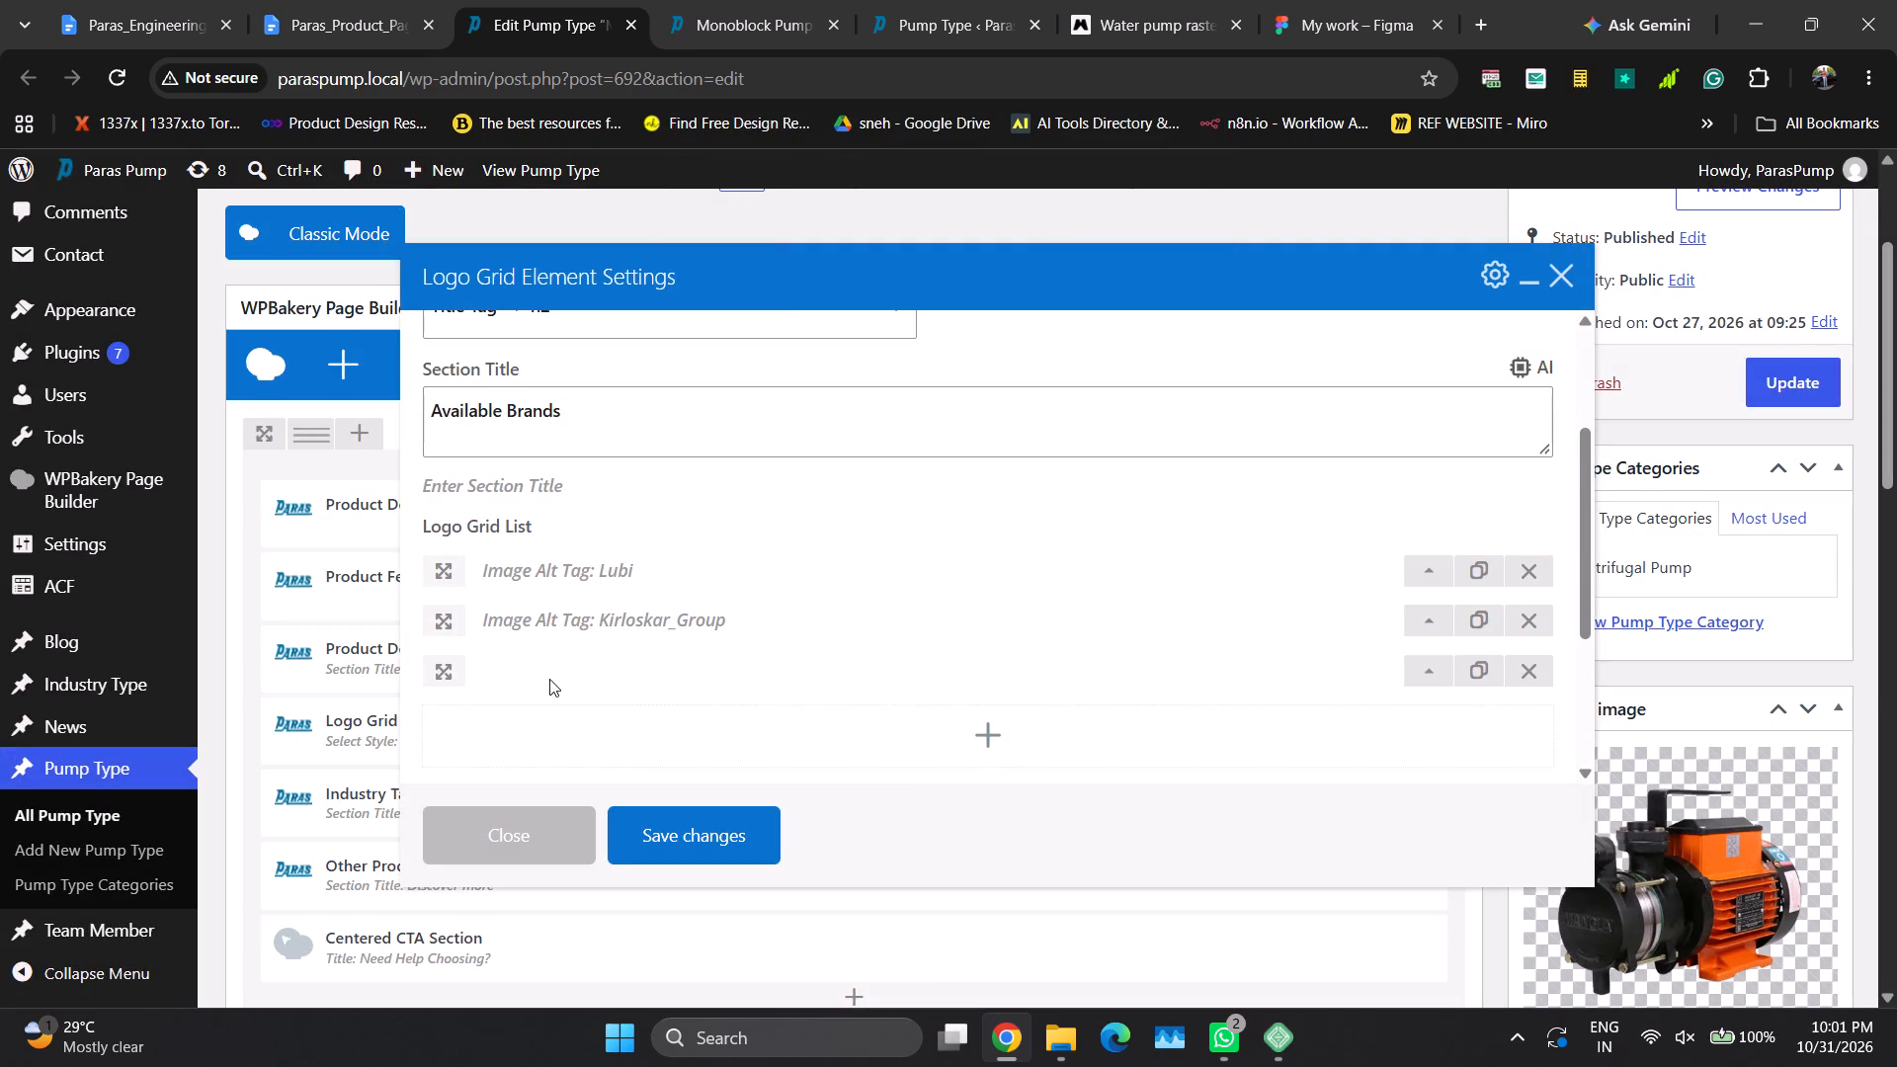
left_click(1418, 674)
left_click(511, 744)
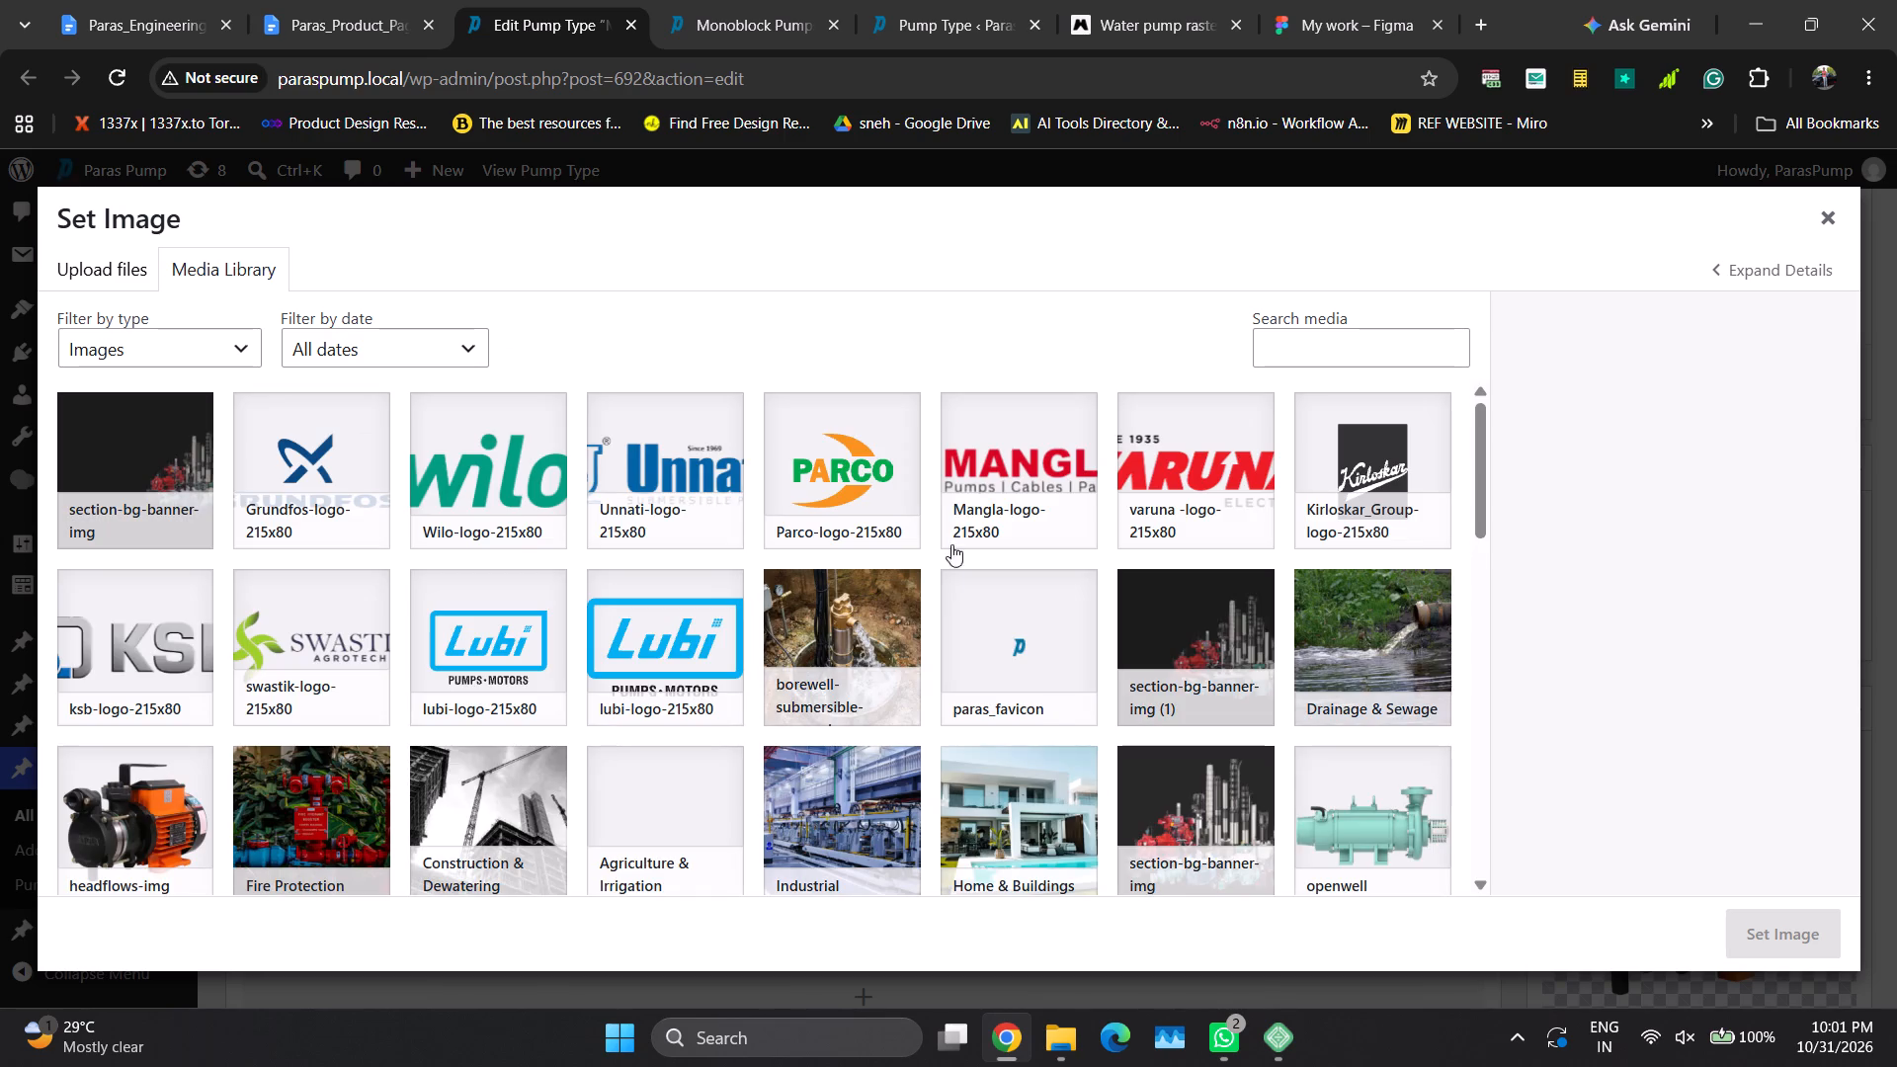
left_click(1012, 494)
left_click_drag(1729, 829, 1525, 839)
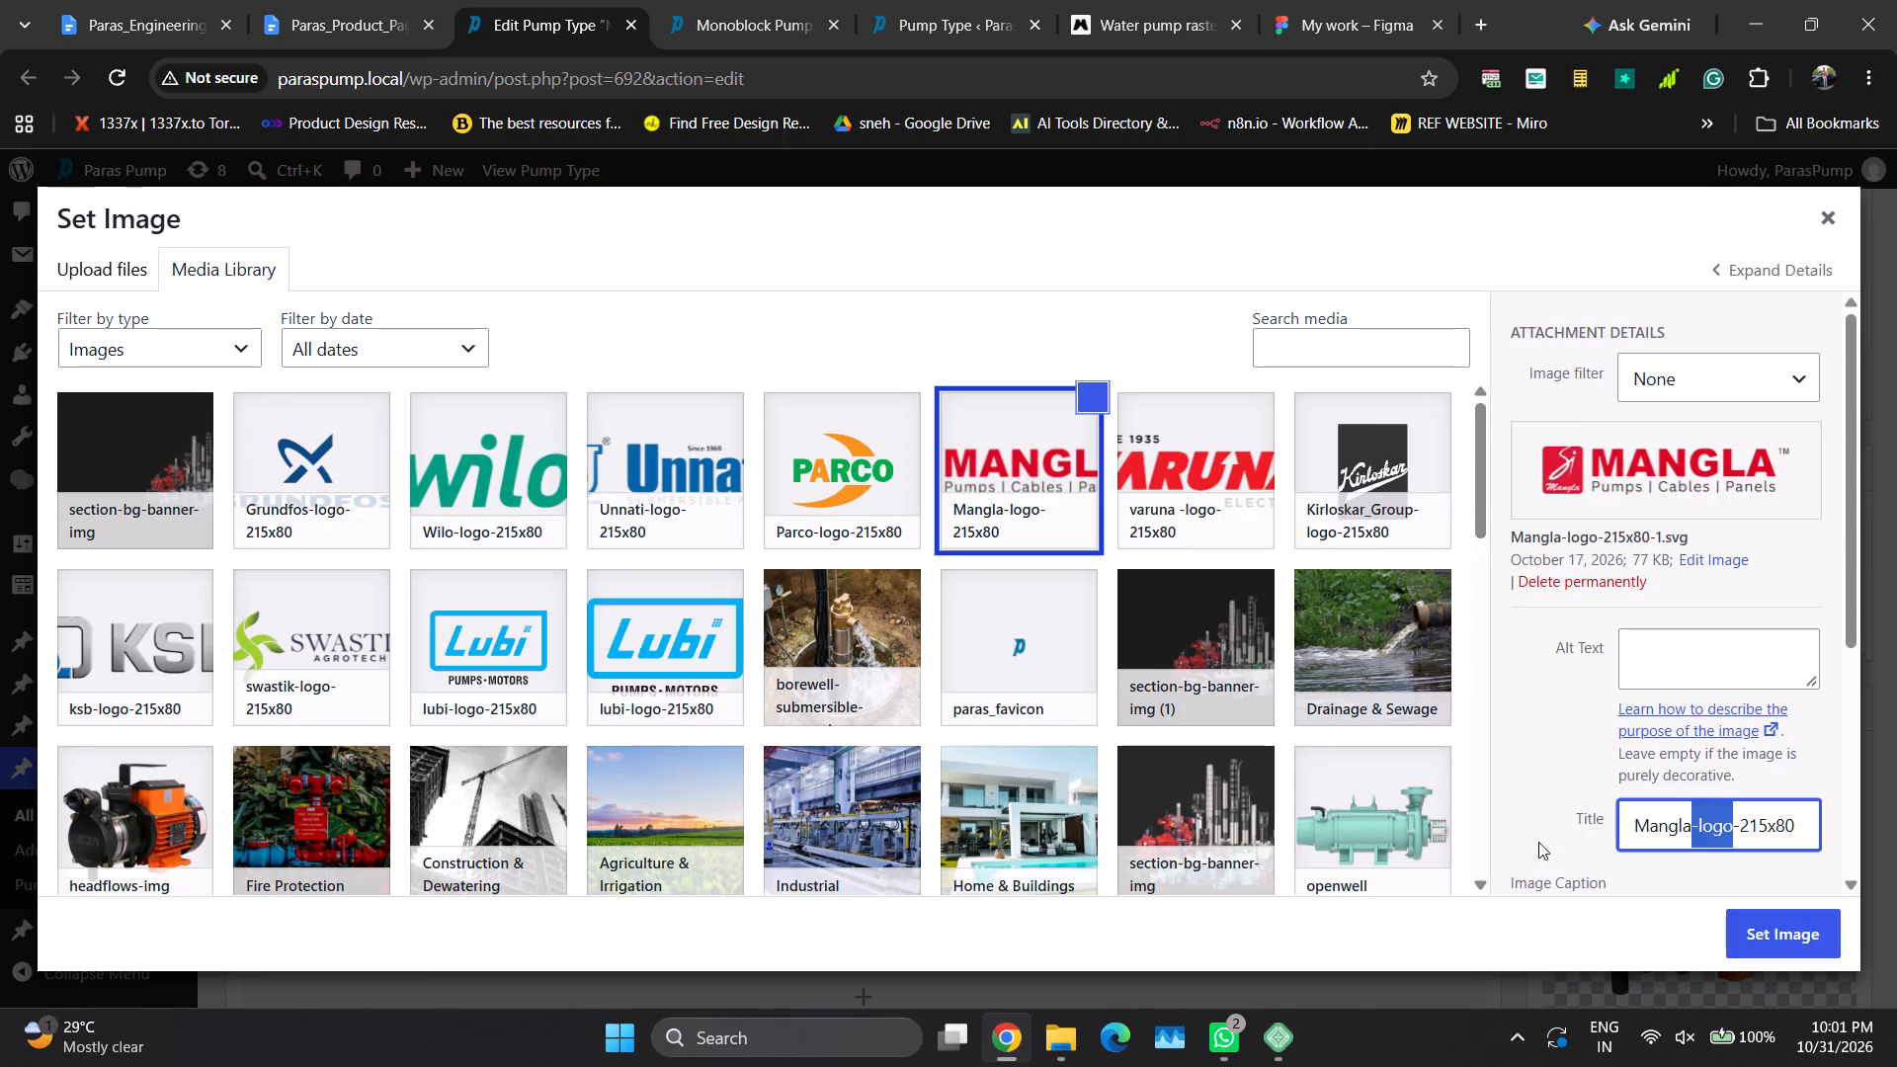
key("ctrl+c")
left_click(1778, 931)
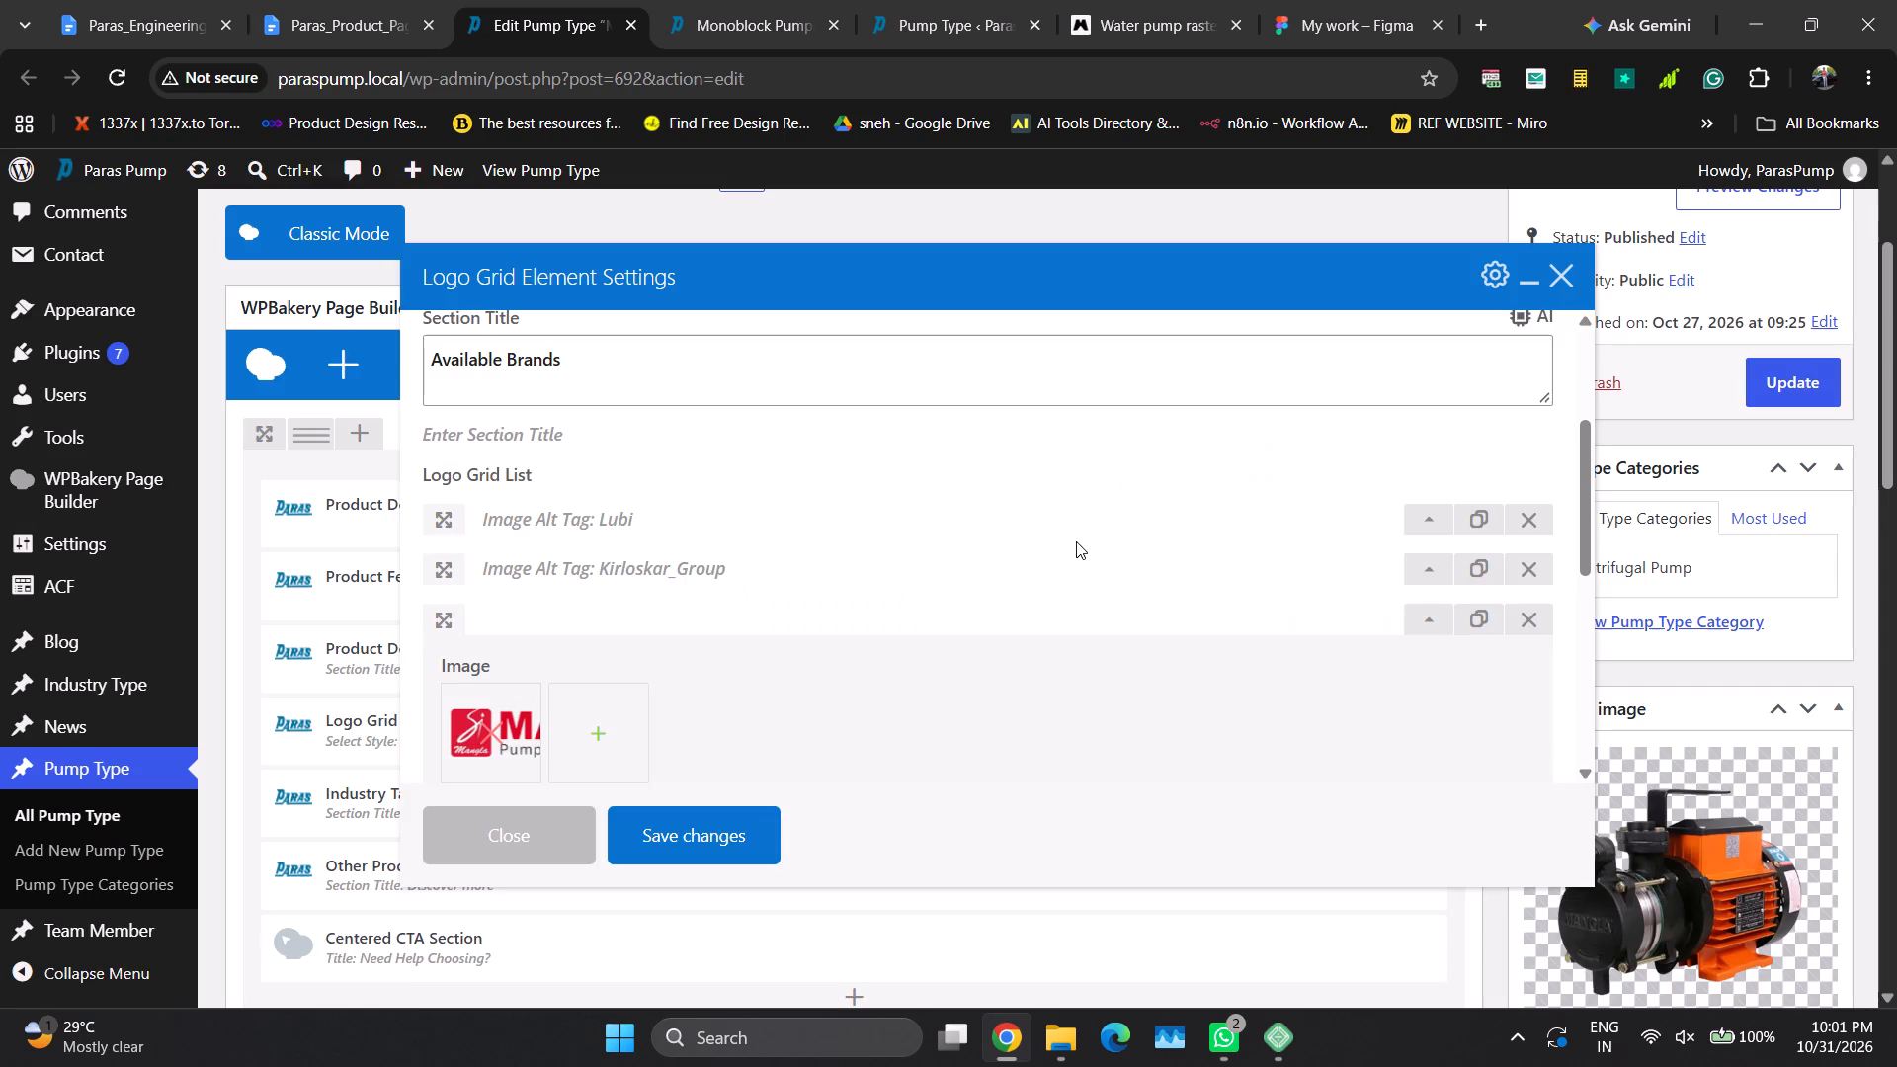
Paste "Mangla-logo" as the new logo item's image alt tag and save the Logo Grid element's changes.
scroll(795, 612, "down", 1)
scroll(795, 612, "up", 1)
scroll(795, 612, "down", 1)
left_click(702, 742)
key("ctrl+v")
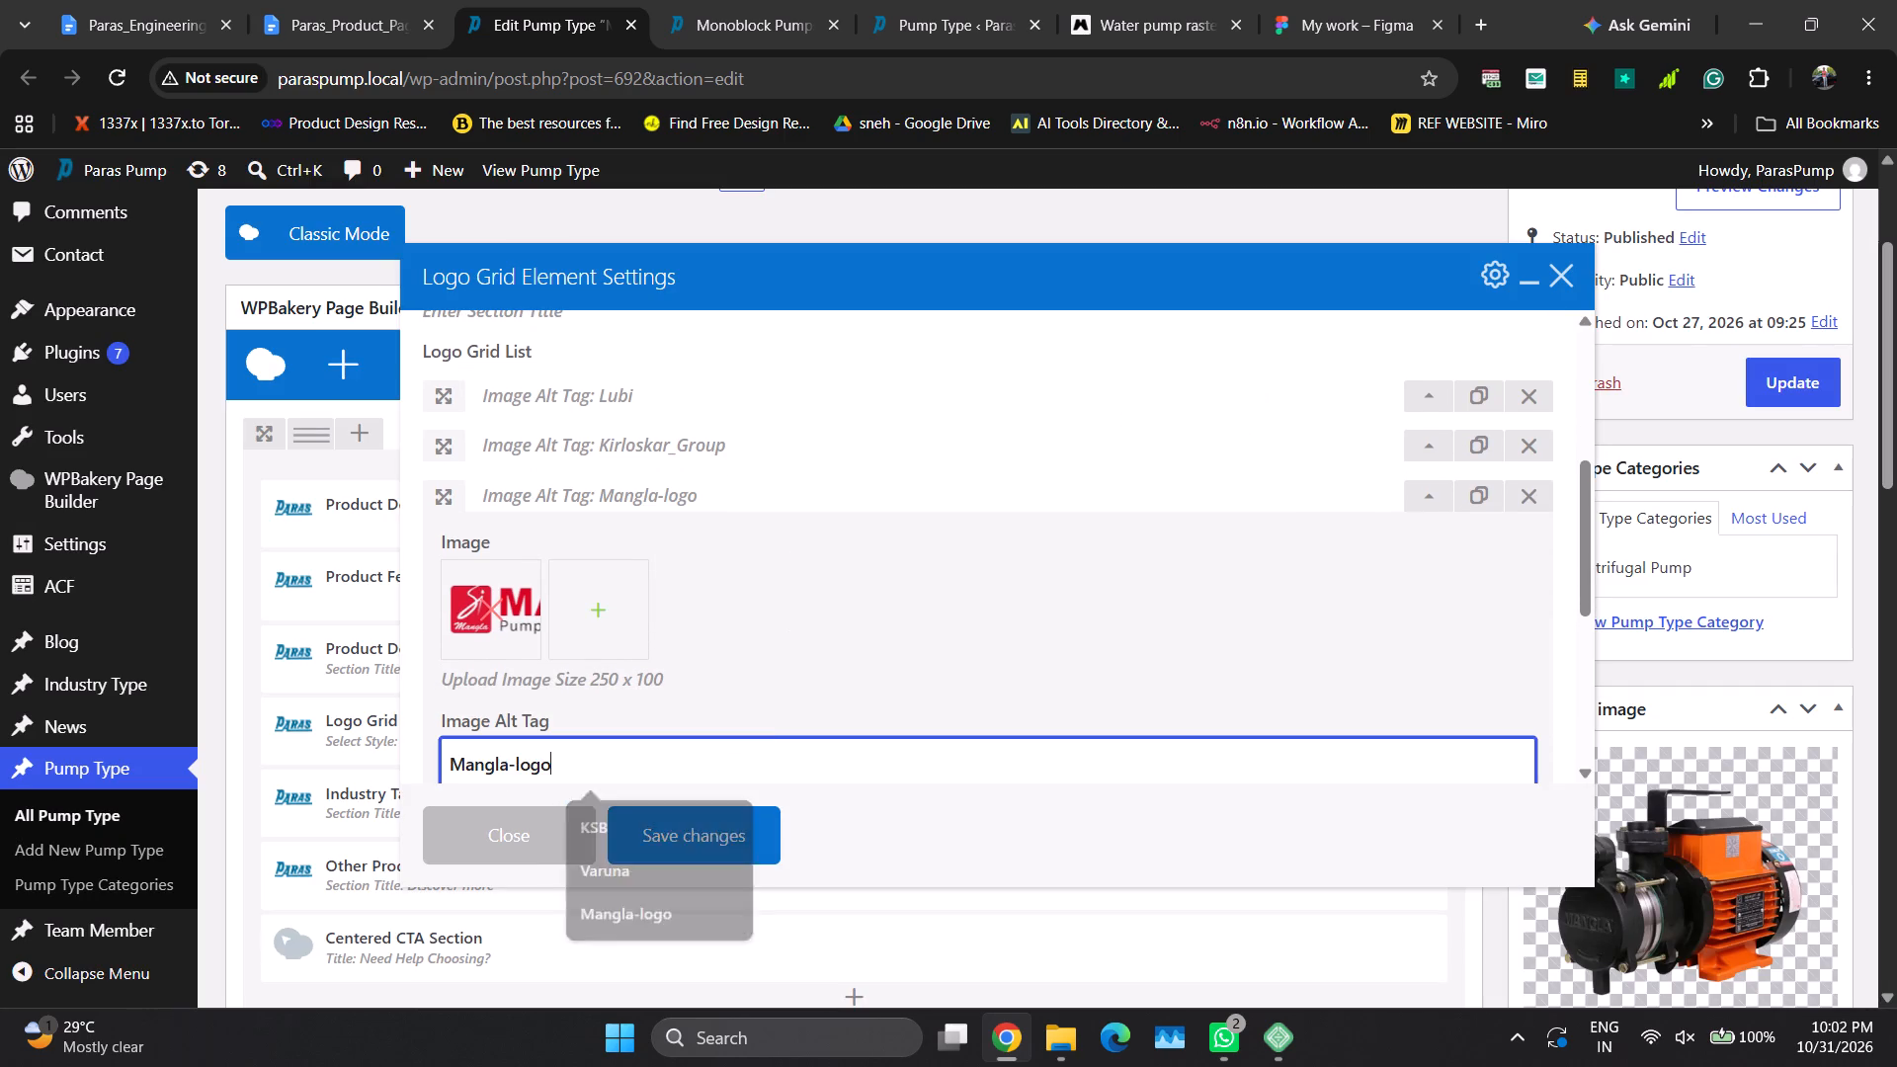
left_click(1428, 502)
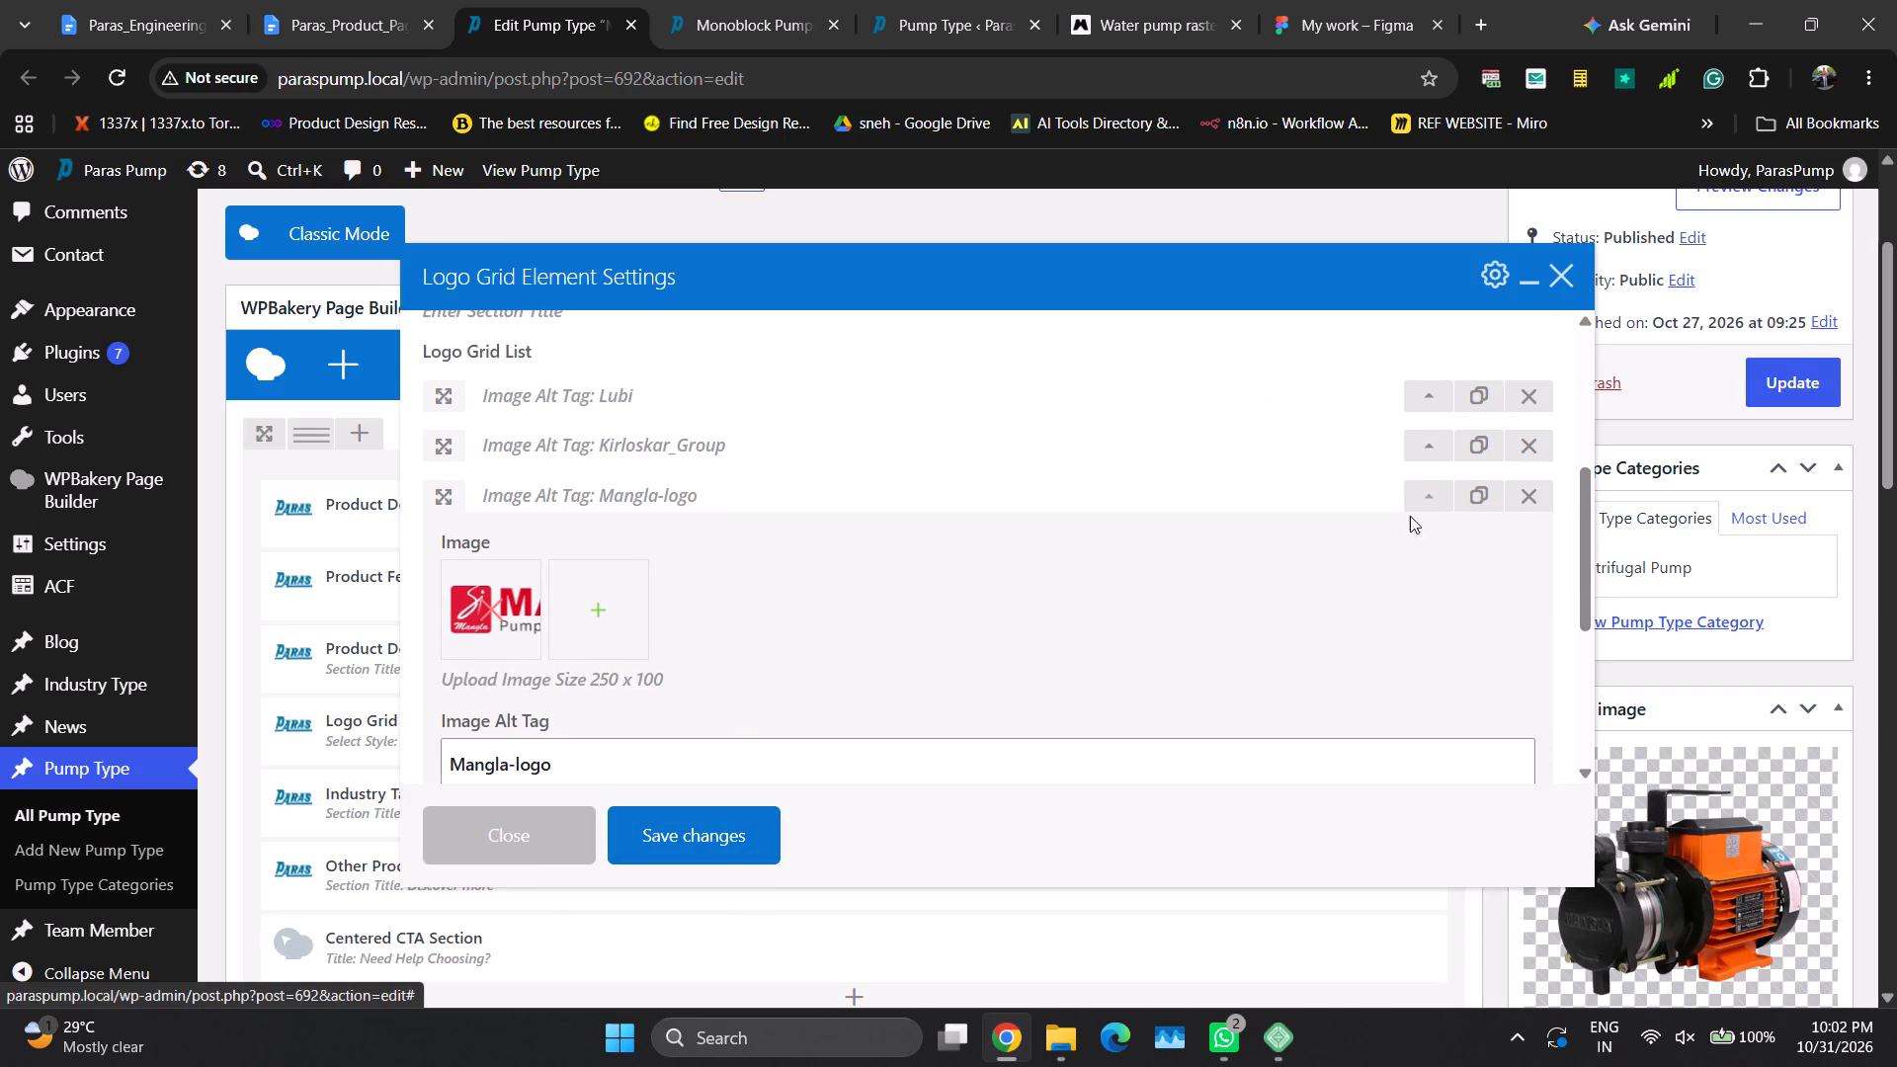
left_click(754, 847)
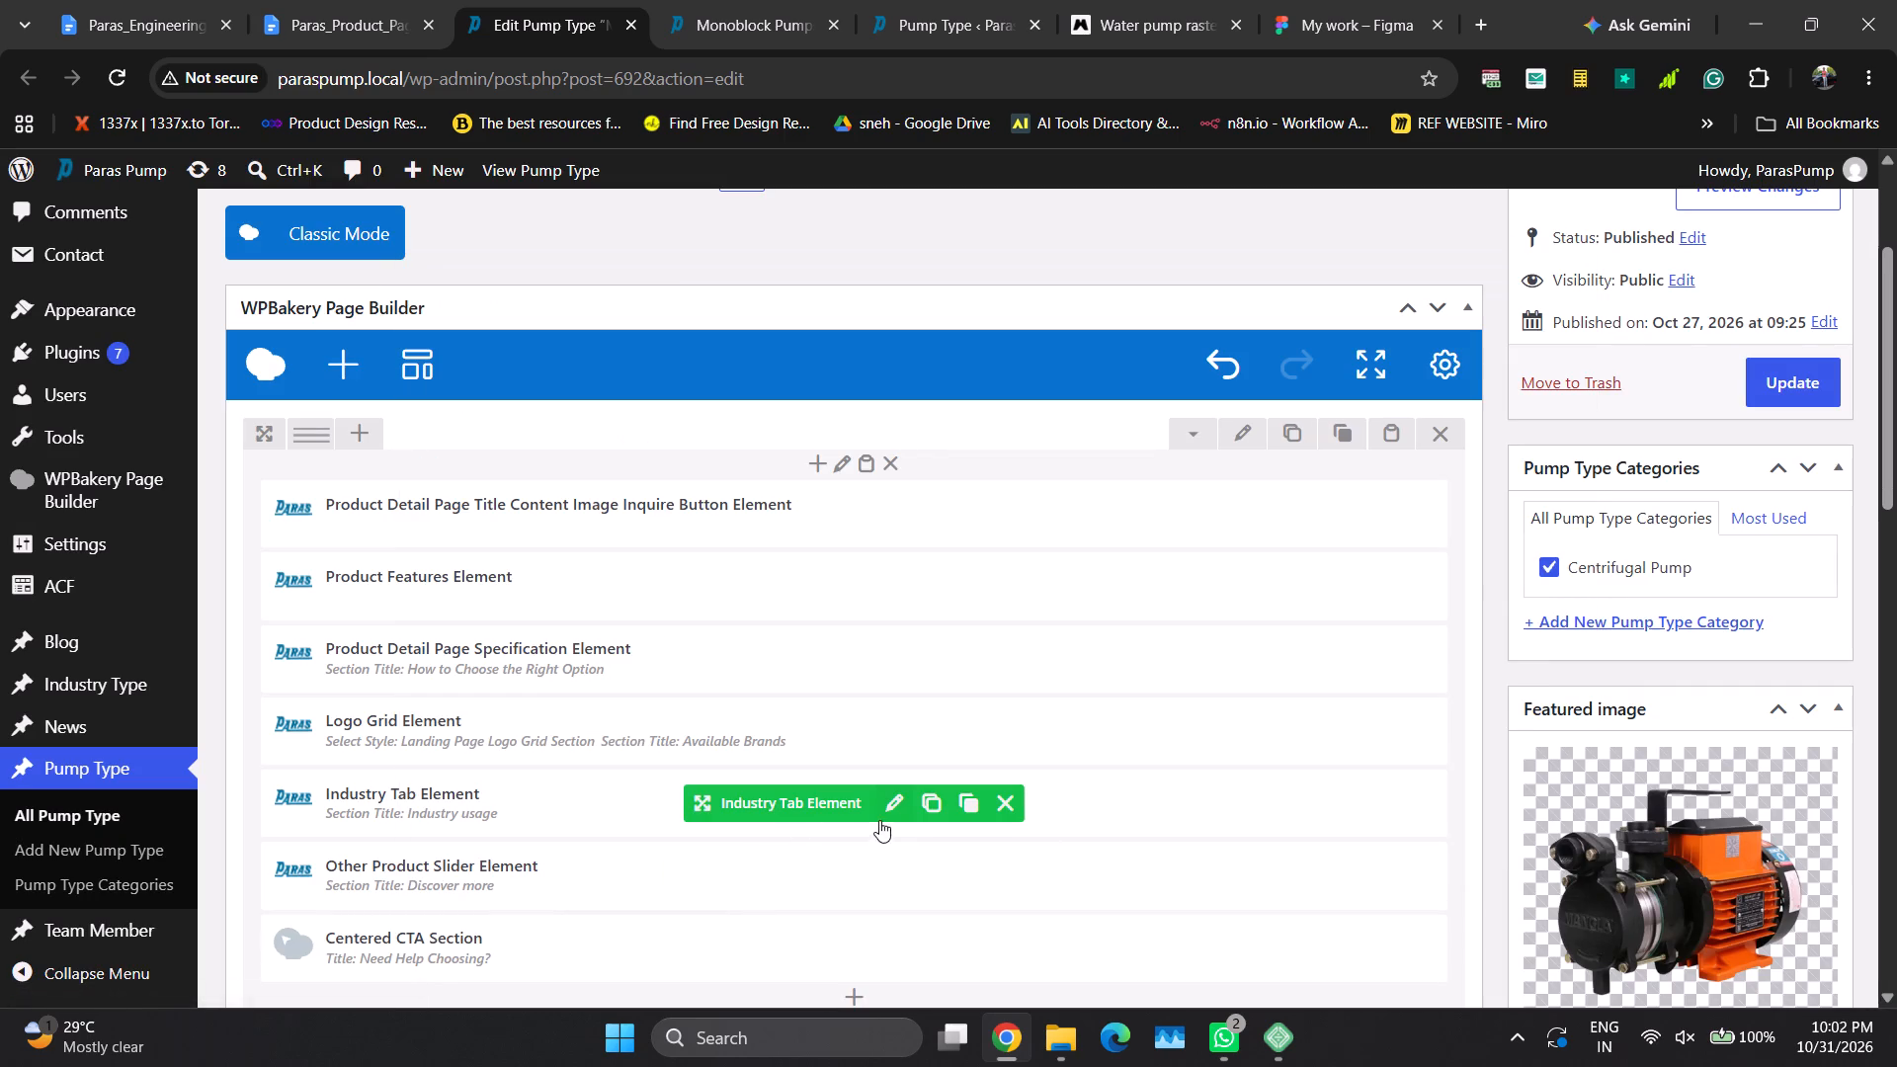
Open the Industry Tab element for editing and locate the Monoblock Pumps Product Options / Models paragraph in the product document.
left_click(893, 811)
left_click(342, 0)
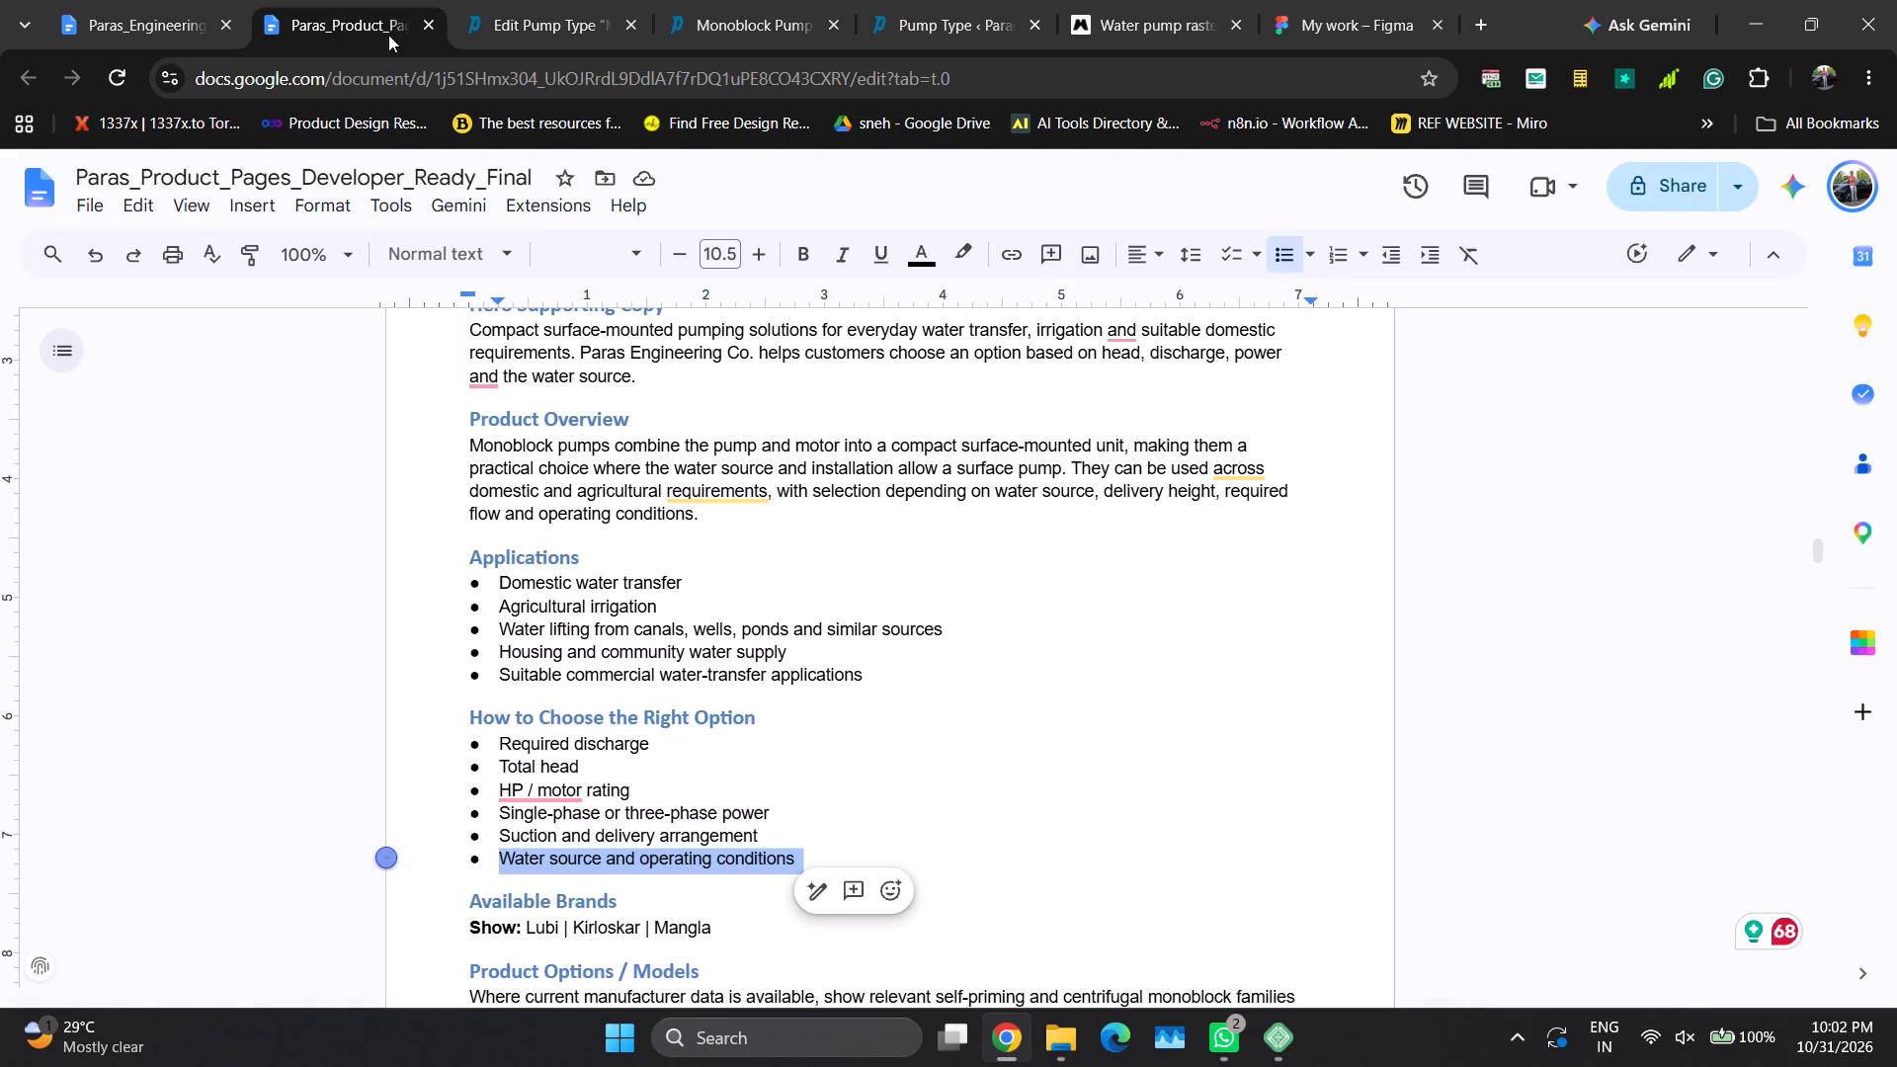
key("Down")
key("Down")
key("Down")
key("Down")
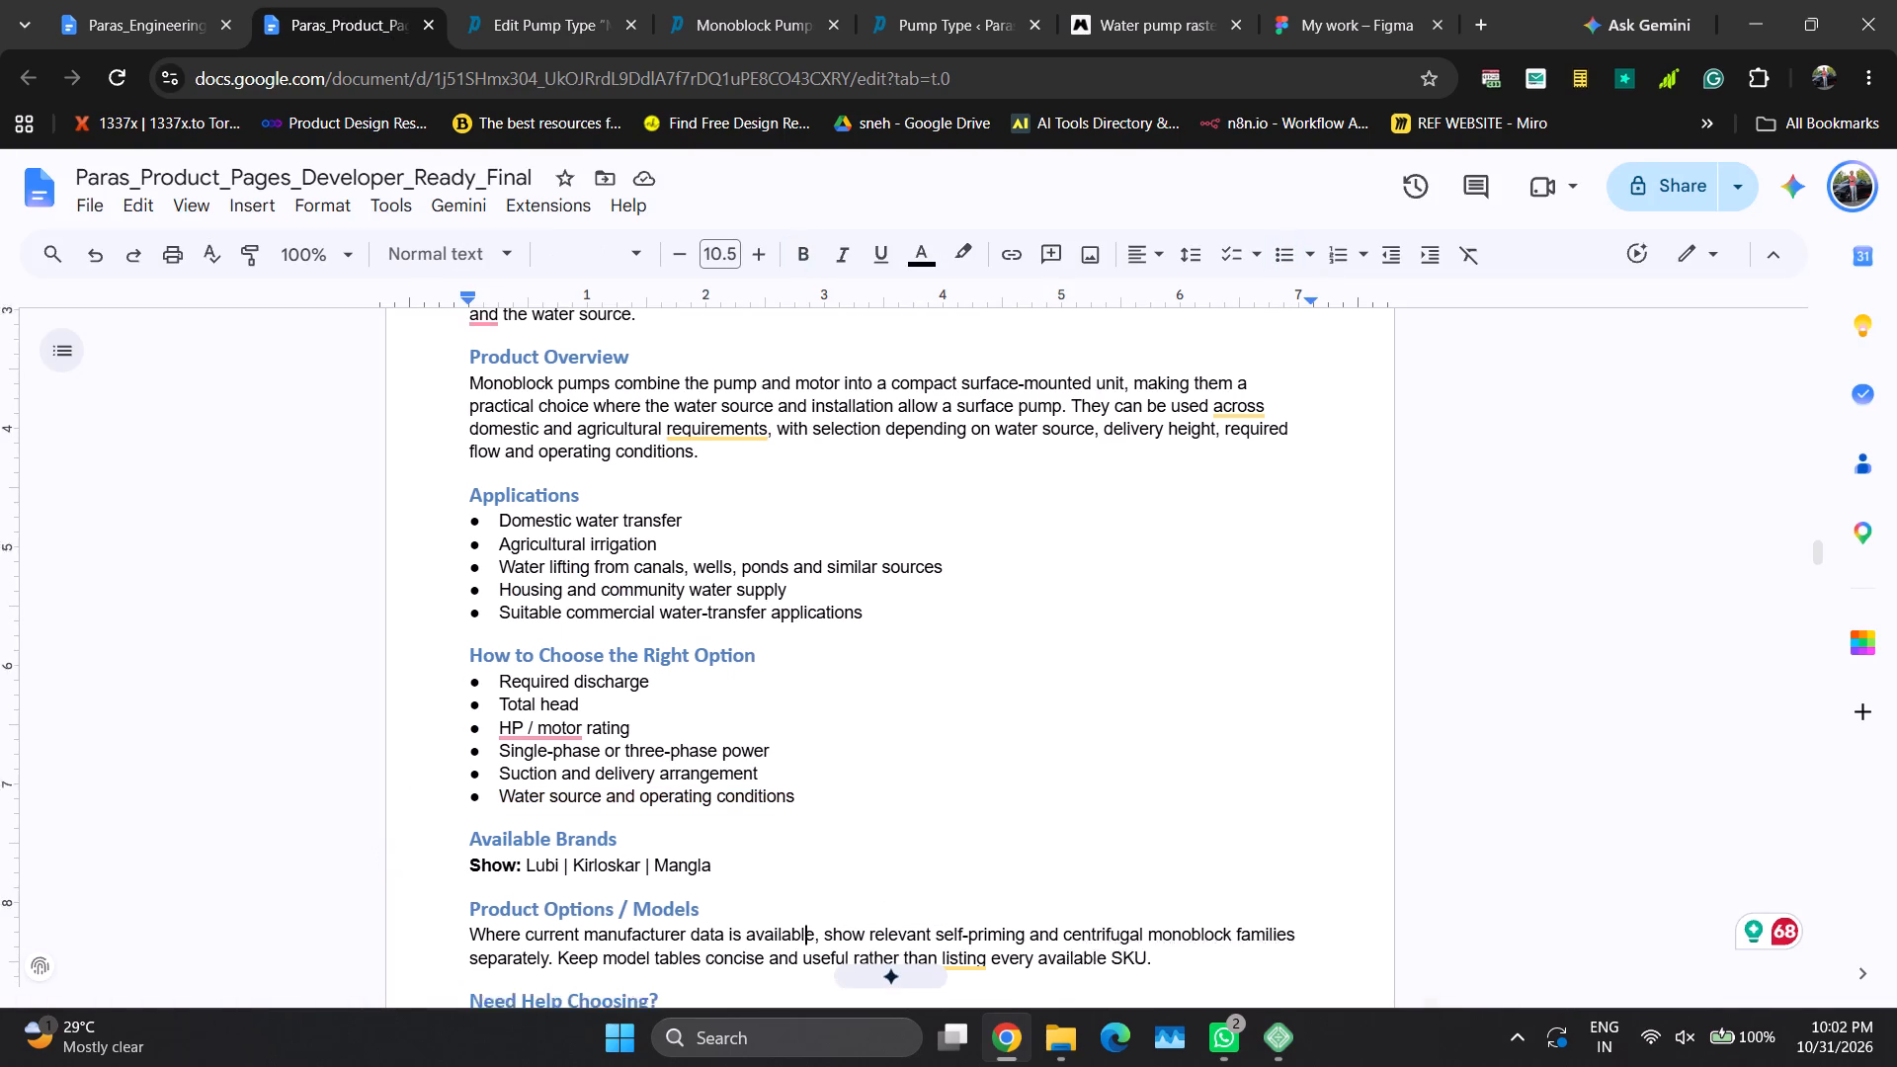
key("Down")
key("Up")
key("Up")
key("Left")
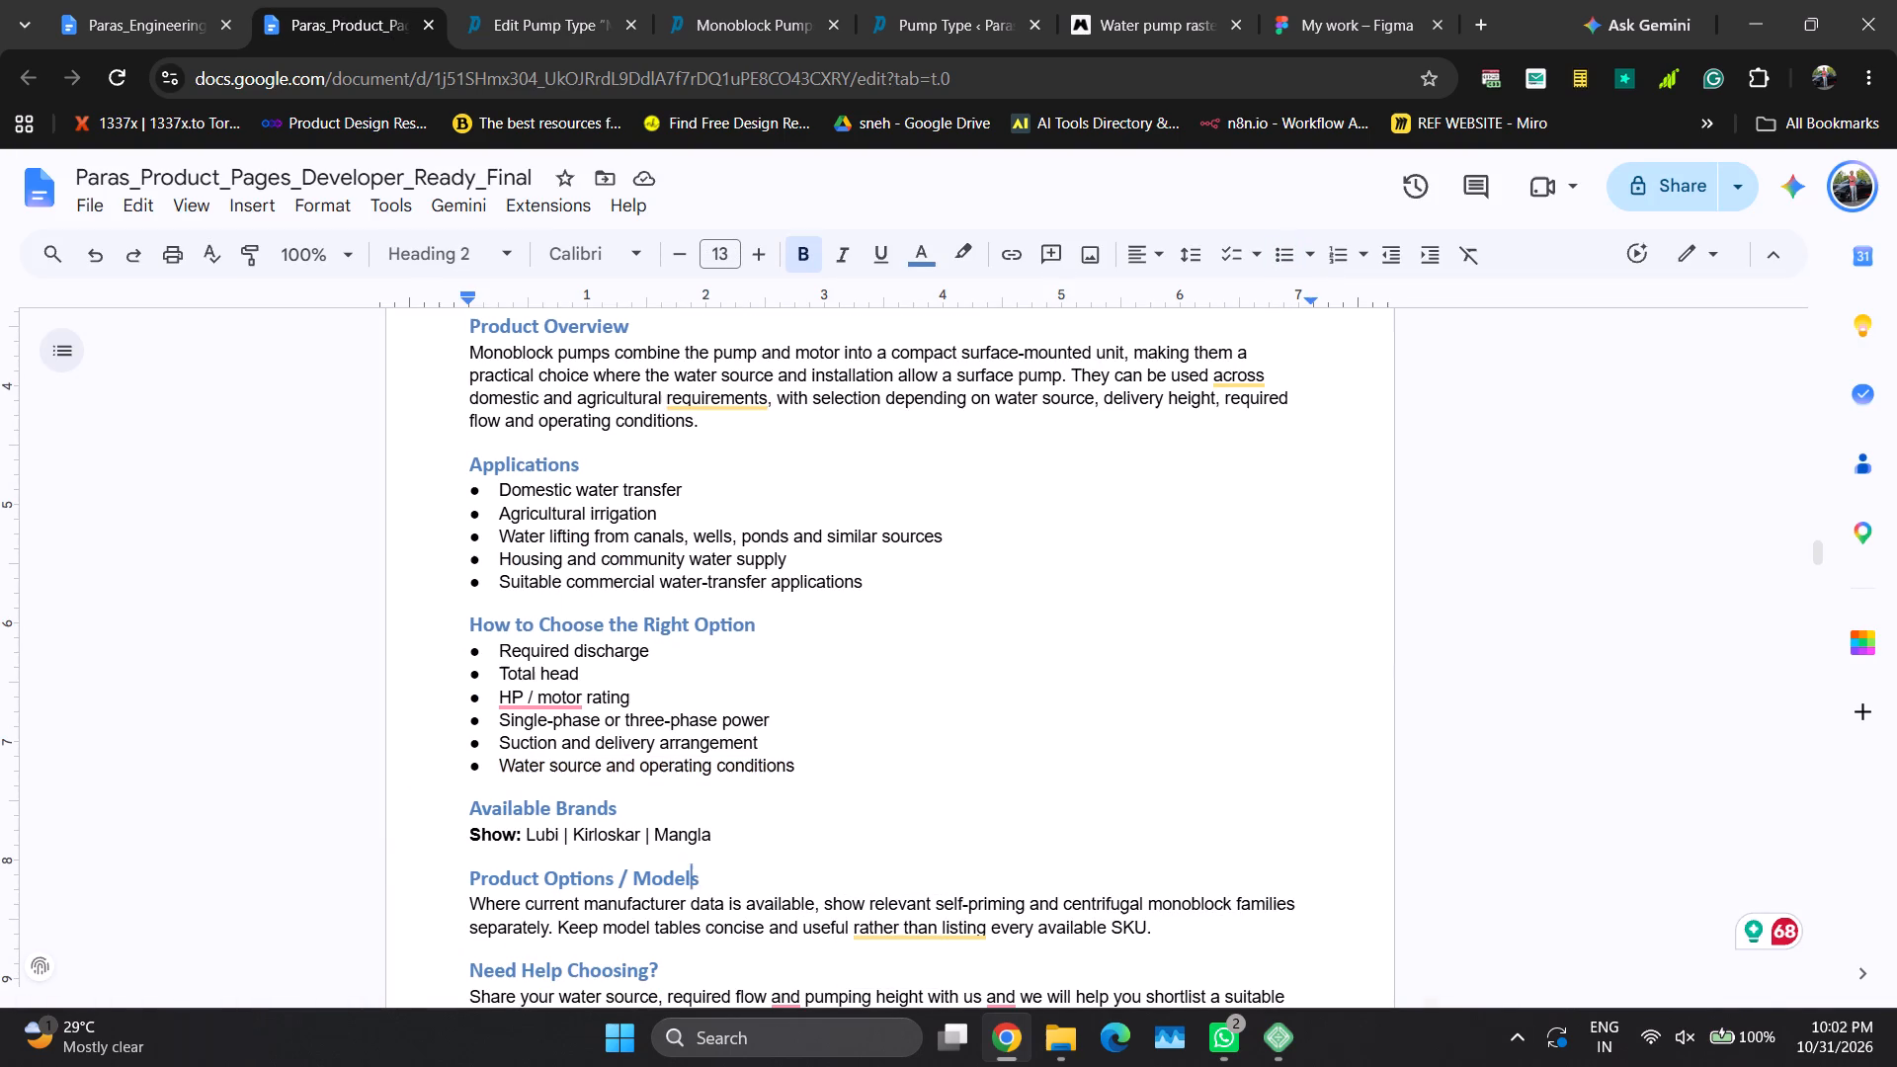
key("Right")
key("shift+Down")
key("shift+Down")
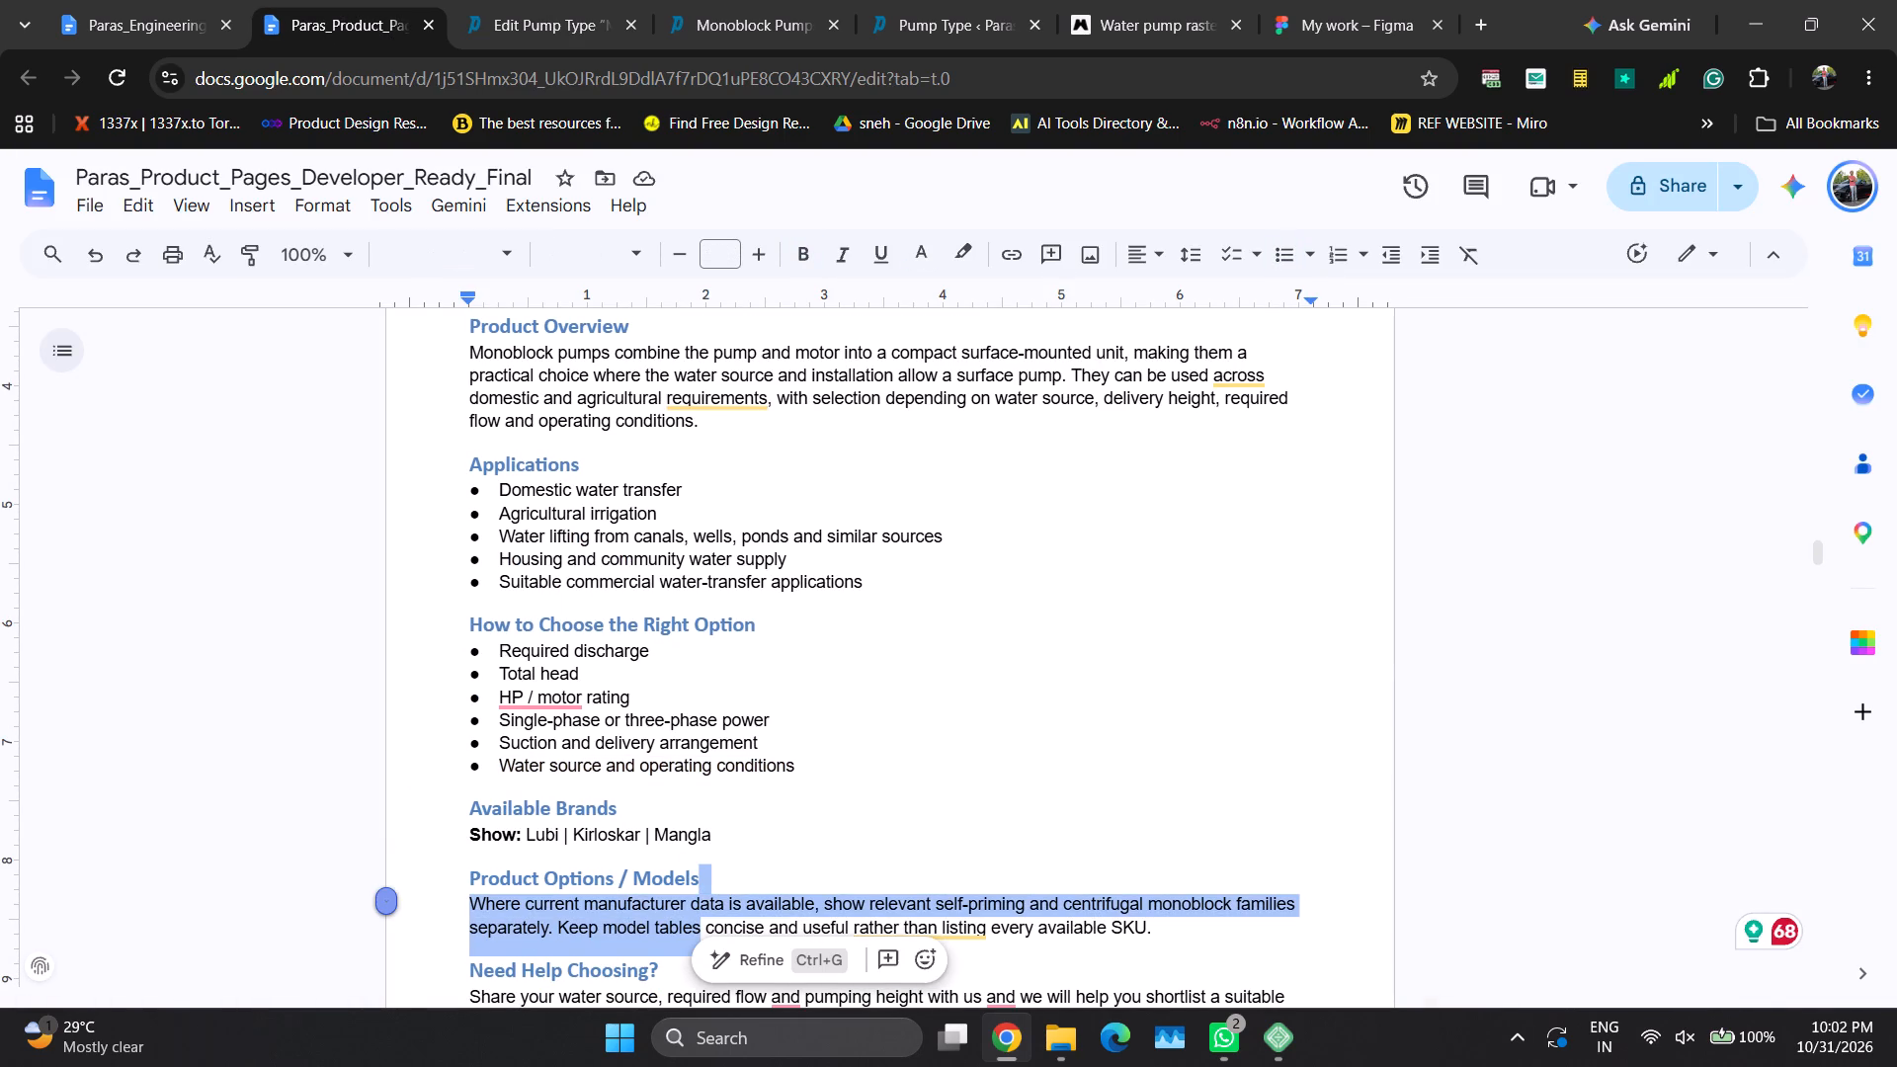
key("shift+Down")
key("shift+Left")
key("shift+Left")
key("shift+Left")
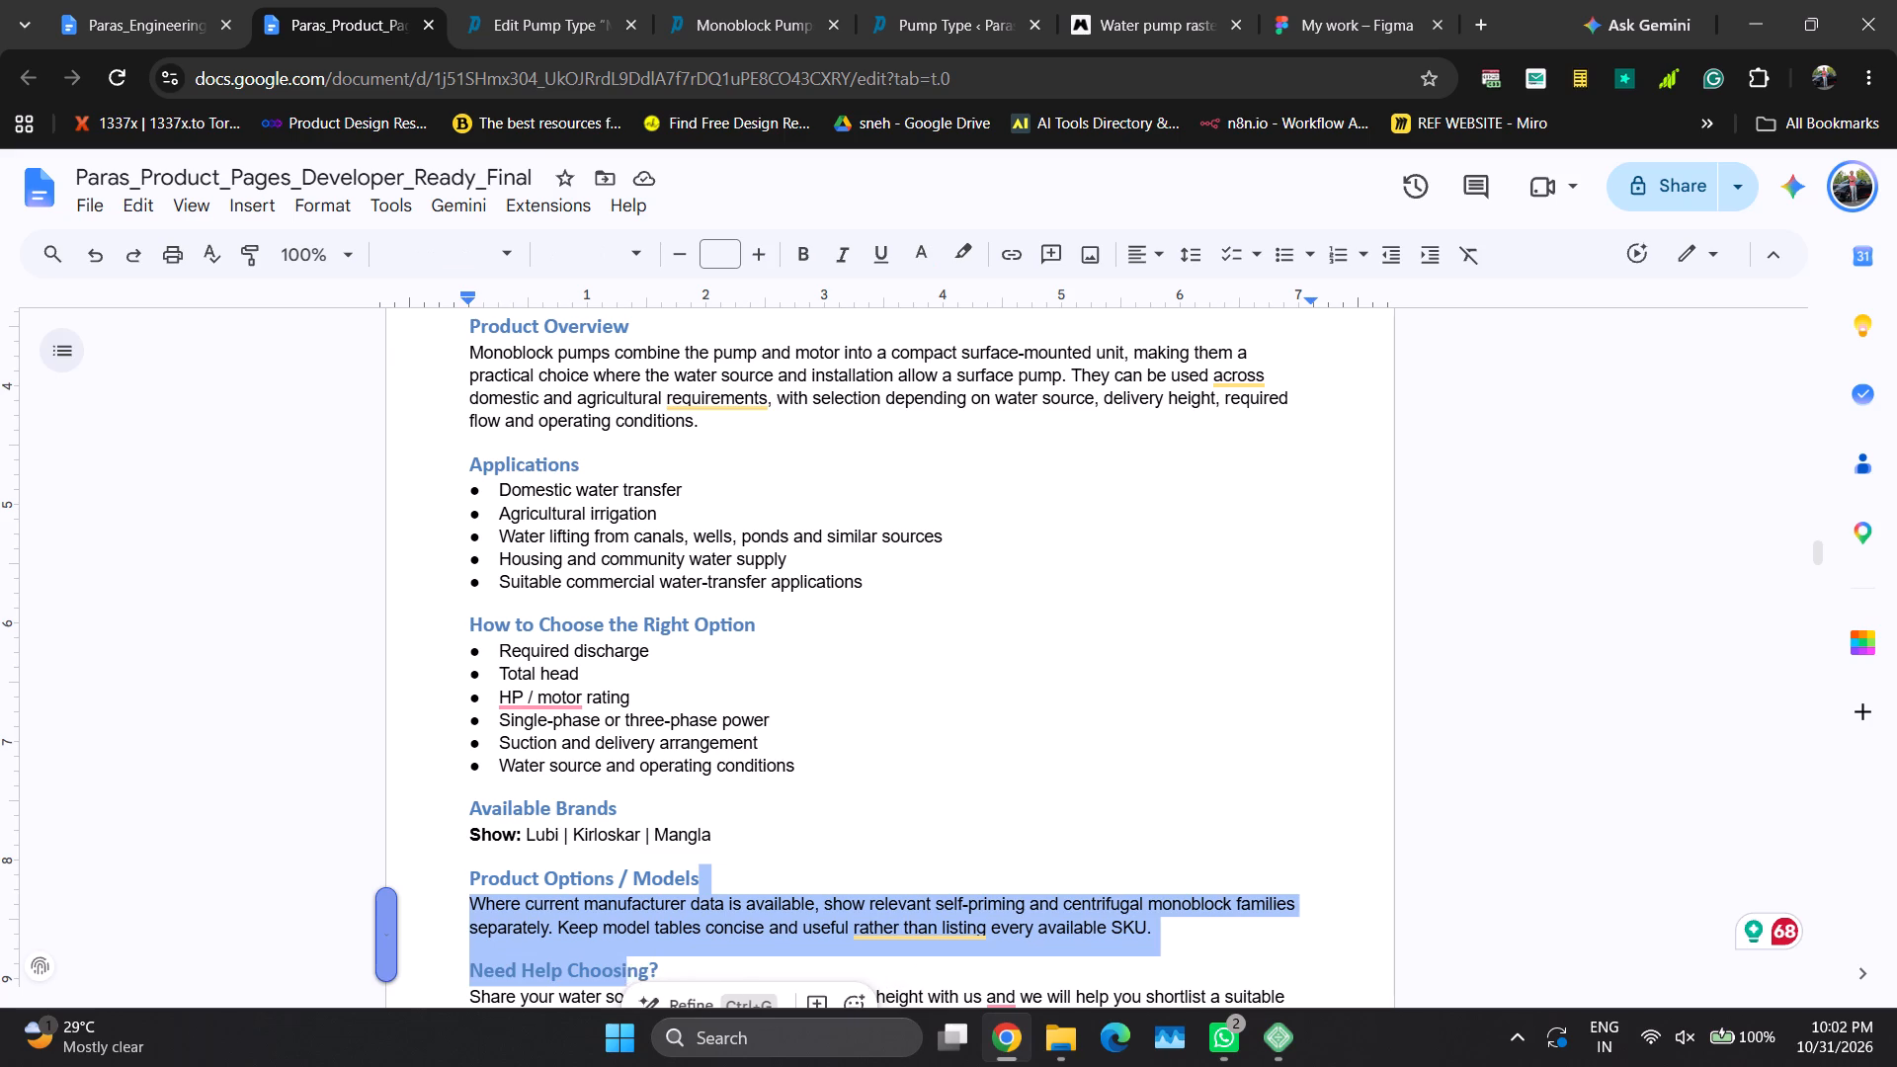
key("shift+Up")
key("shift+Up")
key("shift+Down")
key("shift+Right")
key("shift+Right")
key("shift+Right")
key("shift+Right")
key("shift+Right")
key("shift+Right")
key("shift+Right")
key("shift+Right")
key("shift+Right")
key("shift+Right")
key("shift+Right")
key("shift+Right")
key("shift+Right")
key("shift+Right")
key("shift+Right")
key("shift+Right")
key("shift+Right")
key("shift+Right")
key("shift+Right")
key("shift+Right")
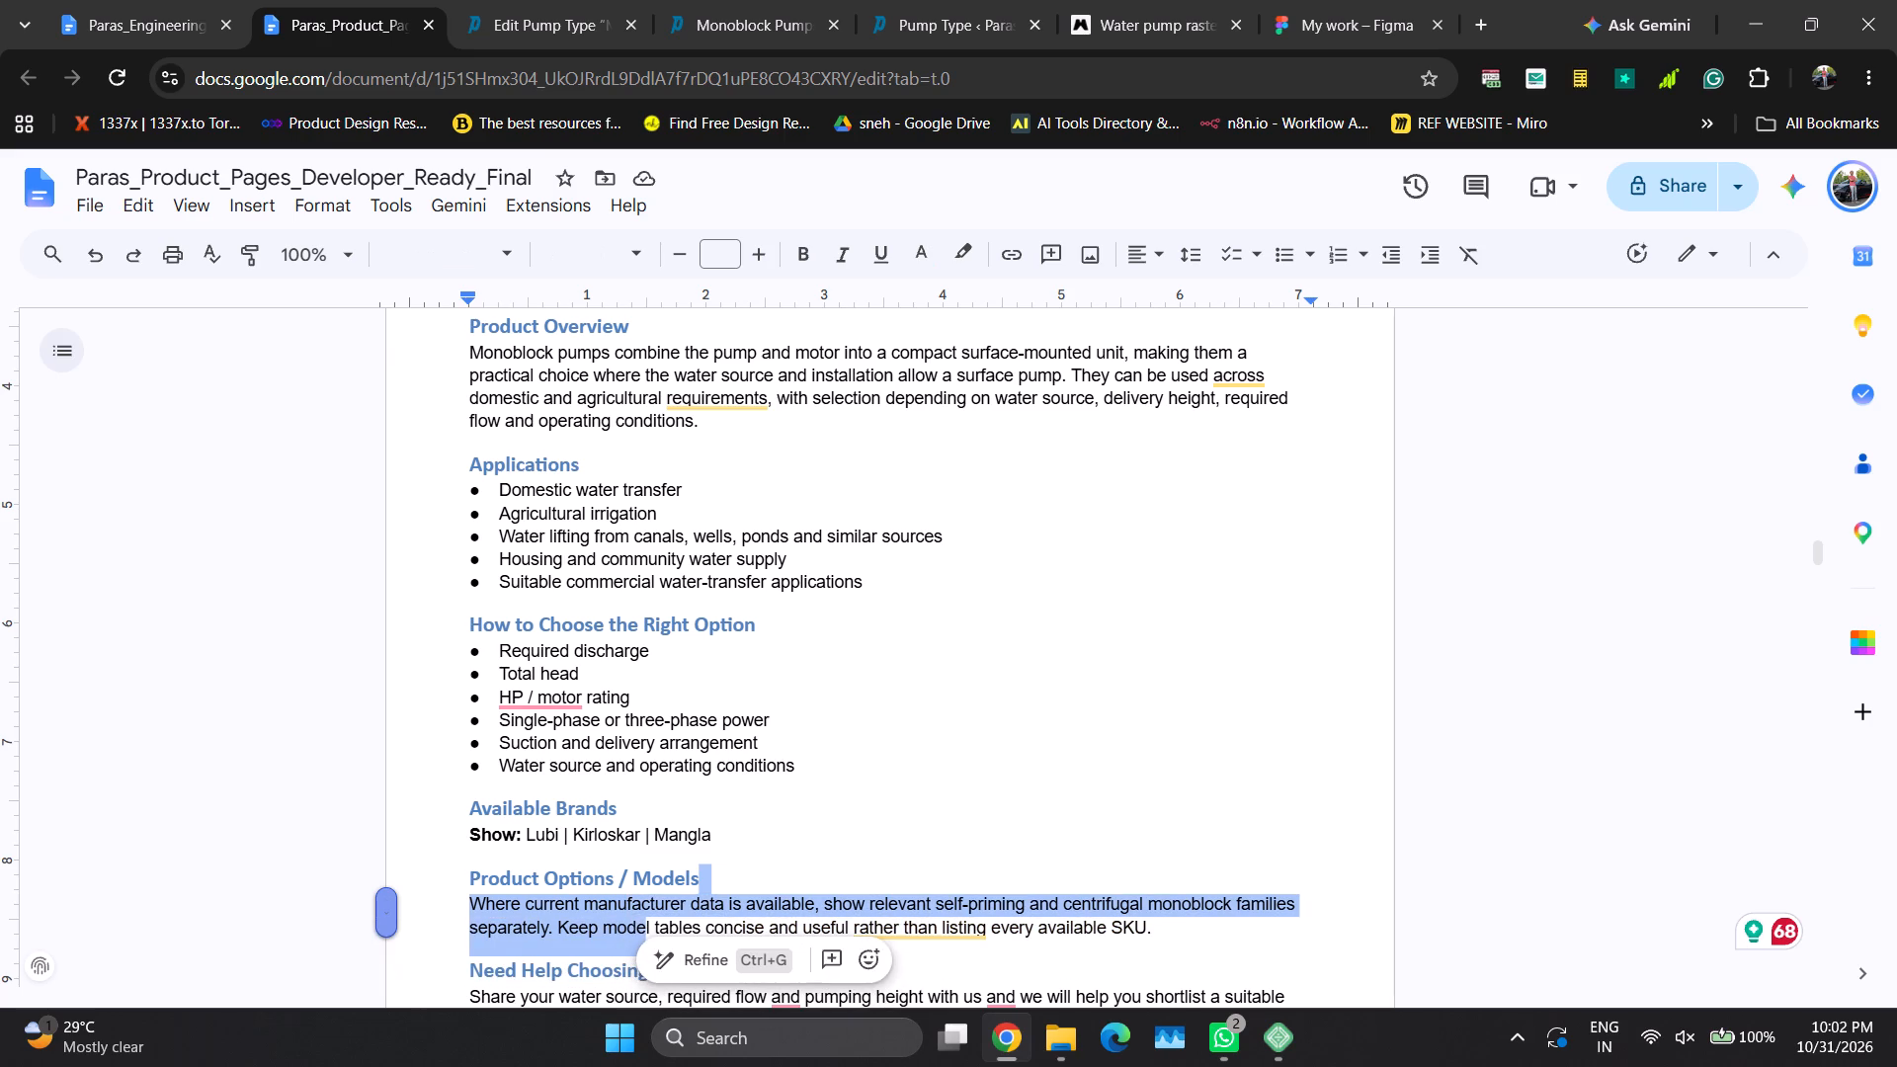
Copy the full two-line paragraph under Product Options / Models, without its heading.
key("Down")
key("Left")
key("Left")
key("Left")
key("Left")
key("Left")
key("Left")
key("Left")
key("Left")
key("Left")
key("Left")
key("Left")
key("Left")
key("Left")
key("Left")
key("Left")
key("Left")
key("Left")
key("Left")
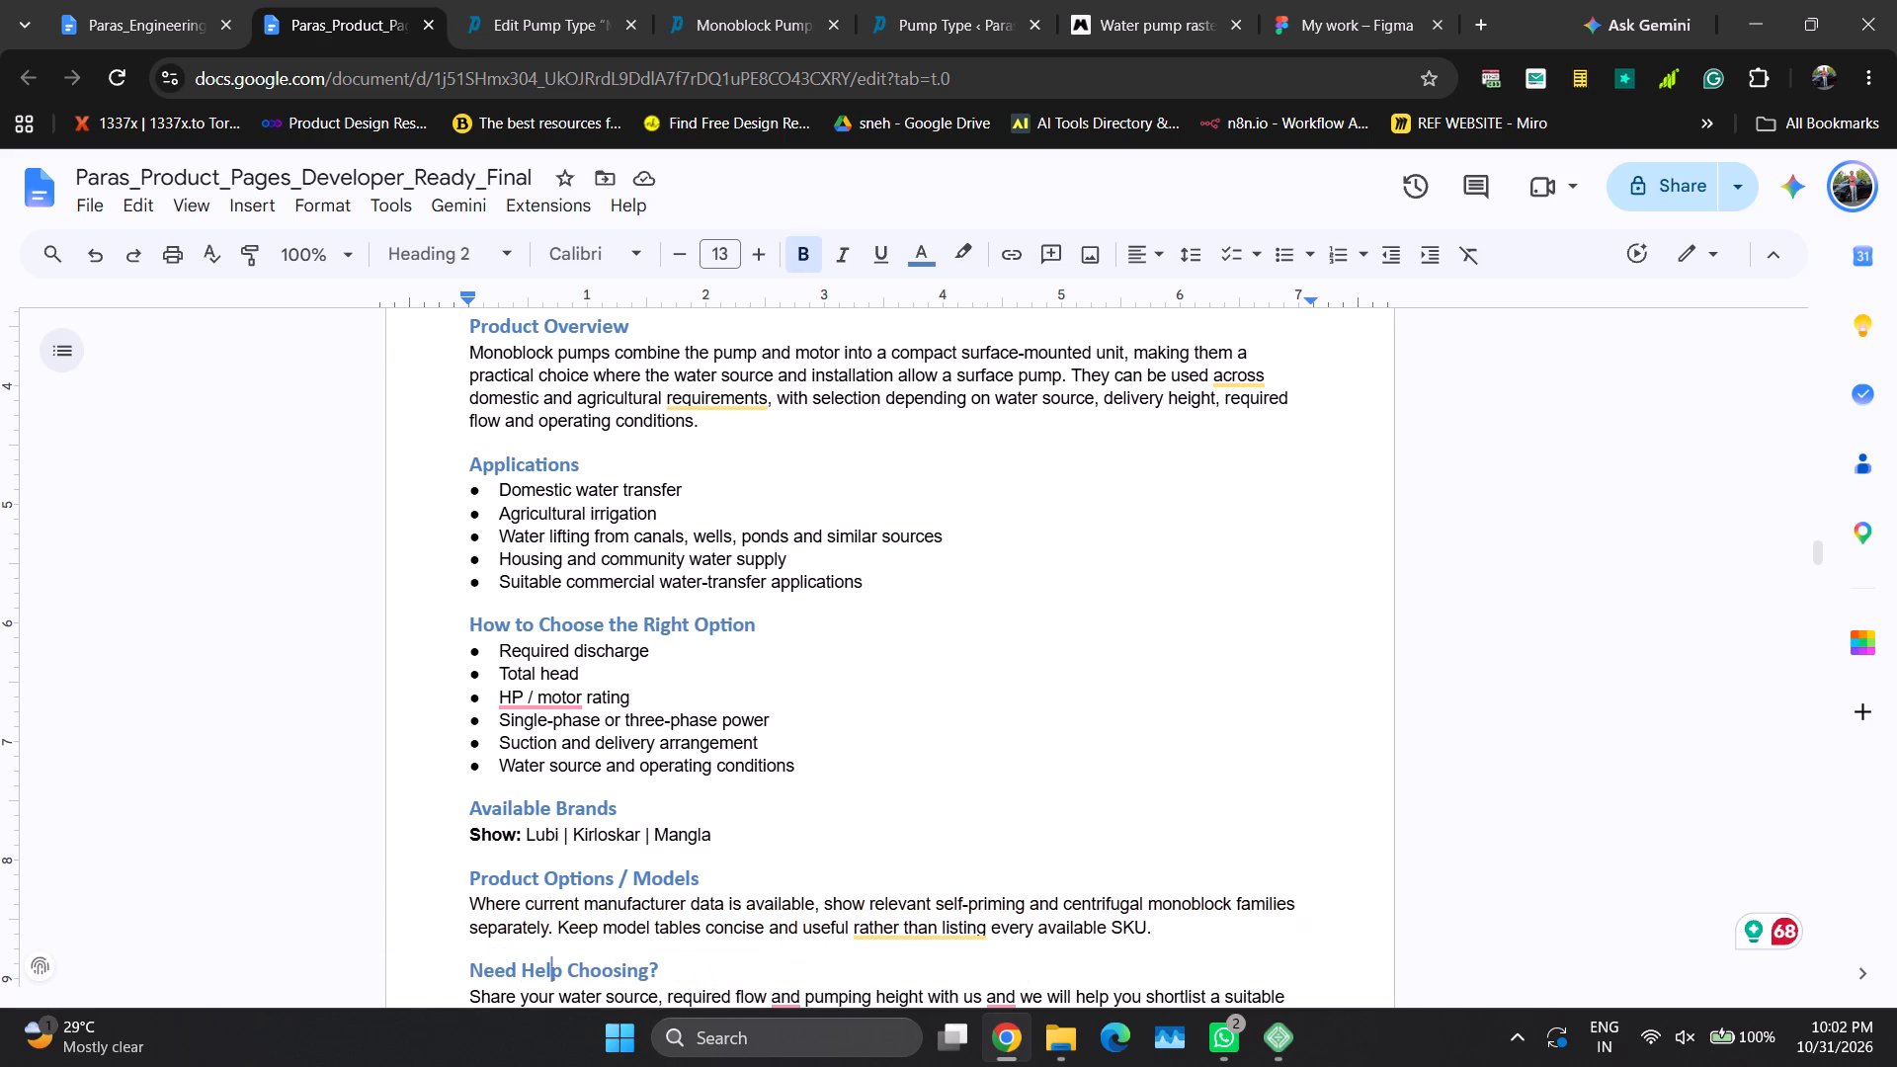
key("Left")
key("Up")
key("Up")
key("shift+Down")
key("shift+Down")
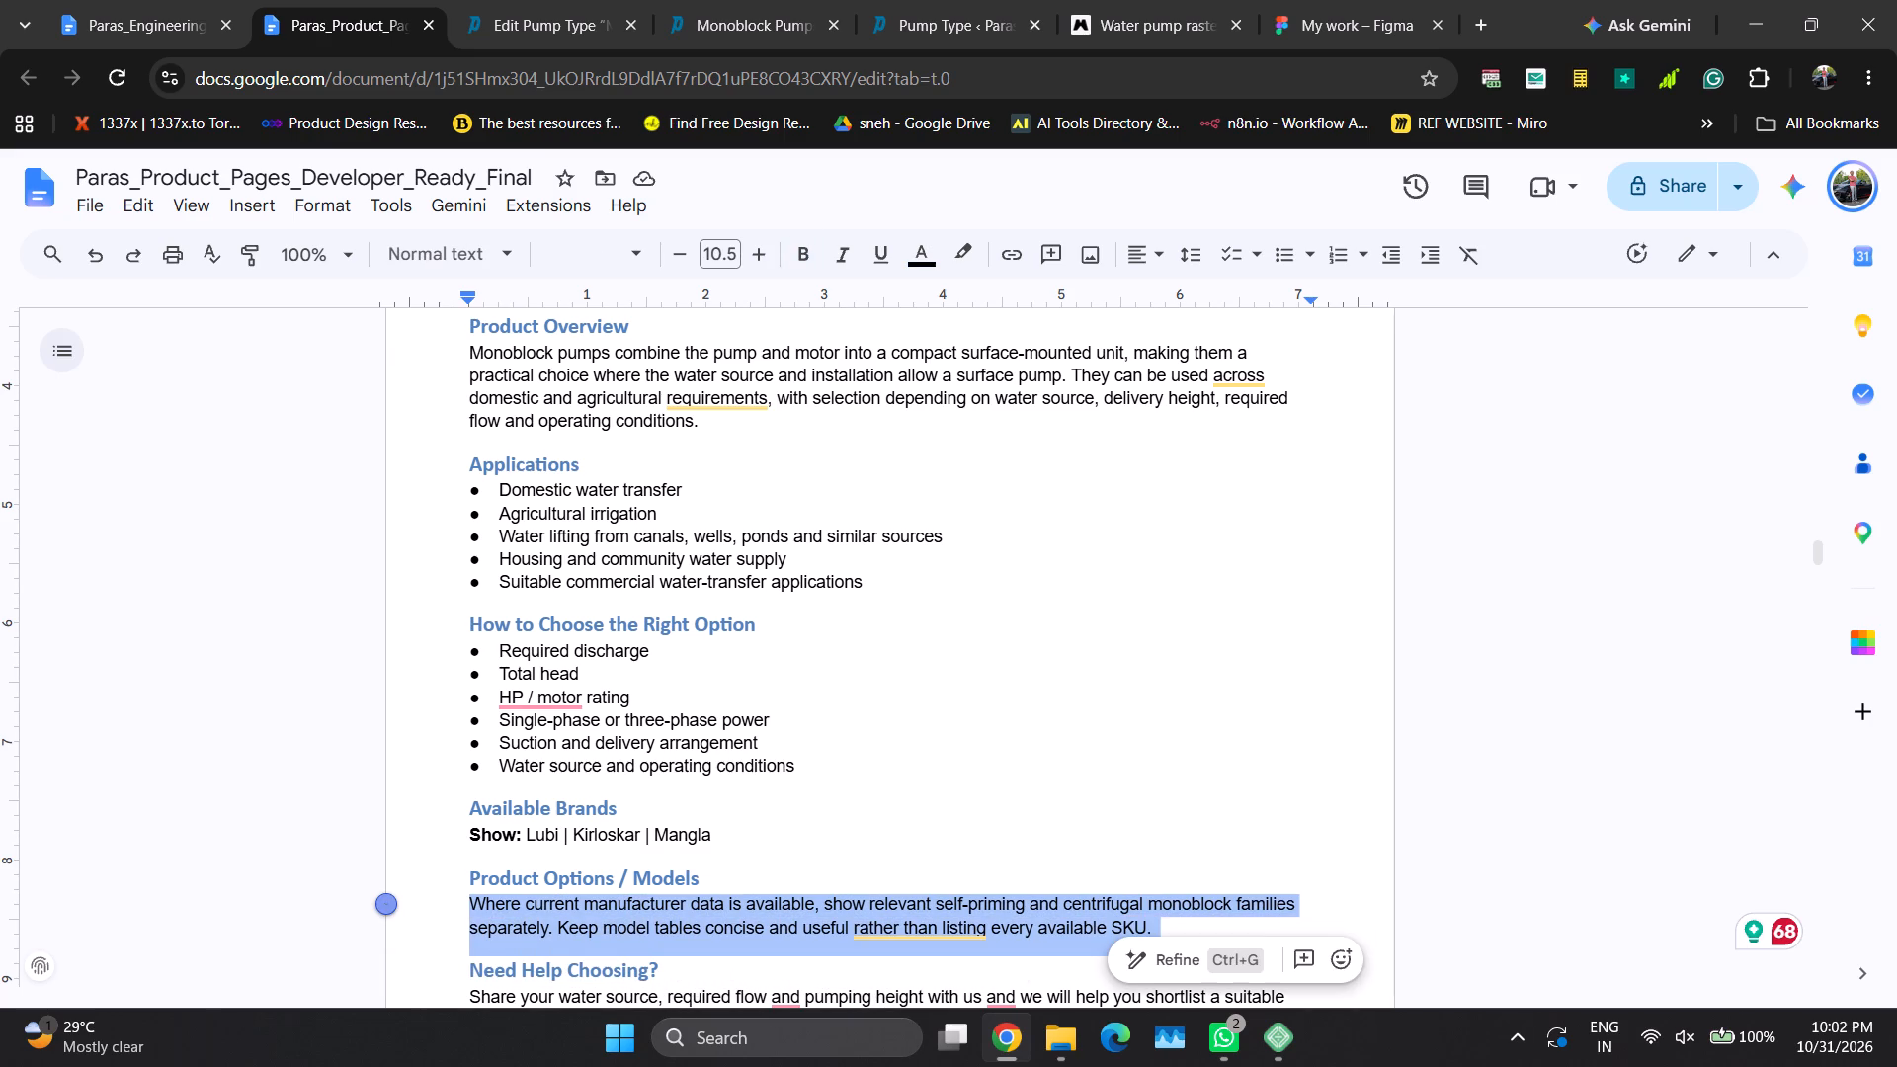
key("ctrl+c")
key("ctrl+c")
Replace the Chemical Industry list item's title in the Industry Tab element with the copied Product Options / Models paragraph.
left_click(524, 0)
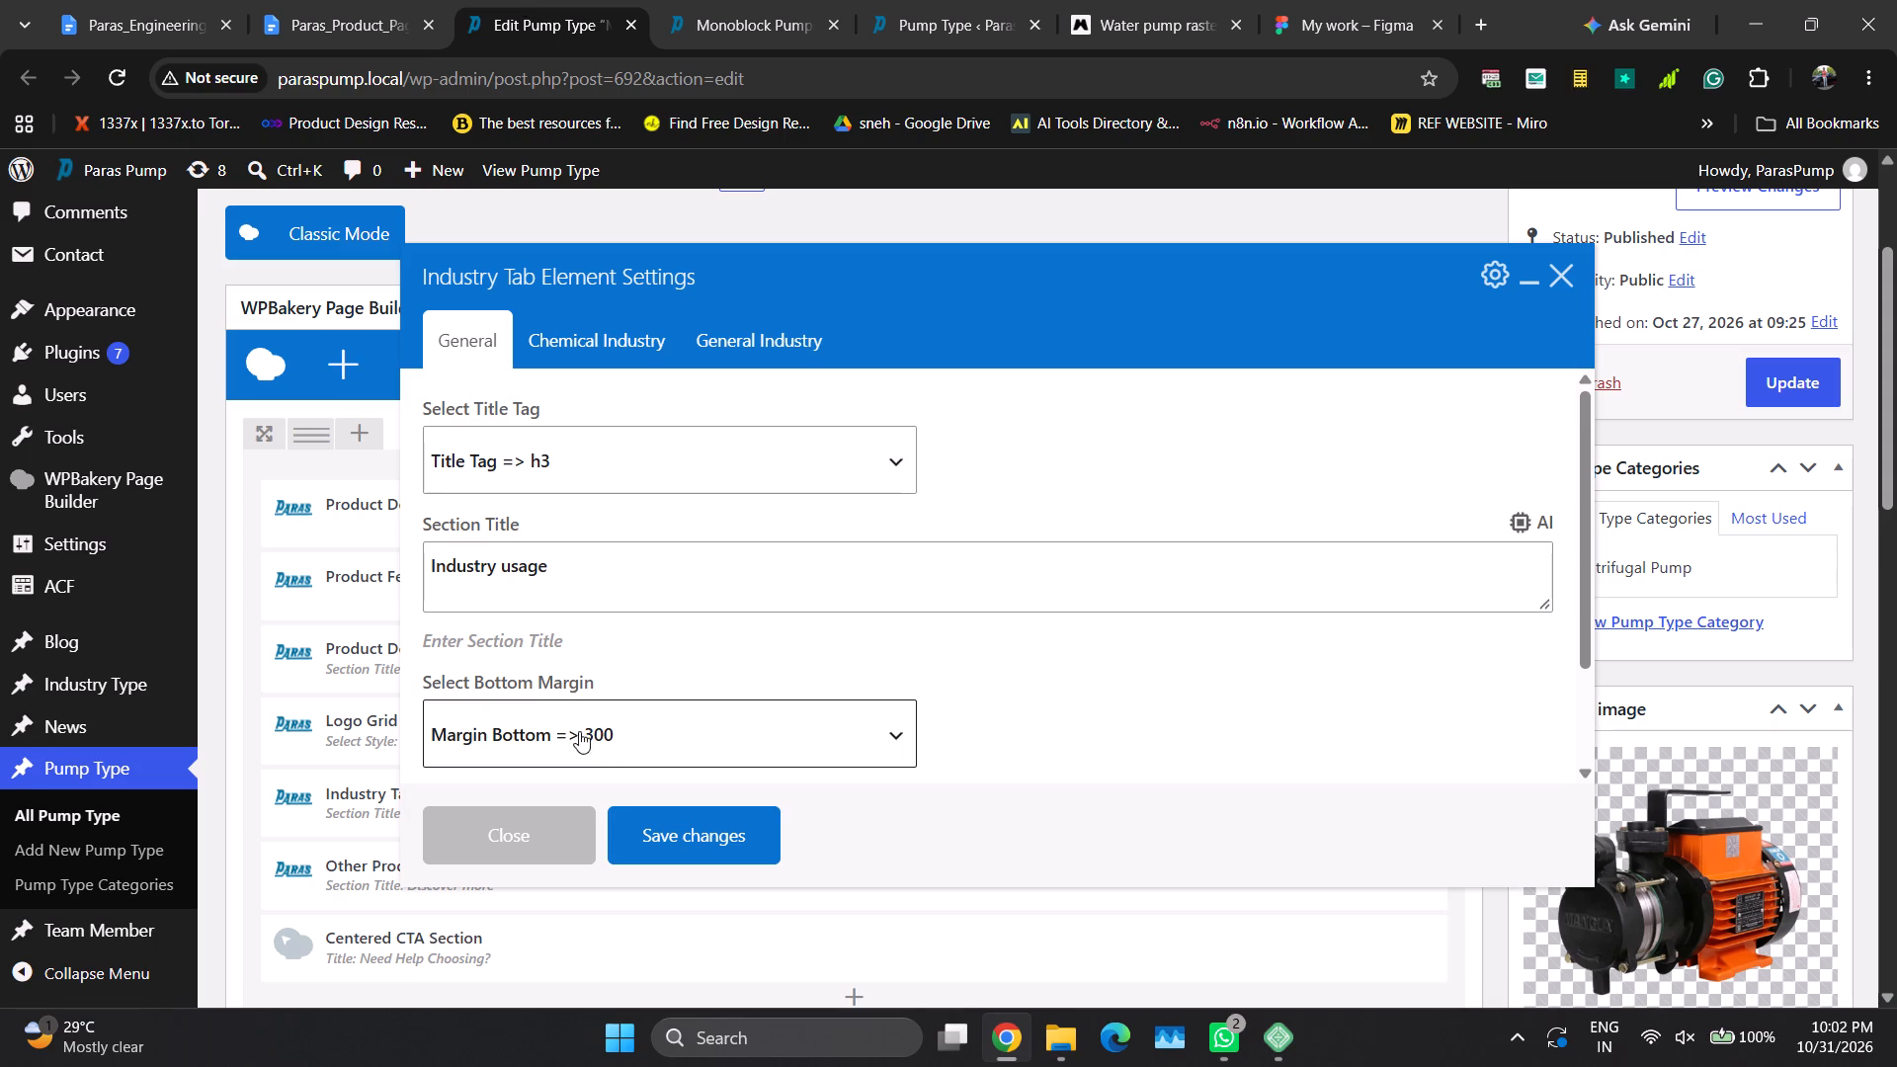
scroll(661, 676, "down", 6)
left_click(581, 314)
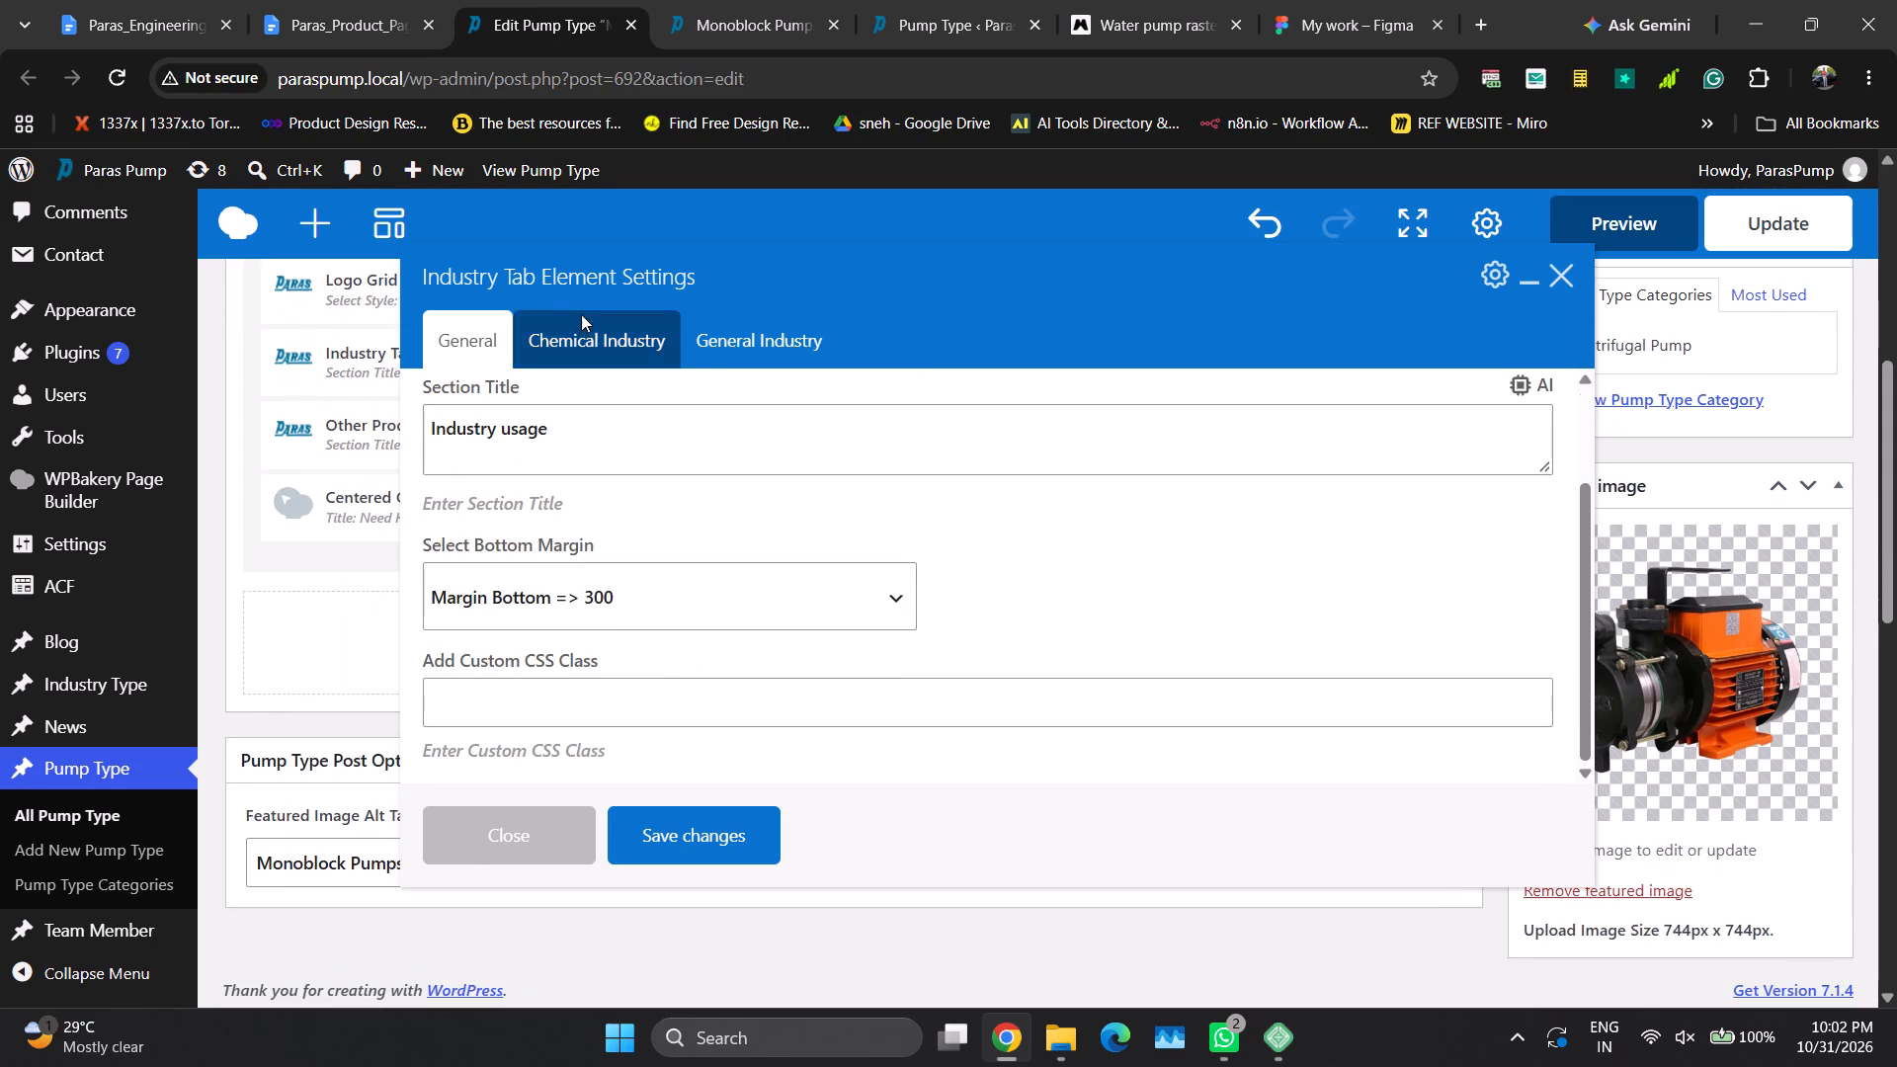
left_click(936, 639)
left_click(1426, 709)
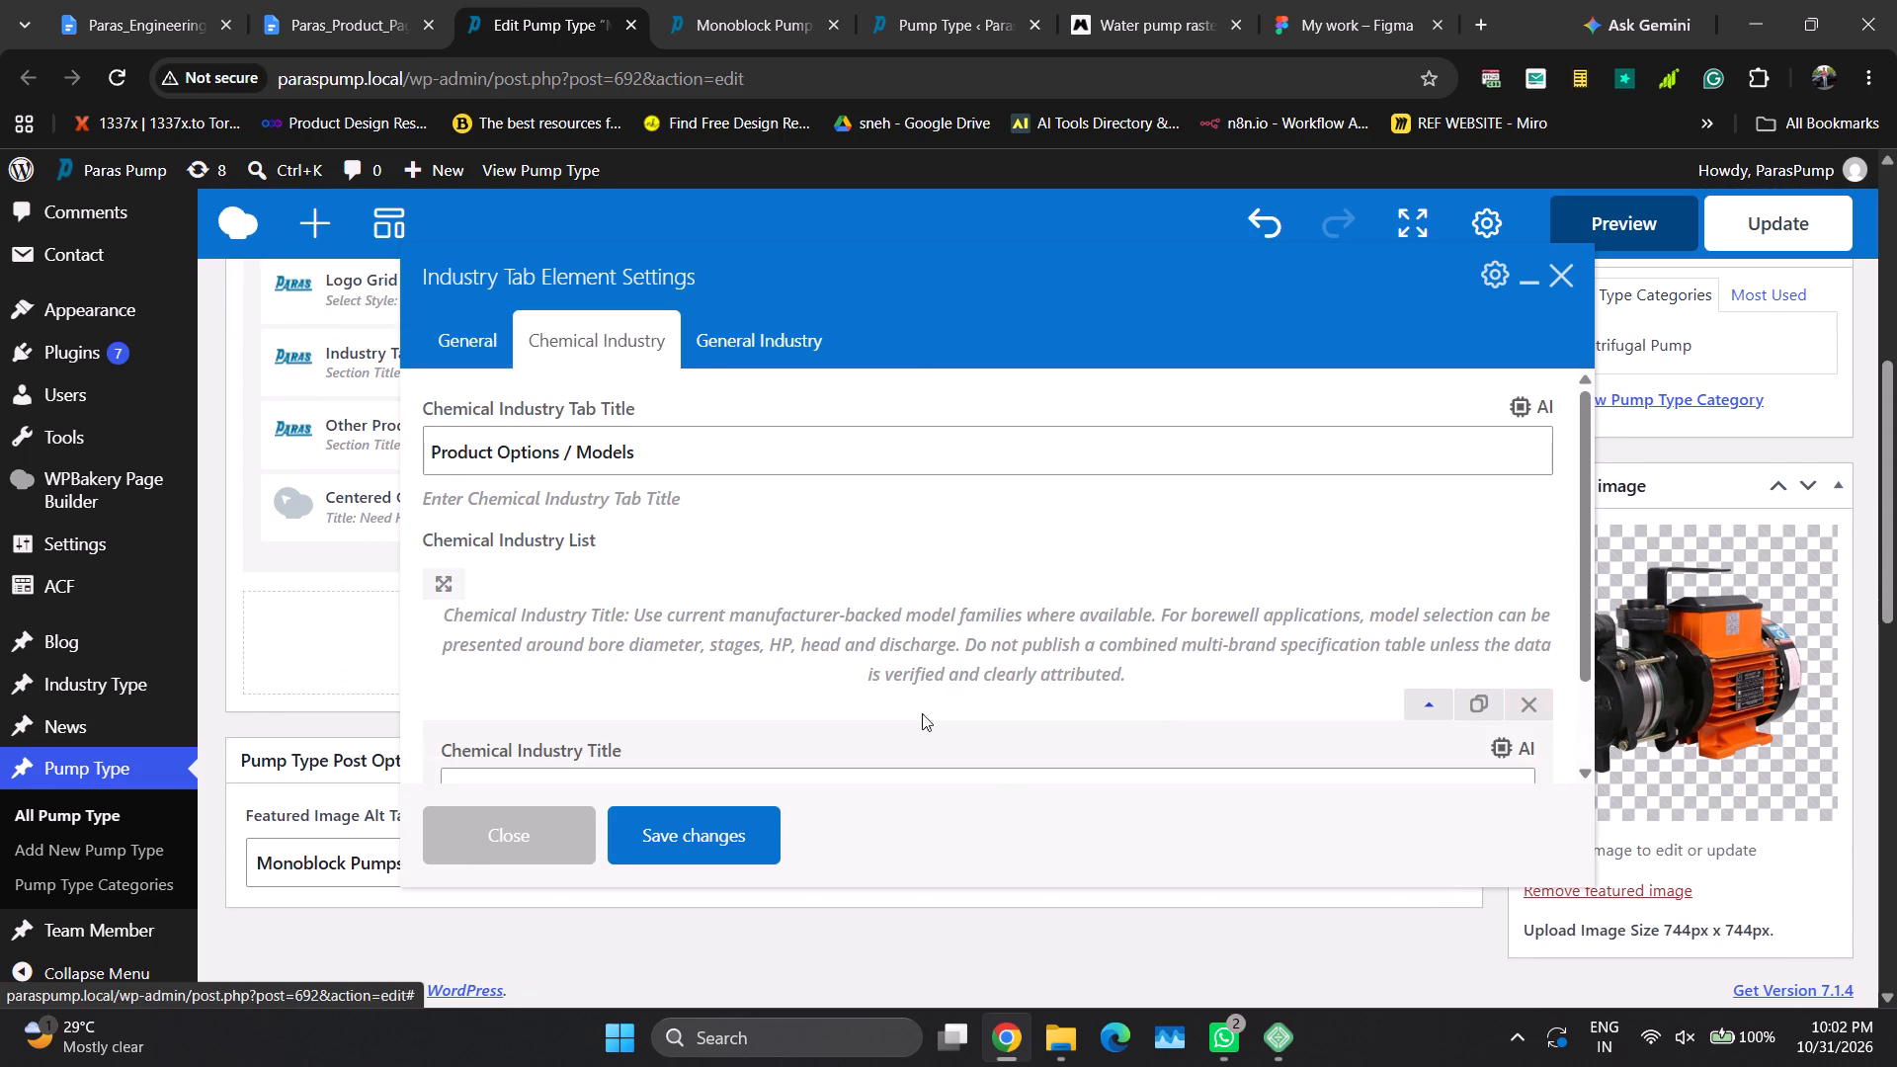
scroll(823, 670, "down", 1)
scroll(823, 670, "up", 1)
scroll(821, 660, "down", 2)
left_click(780, 564)
key("ctrl+a")
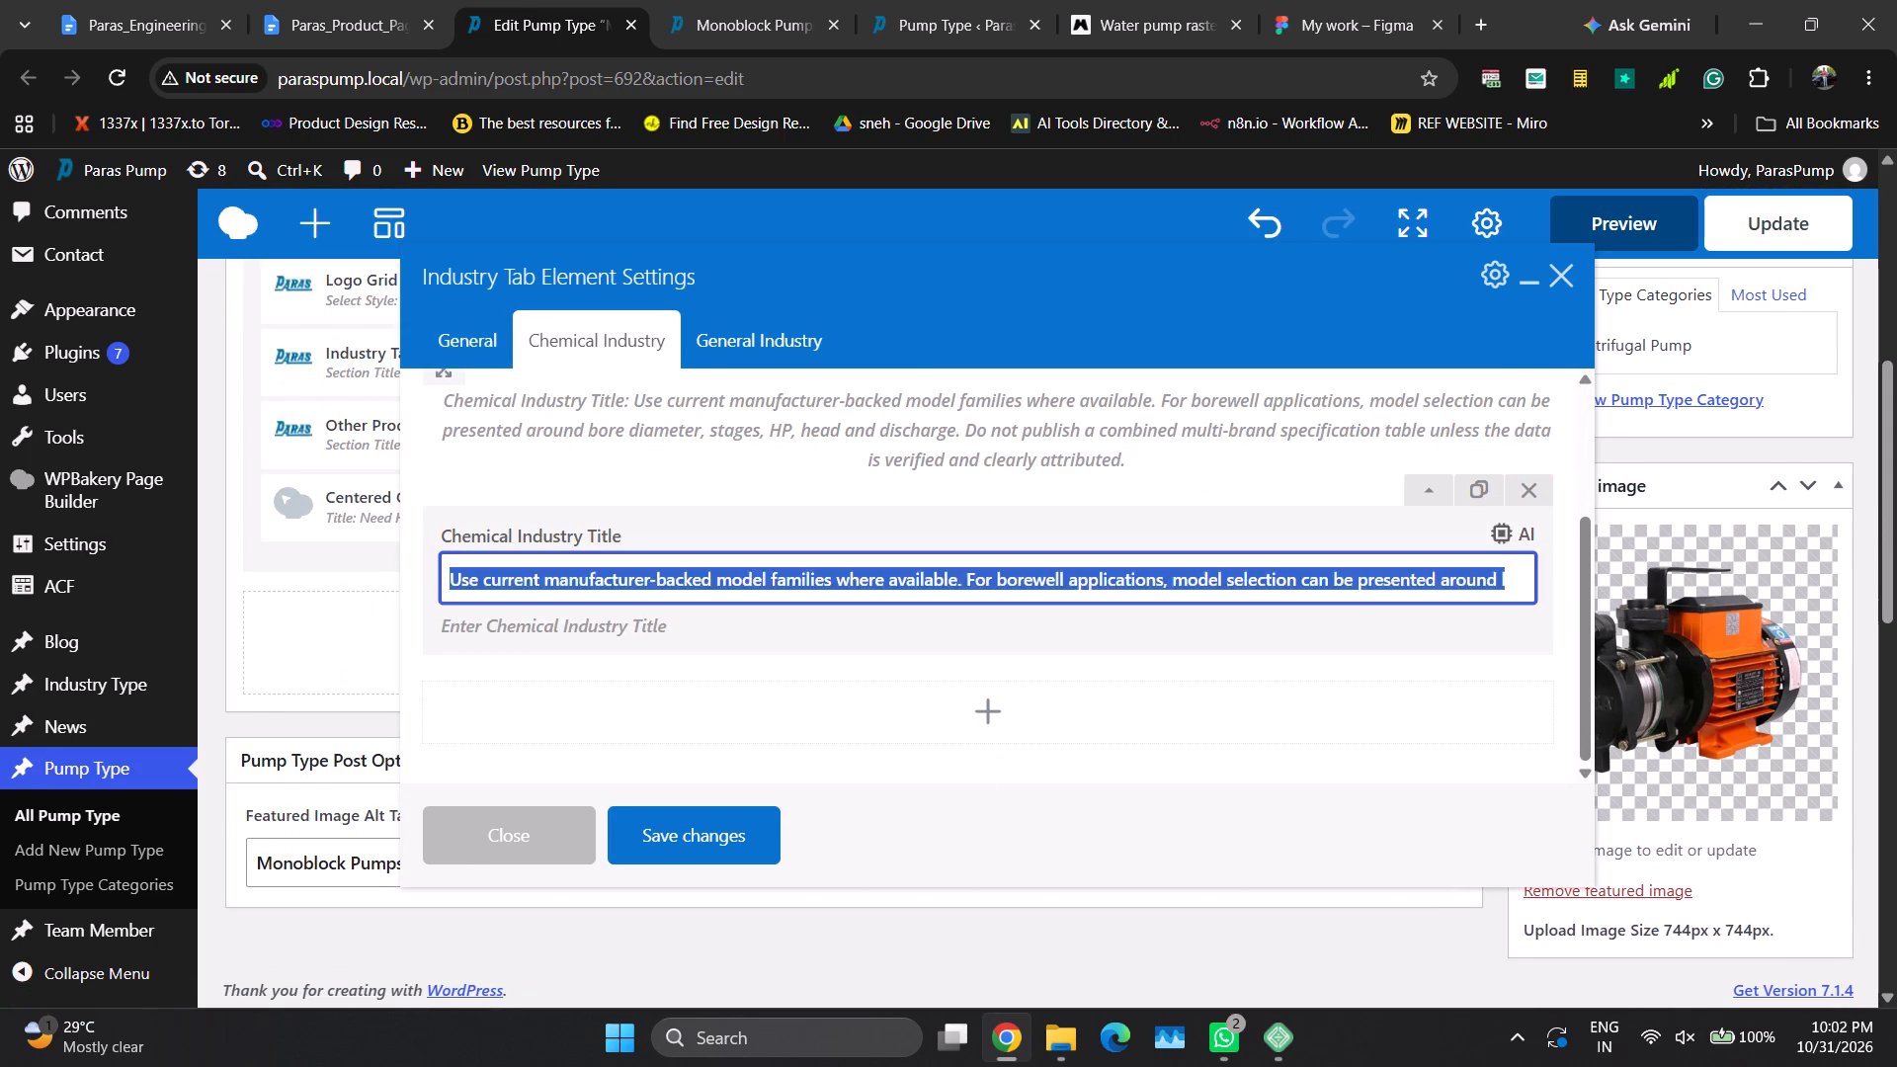
key("ctrl+v")
left_click(1433, 497)
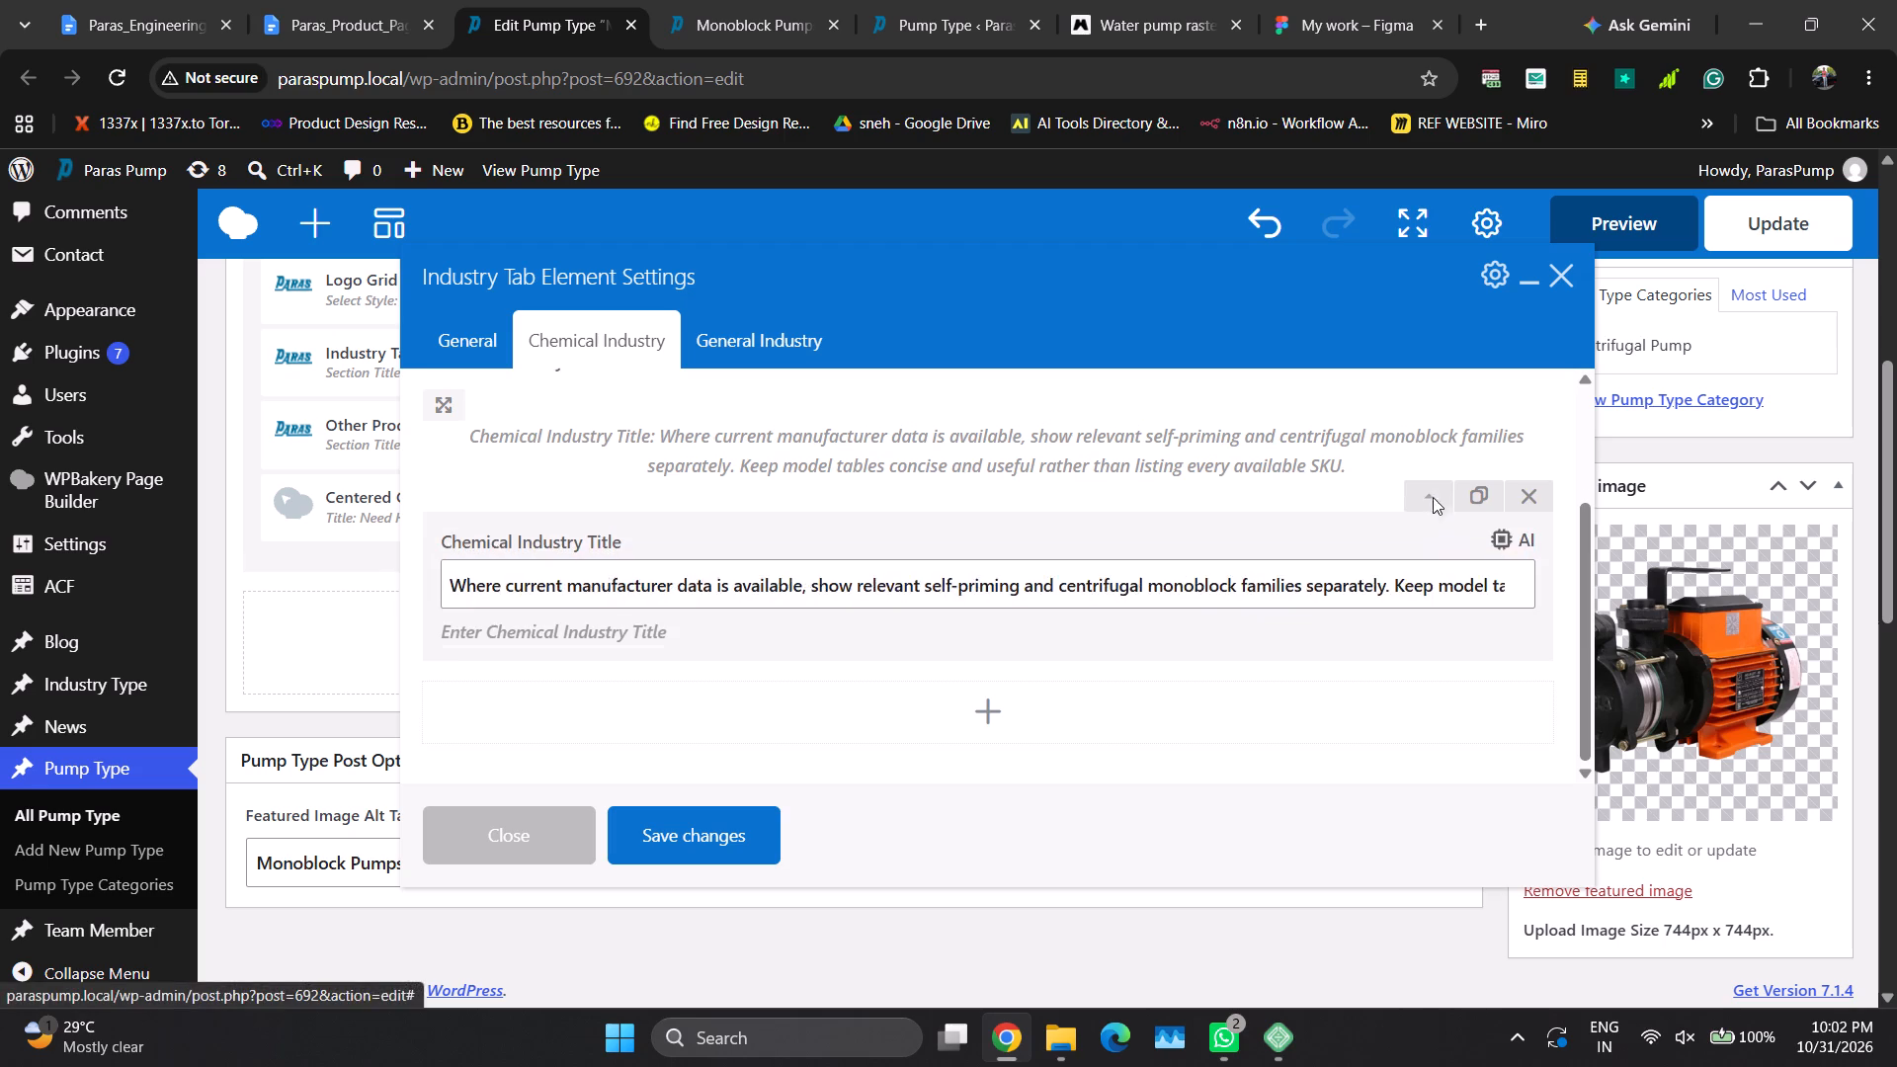
Compare the General Industry list with the document's Applications section and copy its first bullet, "Domestic water transfer".
left_click(772, 352)
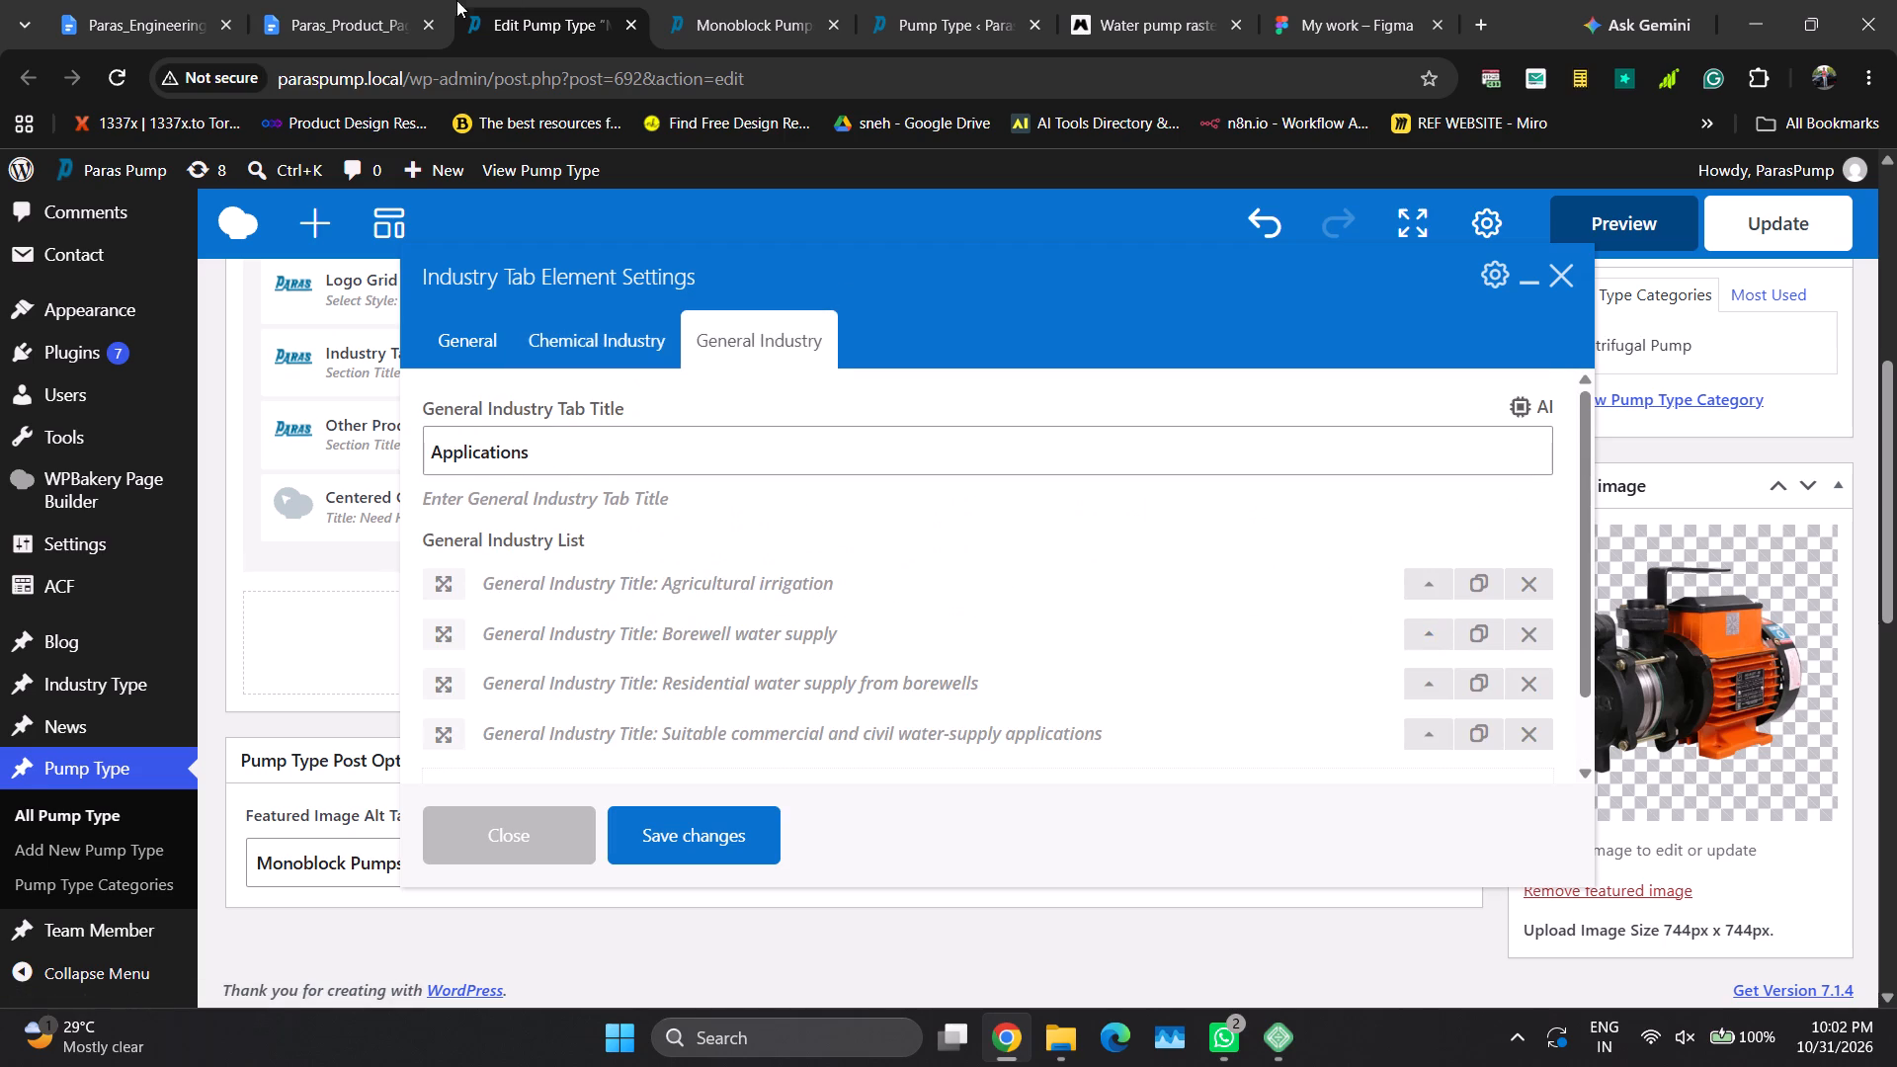
left_click(346, 17)
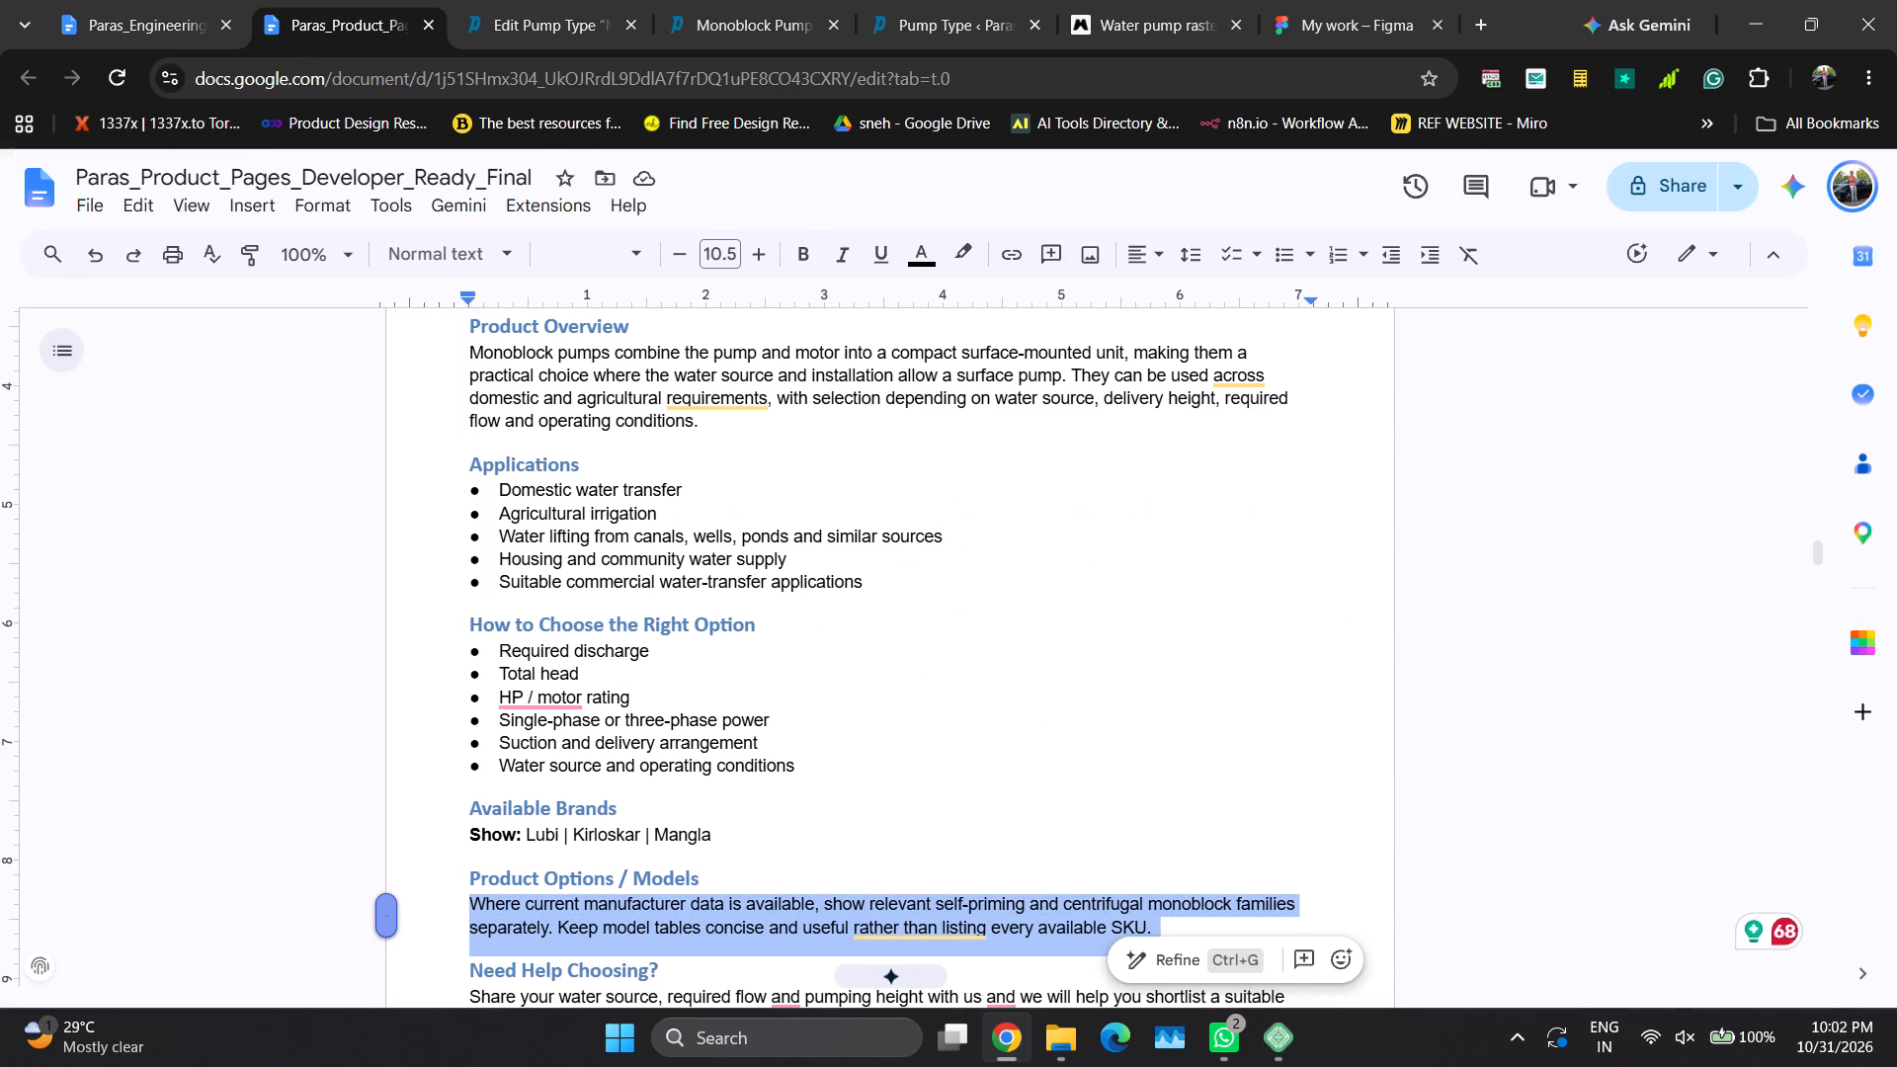
key("Up")
key("Up")
key("Up")
key("Up")
key("Up")
key("Up")
key("Up")
key("Up")
key("Up")
key("Up")
key("Up")
key("Up")
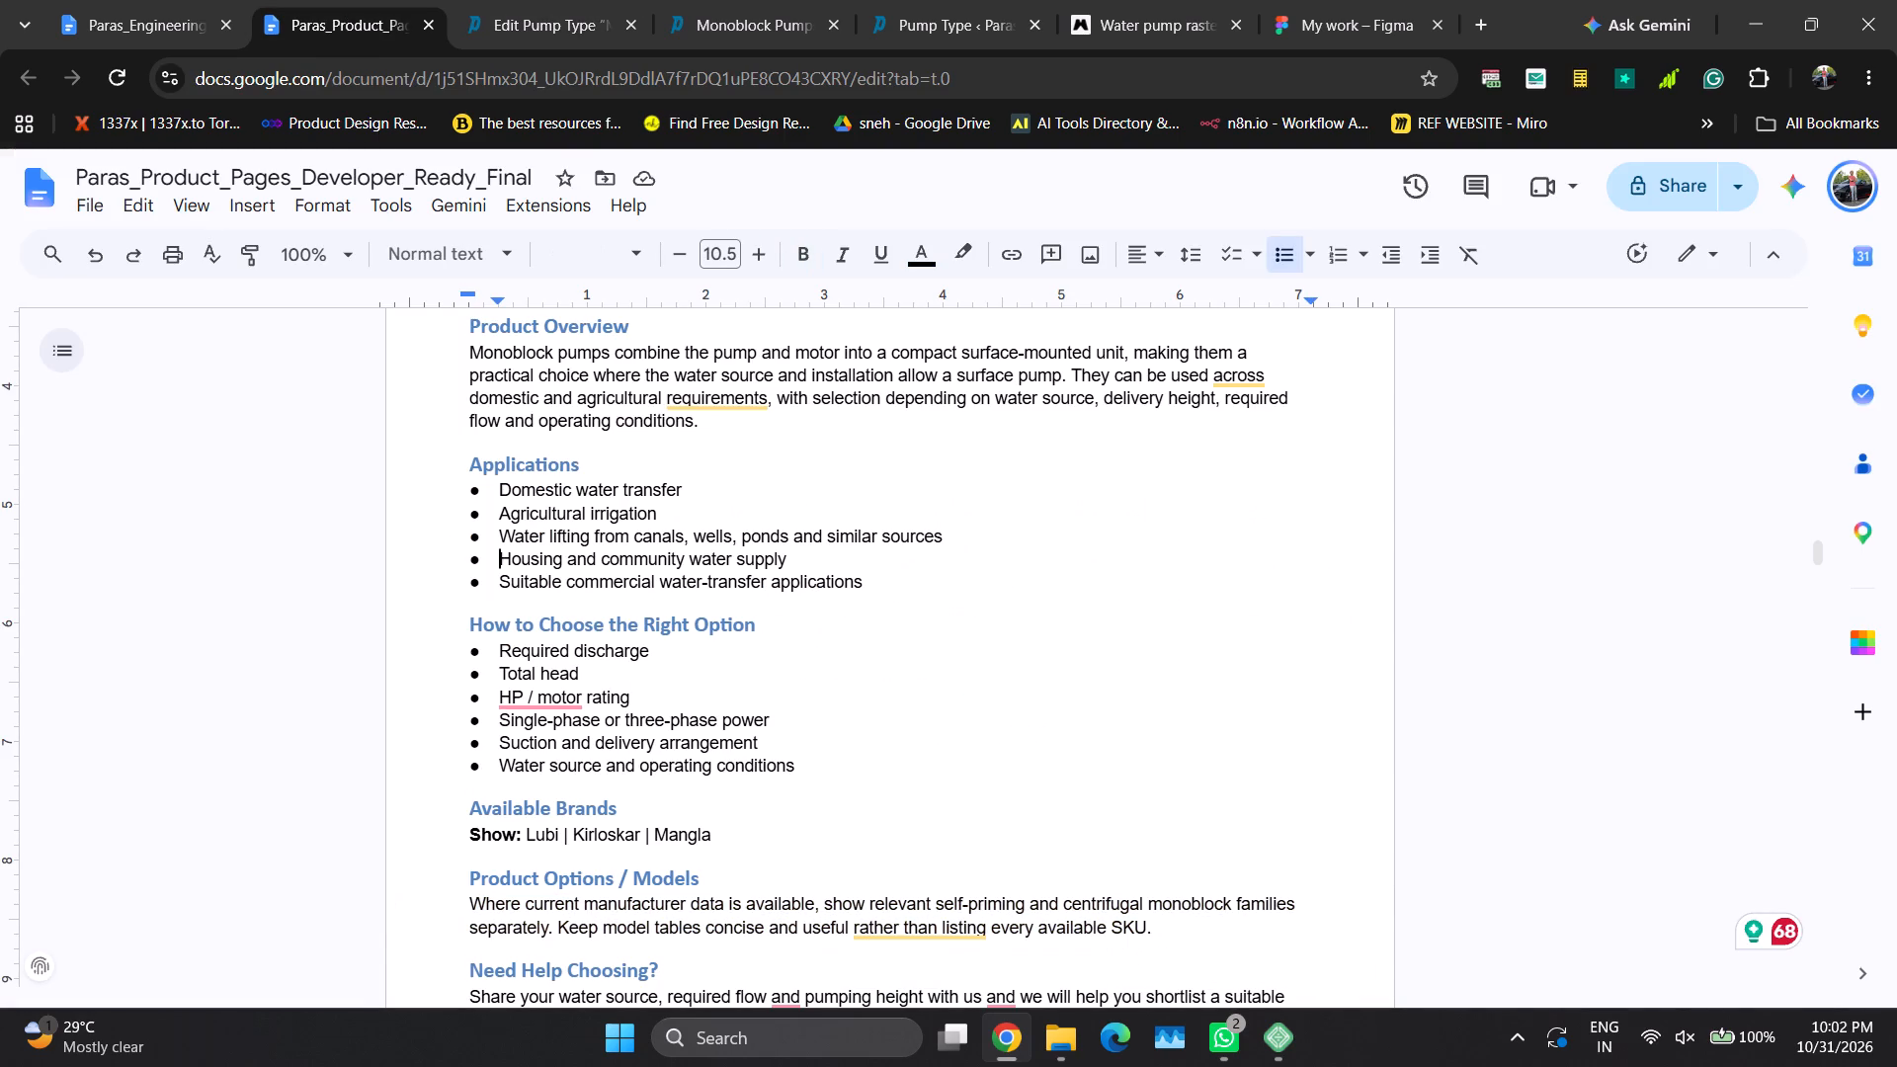
key("Up")
key("Up")
key("Up")
left_click(487, 0)
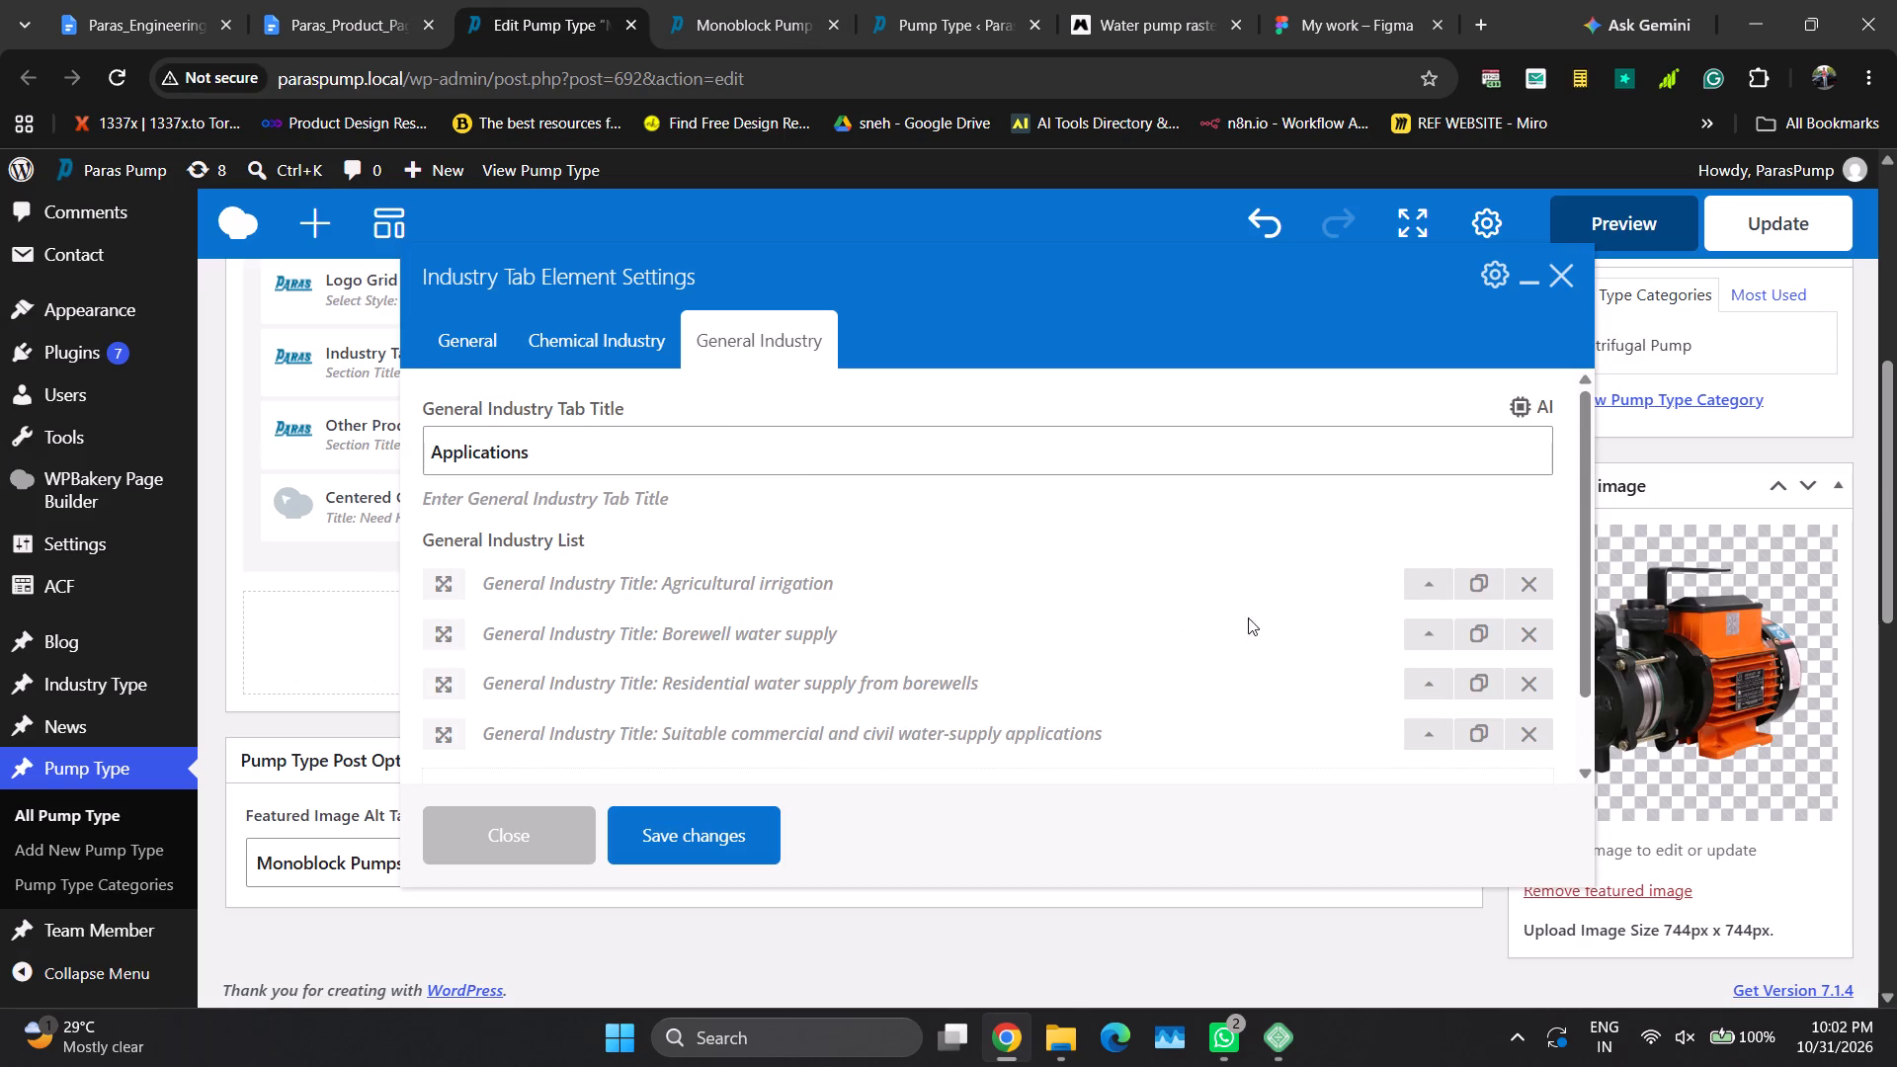
left_click(405, 0)
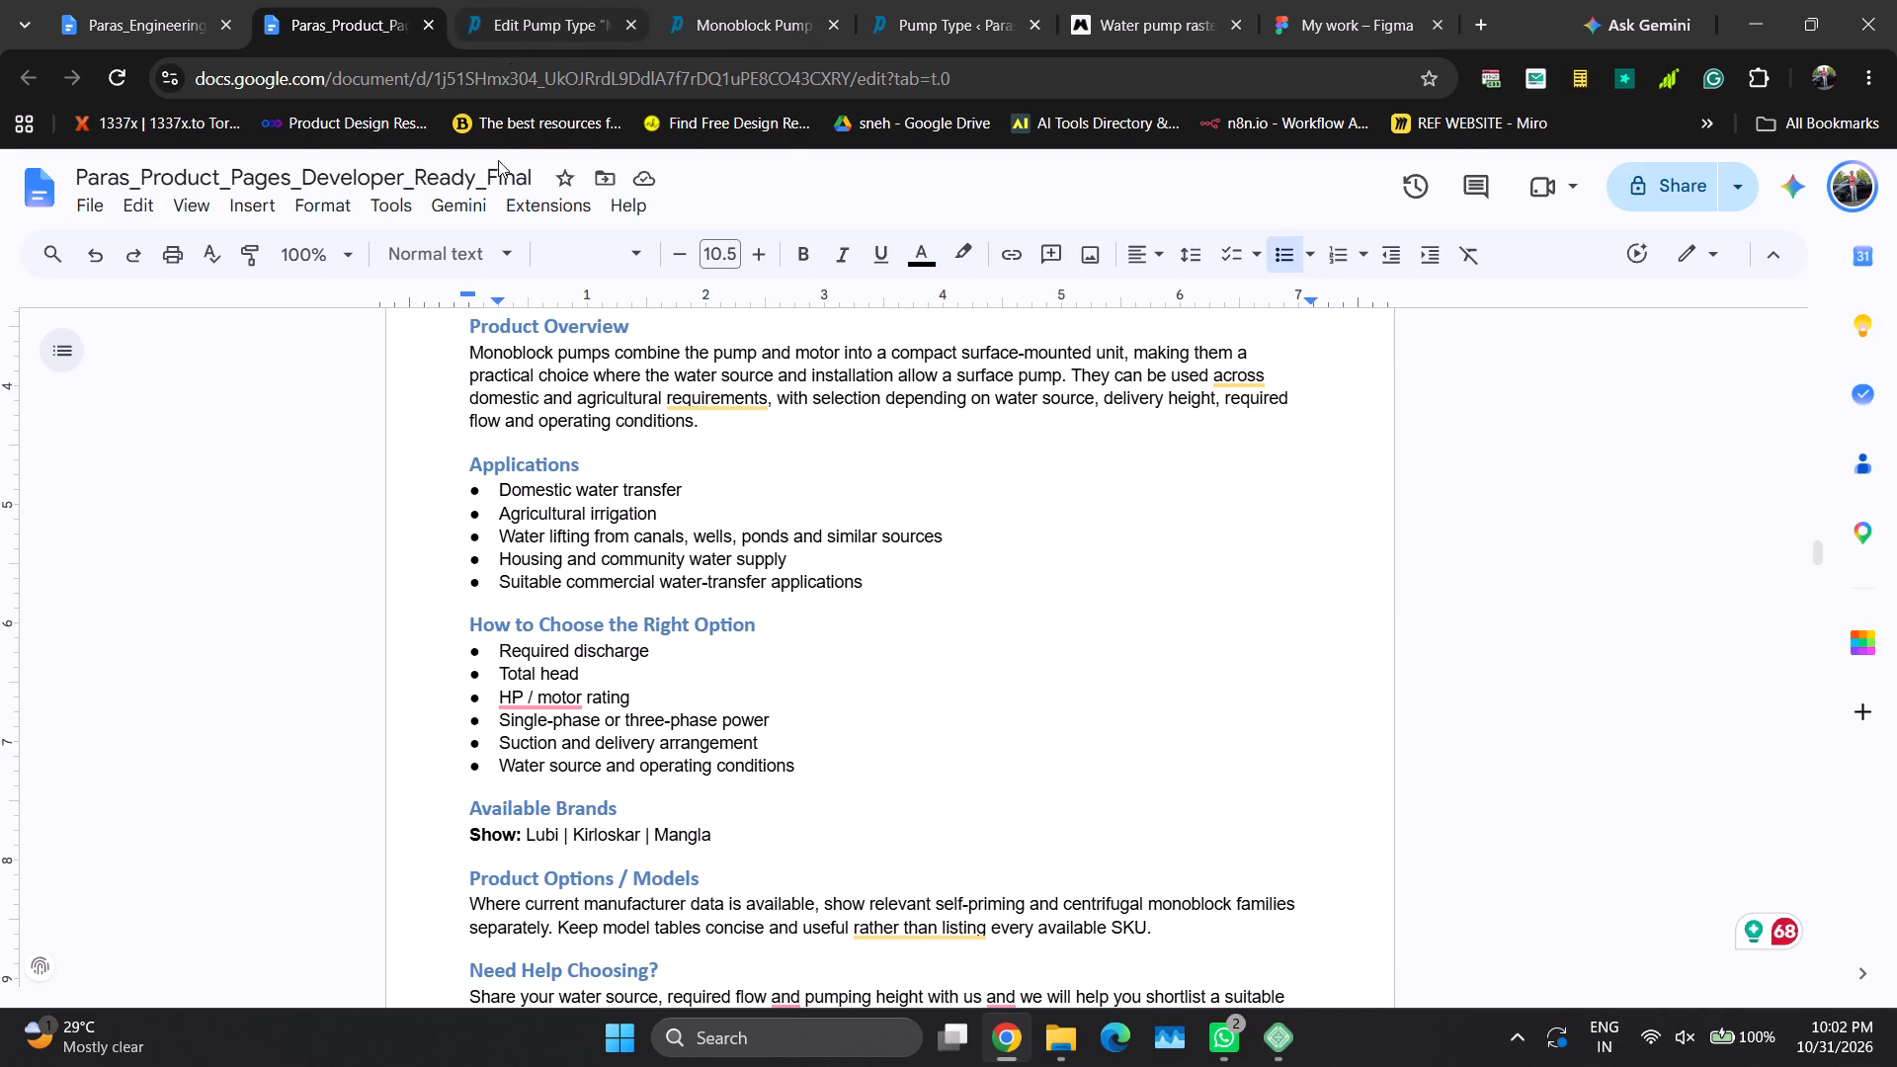
key("shift+Down")
key("ctrl+c")
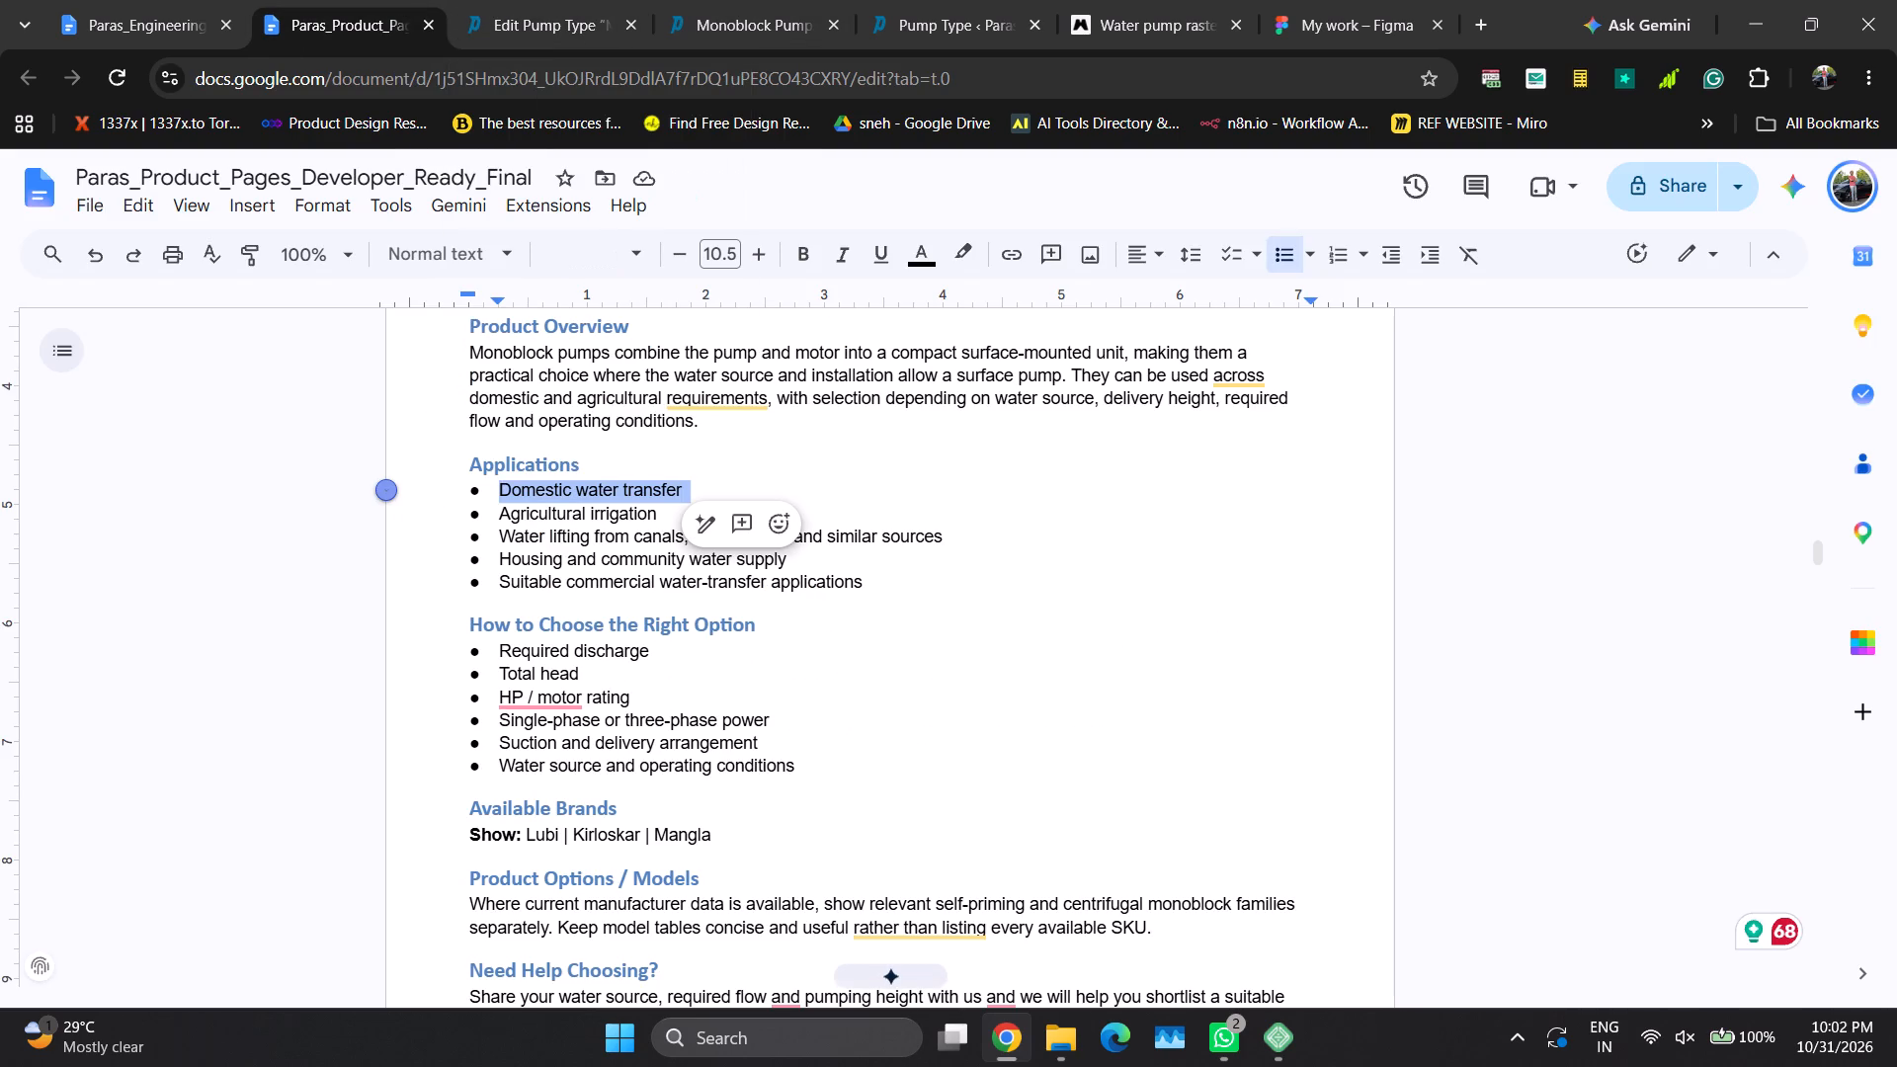
key("ctrl+c")
Replace the "Borewell water supply" item's title with "Domestic water transfer", putting "transfer" on a second line.
left_click(507, 0)
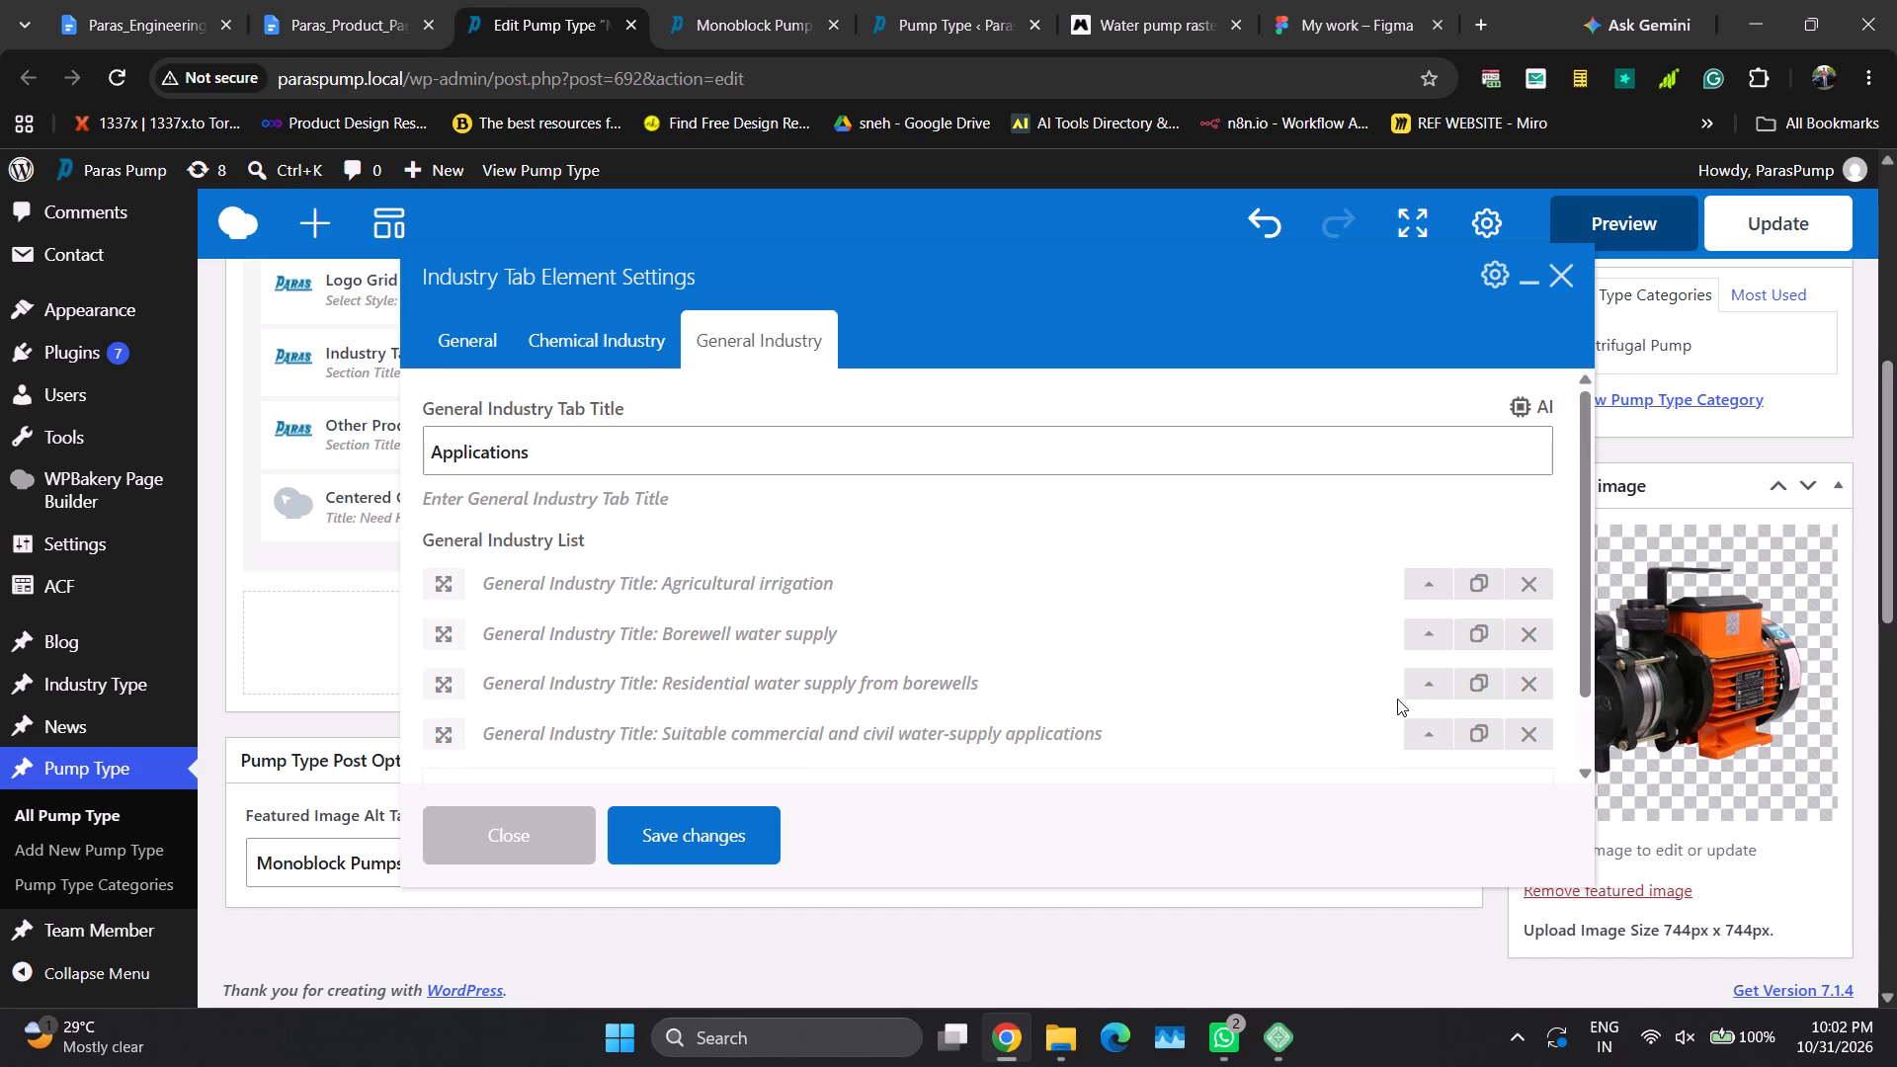
left_click(1420, 631)
left_click(647, 737)
key("ctrl+a")
key("ctrl+v")
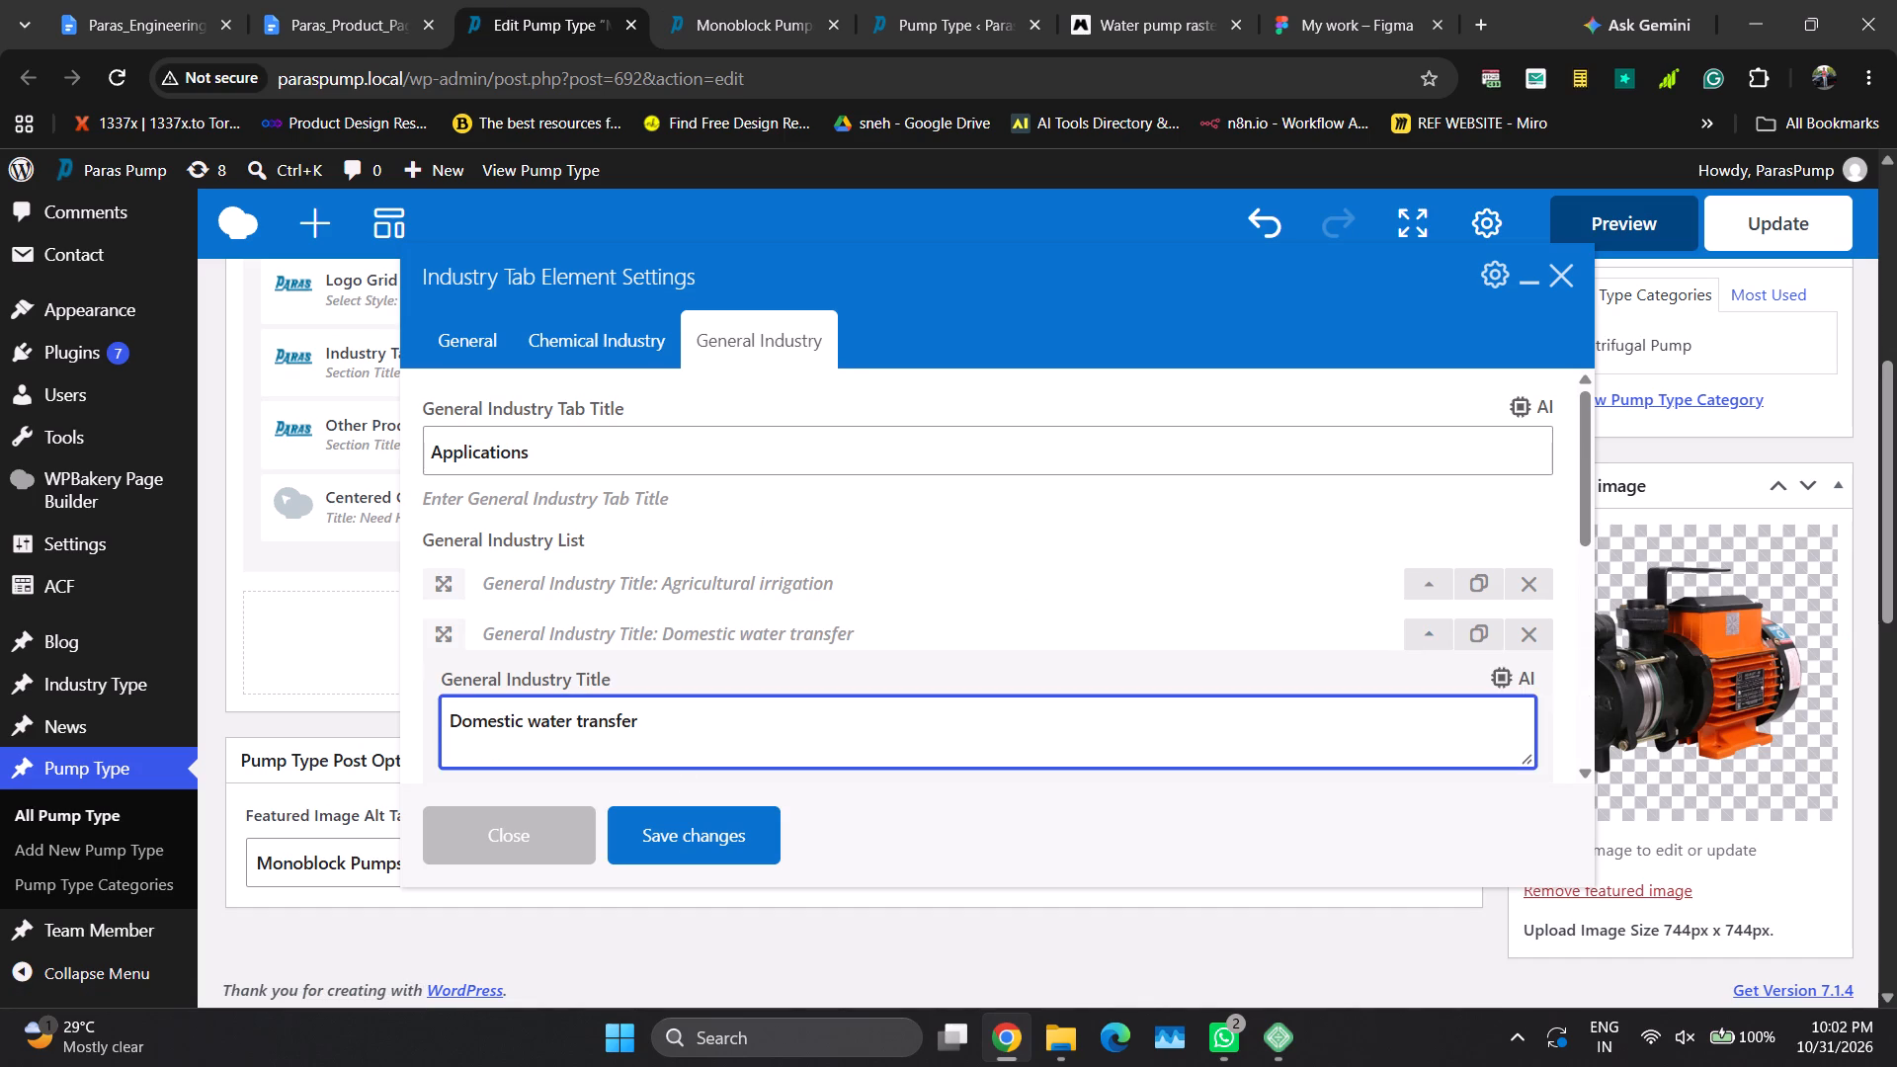
key("Up")
key("Right")
key("Right")
key("Right")
key("Right")
key("Right")
key("Right")
key("Right")
key("Right")
key("Right")
key("Right")
key("Right")
key("Right")
key("Right")
key("Right")
key("Right")
key("BackSpace")
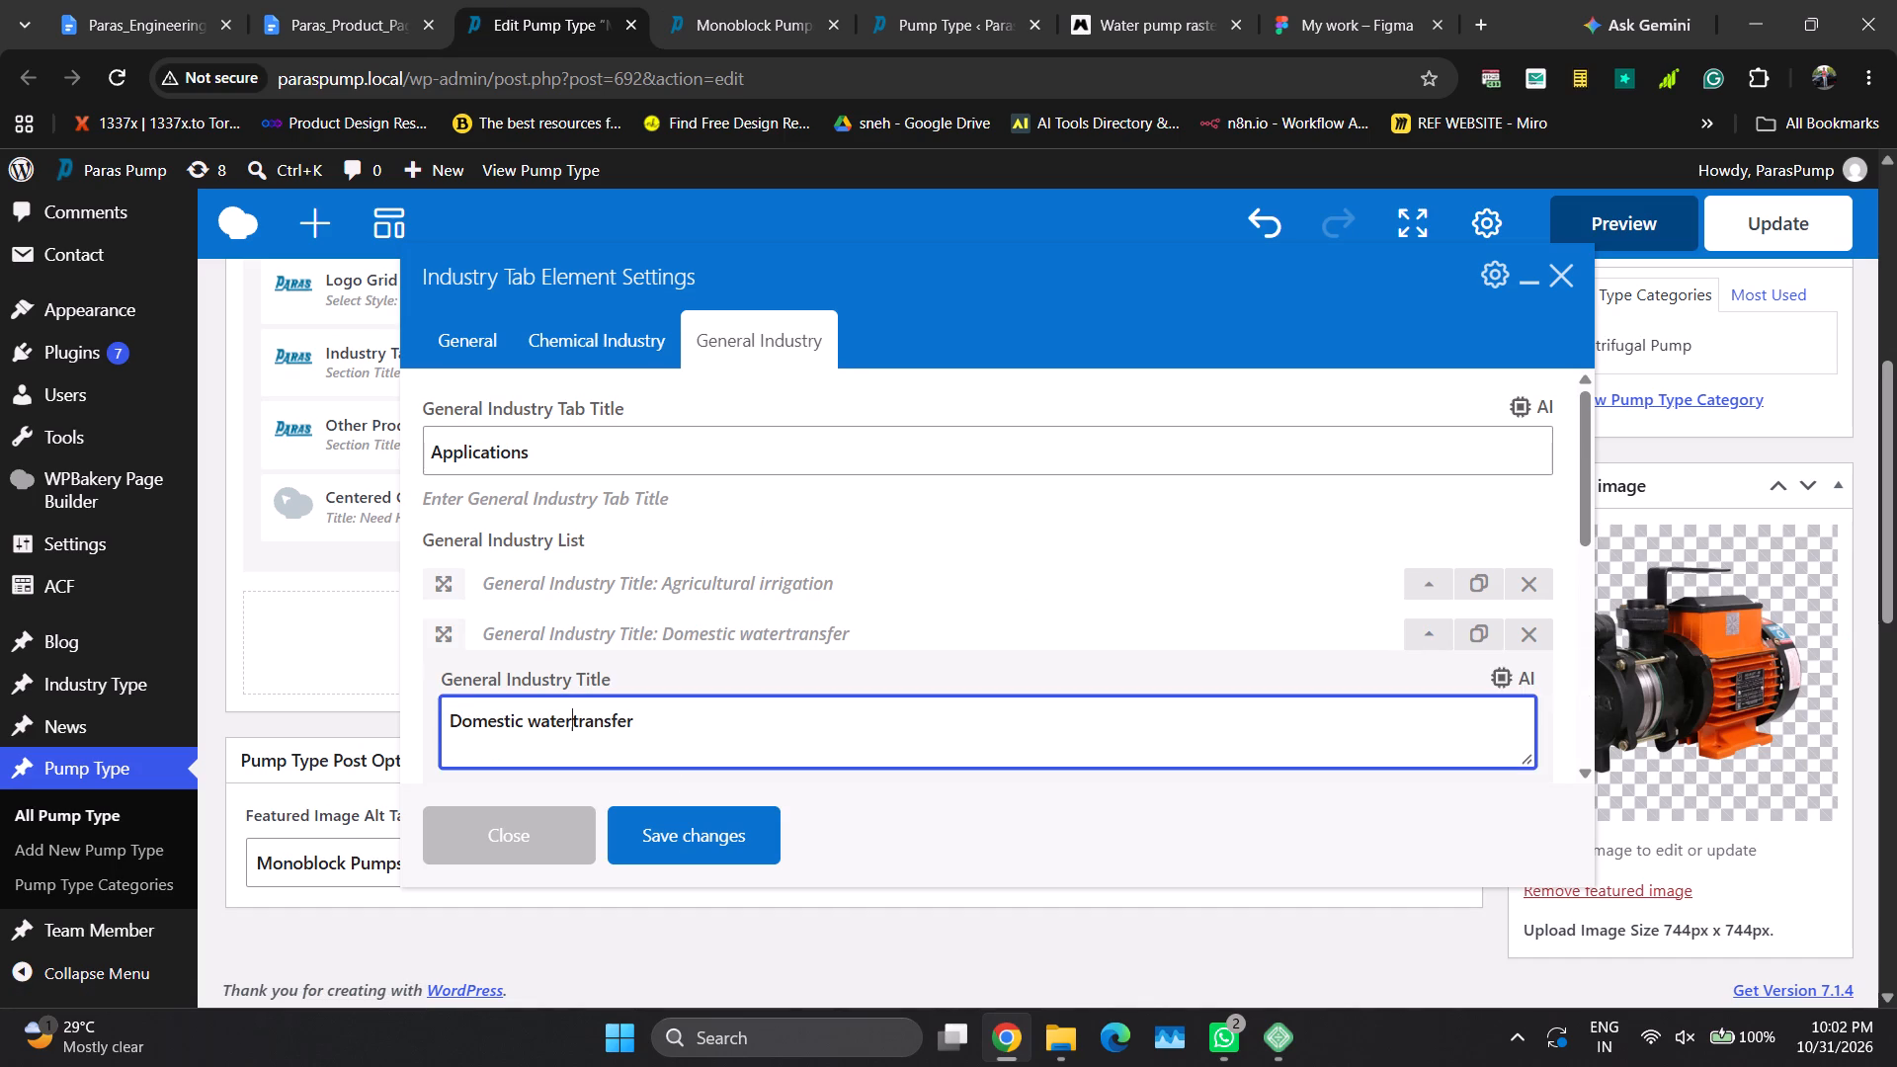
key("Return")
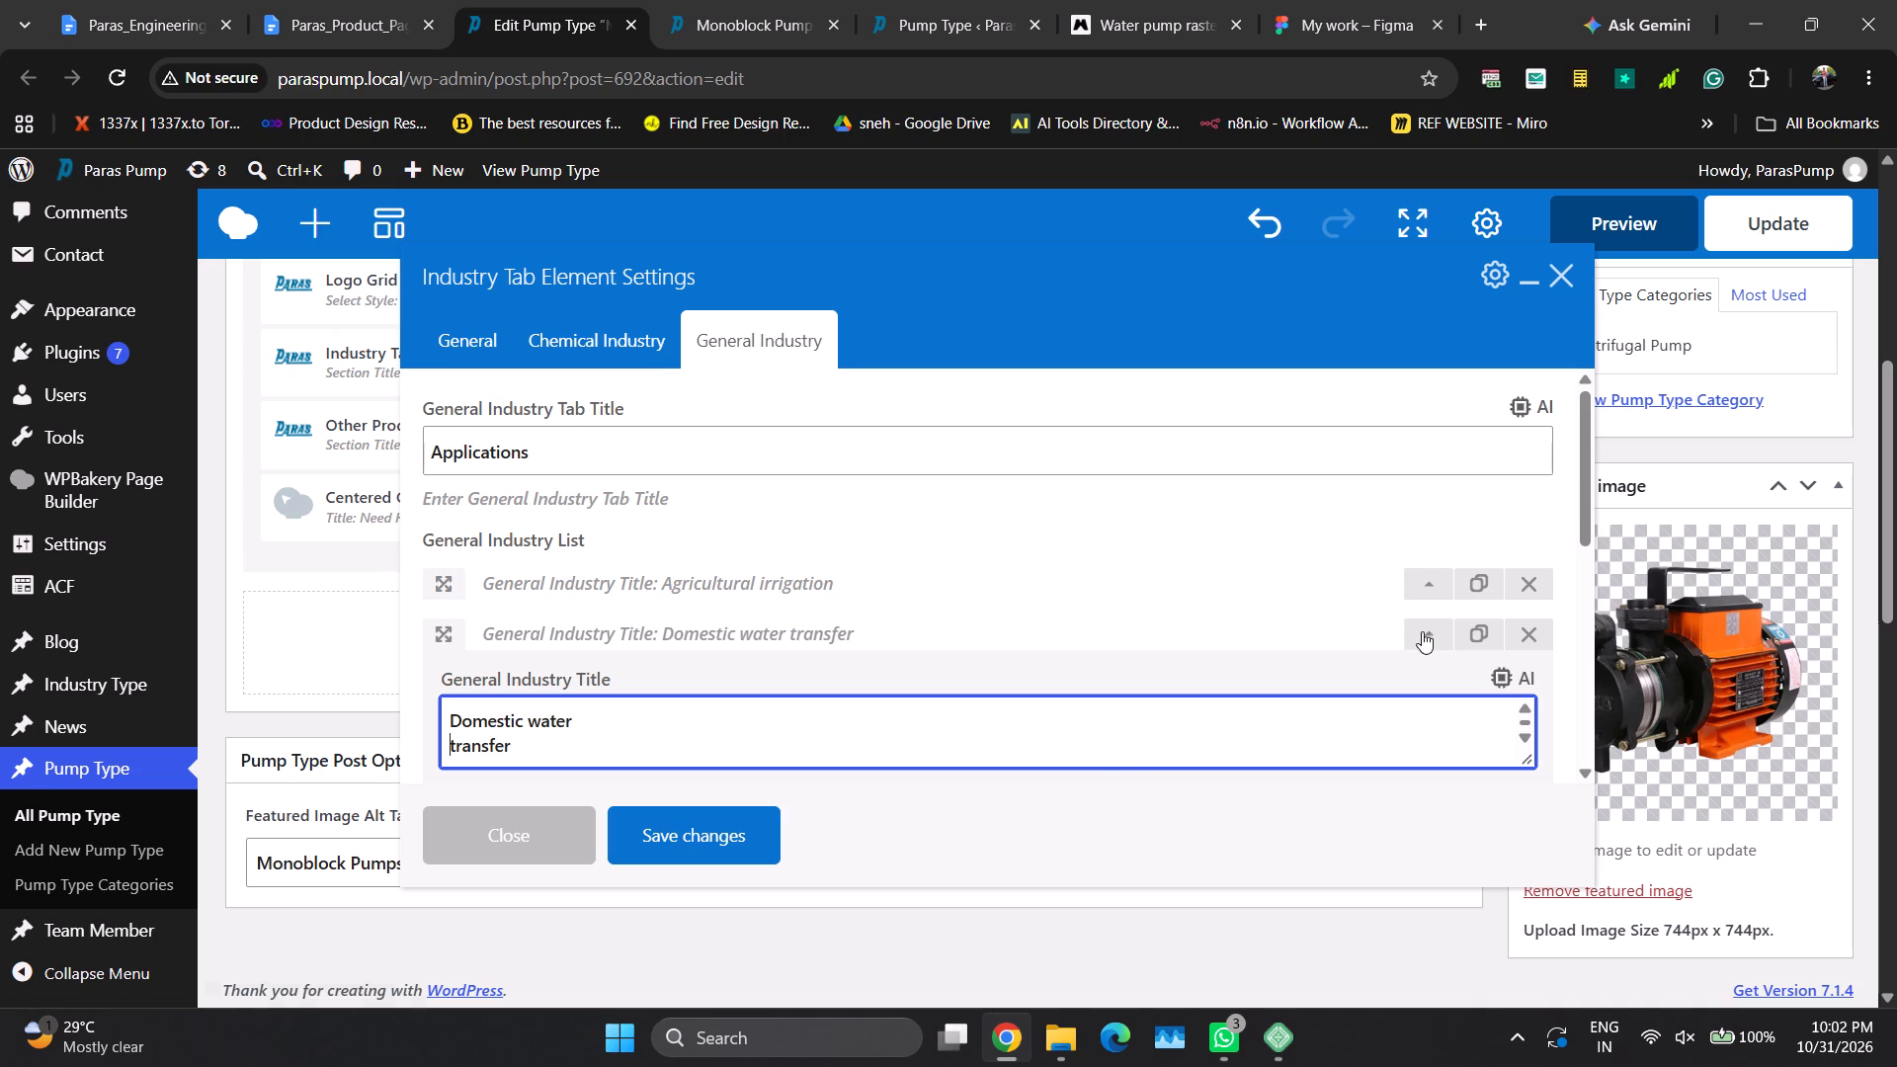
left_click(1437, 635)
Move the "Domestic water transfer" item above "Agricultural irrigation" in the General Industry list.
left_click_drag(451, 640, 447, 584)
Copy "Water lifting from canals, wells, ponds and similar sources" from the document's Applications list.
left_click(367, 0)
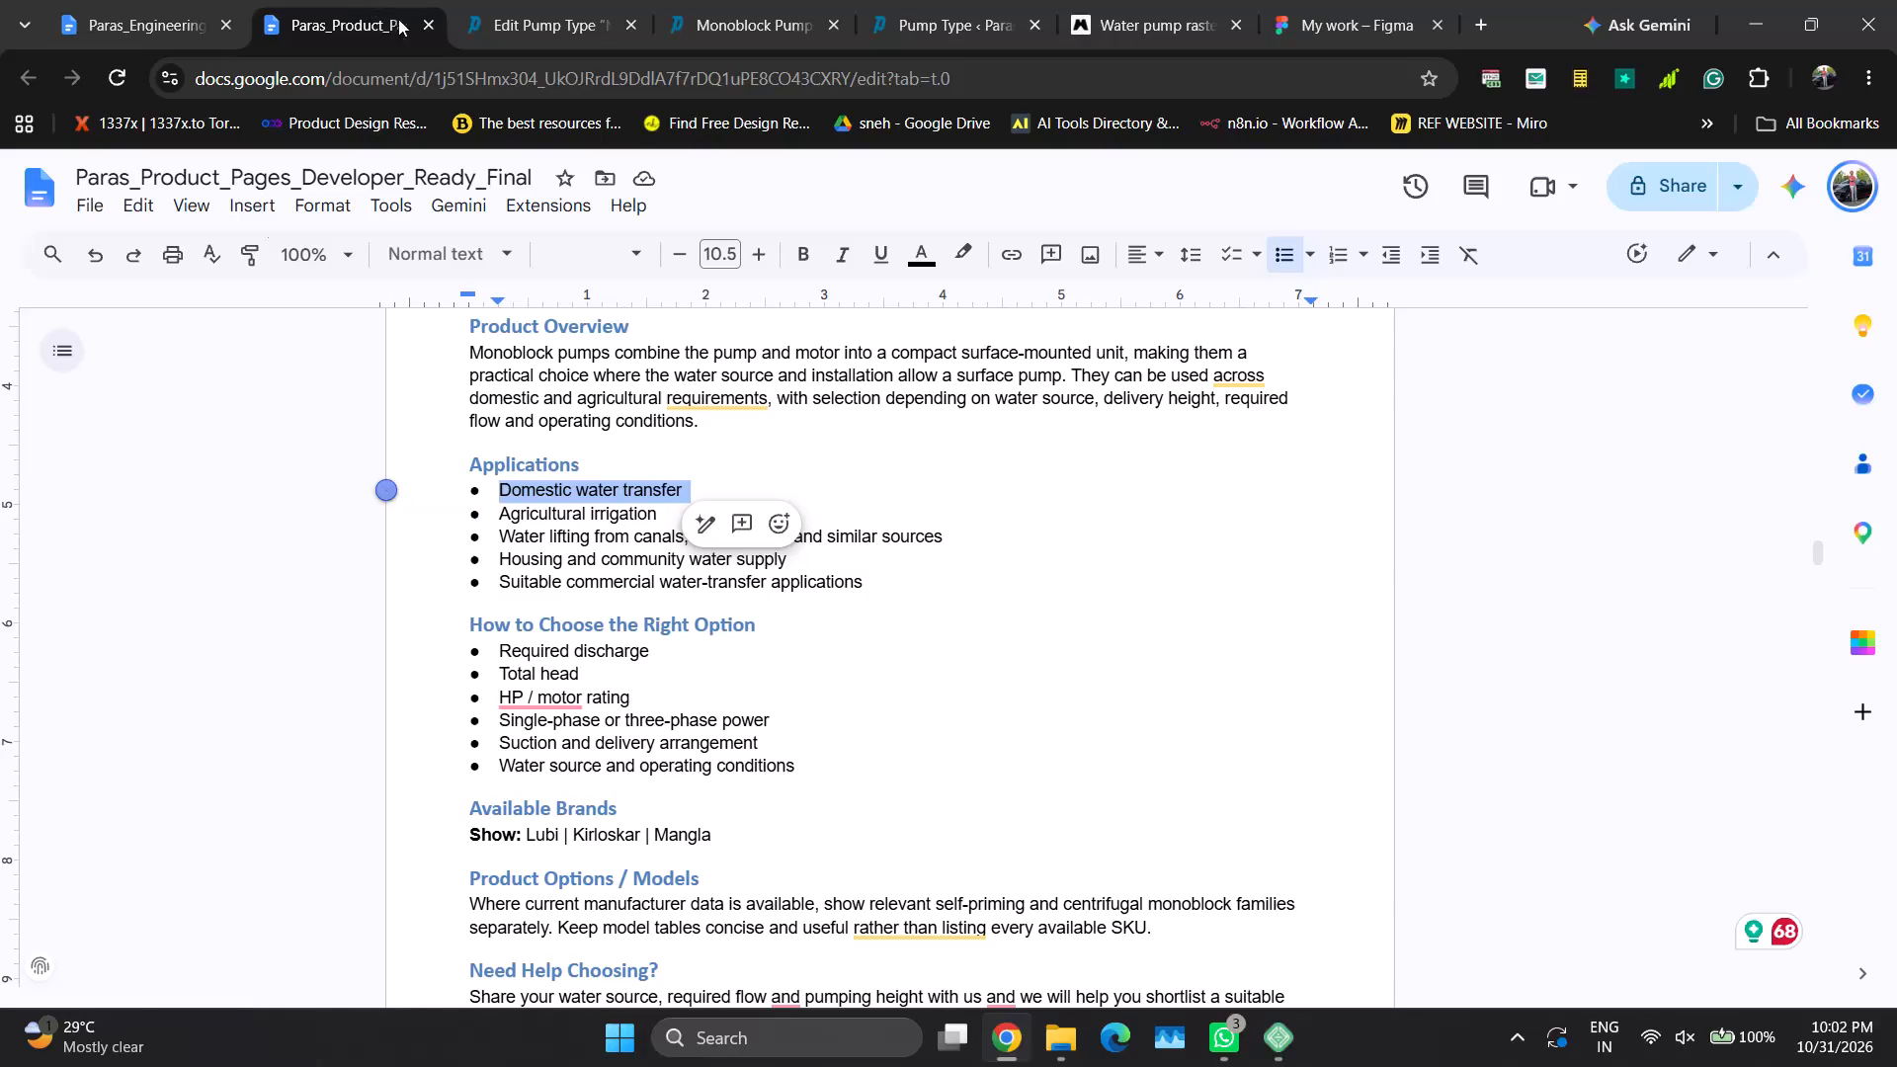
key("Left")
key("Down")
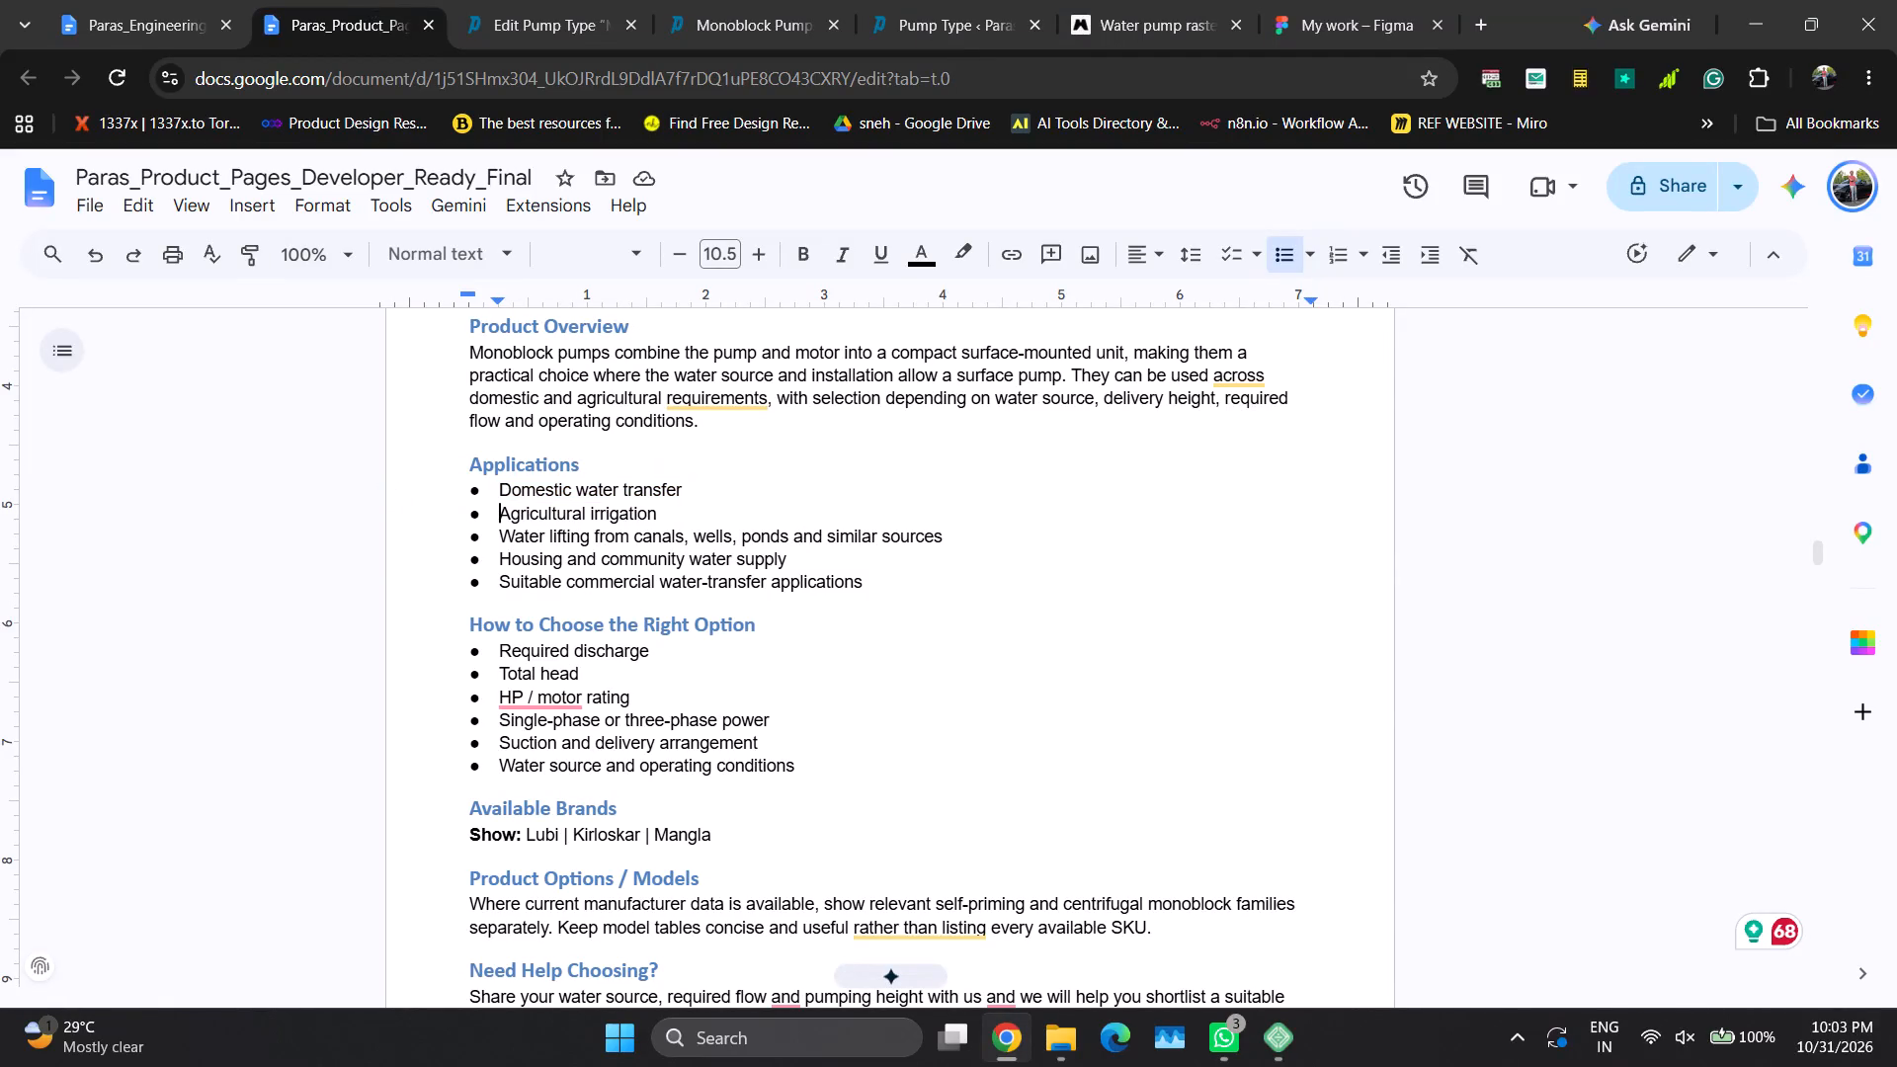
key("Down")
key("shift+Down")
key("ctrl+c")
key("ctrl+c")
Replace the "Residential water supply from borewells" item's title with "Water lifting from canals, wells, ponds and similar sources", breaking the line before "wells".
left_click(607, 0)
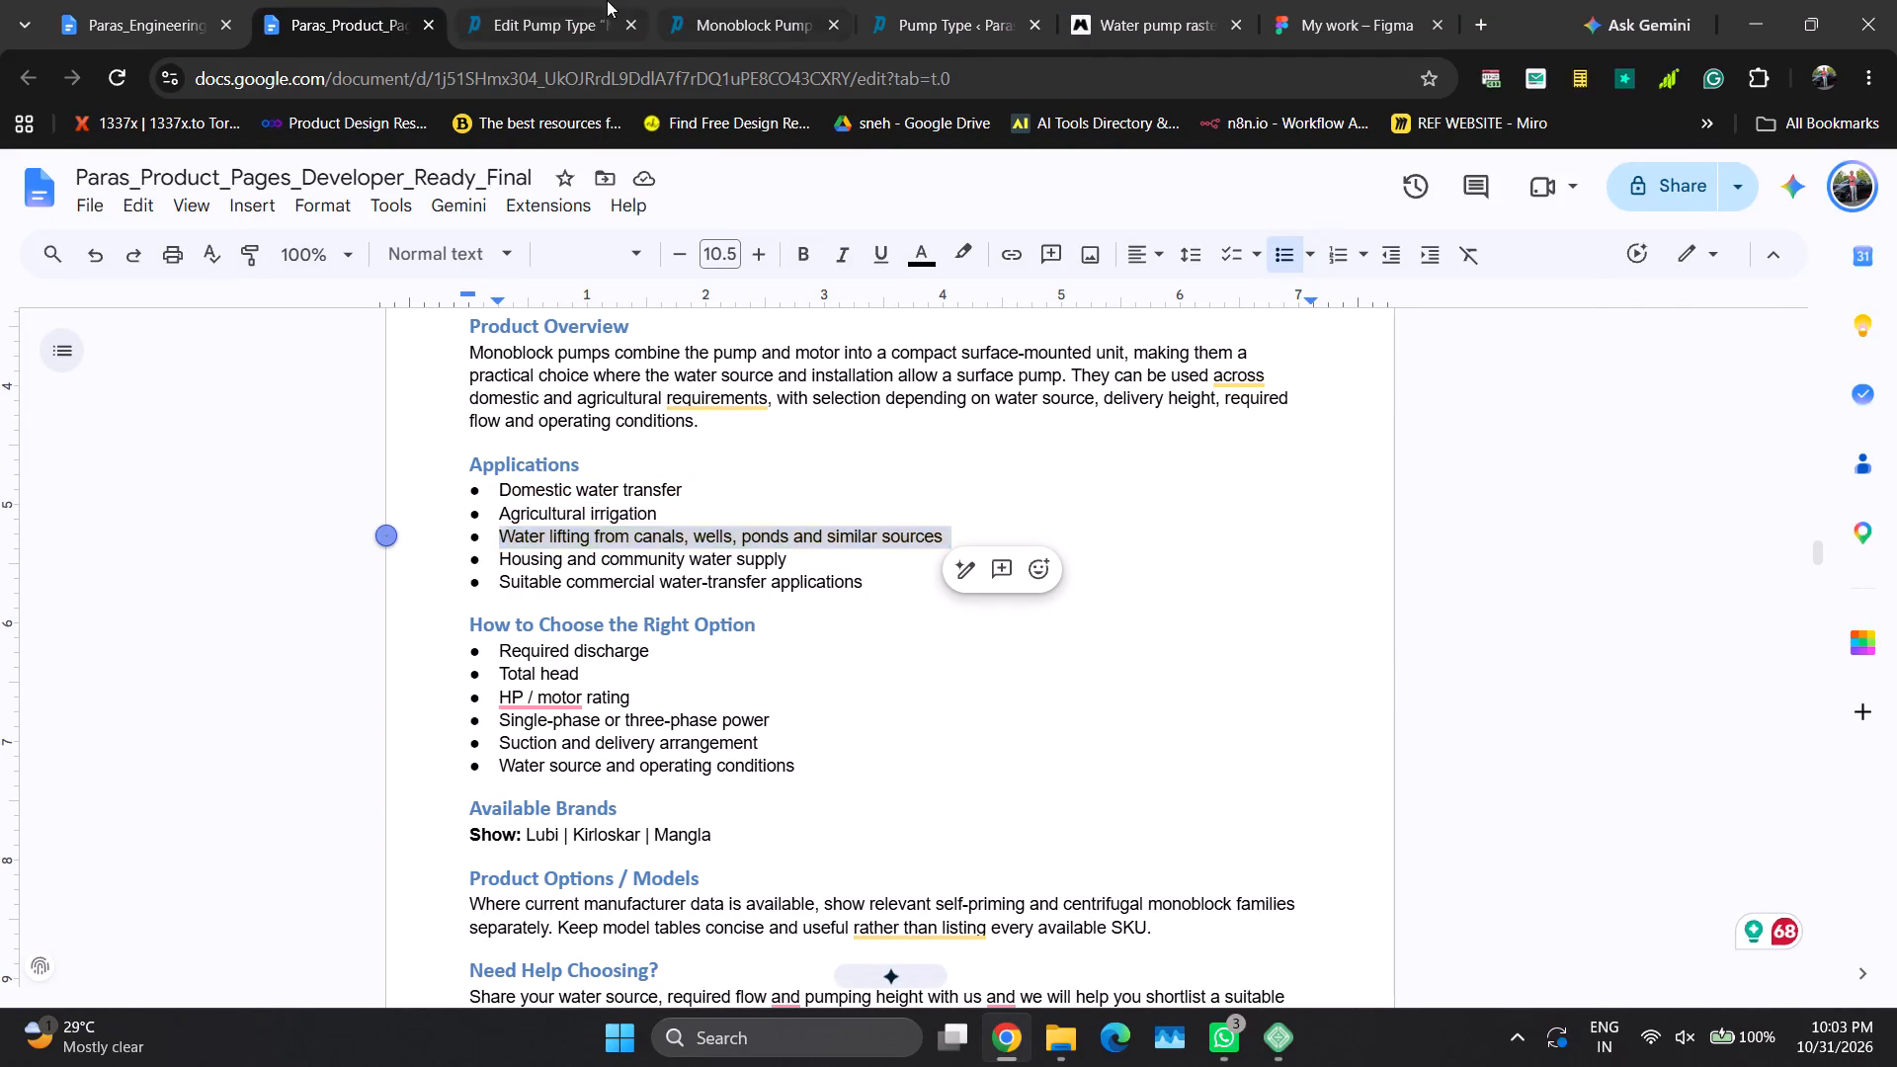
left_click(1428, 685)
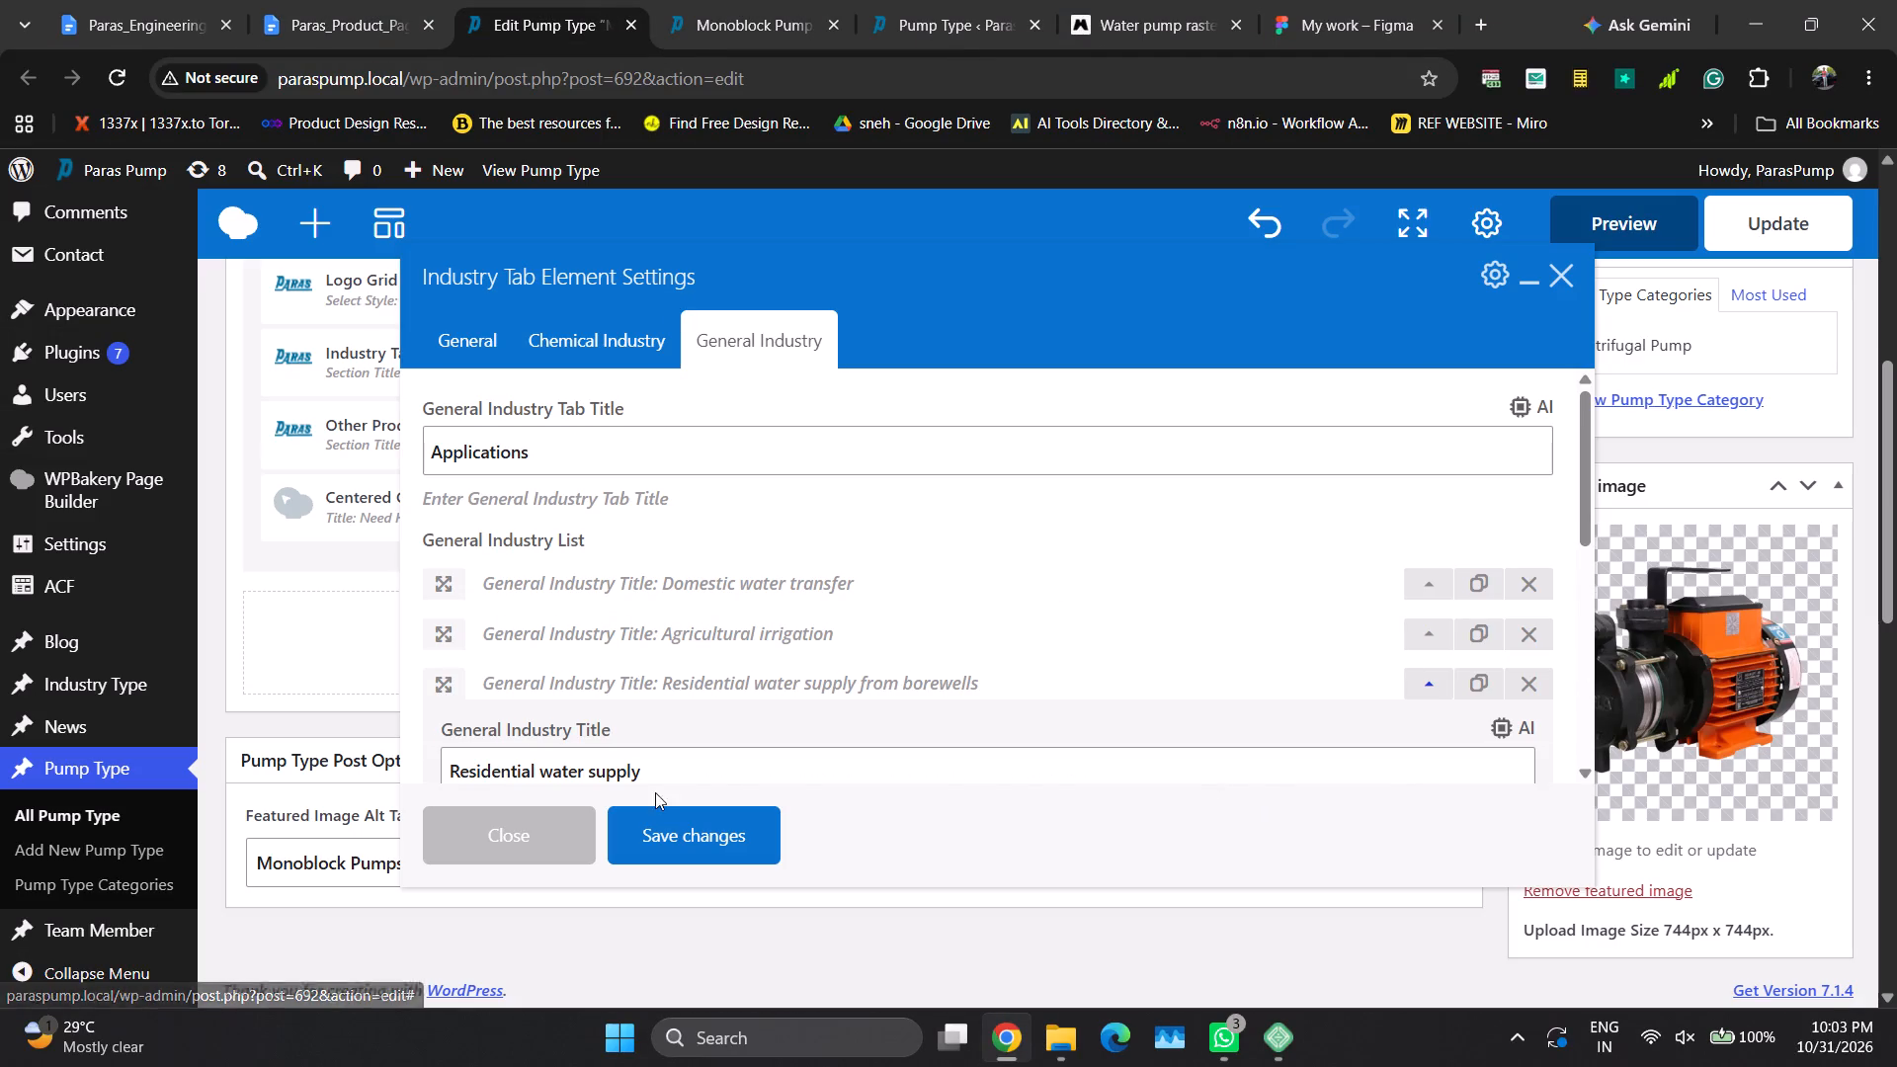
left_click(668, 761)
key("ctrl+a")
key("ctrl+v")
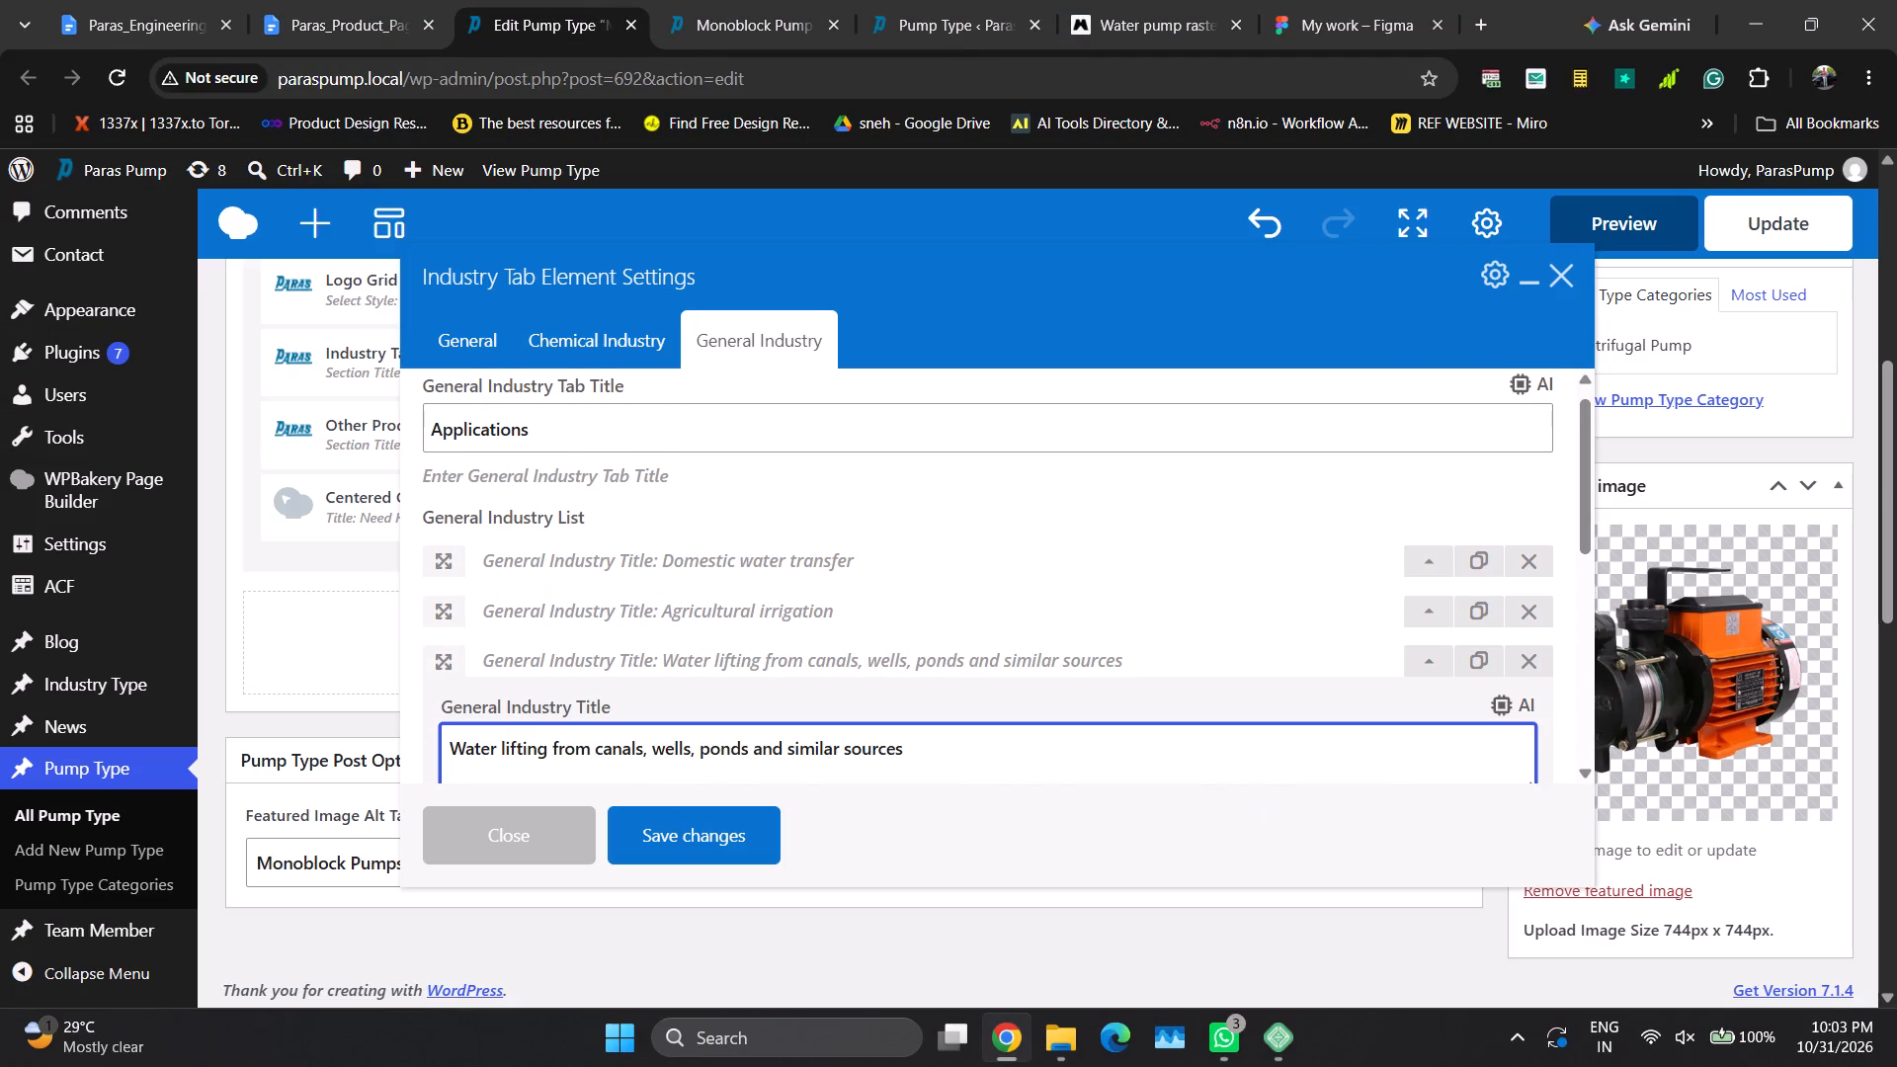
key("Up")
key("Right")
key("Right")
key("Right")
key("Right")
key("Right")
key("Right")
key("Right")
key("Right")
key("Right")
key("Right")
key("Right")
key("Right")
key("Right")
key("Right")
key("Right")
key("Right")
key("Right")
key("Right")
key("Right")
key("Right")
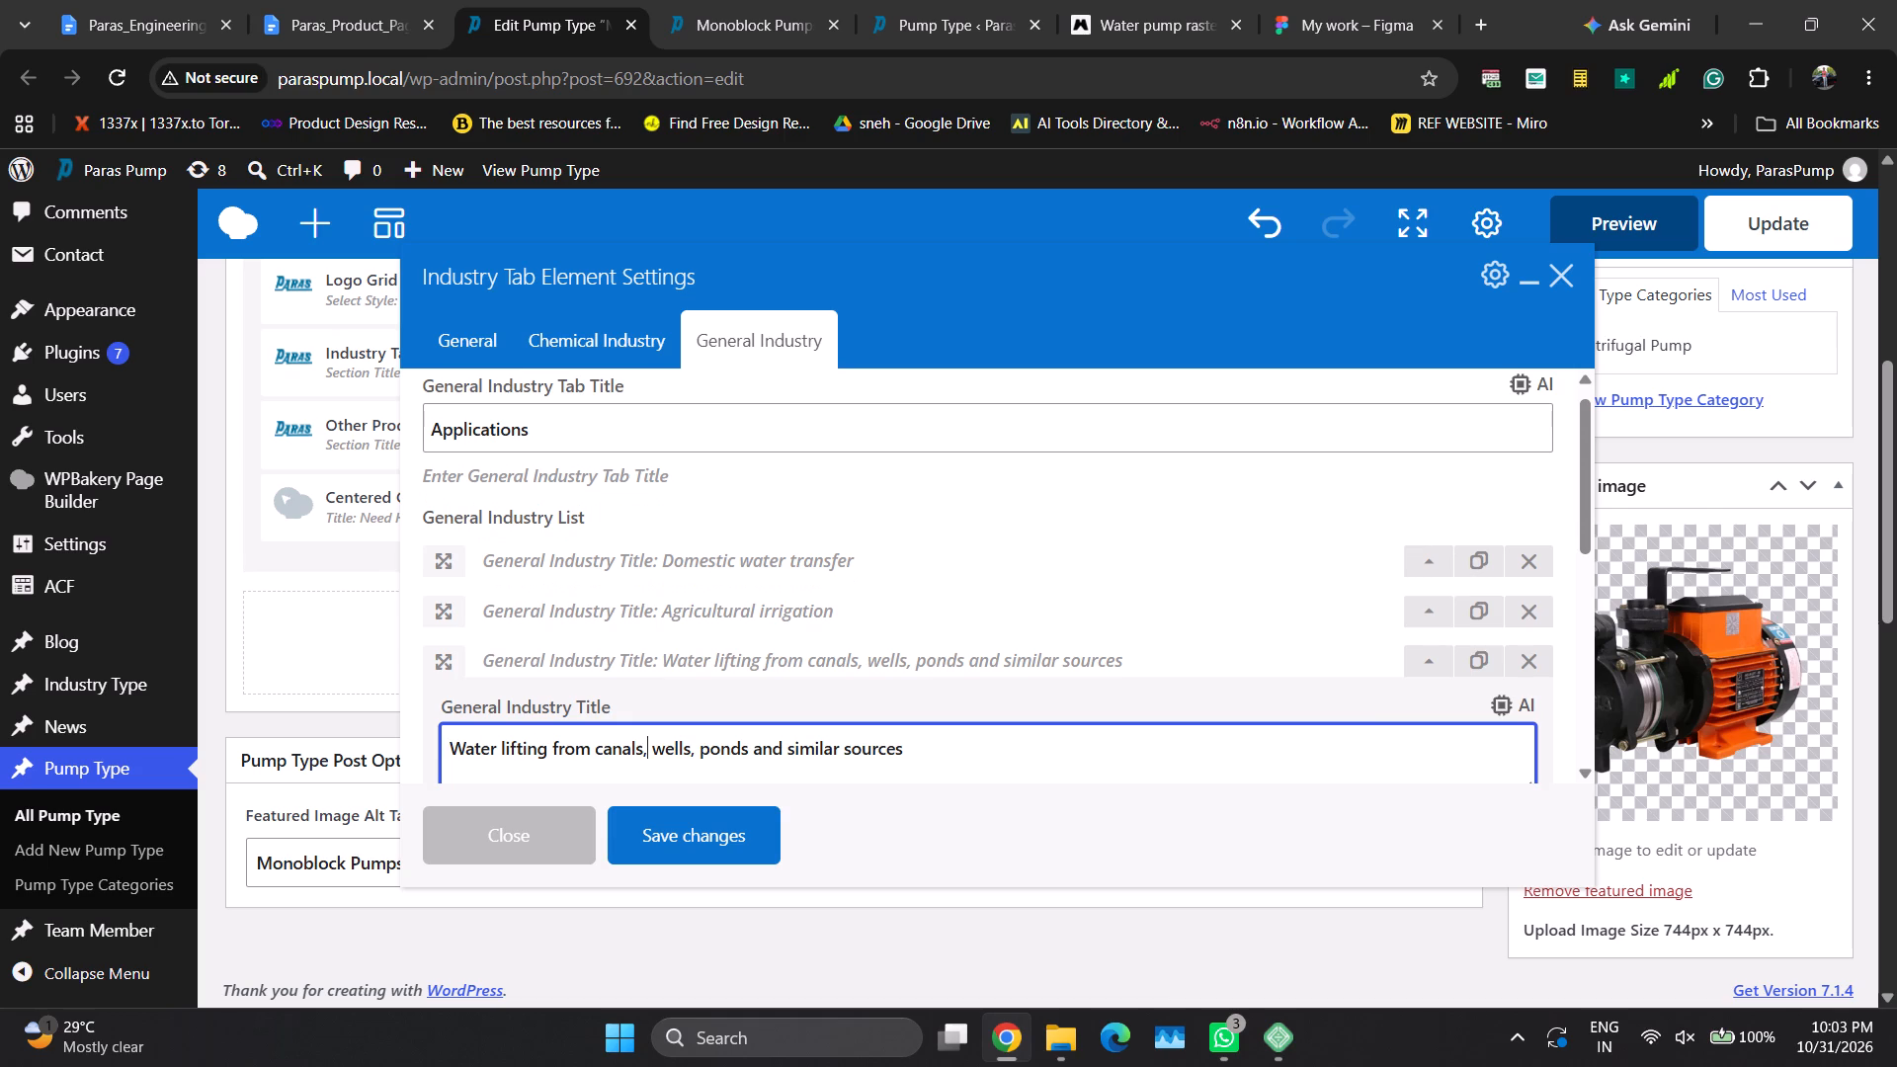
key("Right")
key("shift+Return")
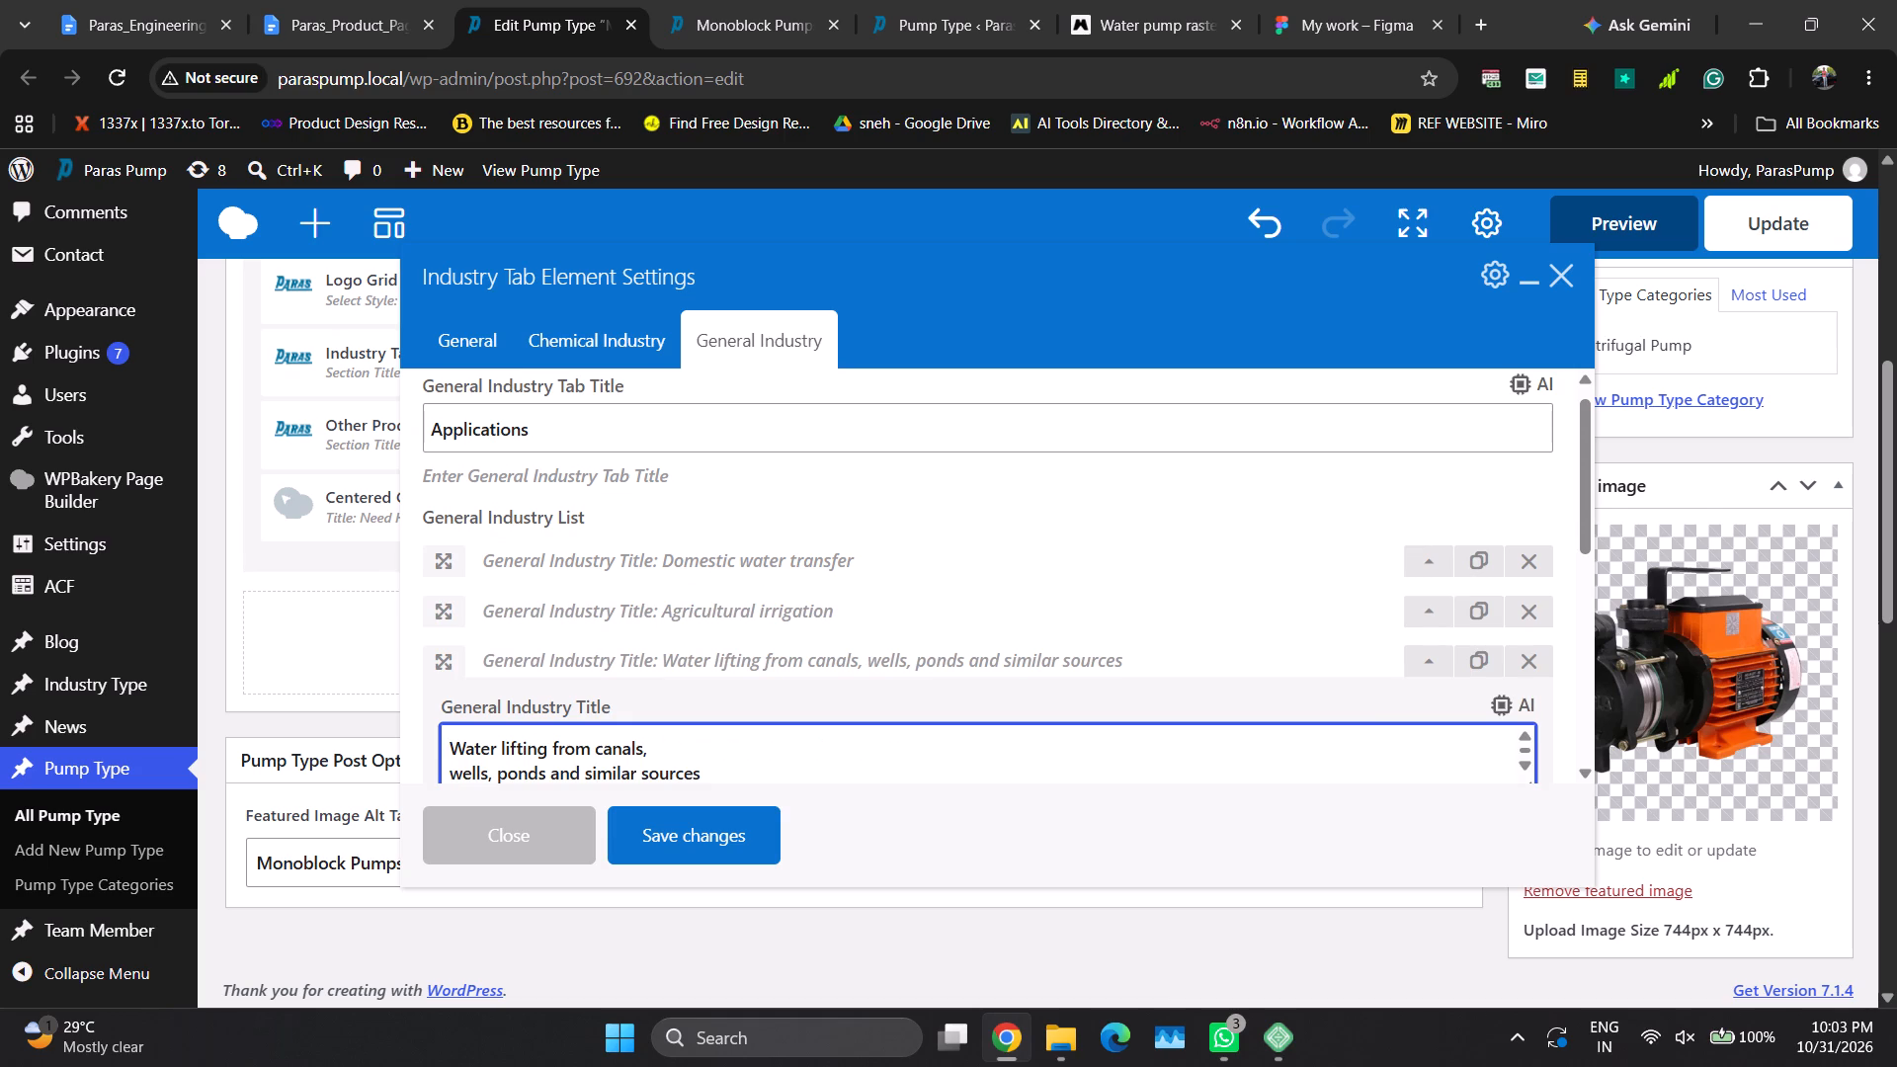
scroll(778, 689, "down", 1)
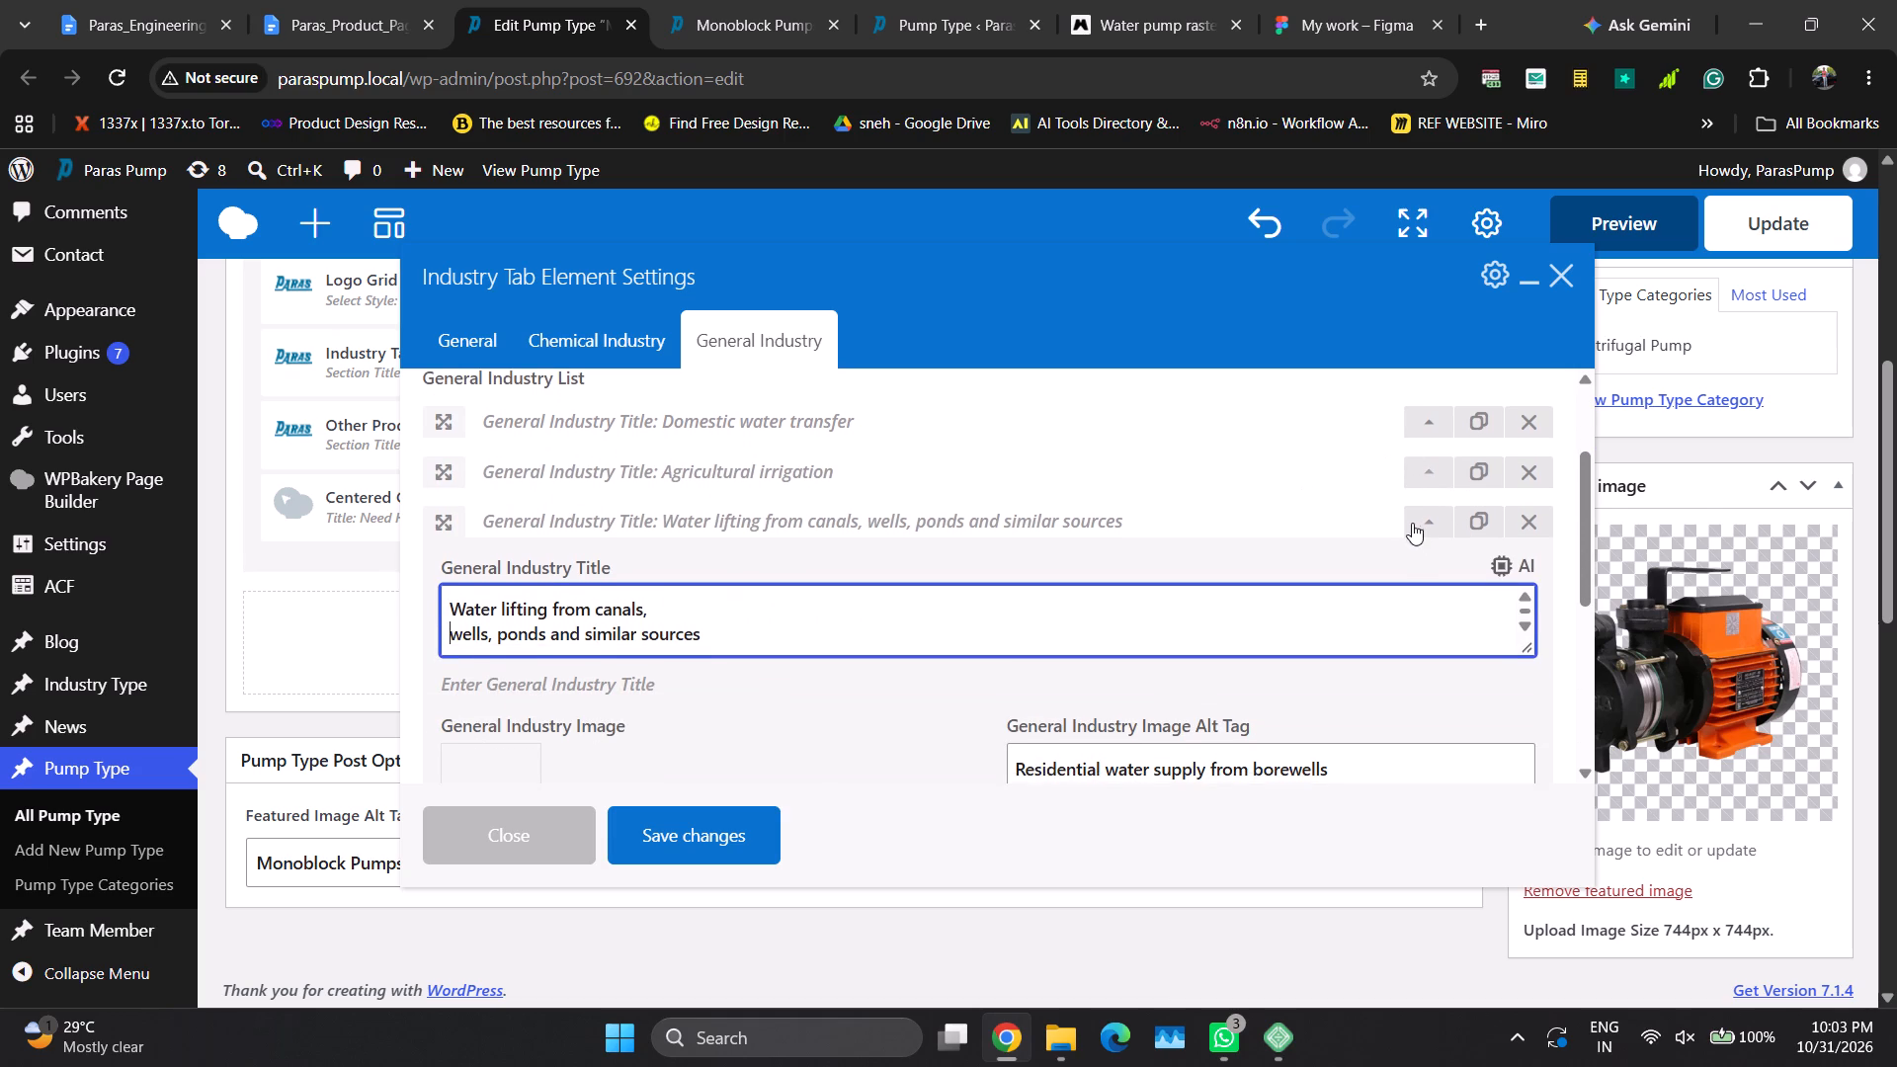
left_click(1423, 527)
Expand the "Suitable commercial and civil water-supply applications" item and copy "Housing and community water supply" from the document's Applications list.
left_click(1423, 638)
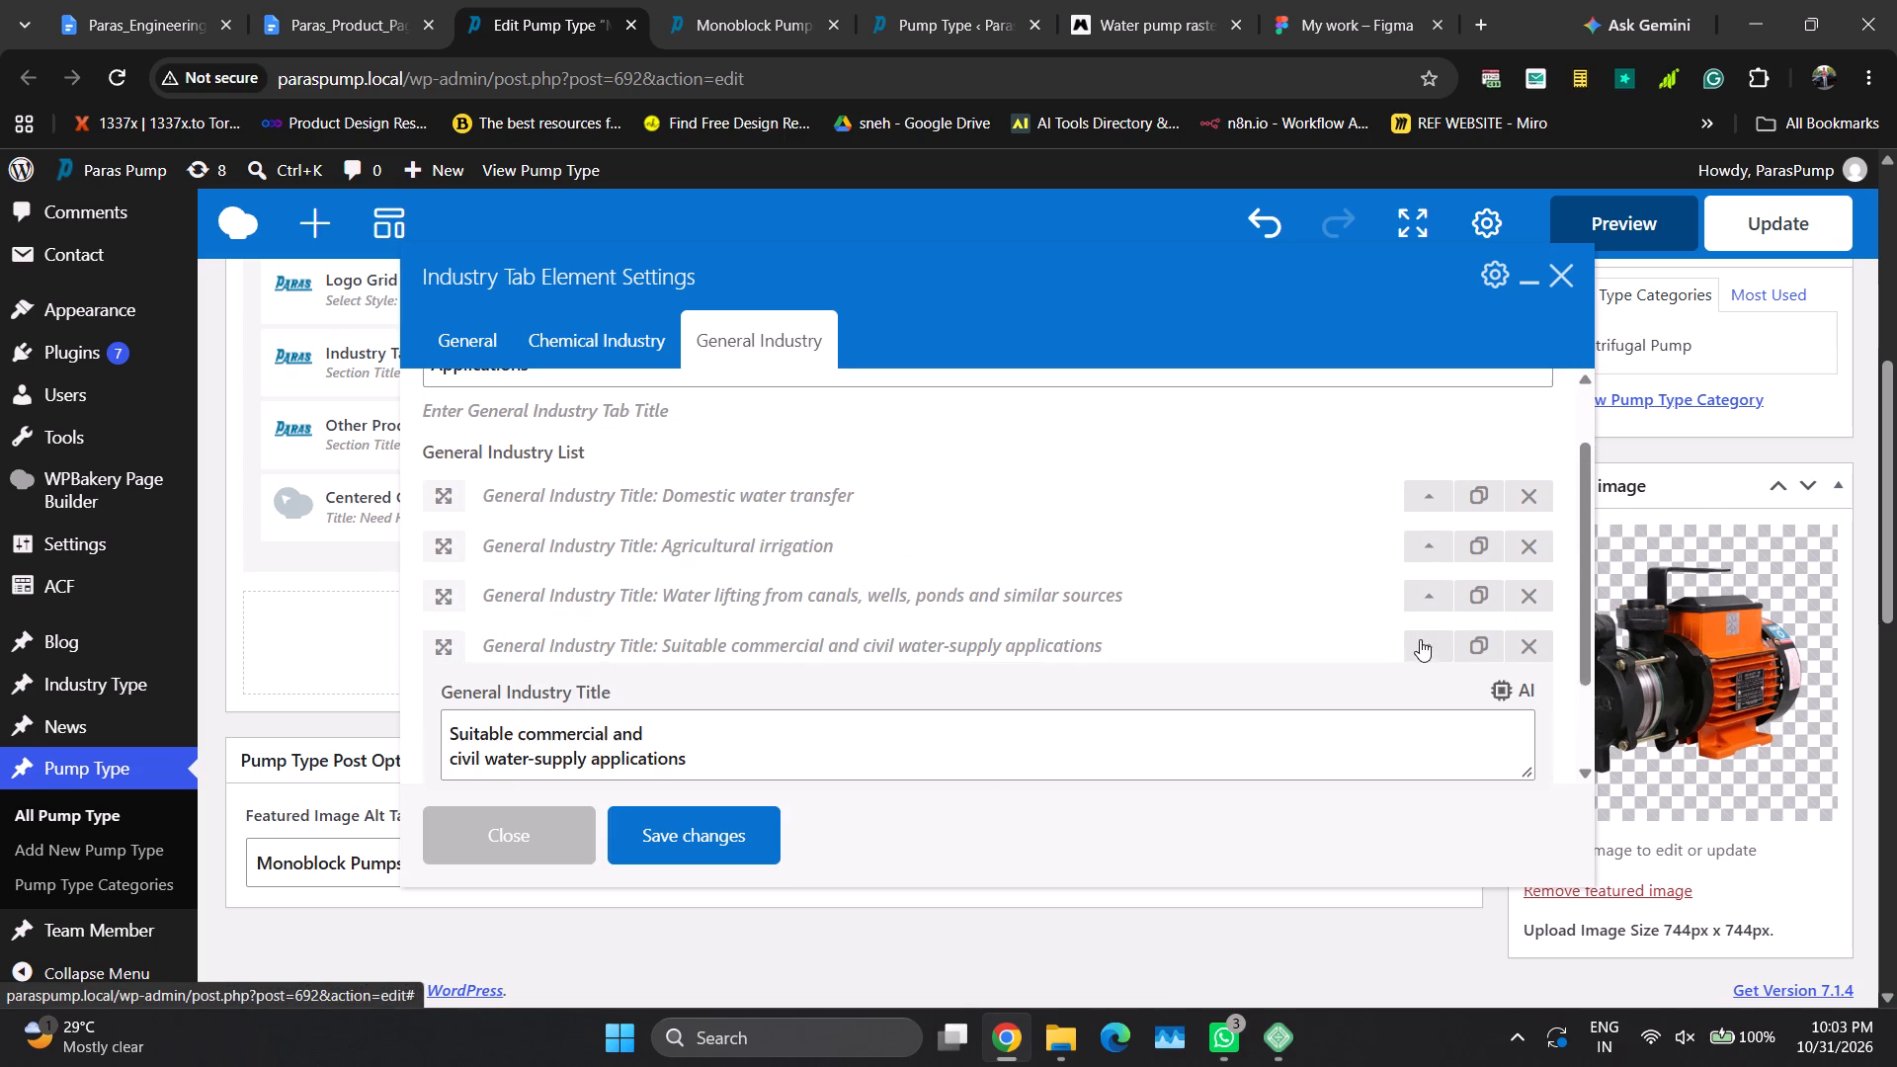
left_click(354, 0)
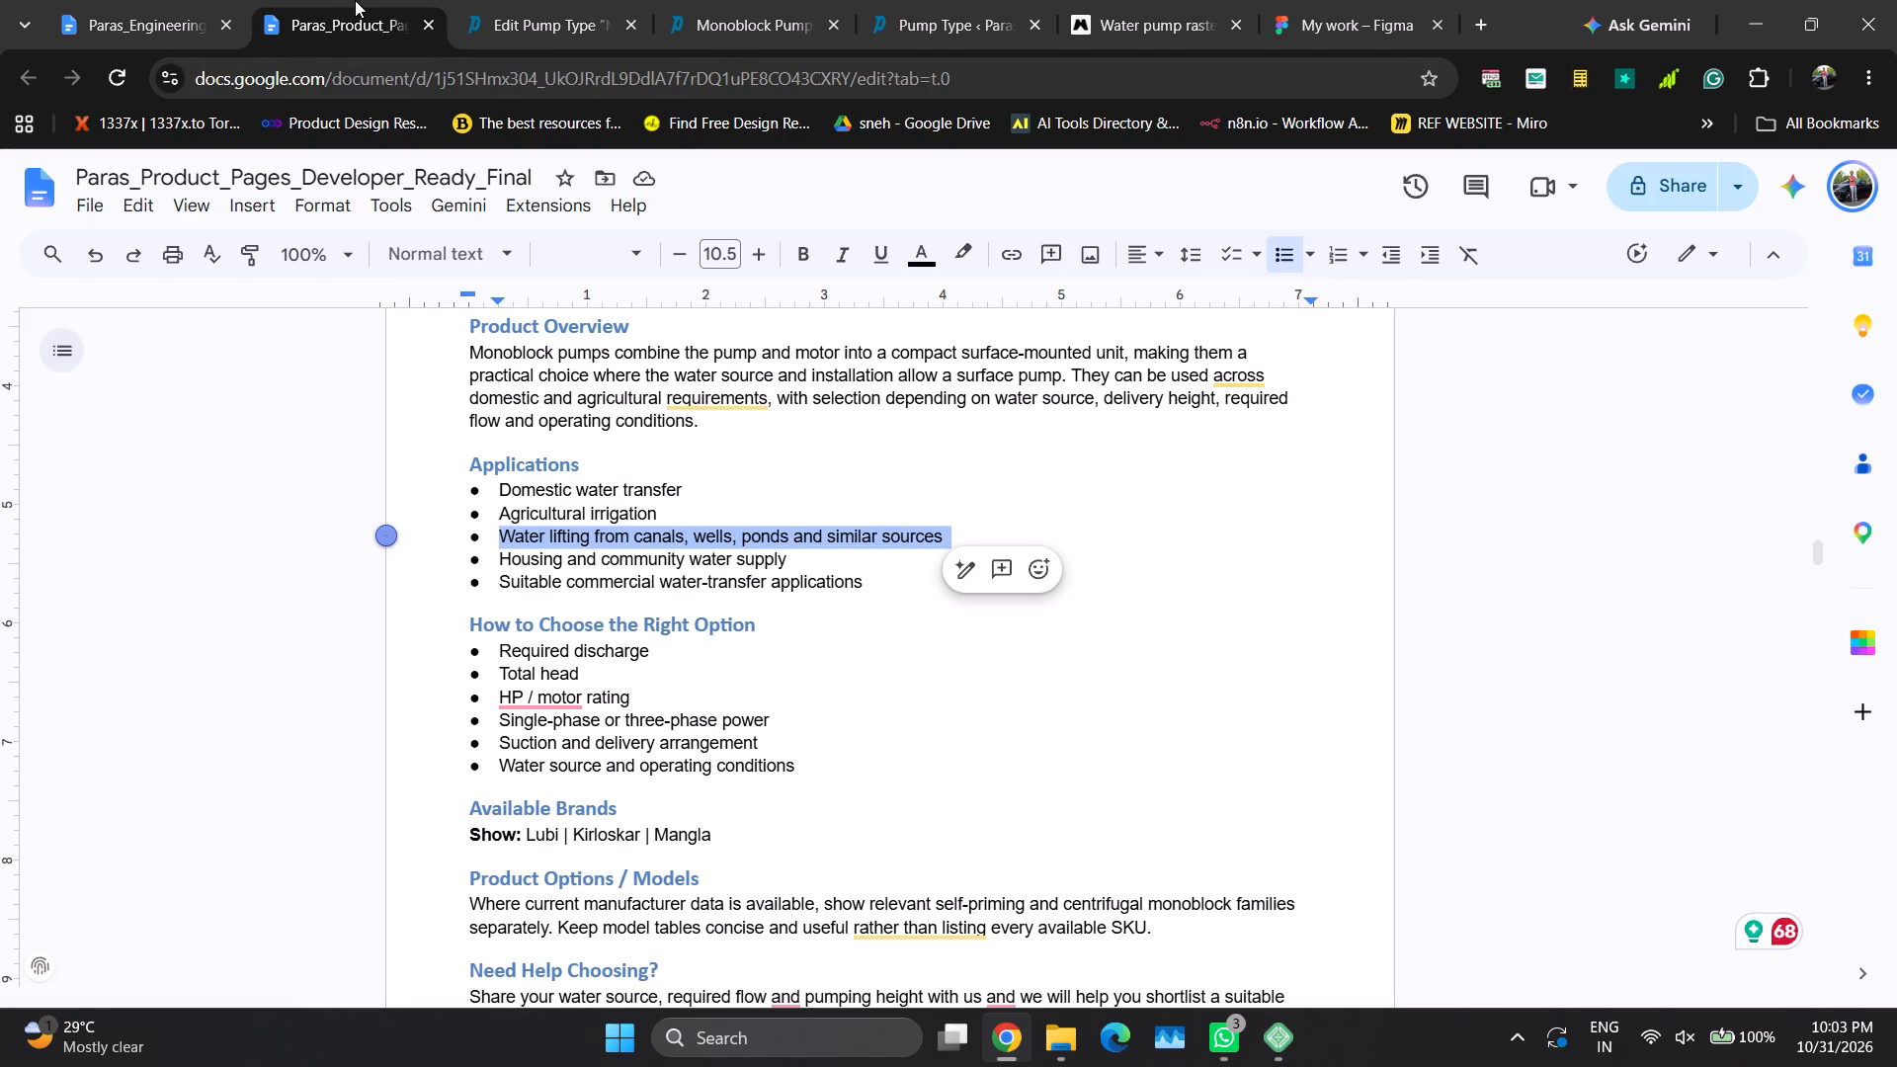
key("Left")
key("Down")
left_click(575, 0)
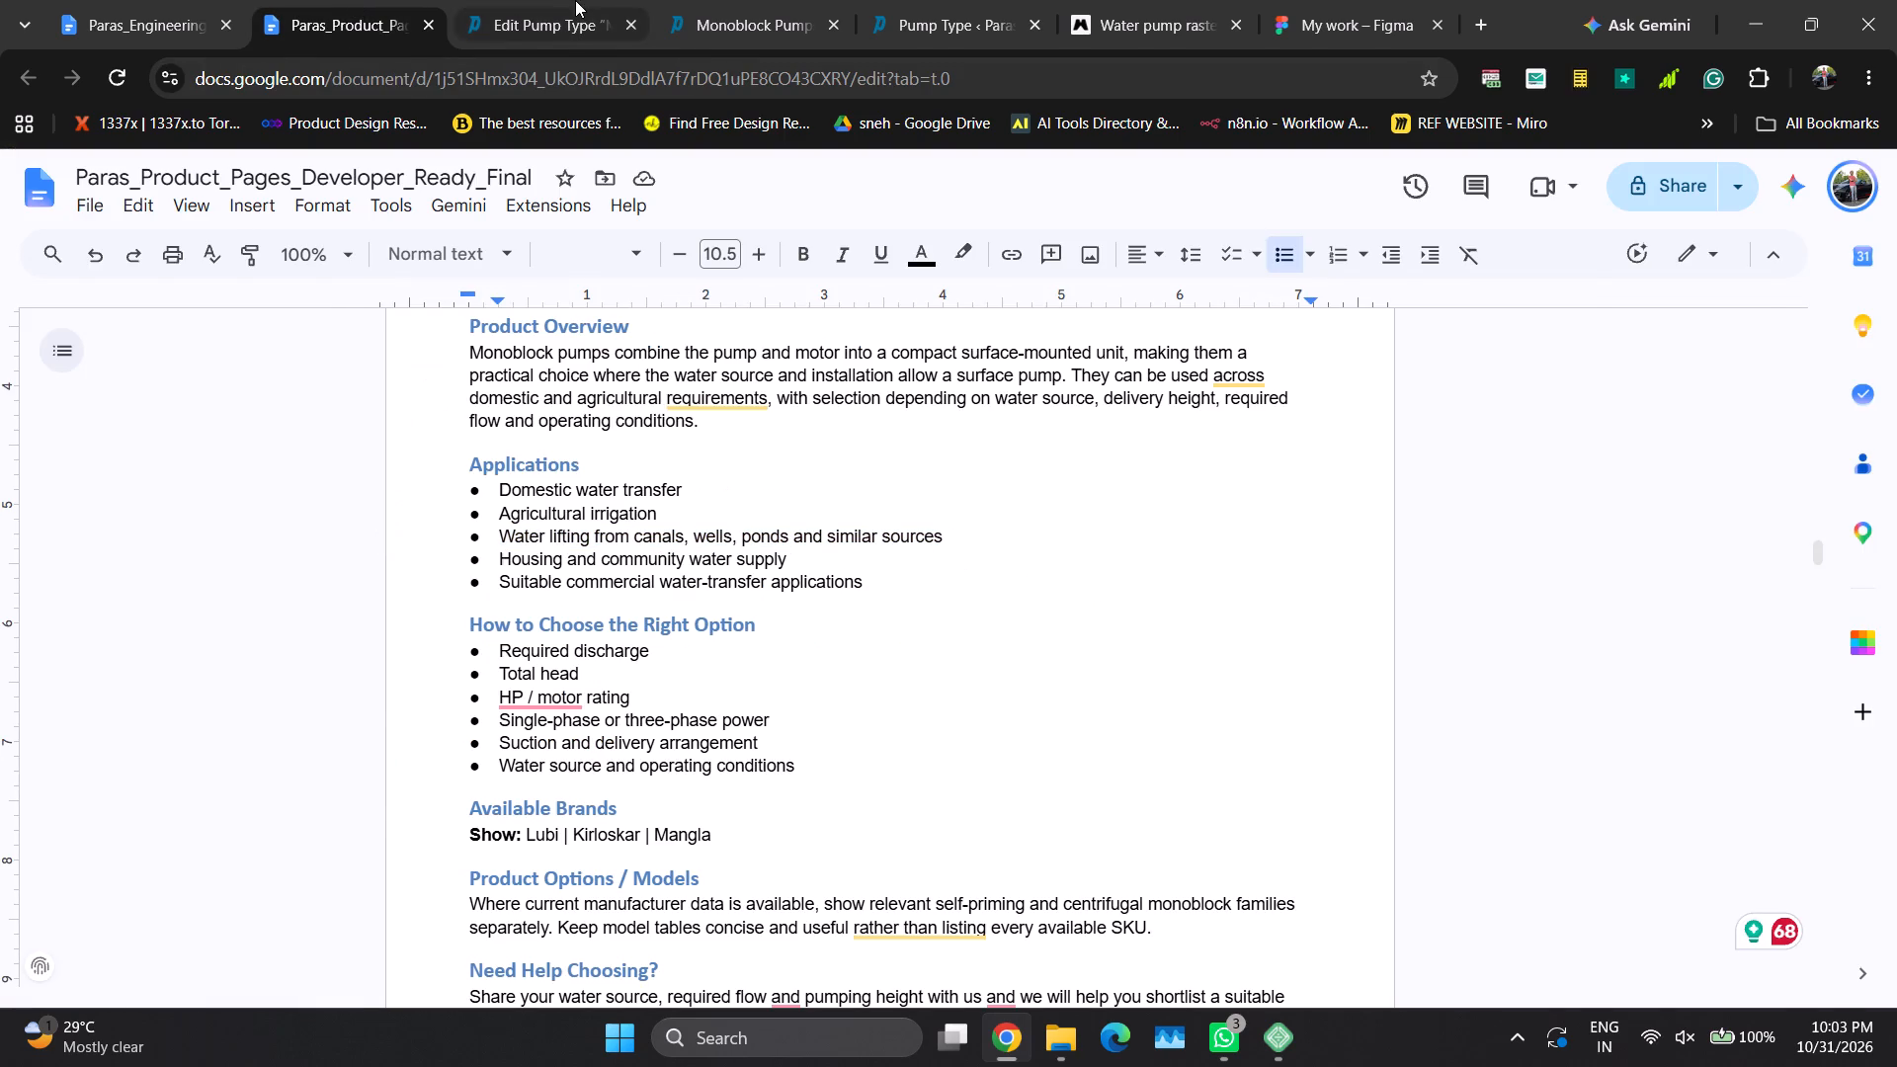
left_click(350, 0)
key("shift+Down")
key("ctrl+c")
key("ctrl+c")
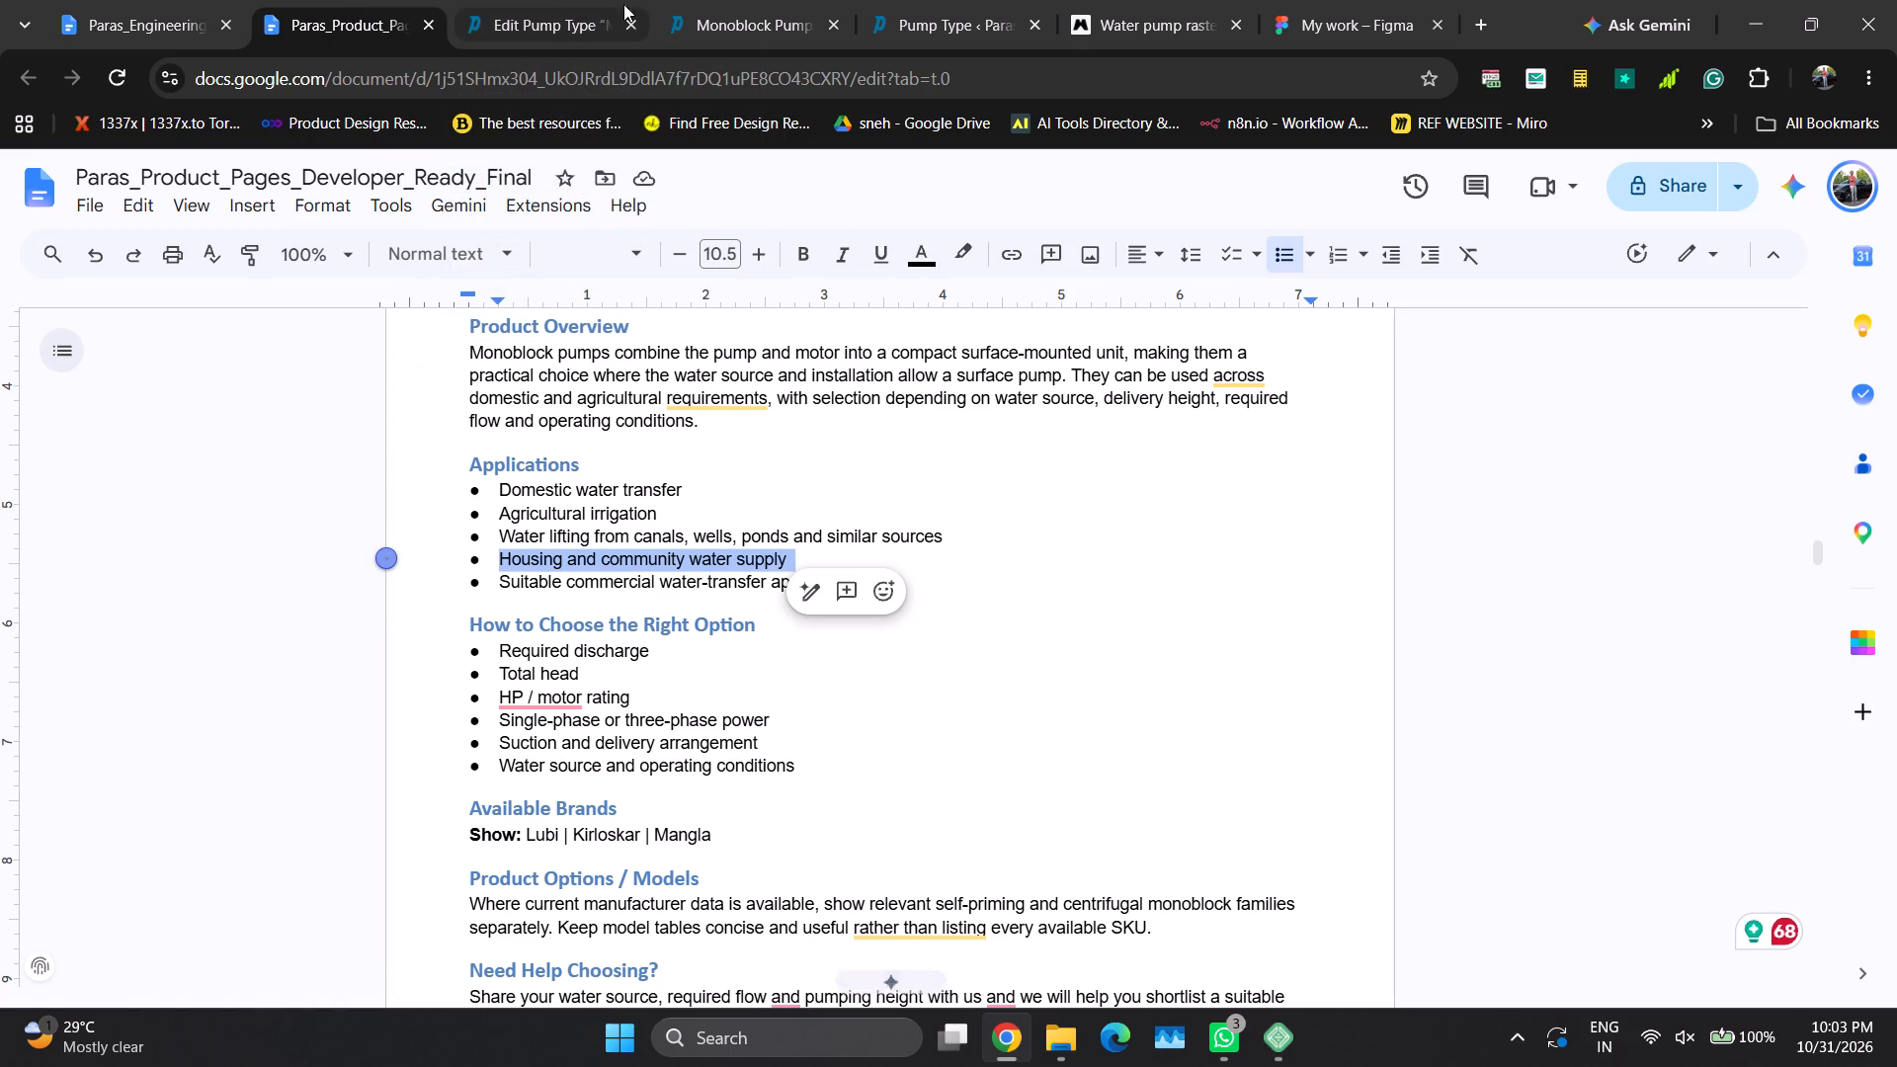
left_click(1160, 454)
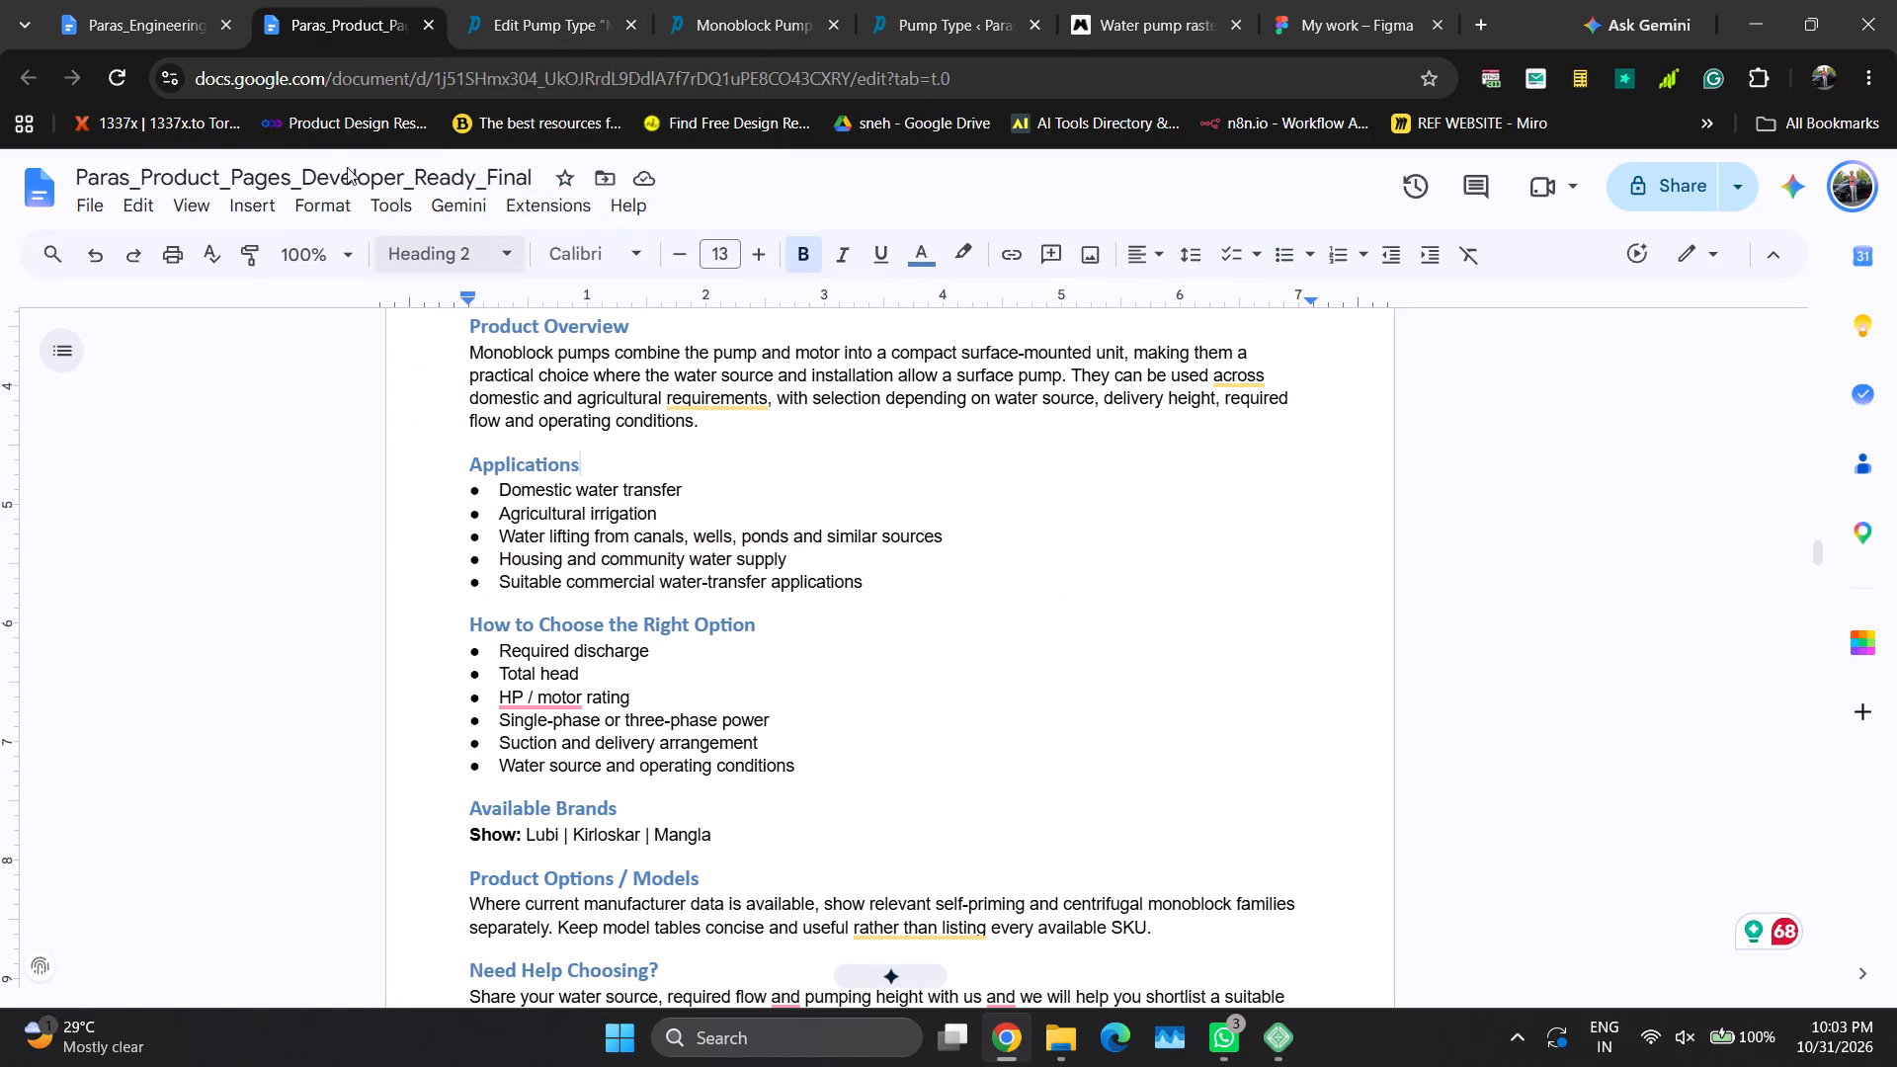
Replace the fourth General Industry item's title with "Housing and community water supply", putting "water supply" on a second line, and collapse the item.
left_click(508, 0)
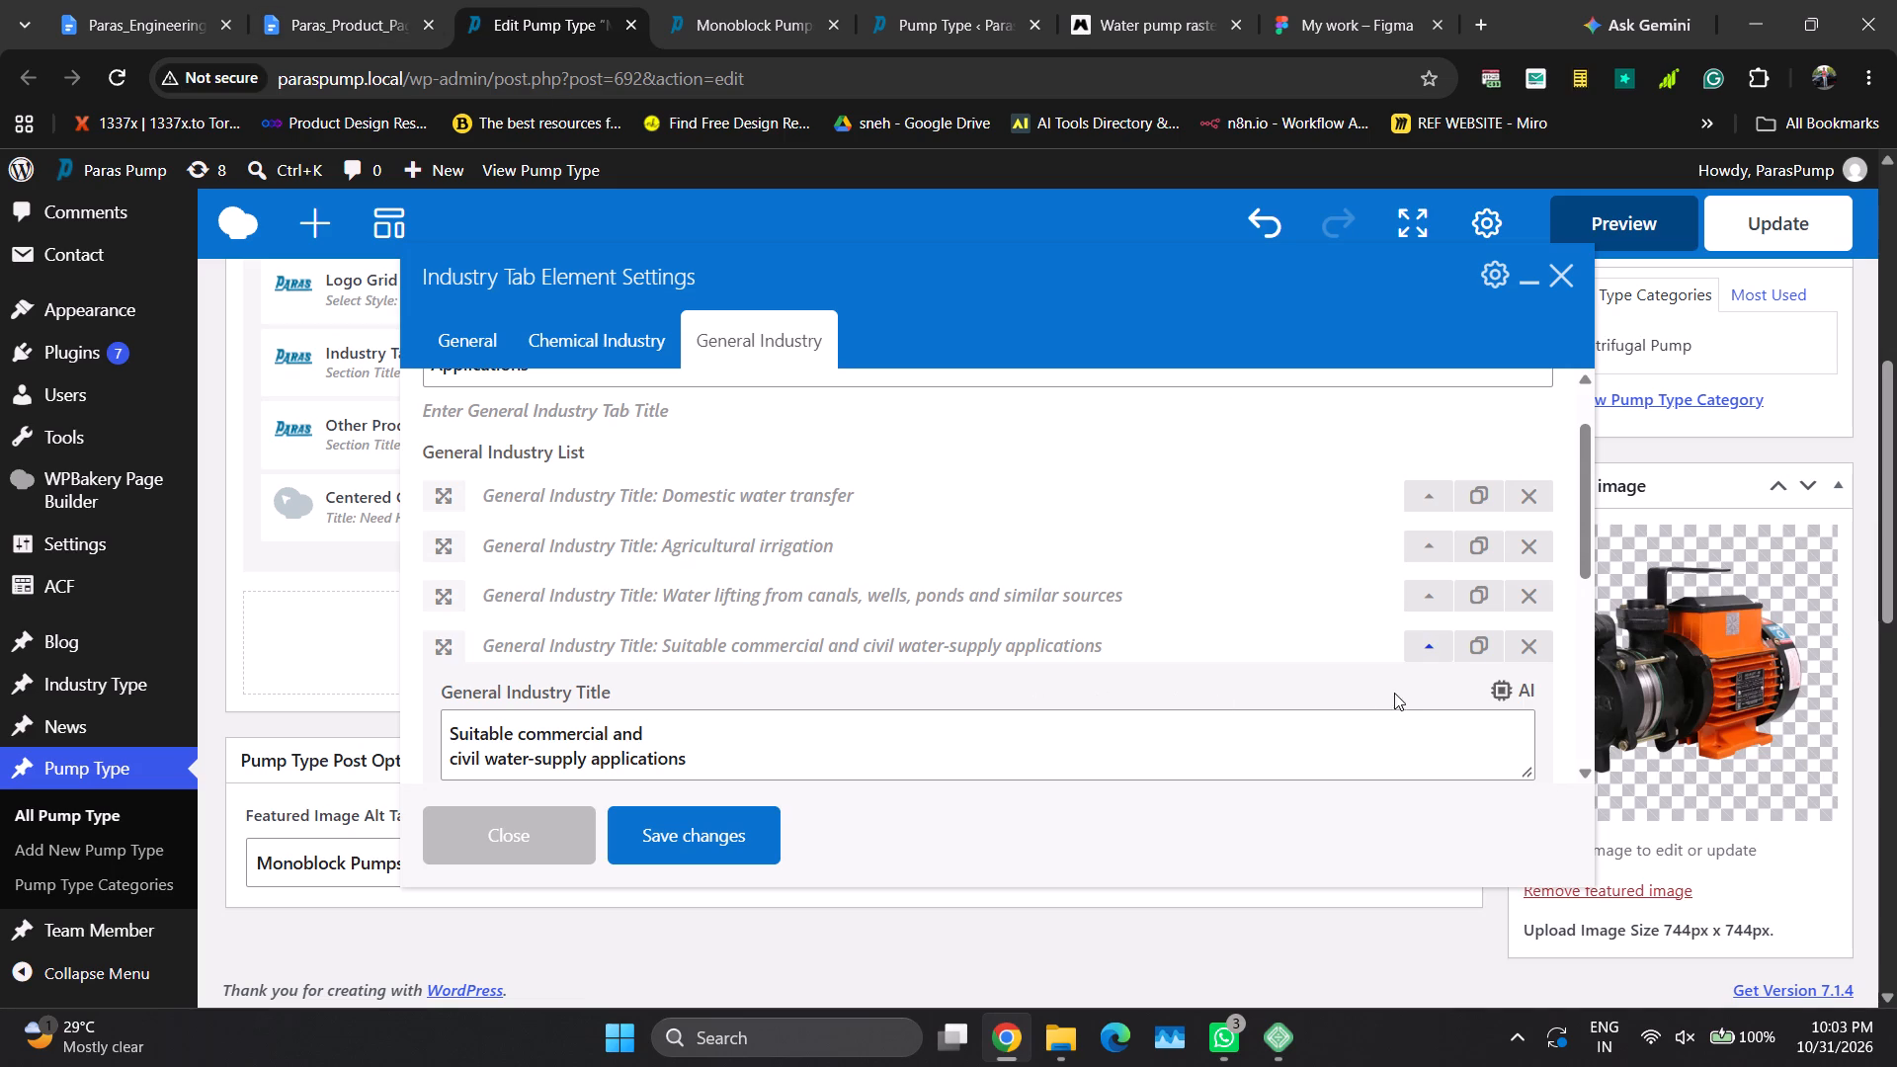
left_click(1068, 736)
key("ctrl+a")
key("ctrl+v")
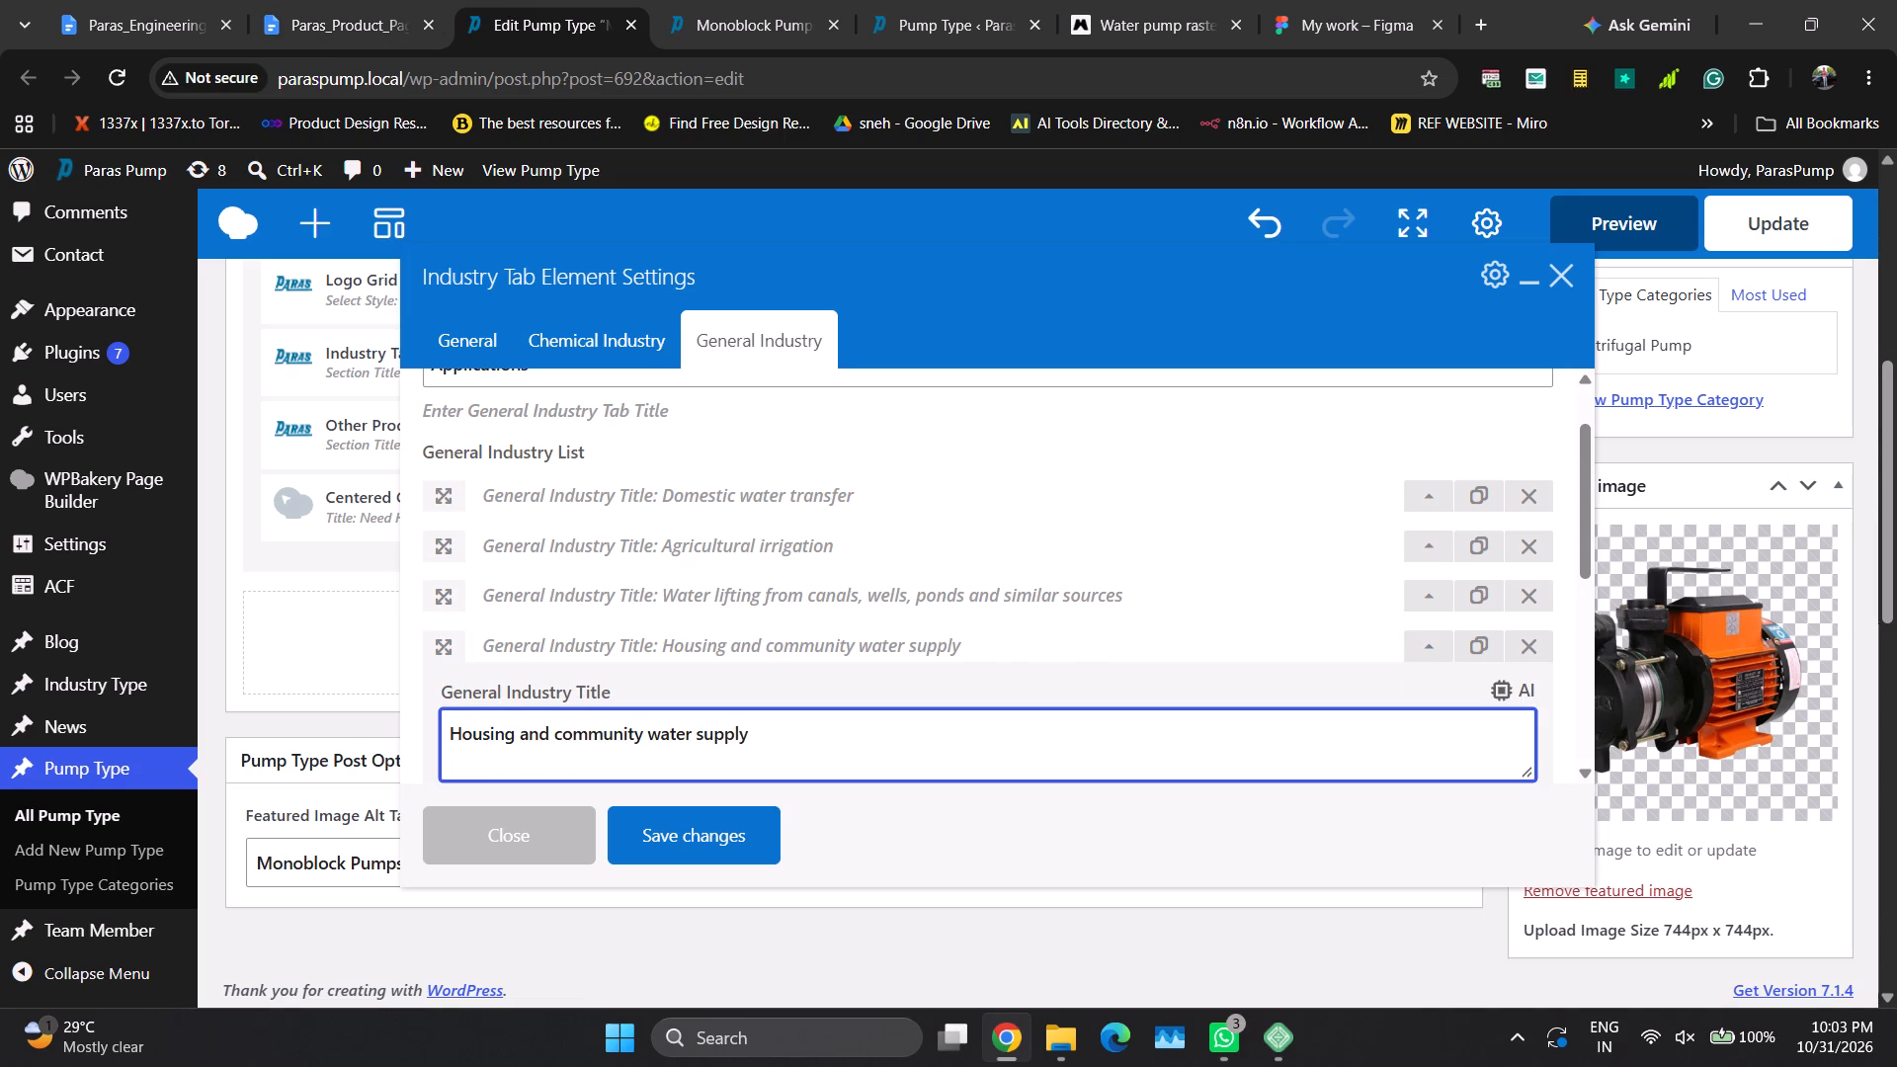
key("Up")
key("Right")
key("Right")
key("Right")
key("Right")
key("Right")
key("Right")
key("Right")
key("Right")
key("Right")
key("Right")
key("Right")
key("Right")
key("Right")
key("Right")
key("Right")
key("Right")
key("Right")
key("Right")
key("Right")
key("Right")
key("Right")
key("BackSpace")
key("Return")
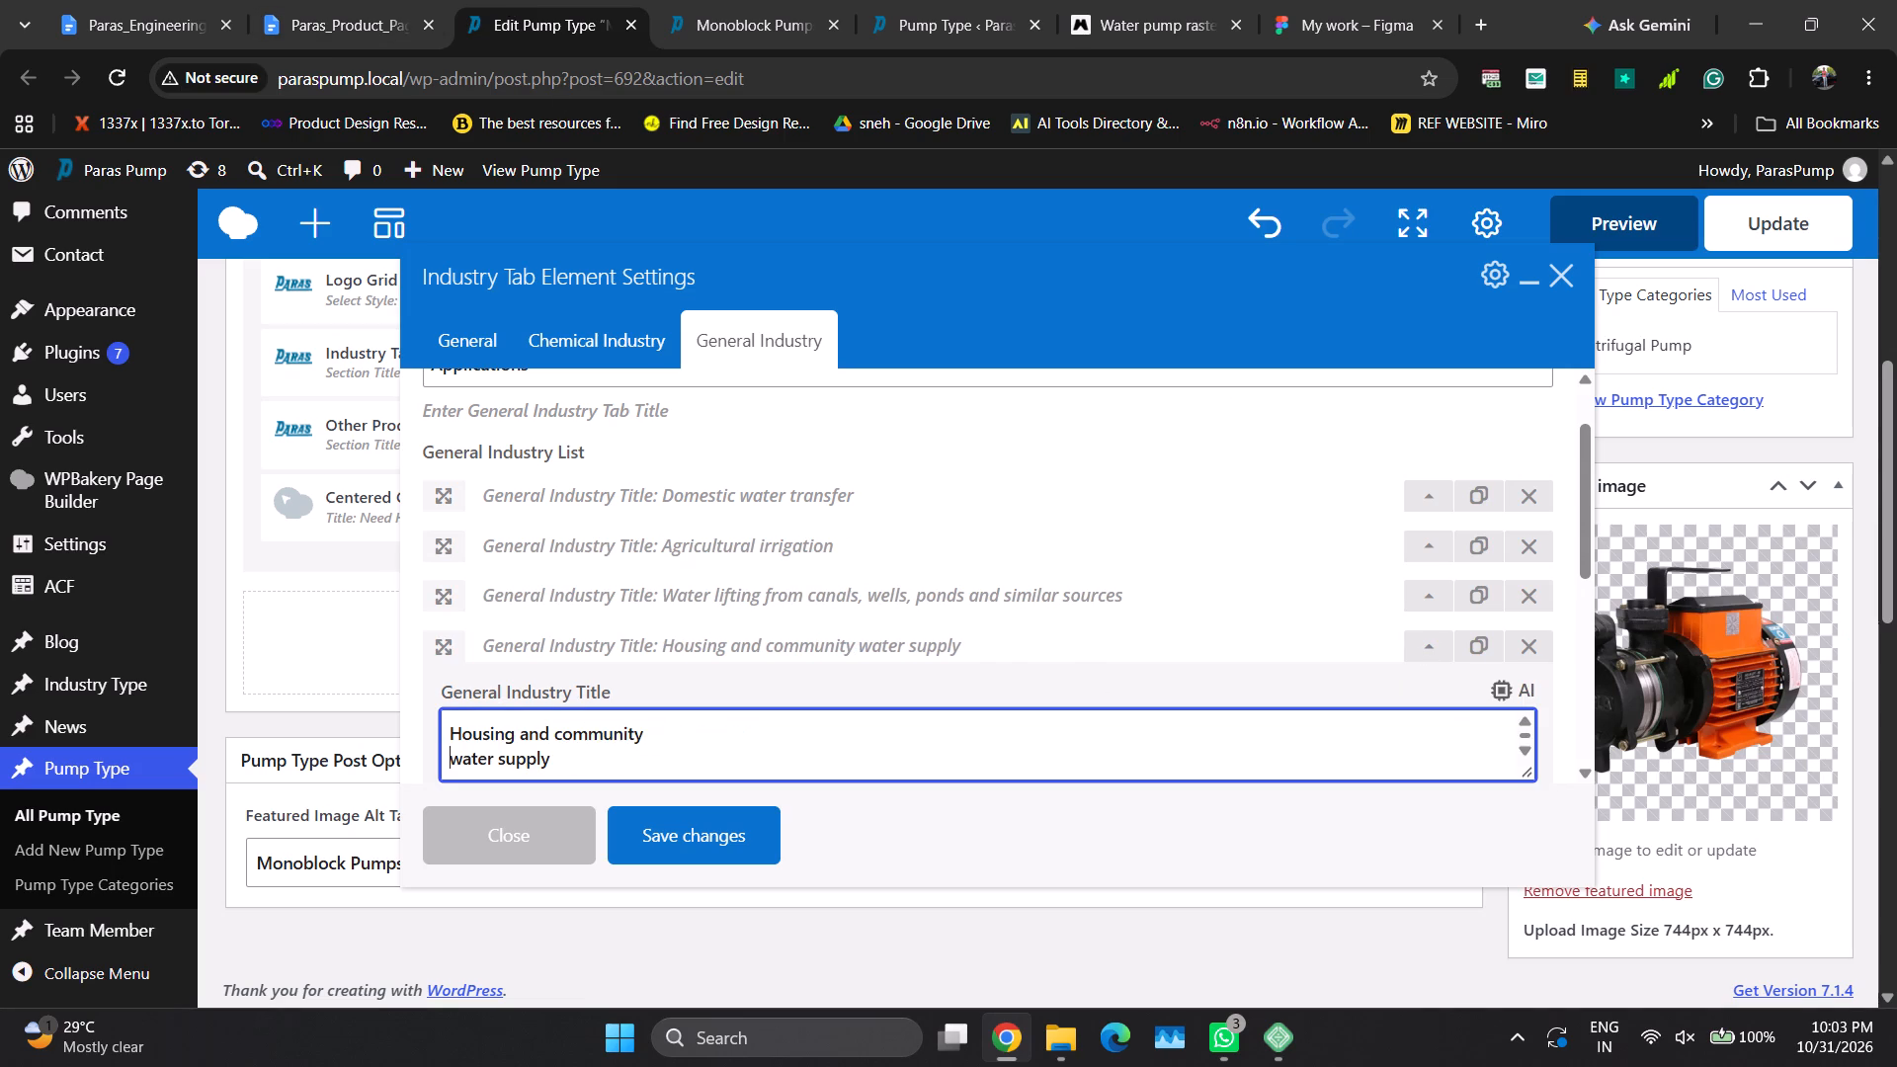
left_click(1438, 640)
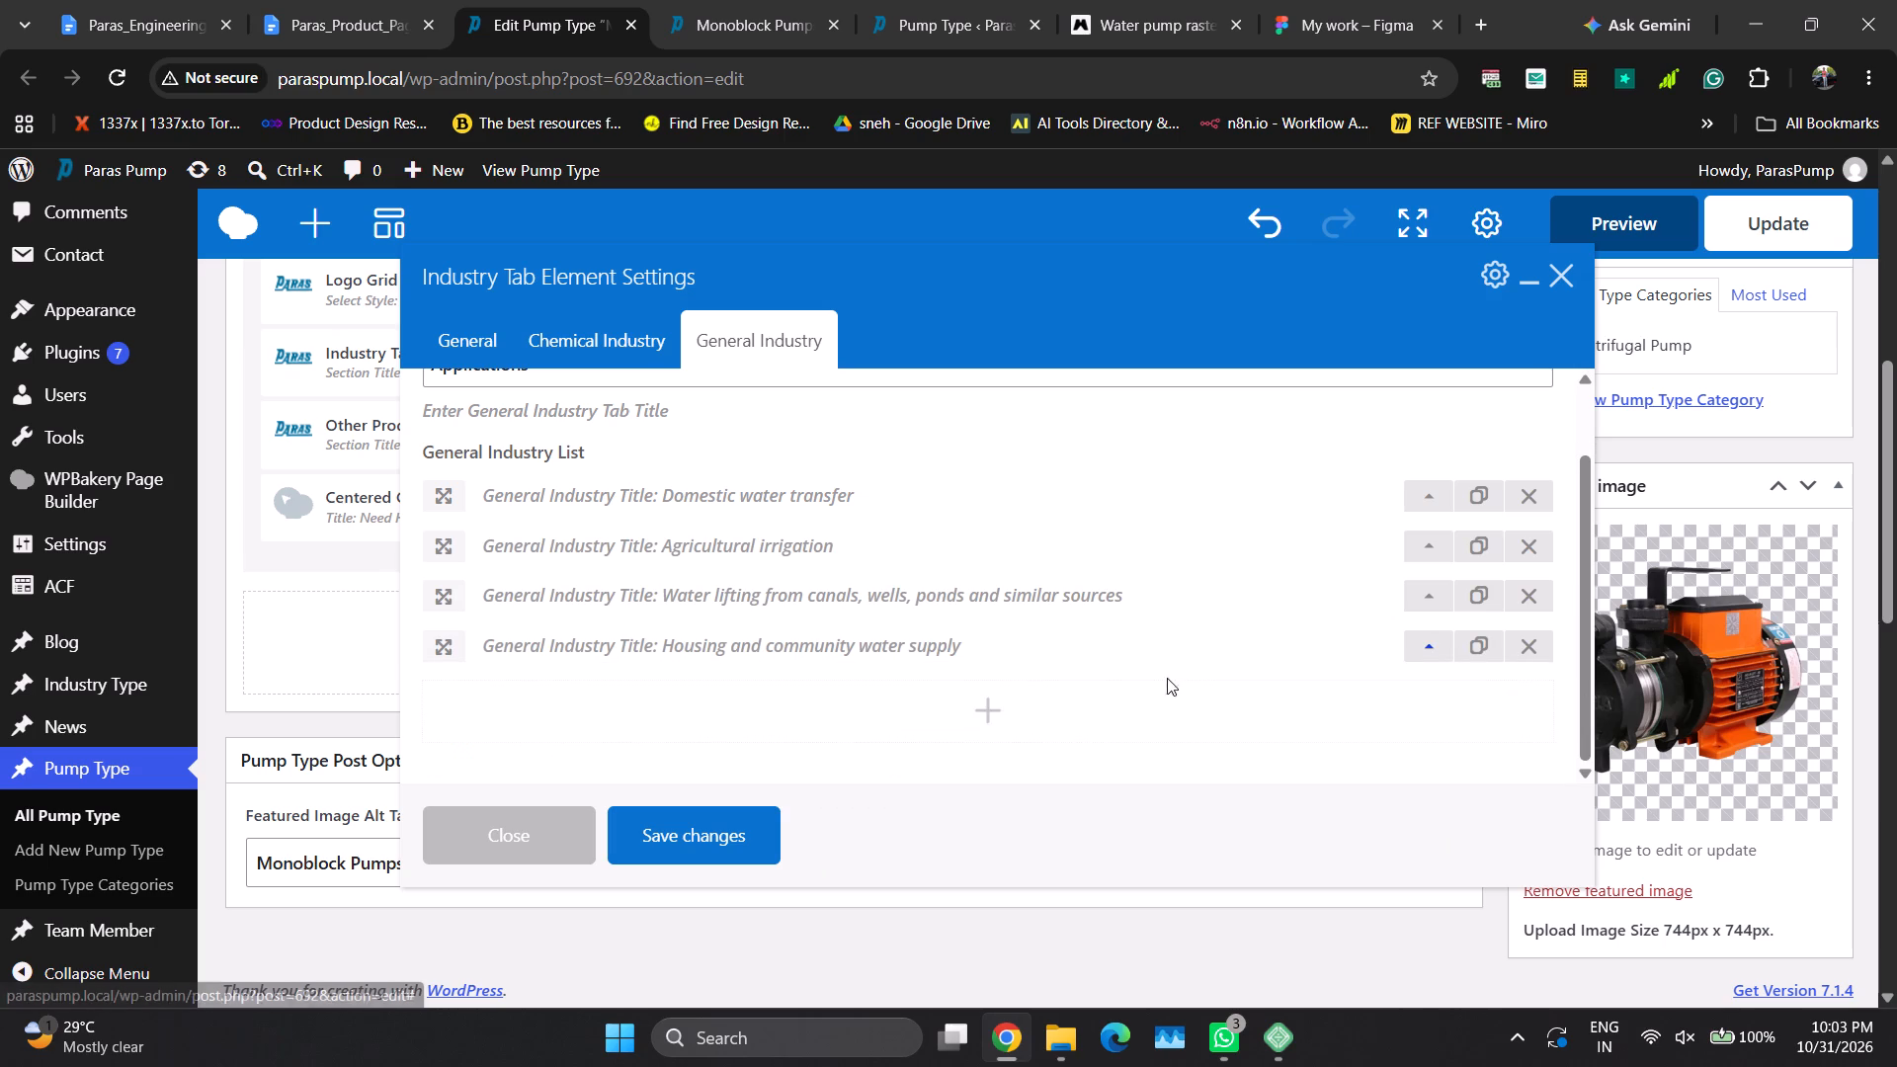
Add a new blank item at the end of the General Industry list.
left_click(1051, 698)
Copy the last bullet, "Suitable commercial water-transfer applications", from the document's Applications list.
left_click(311, 0)
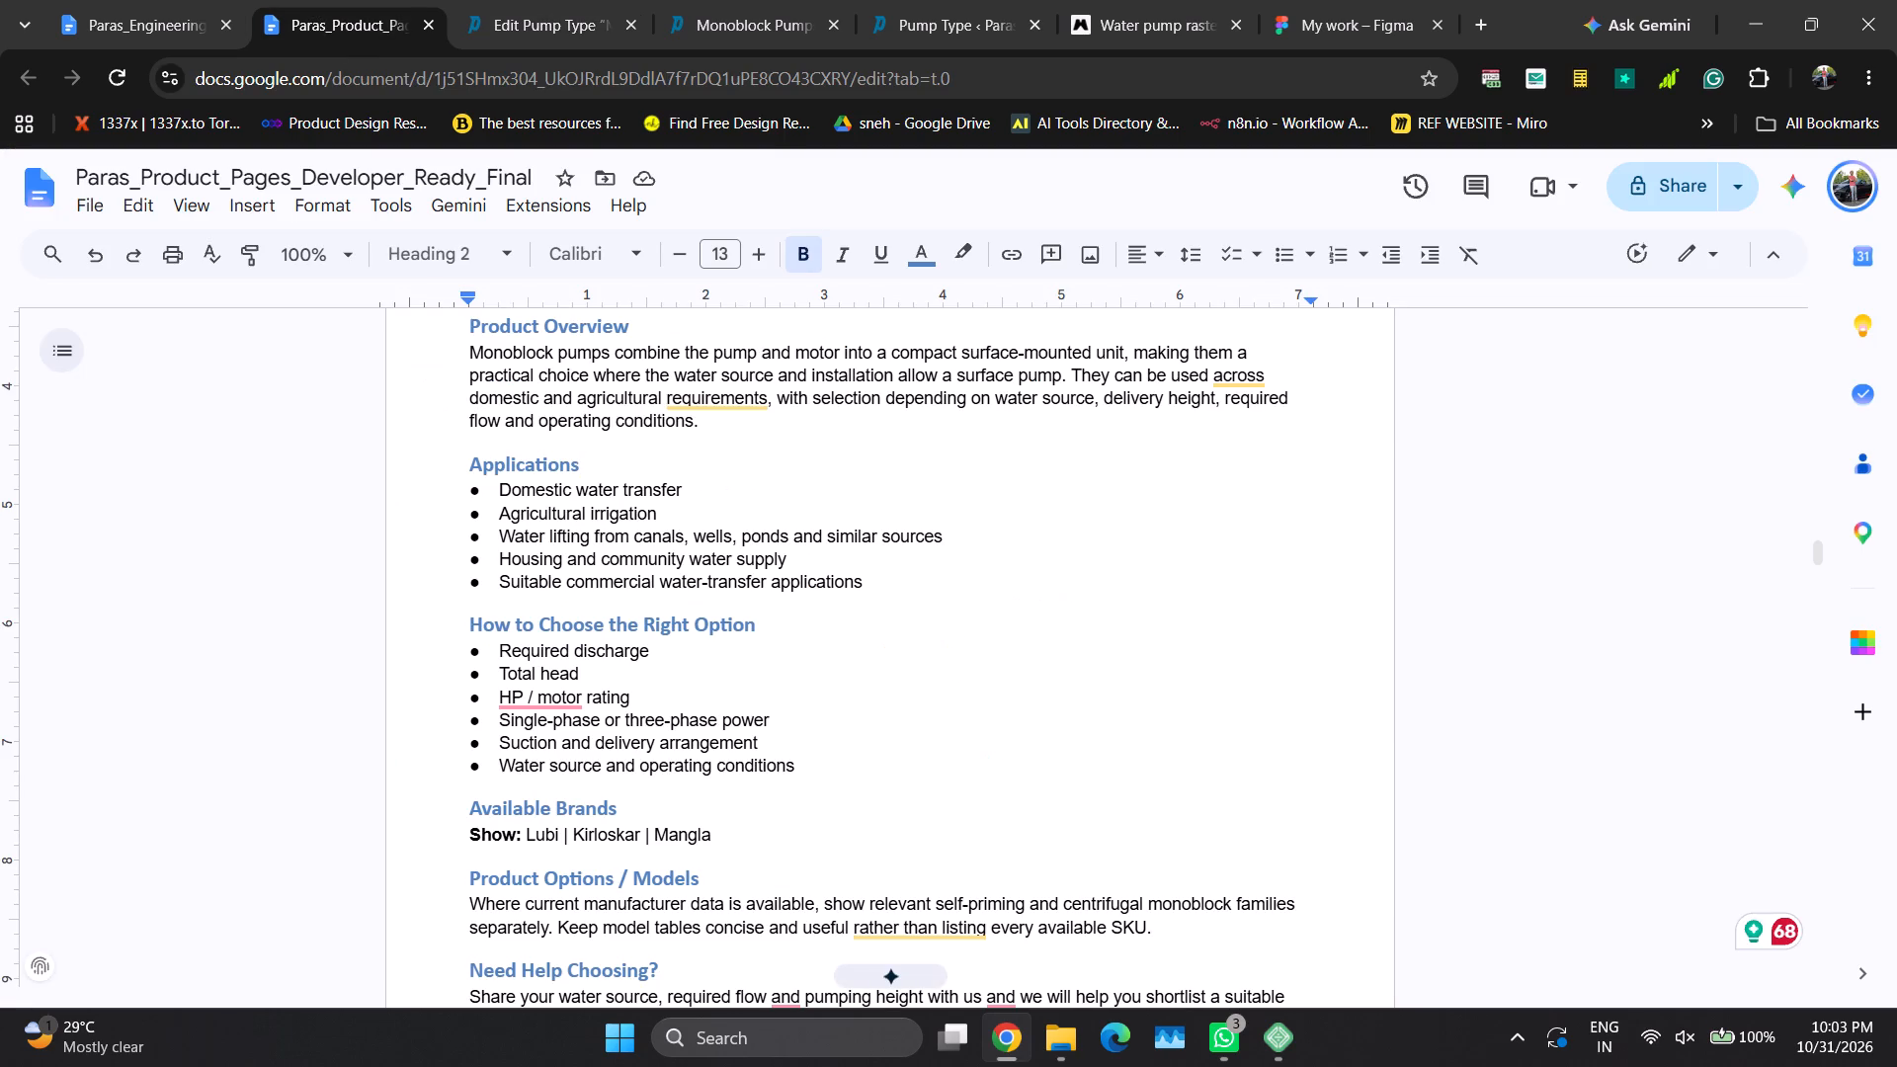
key("Down")
key("Down")
key("Down")
key("Down")
key("Left")
key("Left")
key("Left")
key("Left")
key("Left")
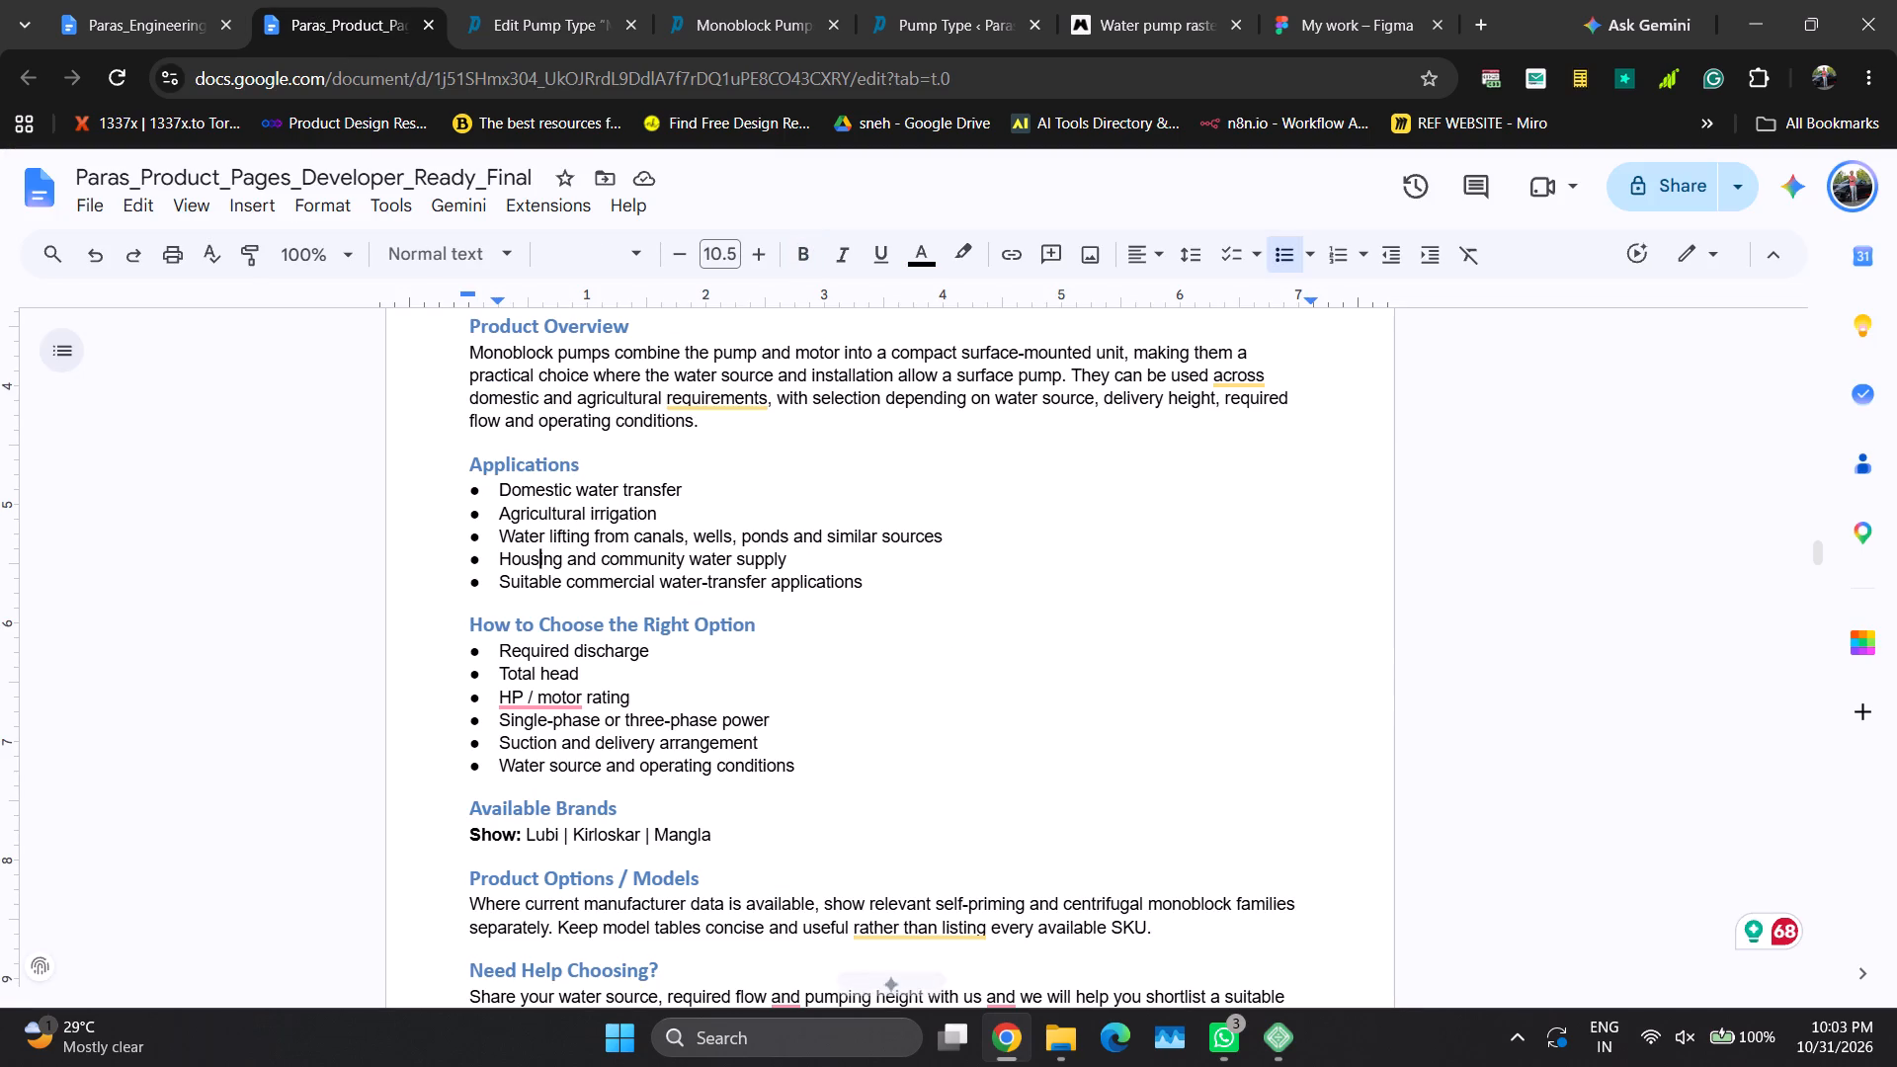
key("Left")
key("Left")
key("Left")
key("Left")
key("Down")
key("shift+Down")
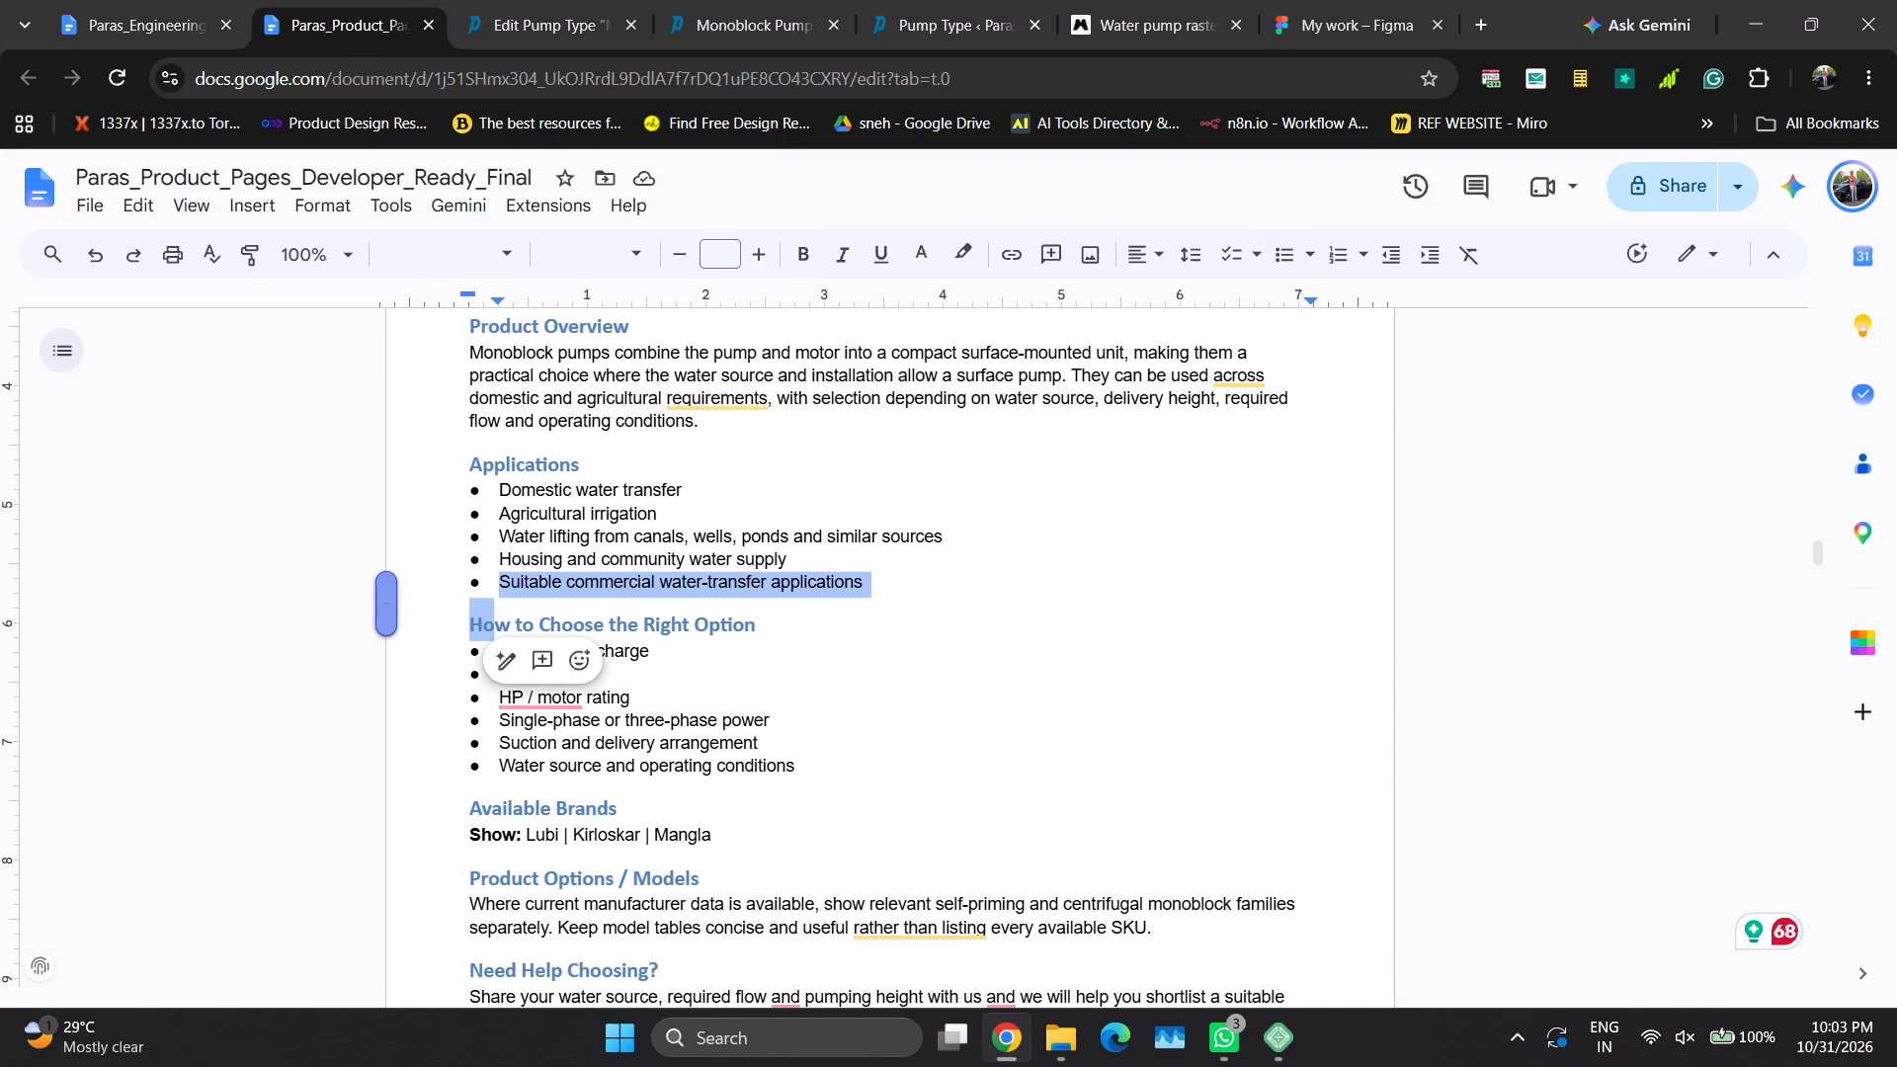
key("shift+Left")
key("shift+Left")
key("ctrl+c")
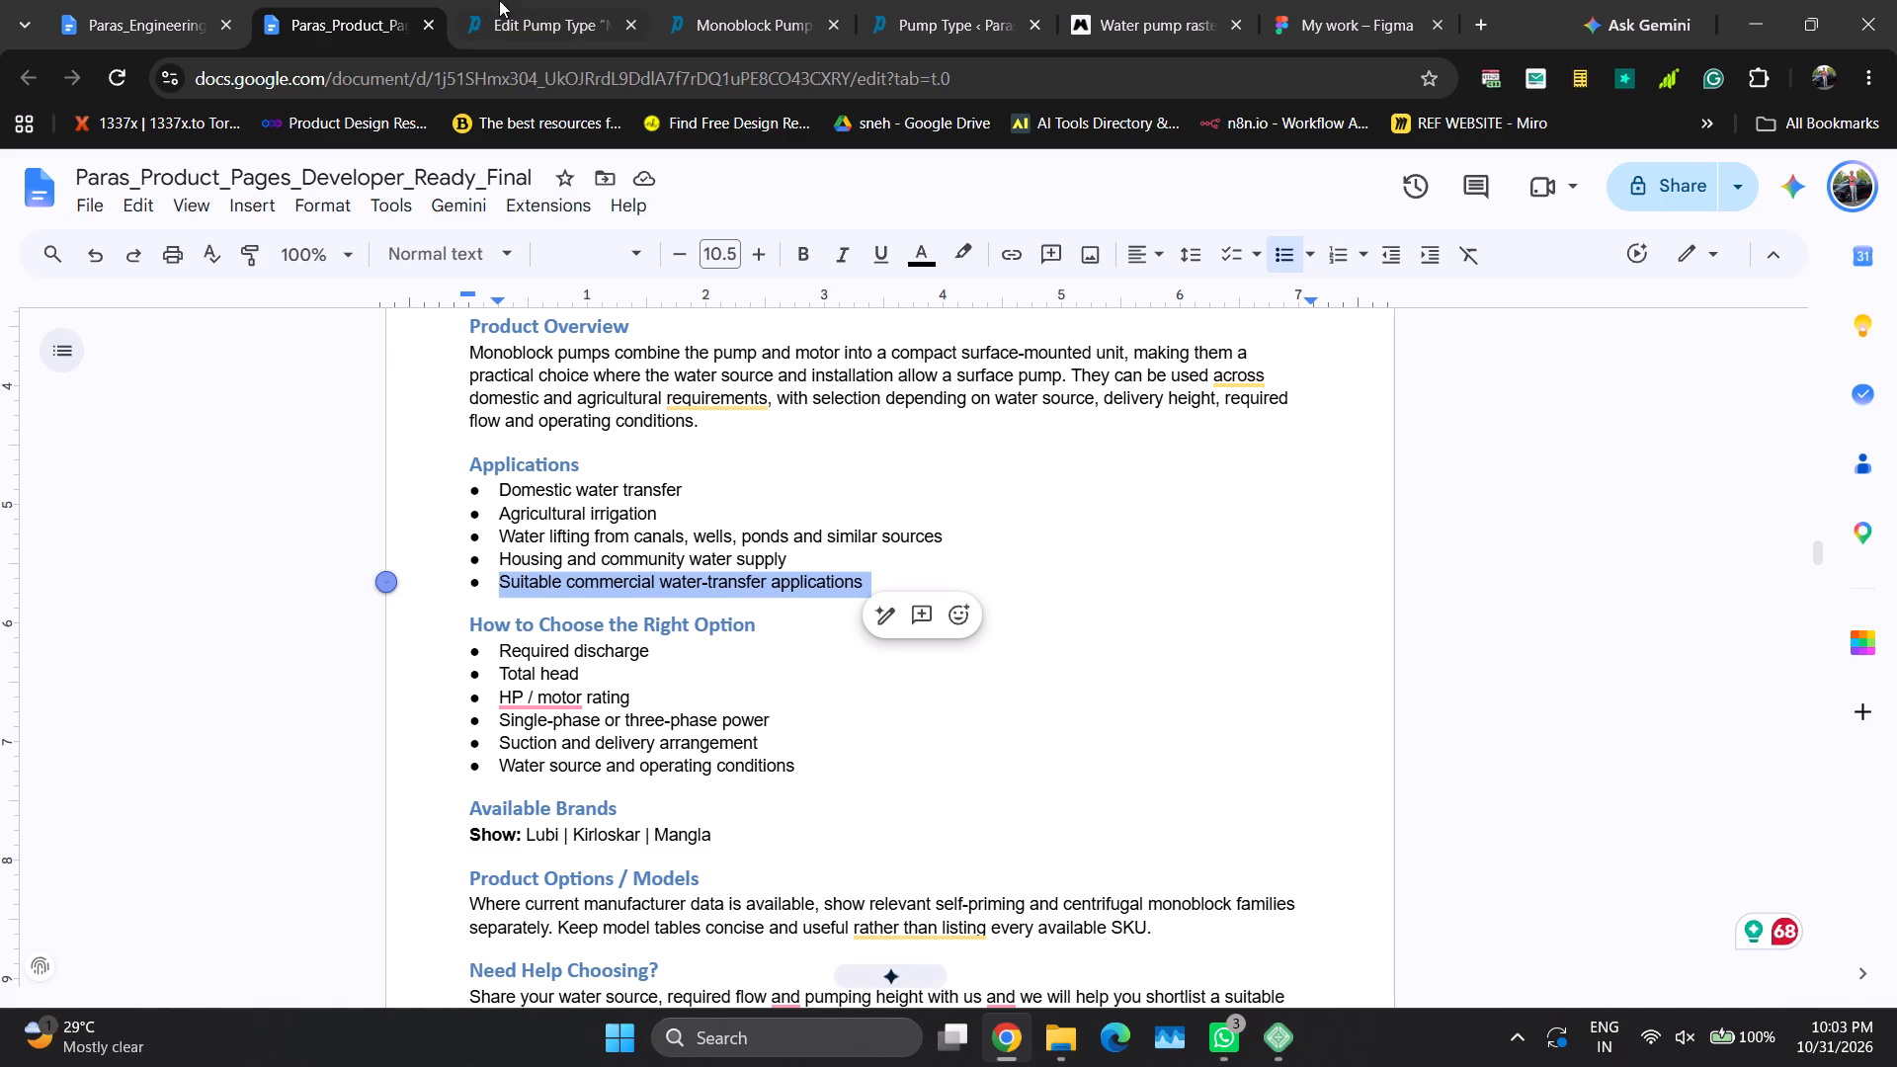
Title the new General Industry item "Suitable commercial water-transfer applications", putting "water-transfer applications" on a second line.
left_click(566, 0)
left_click(1426, 688)
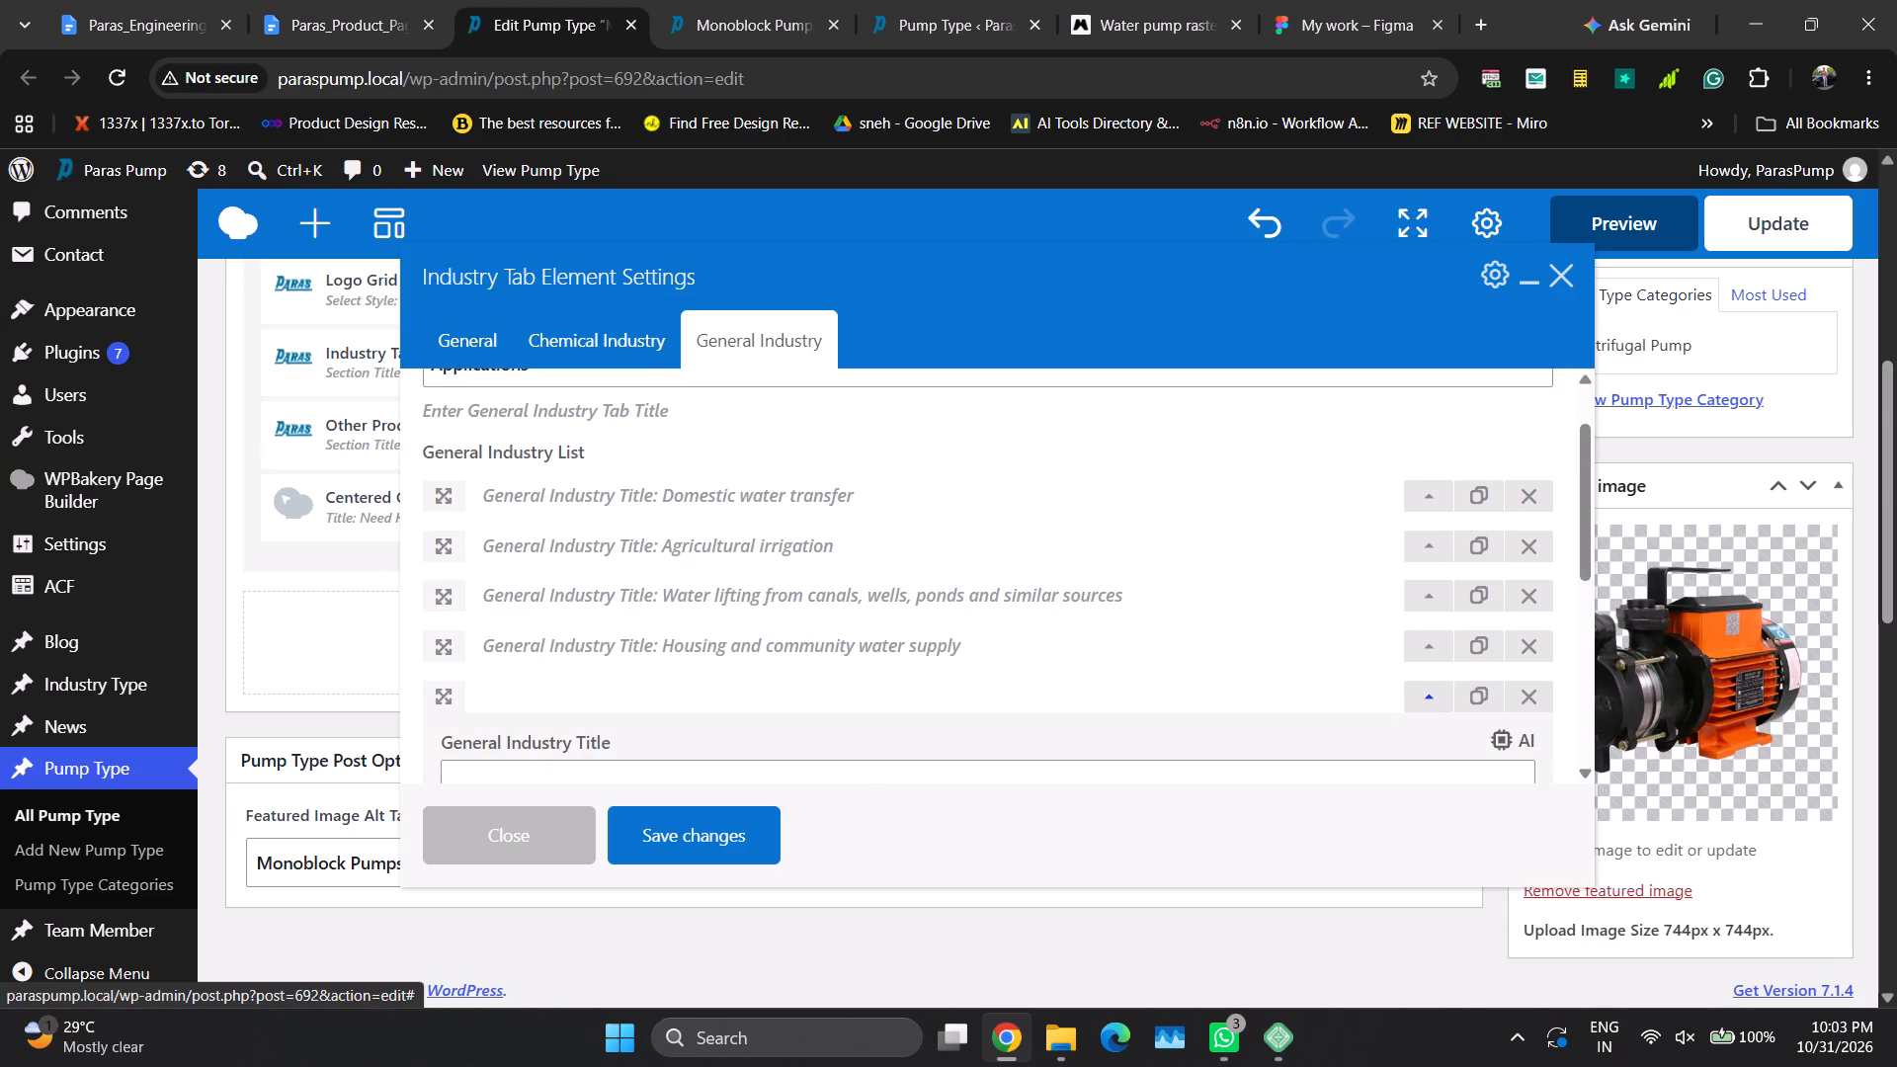
left_click(834, 771)
key("ctrl+v")
key("Up")
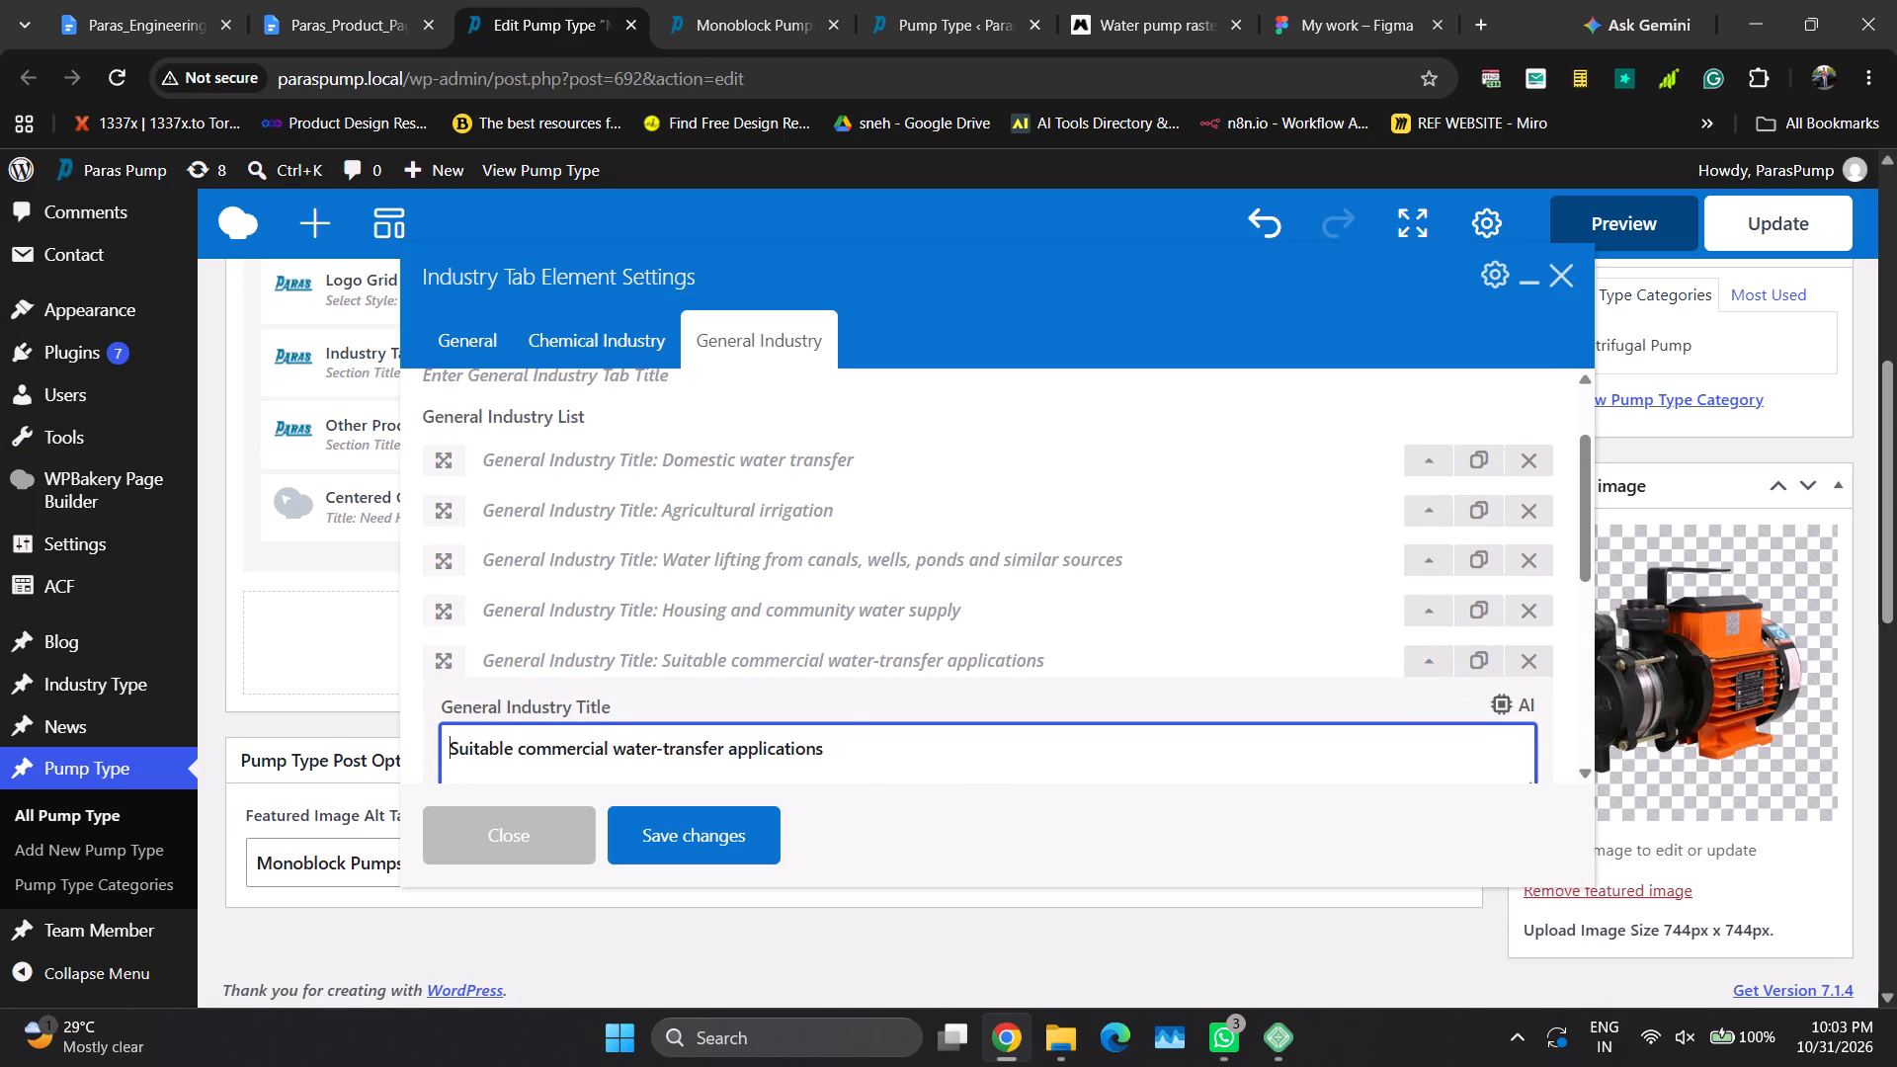
key("Right")
key("Right")
key("Right")
key("Right")
key("Right")
key("Right")
key("Right")
key("Right")
key("Right")
key("Right")
key("Right")
key("Right")
key("Right")
key("Right")
key("Right")
key("Right")
key("Right")
key("Right")
key("Right")
key("Right")
key("Left")
key("BackSpace")
key("shift+Return")
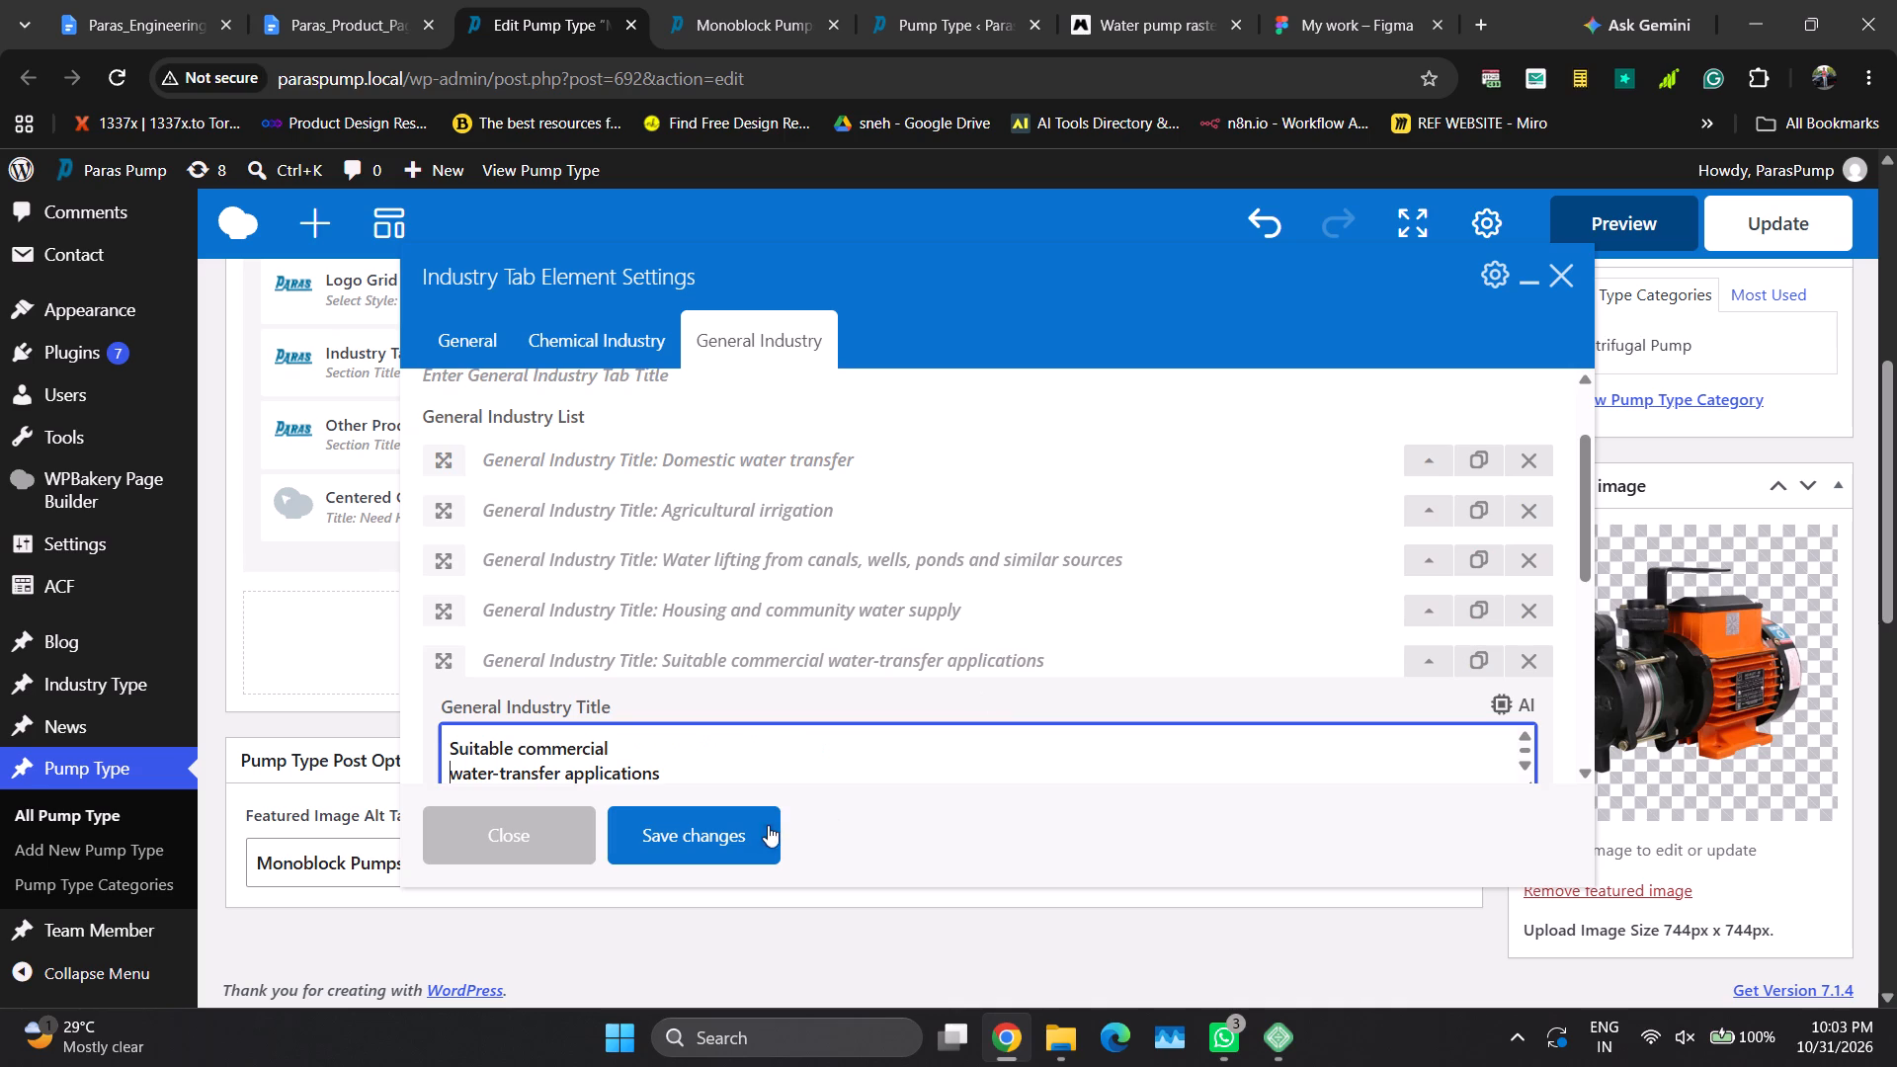
Save the Industry Tab element's changes and update the Monoblock Pumps page.
left_click(711, 825)
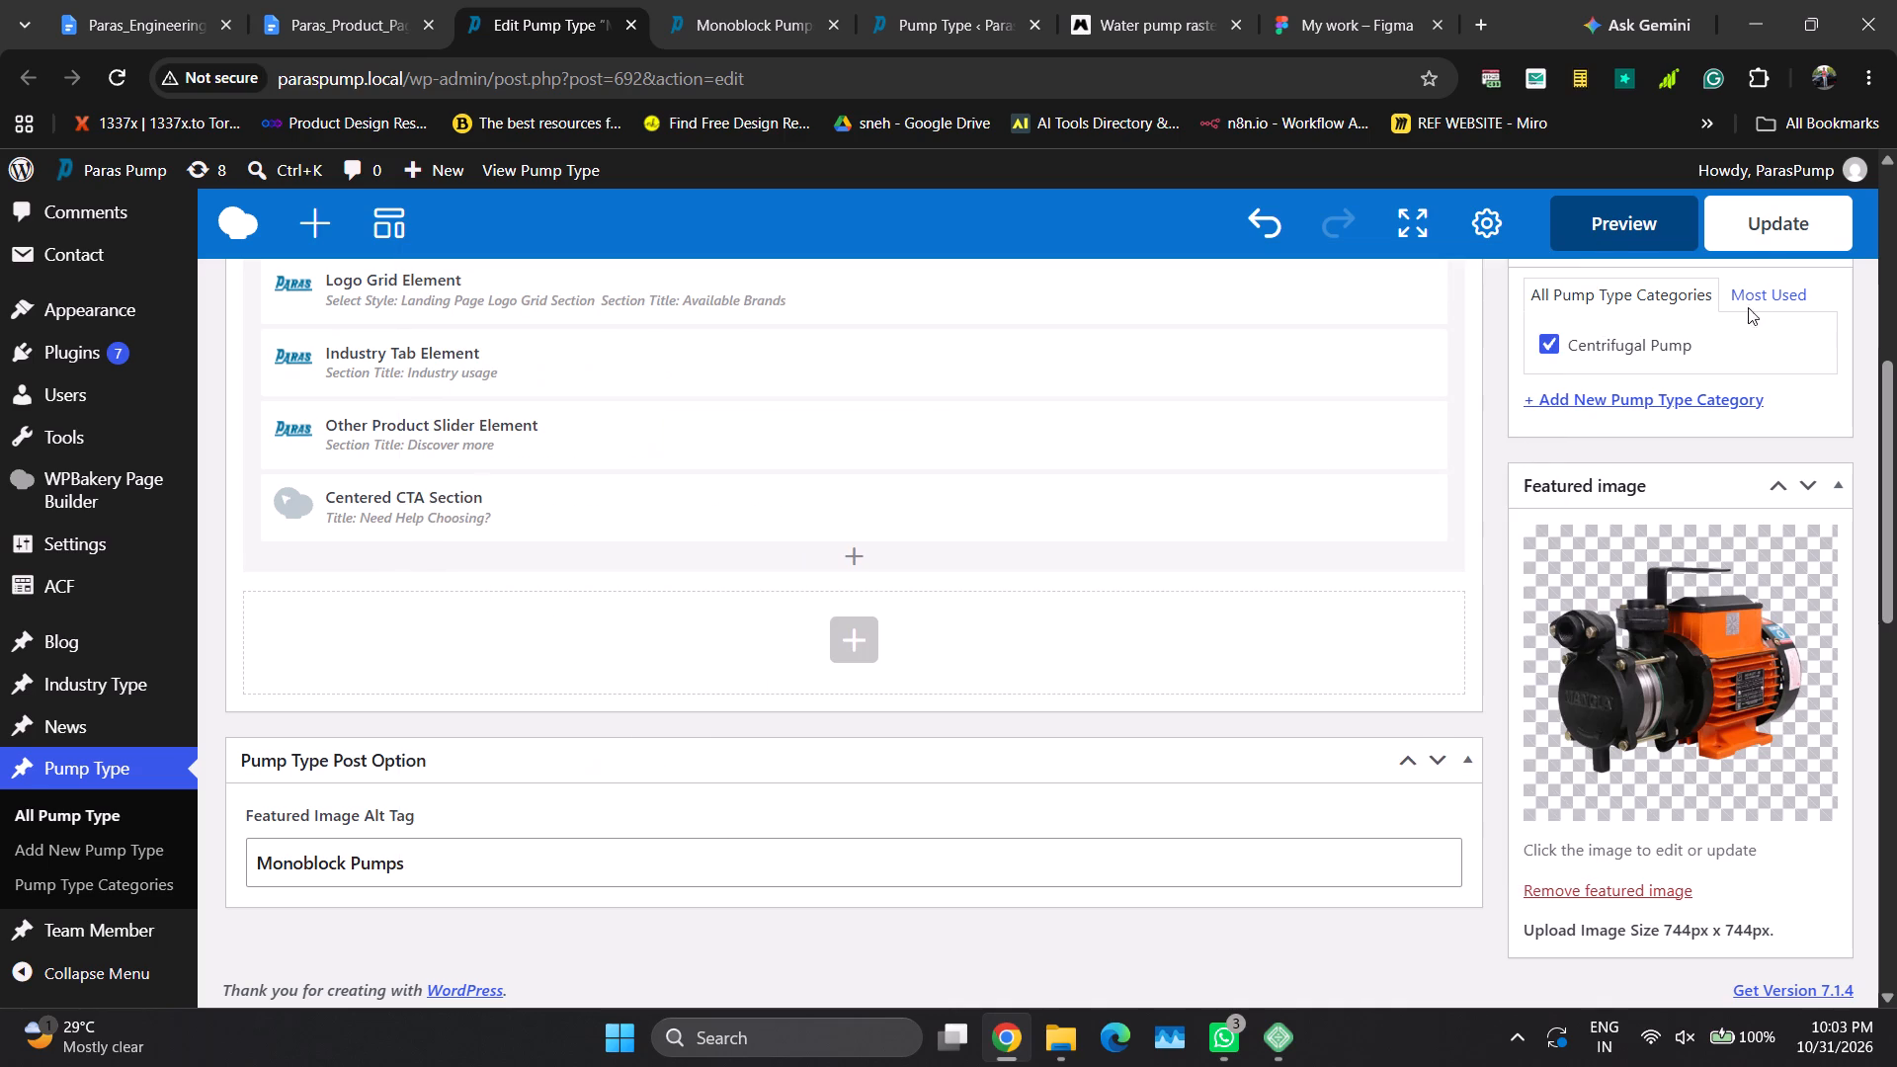
left_click(1756, 225)
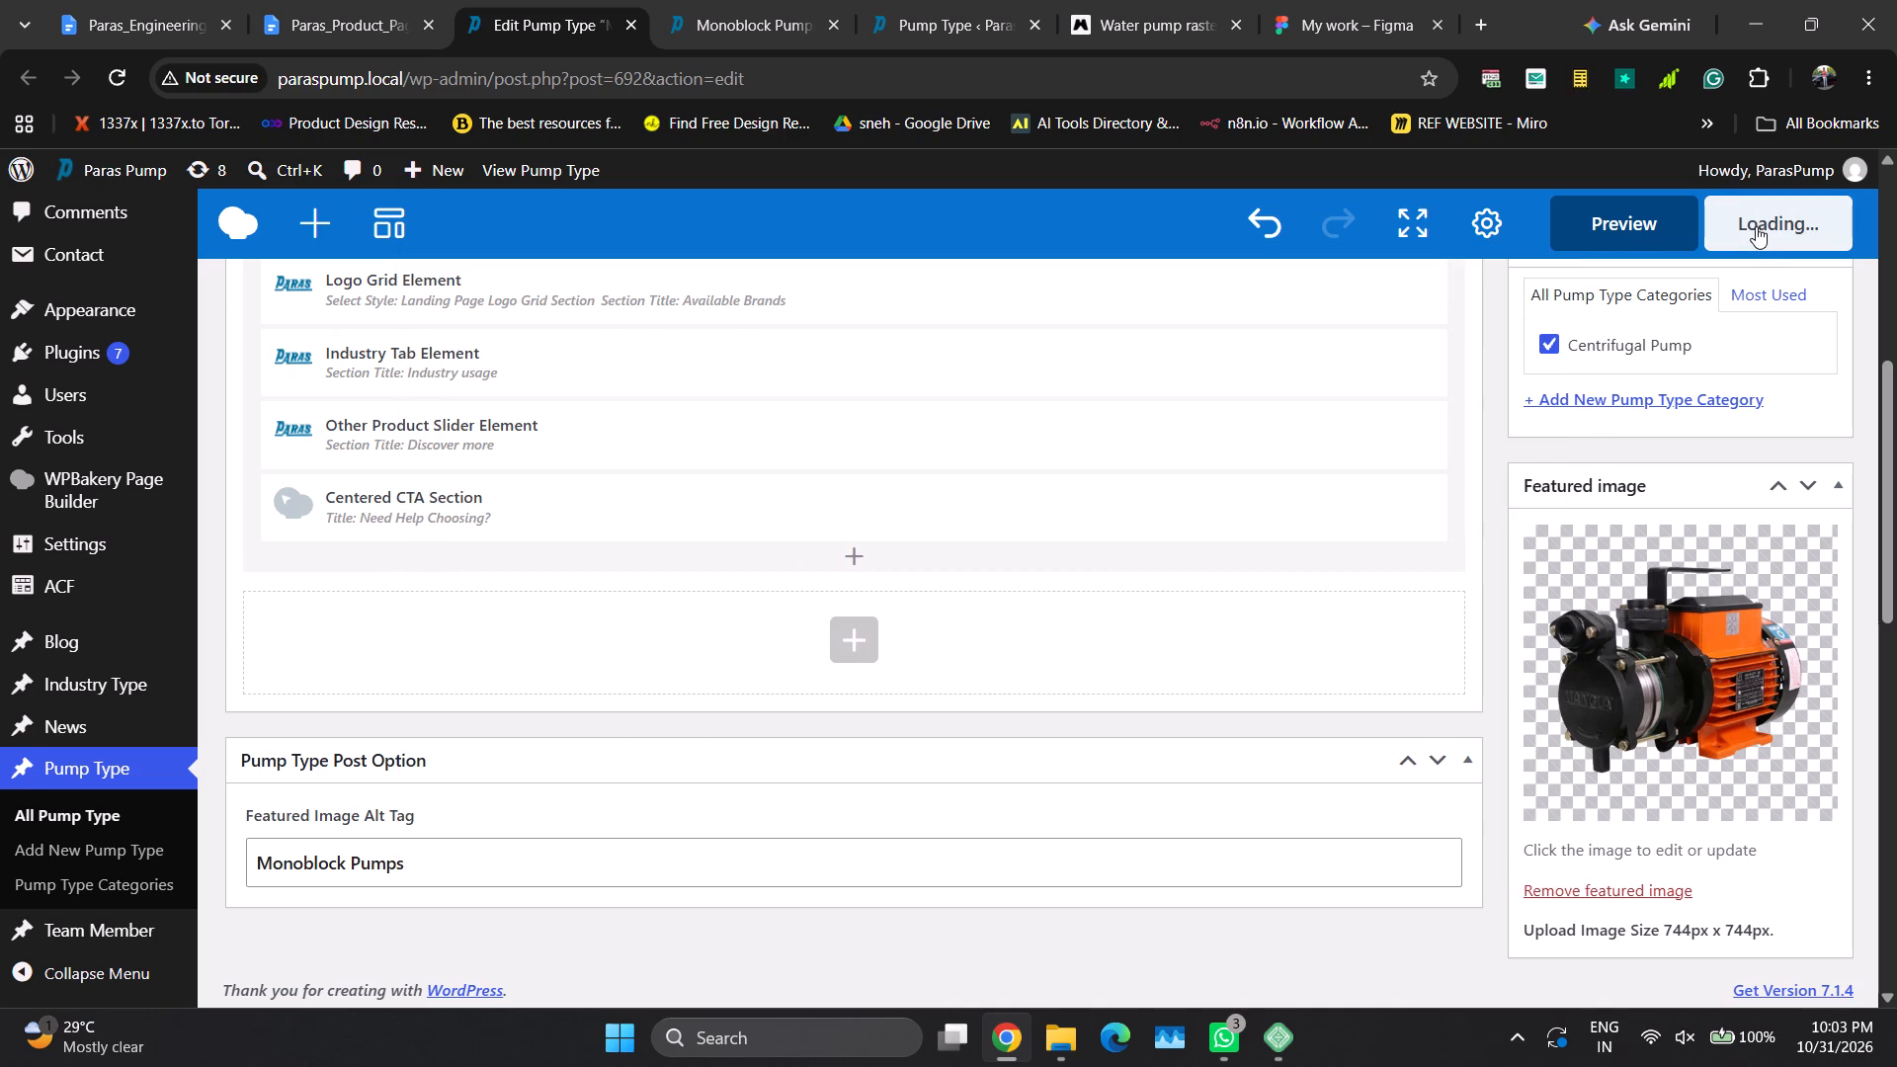
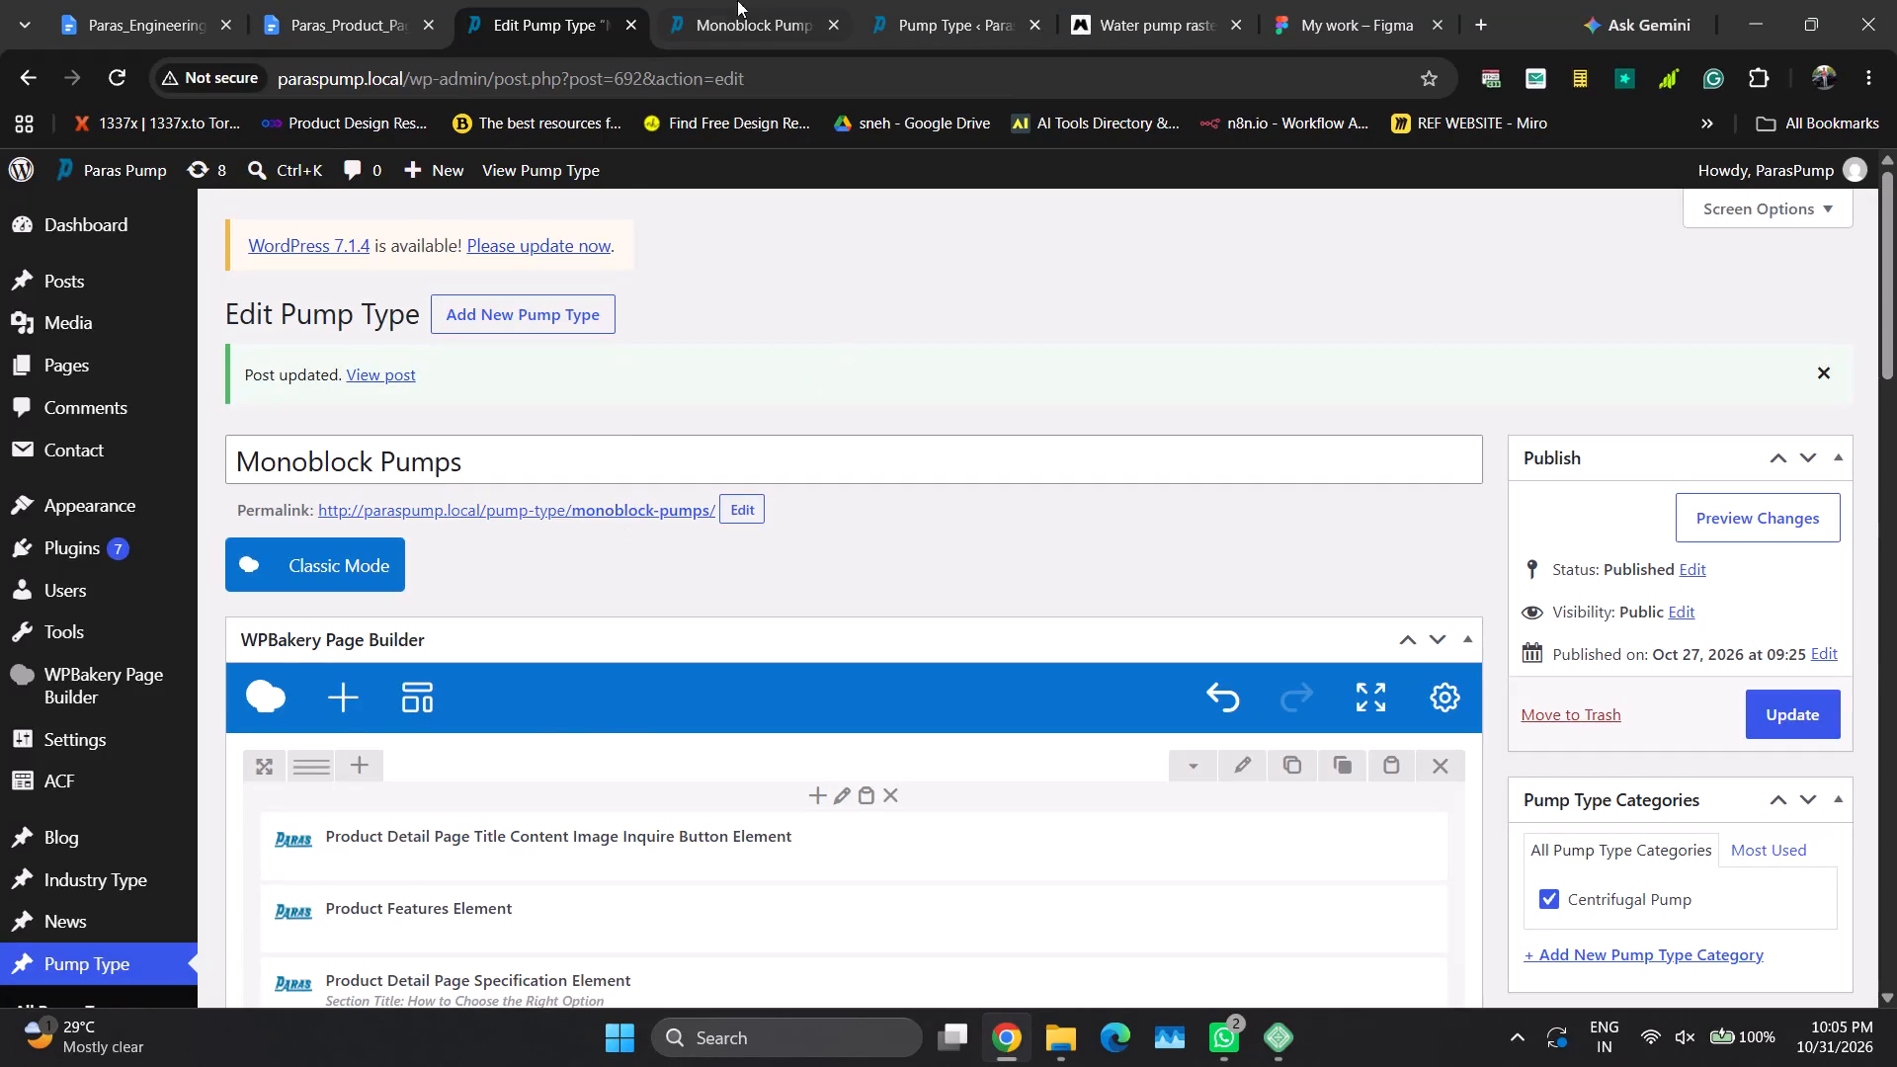
Reload the live Monoblock Pumps page and check its sections, including the Applications list under Industry usage.
left_click(693, 14)
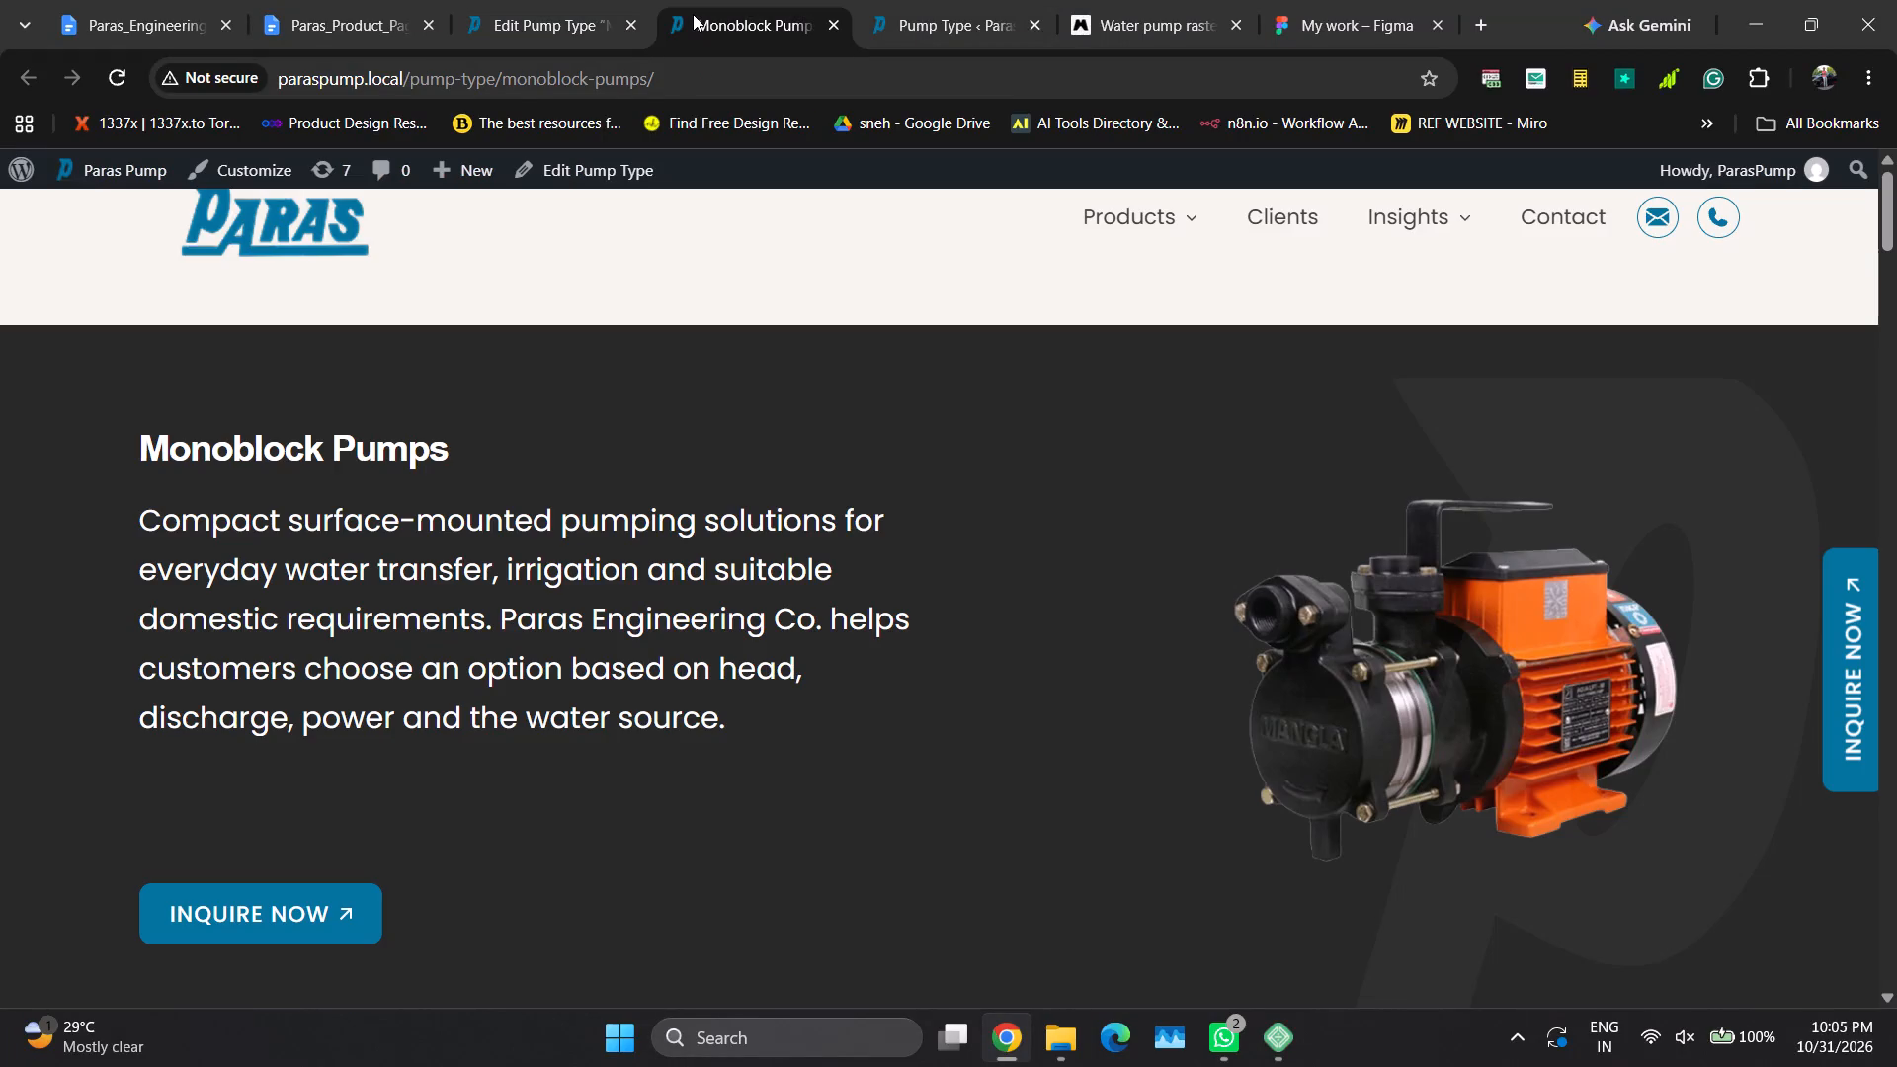
key("ctrl+shift+r")
scroll(944, 631, "down", 7)
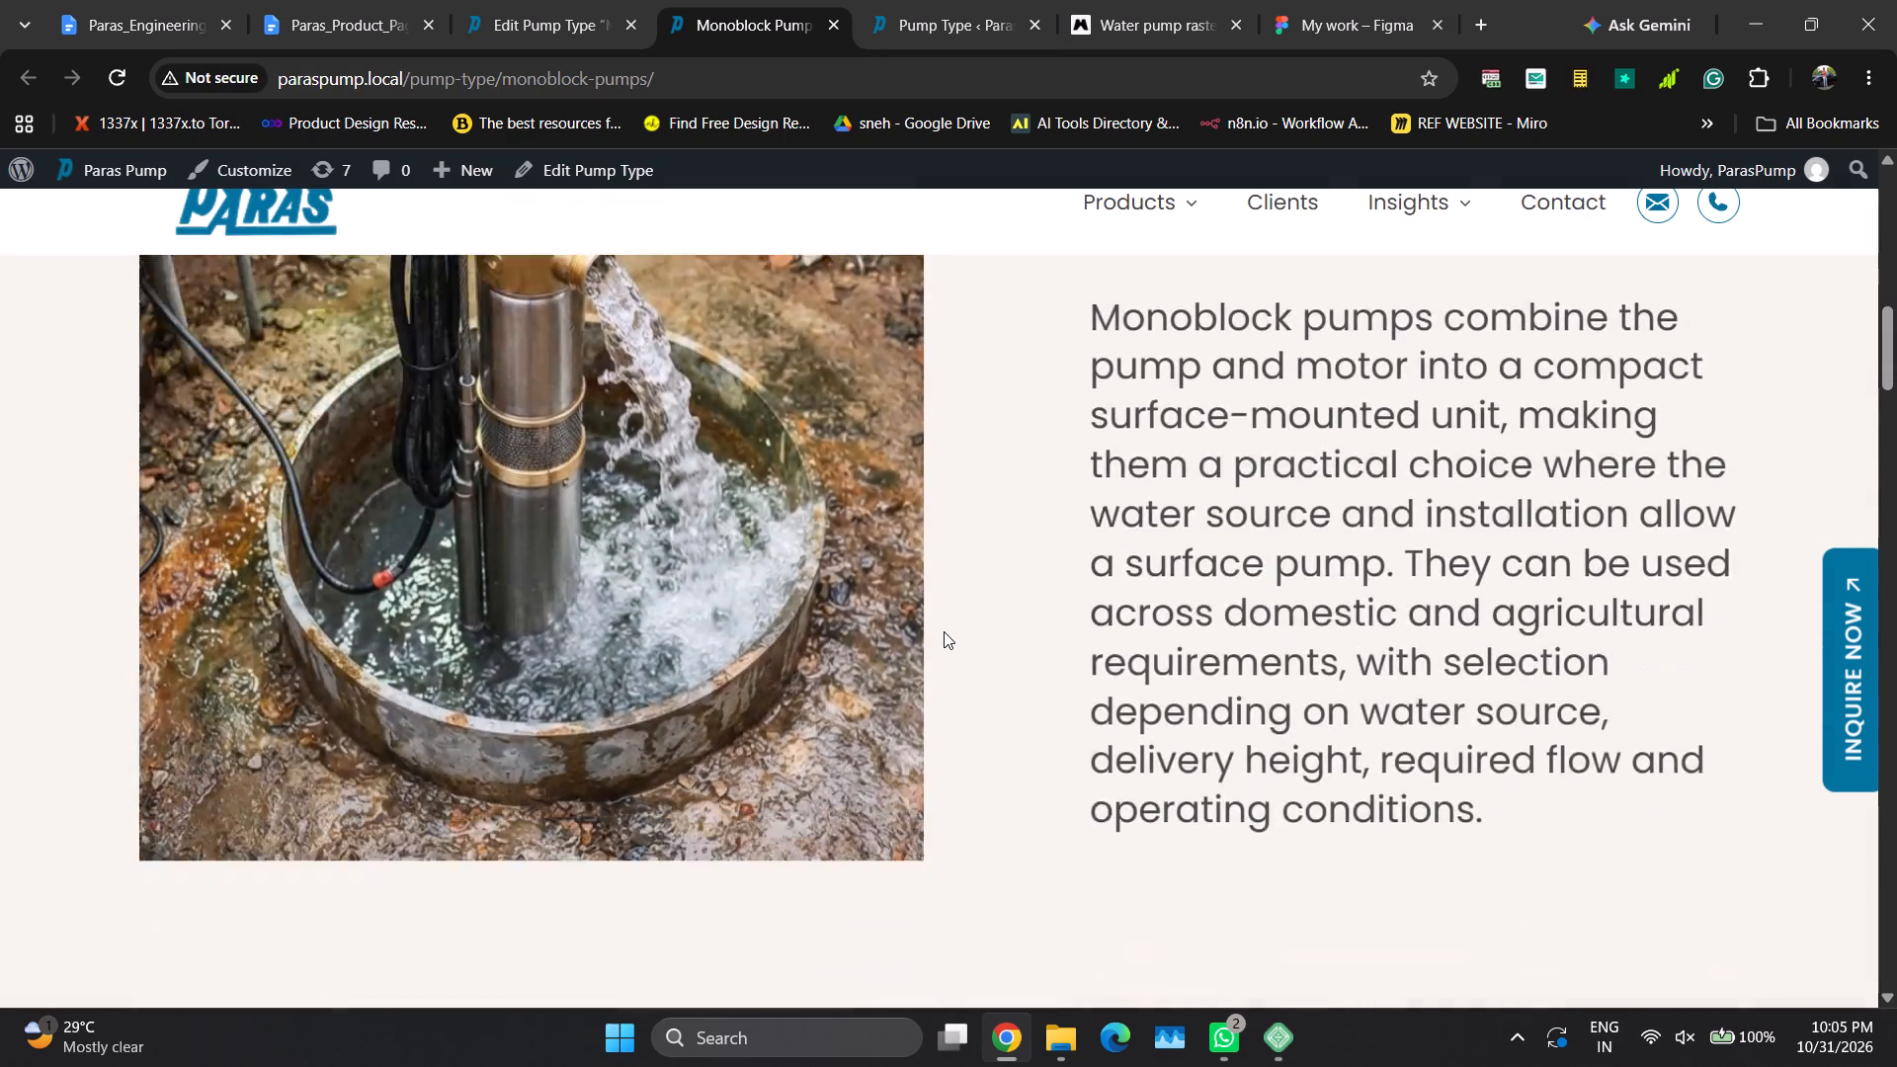
scroll(944, 631, "down", 7)
scroll(944, 631, "up", 1)
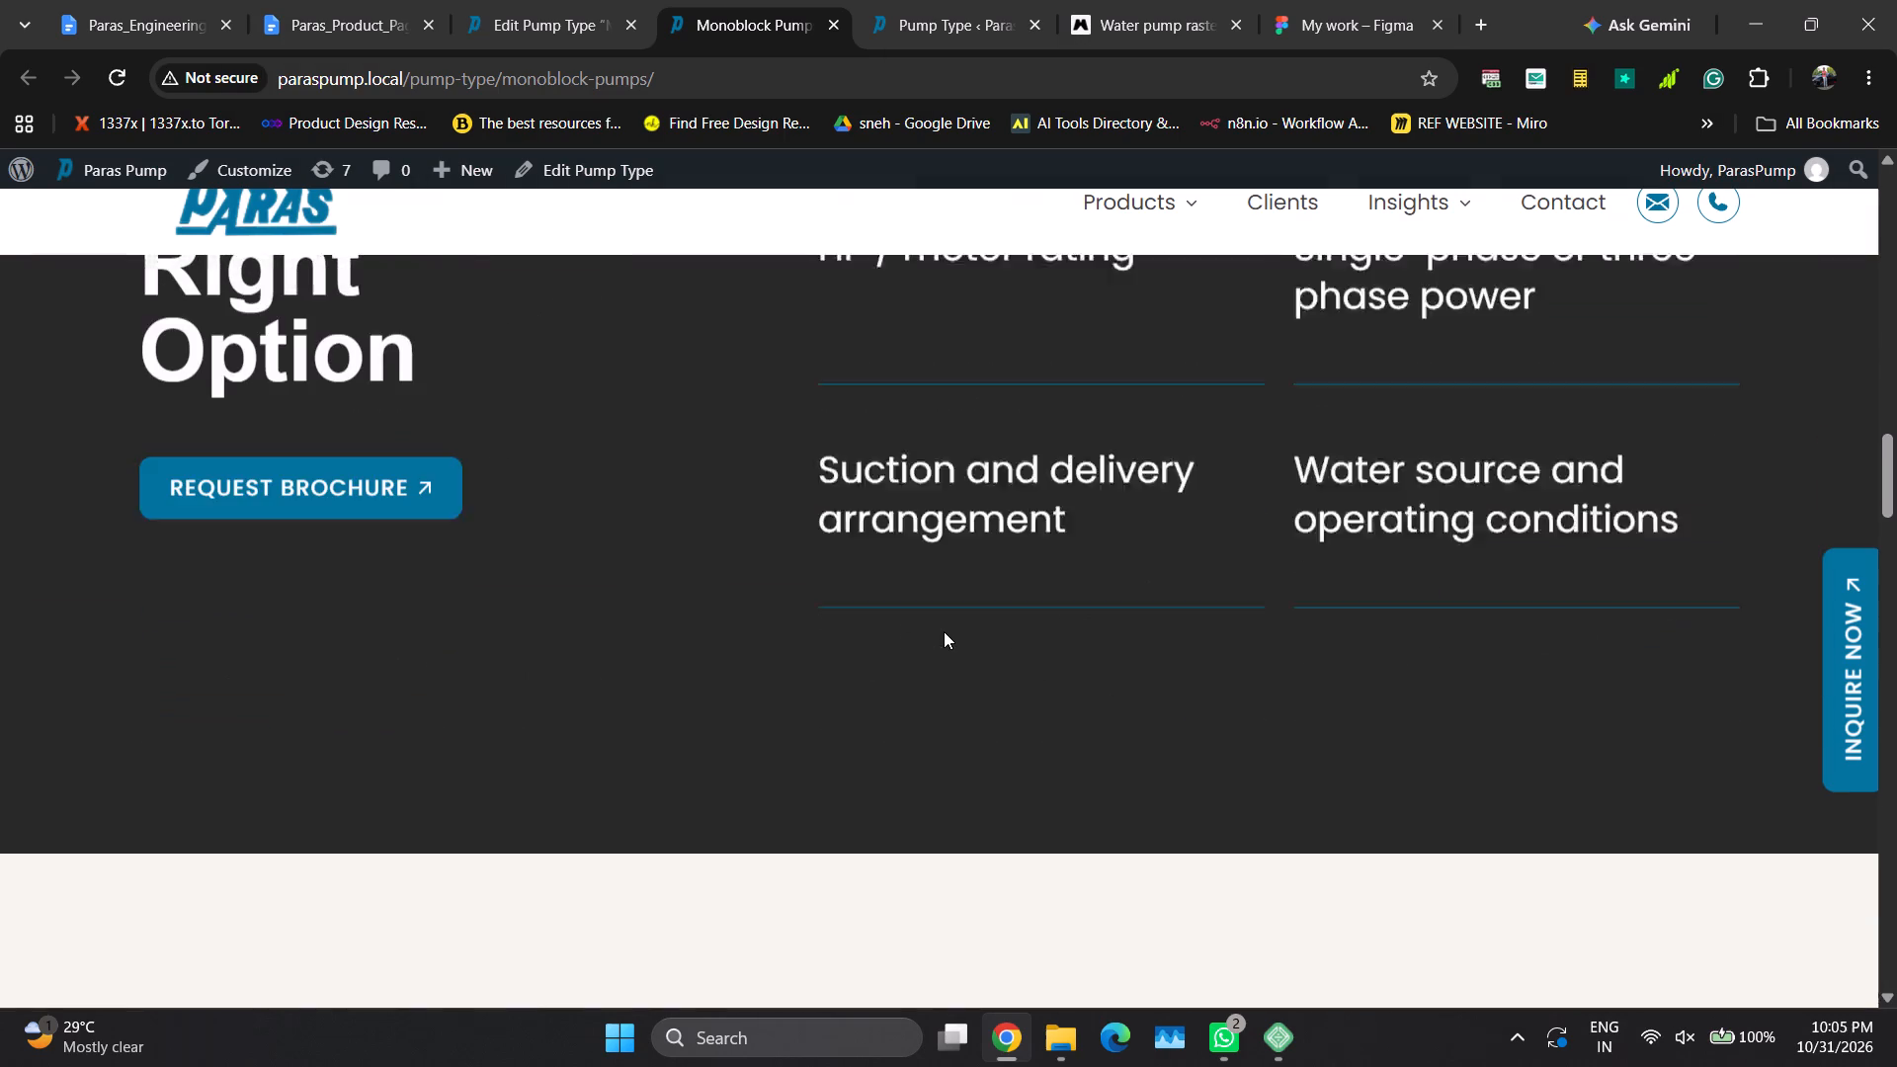
scroll(944, 631, "up", 2)
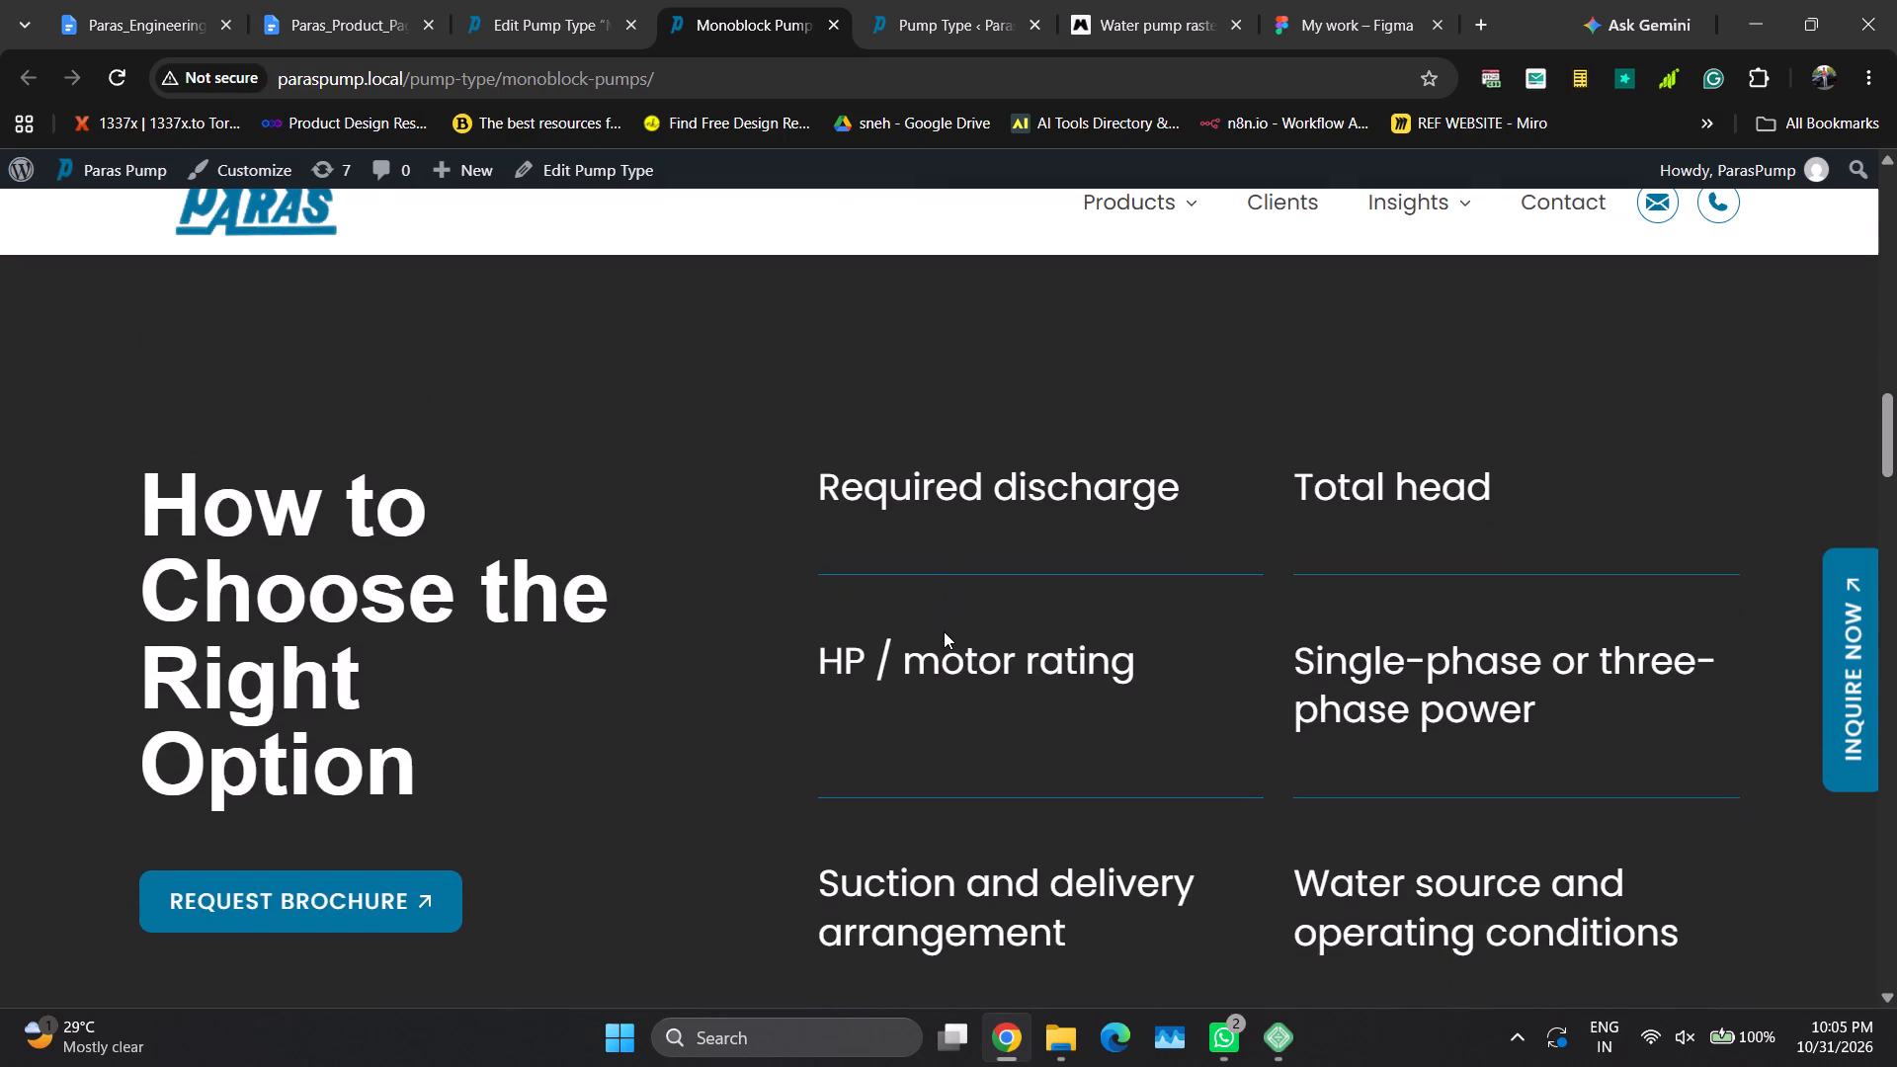
scroll(944, 631, "up", 1)
scroll(944, 631, "down", 1)
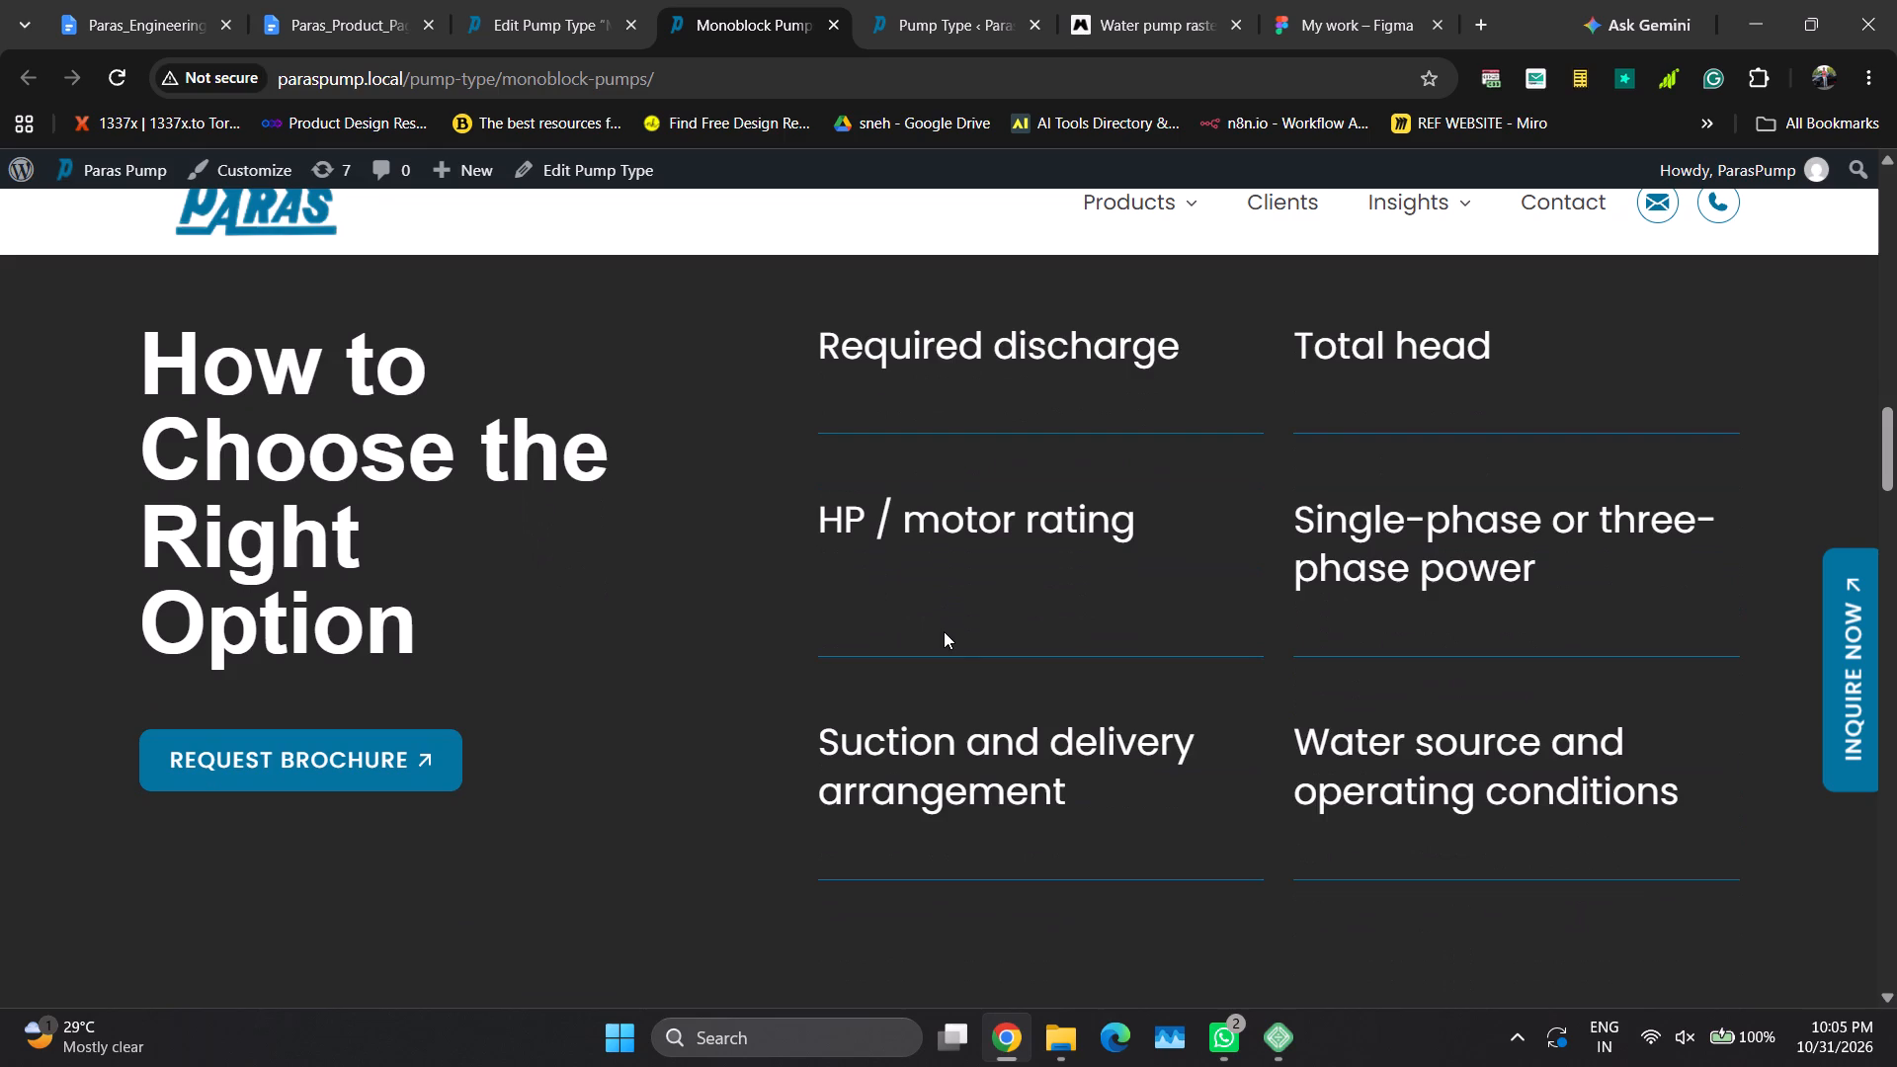
scroll(944, 631, "down", 7)
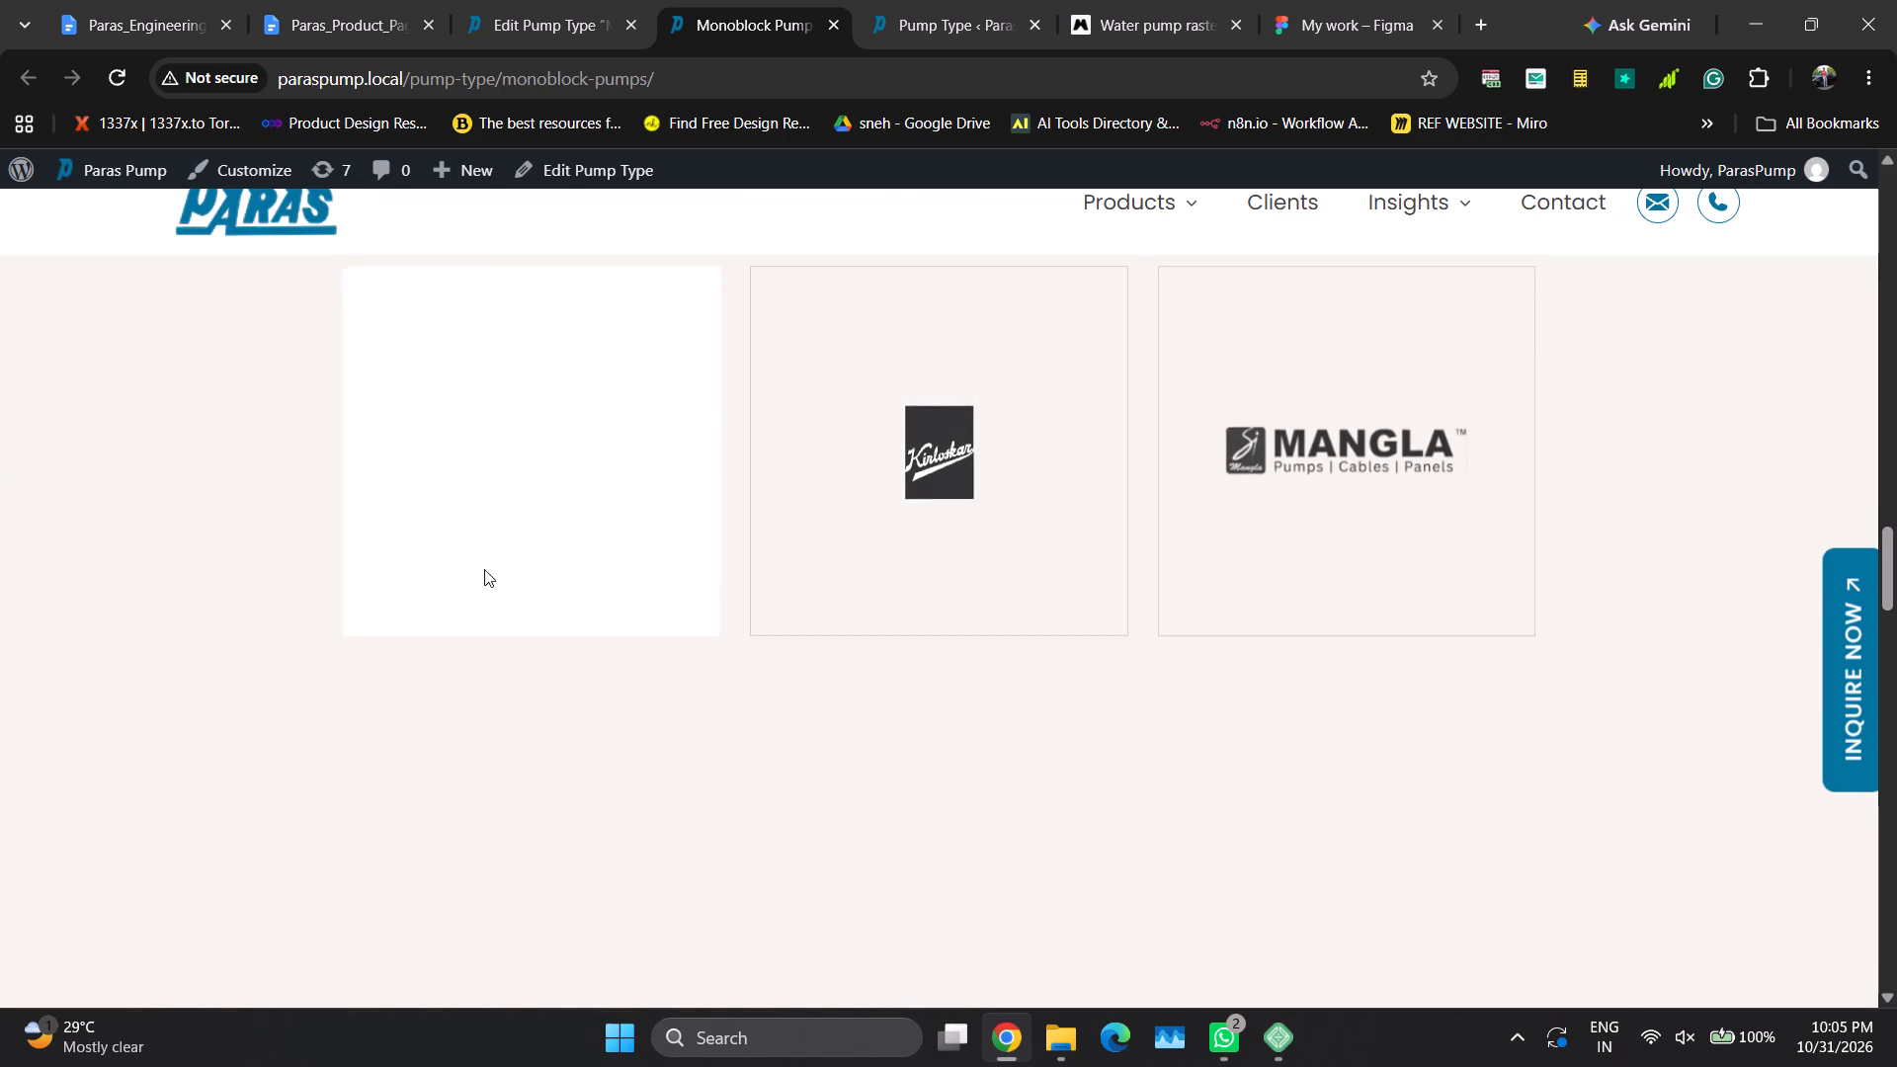
scroll(1179, 780, "down", 4)
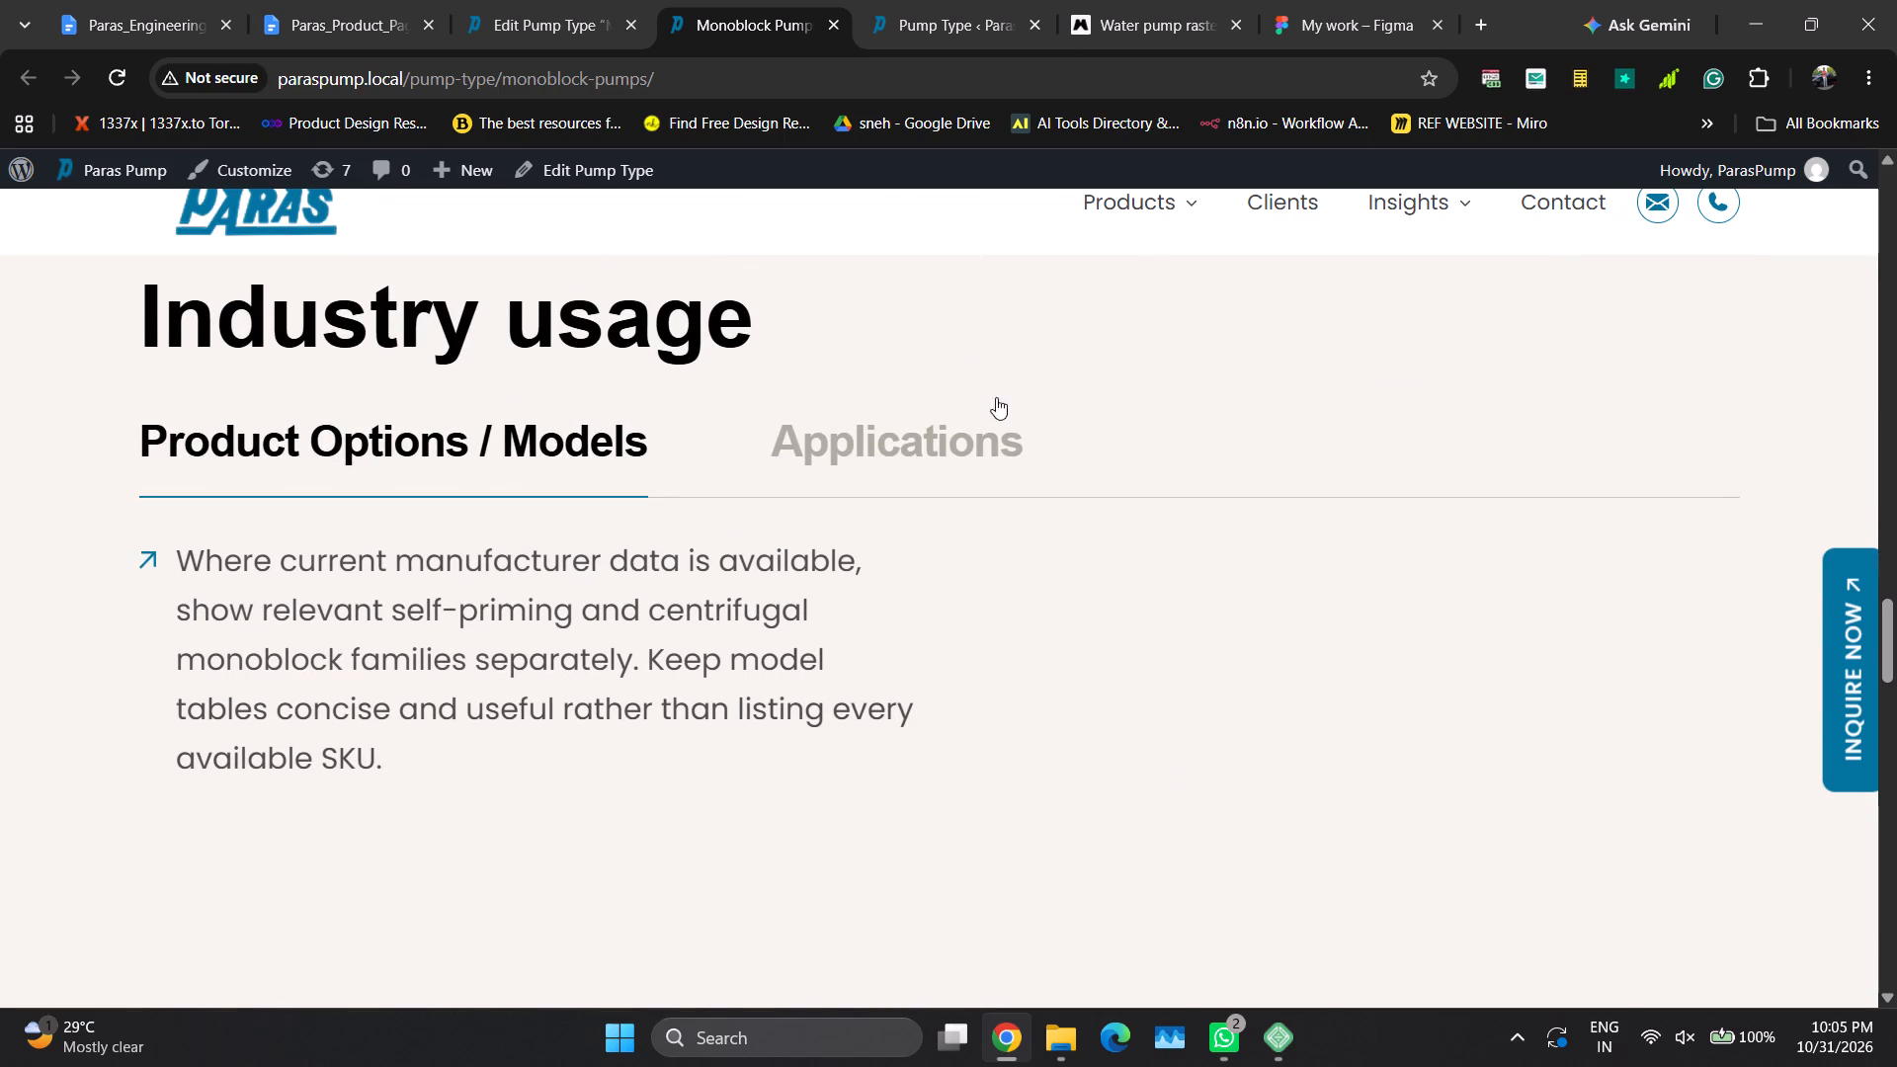
left_click(974, 453)
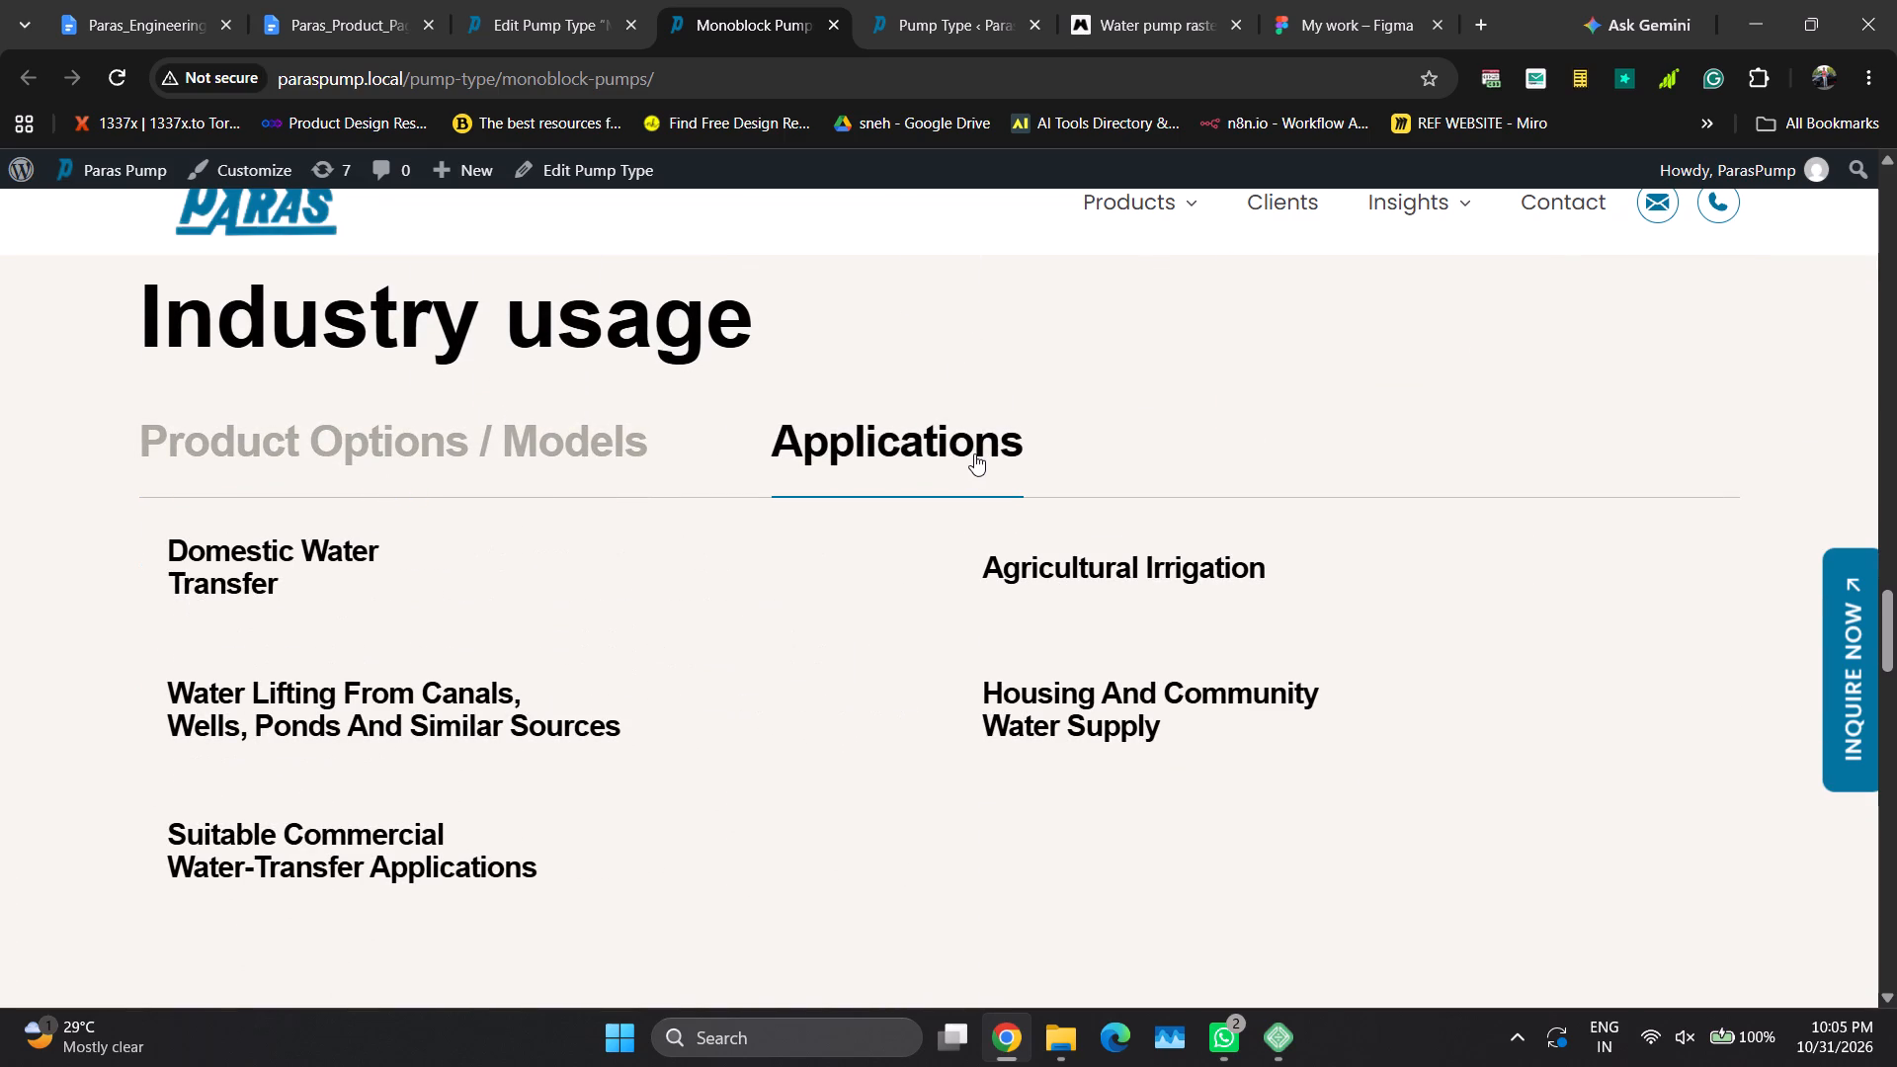
scroll(999, 854, "down", 3)
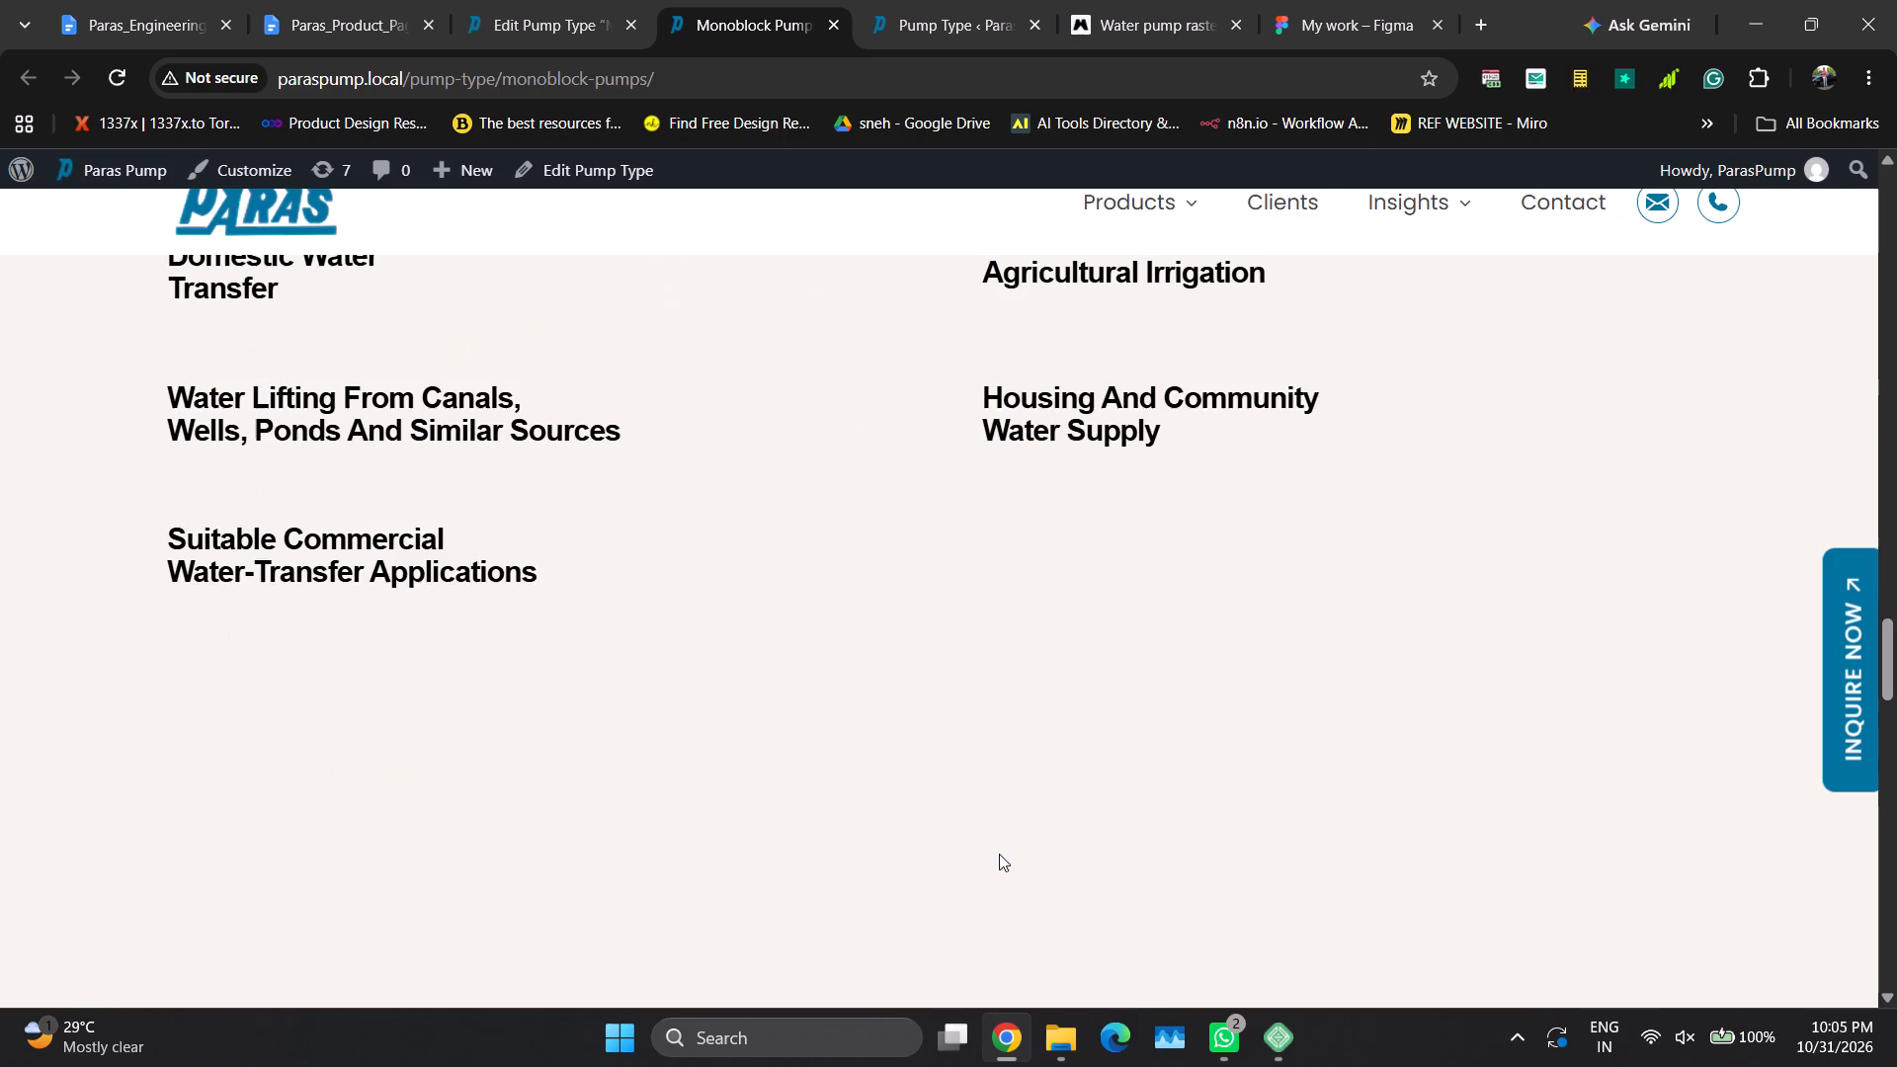
scroll(999, 854, "down", 6)
scroll(999, 854, "up", 2)
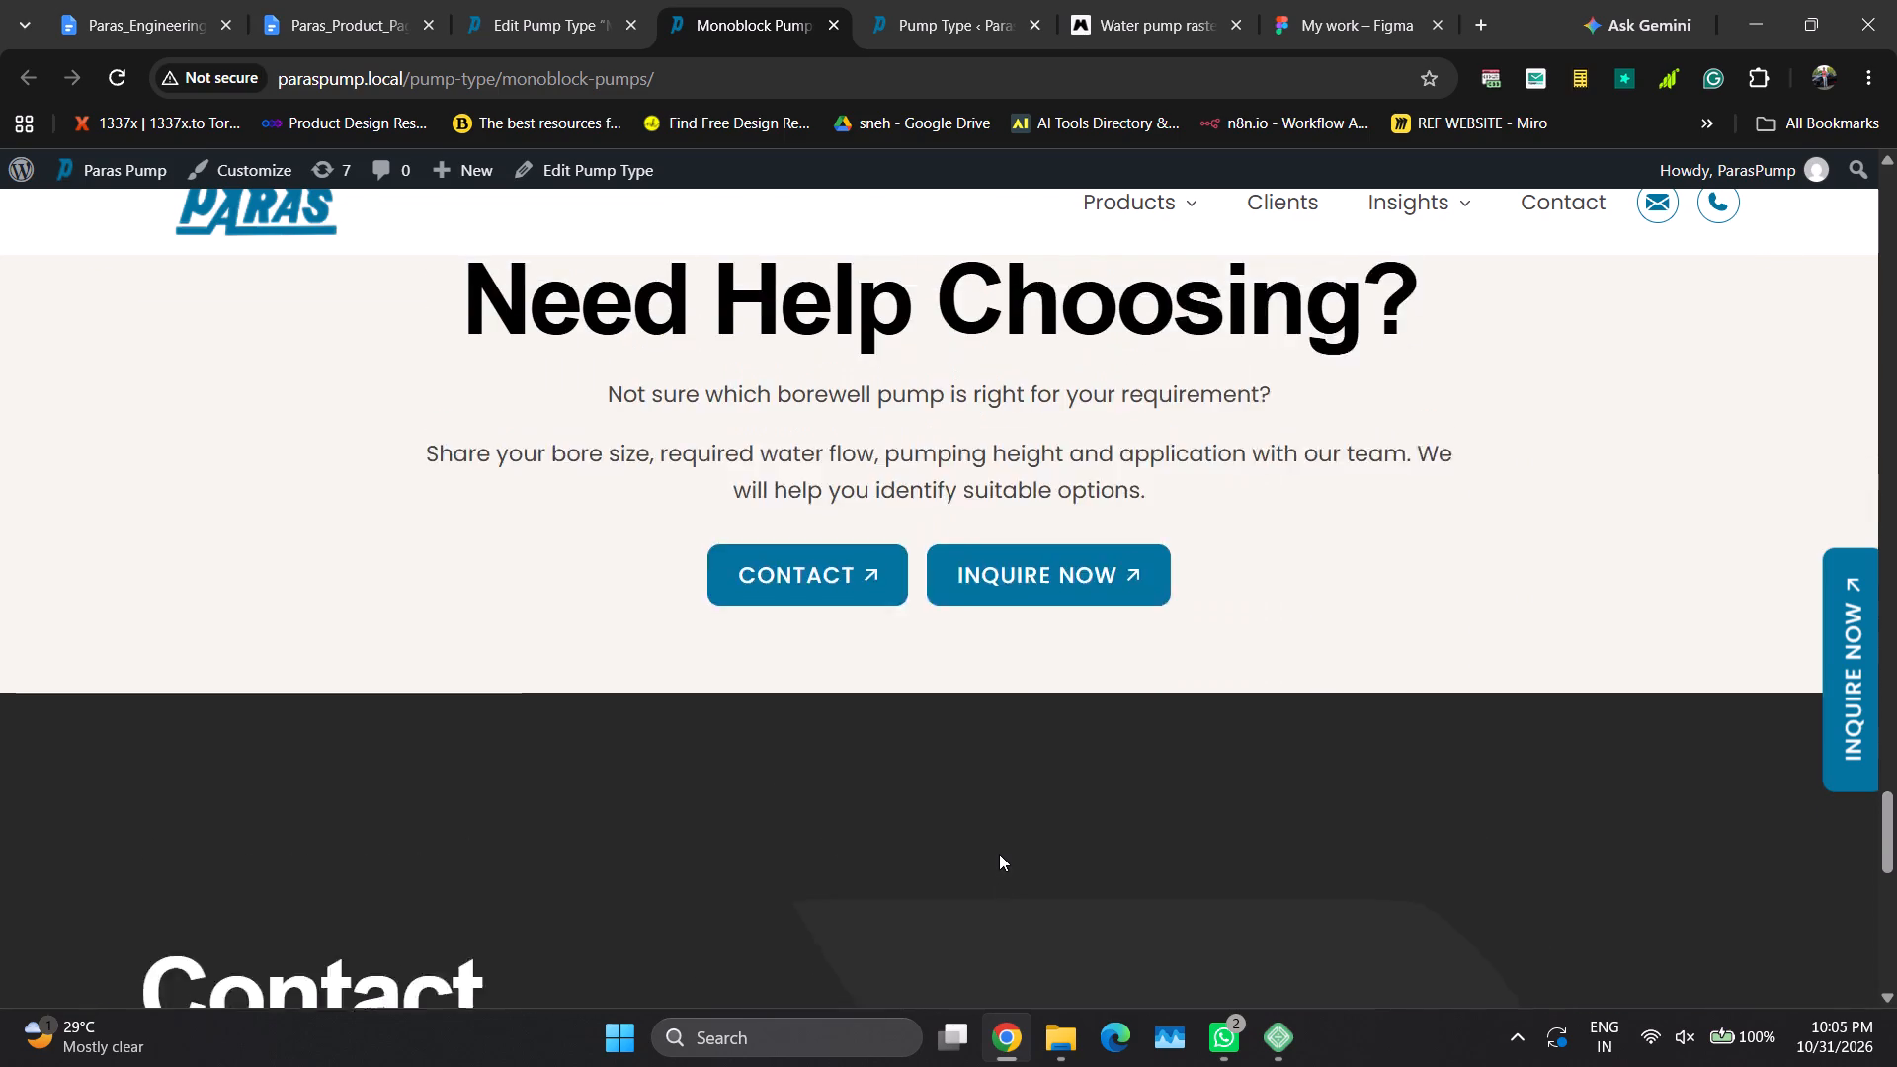
Look through the pump cards in the Discover more carousel and the sections around it.
scroll(999, 854, "up", 7)
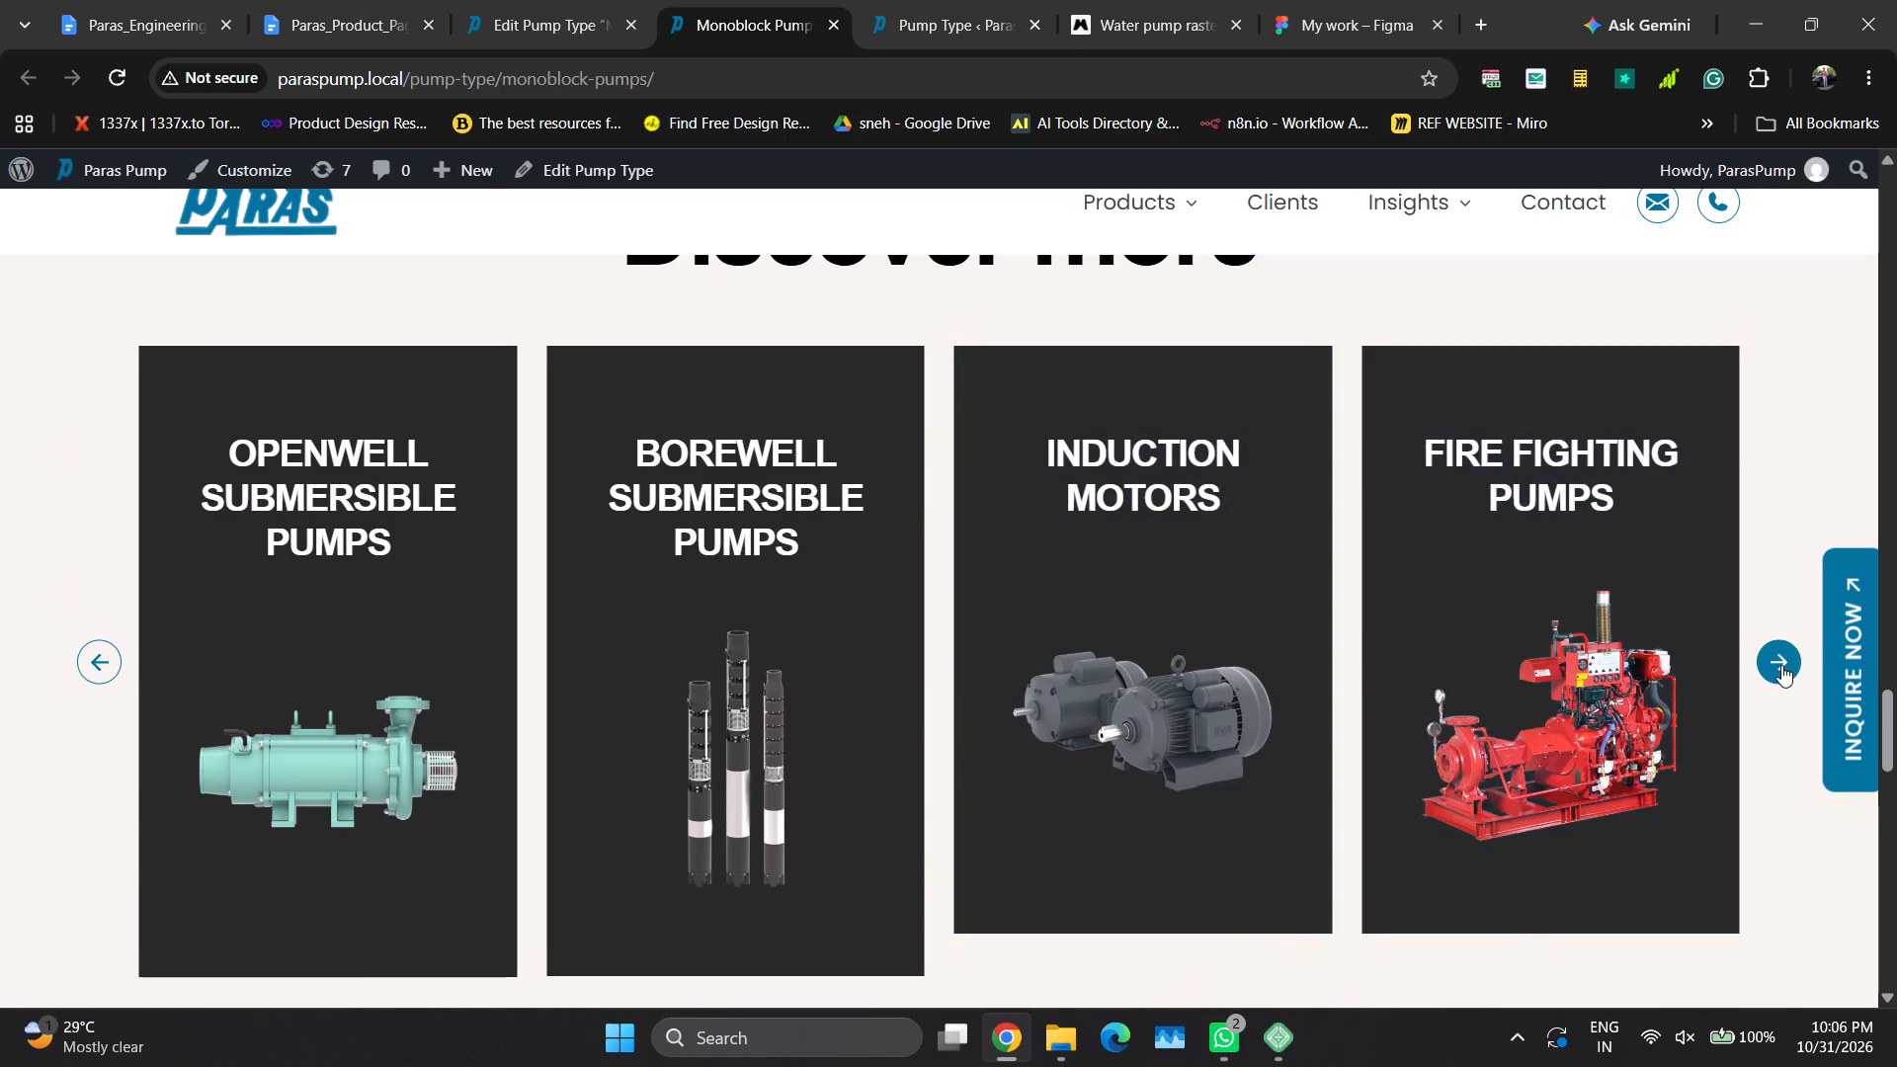
left_click(1781, 665)
left_click(1781, 665)
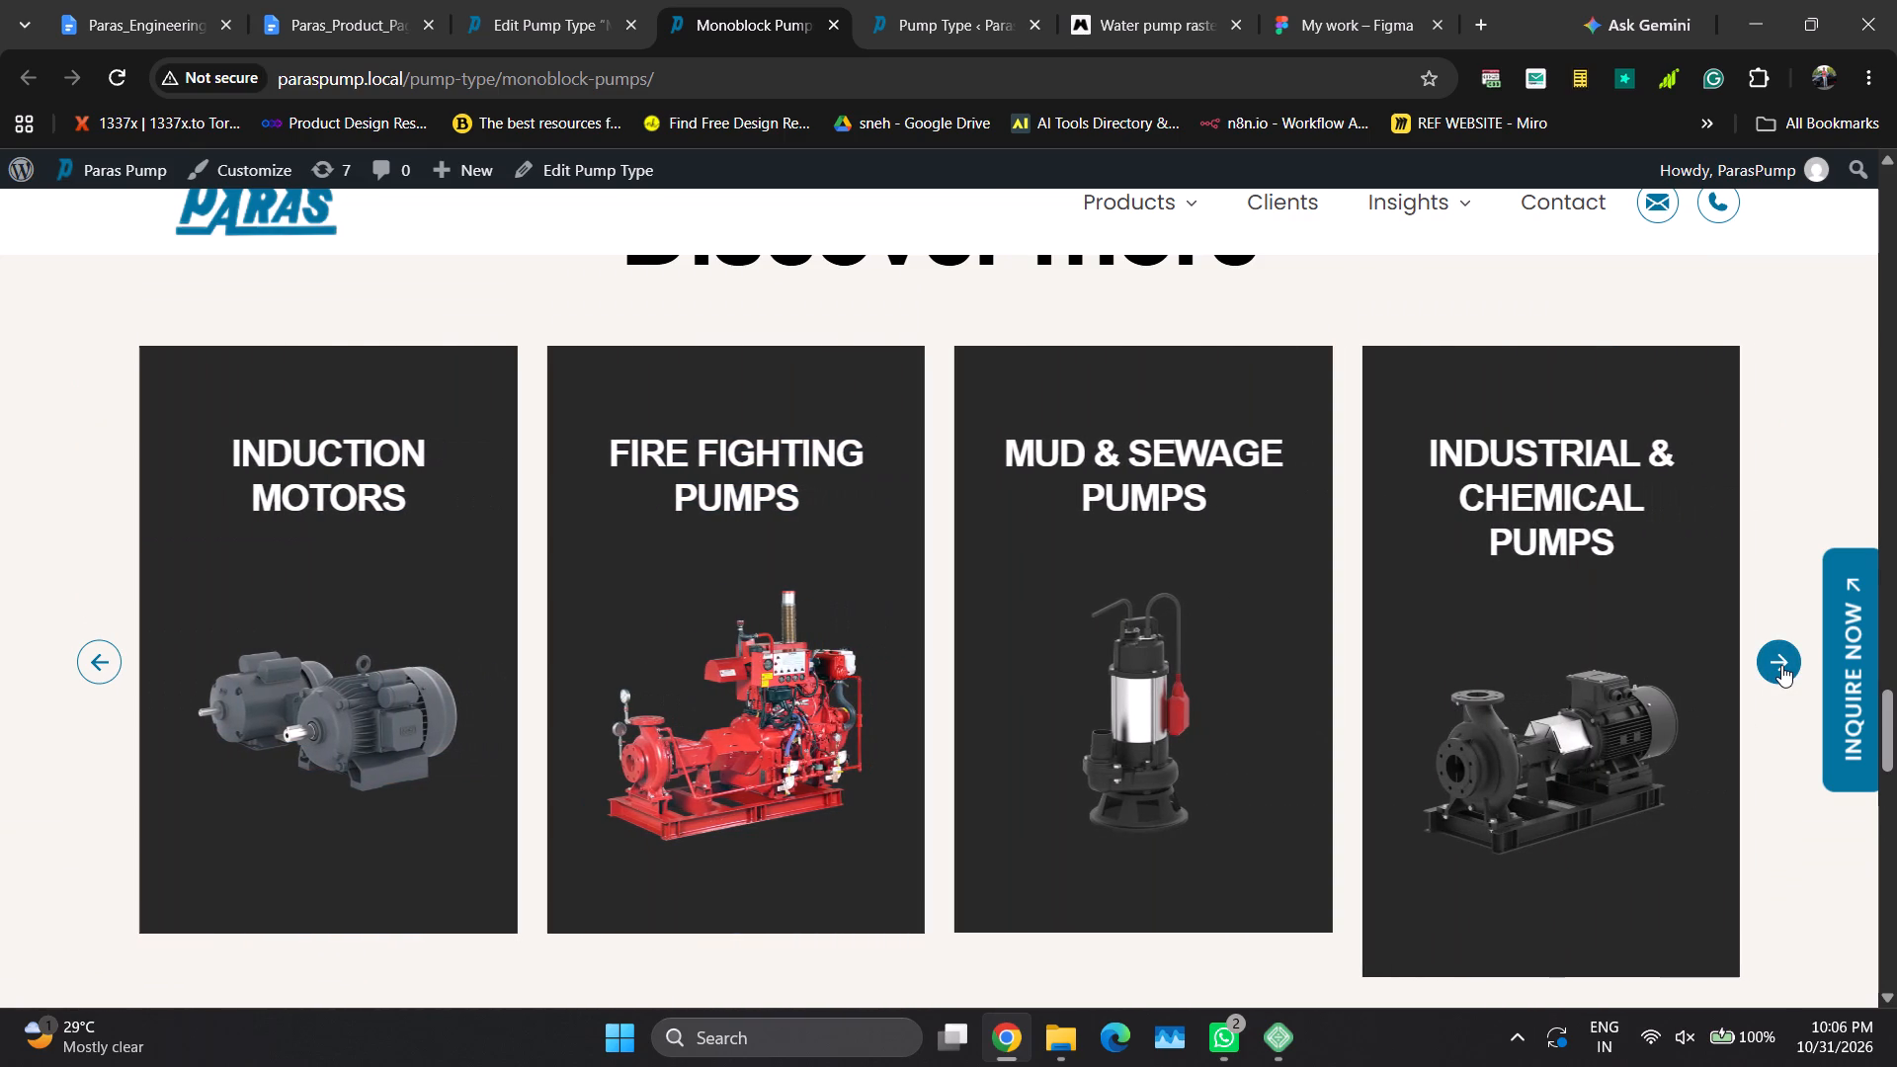
left_click(1781, 665)
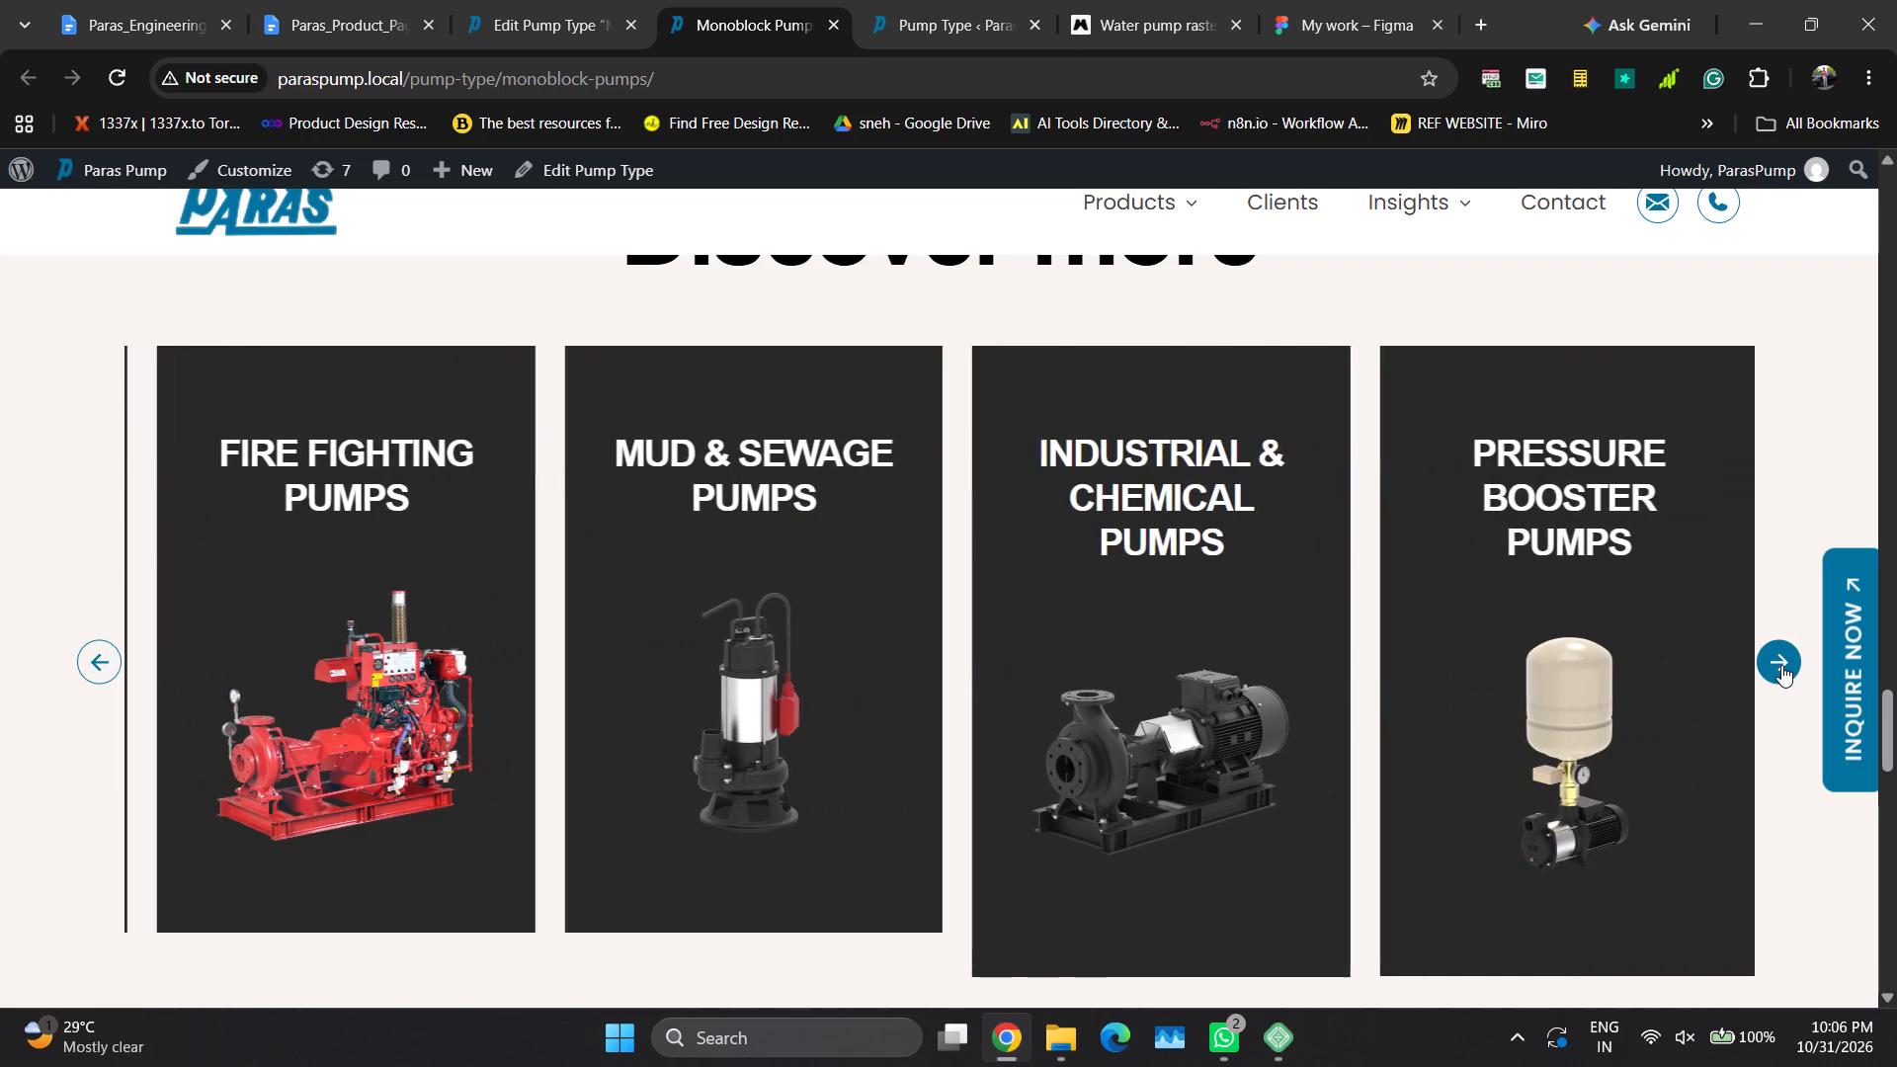
left_click(1781, 665)
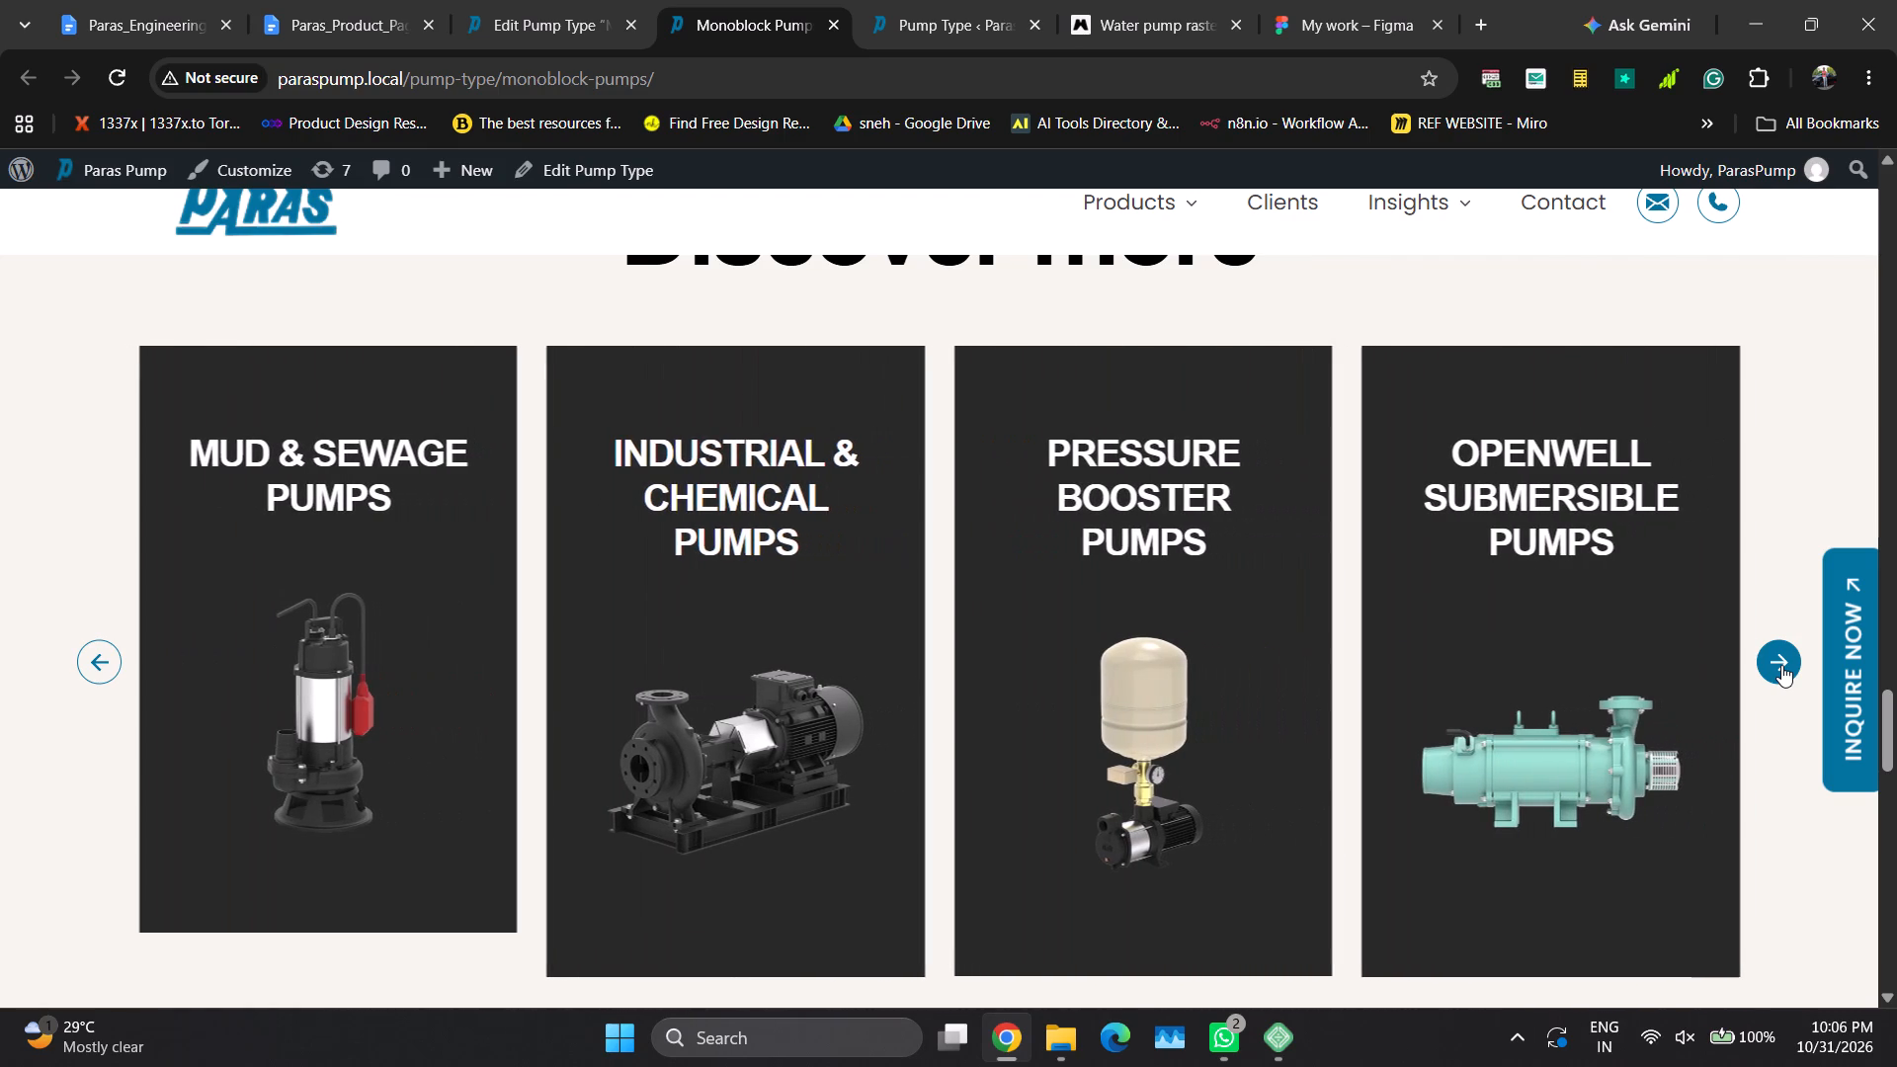
scroll(1420, 477, "up", 3)
scroll(1352, 525, "down", 1)
scroll(1251, 593, "up", 7)
scroll(1251, 593, "down", 2)
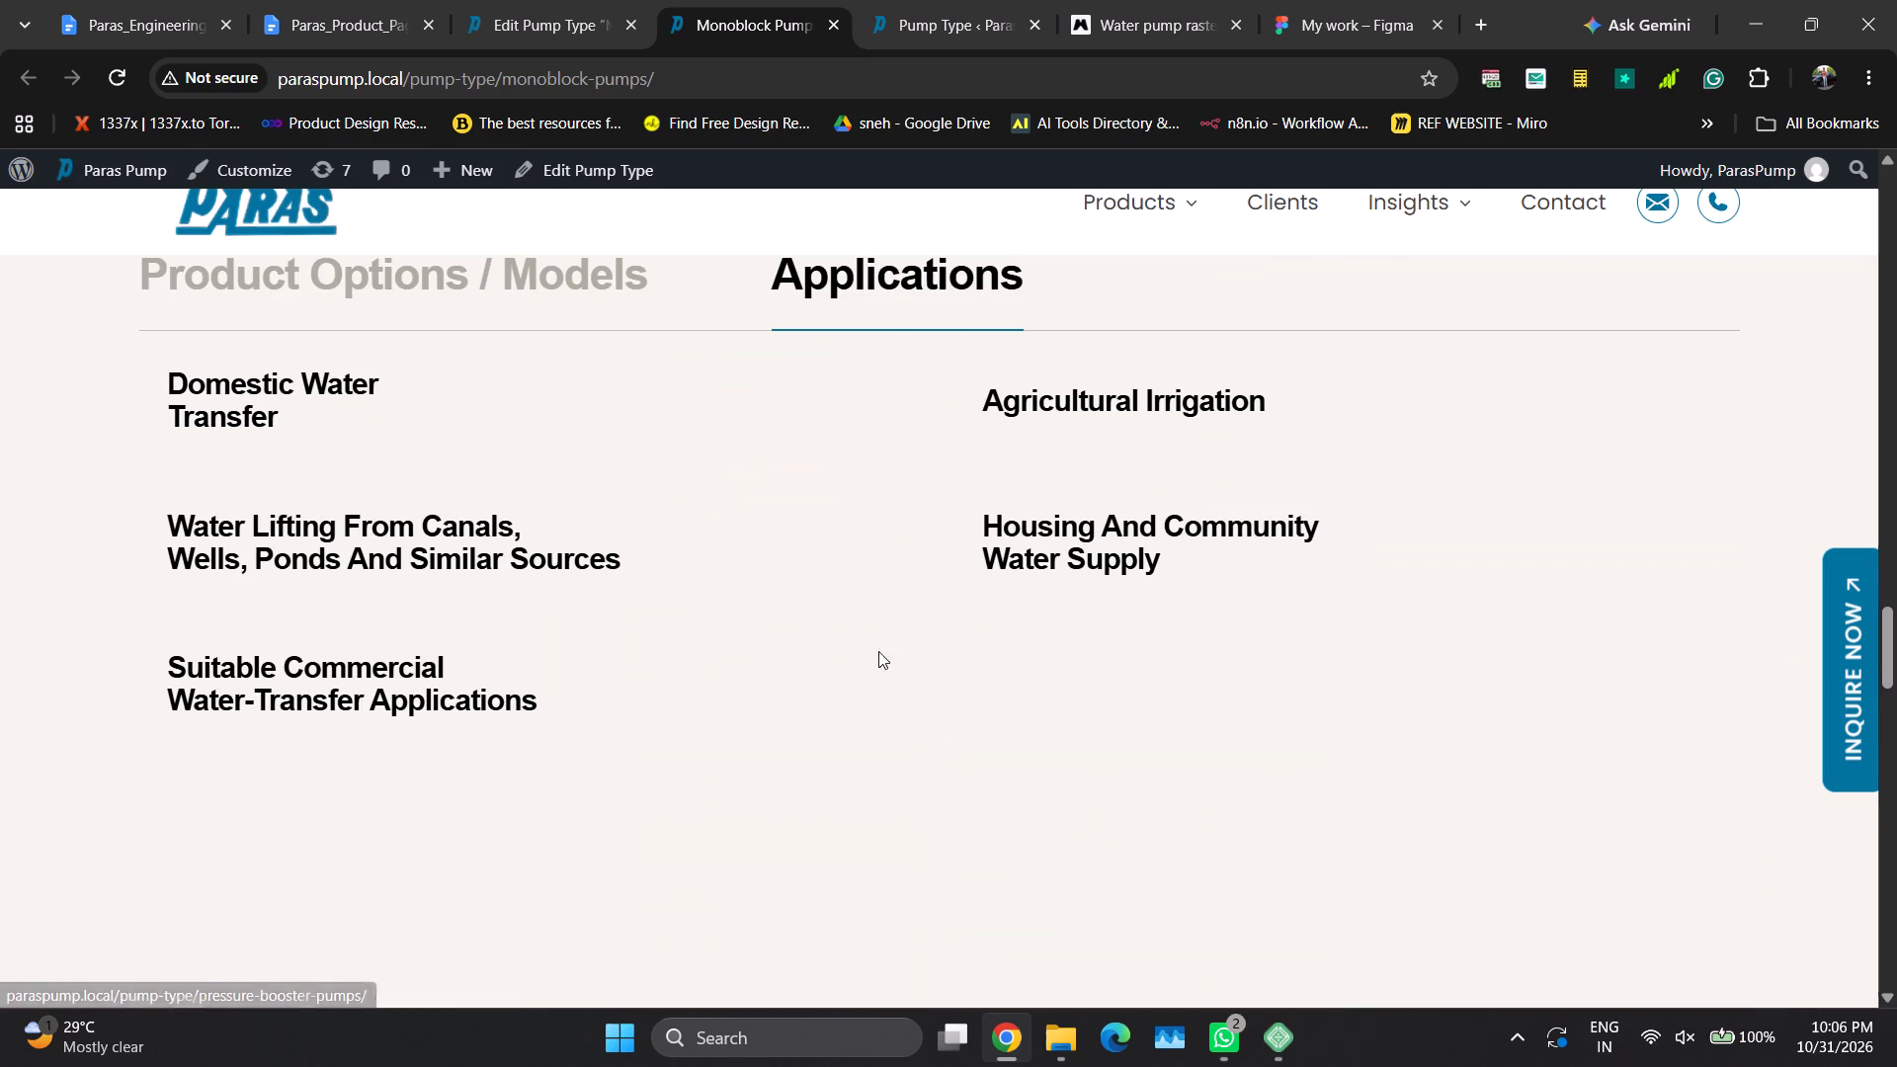
scroll(937, 648, "down", 1)
scroll(939, 645, "up", 2)
scroll(942, 636, "down", 2)
scroll(1154, 684, "down", 7)
scroll(1150, 684, "up", 5)
scroll(1148, 682, "down", 1)
scroll(1148, 682, "up", 8)
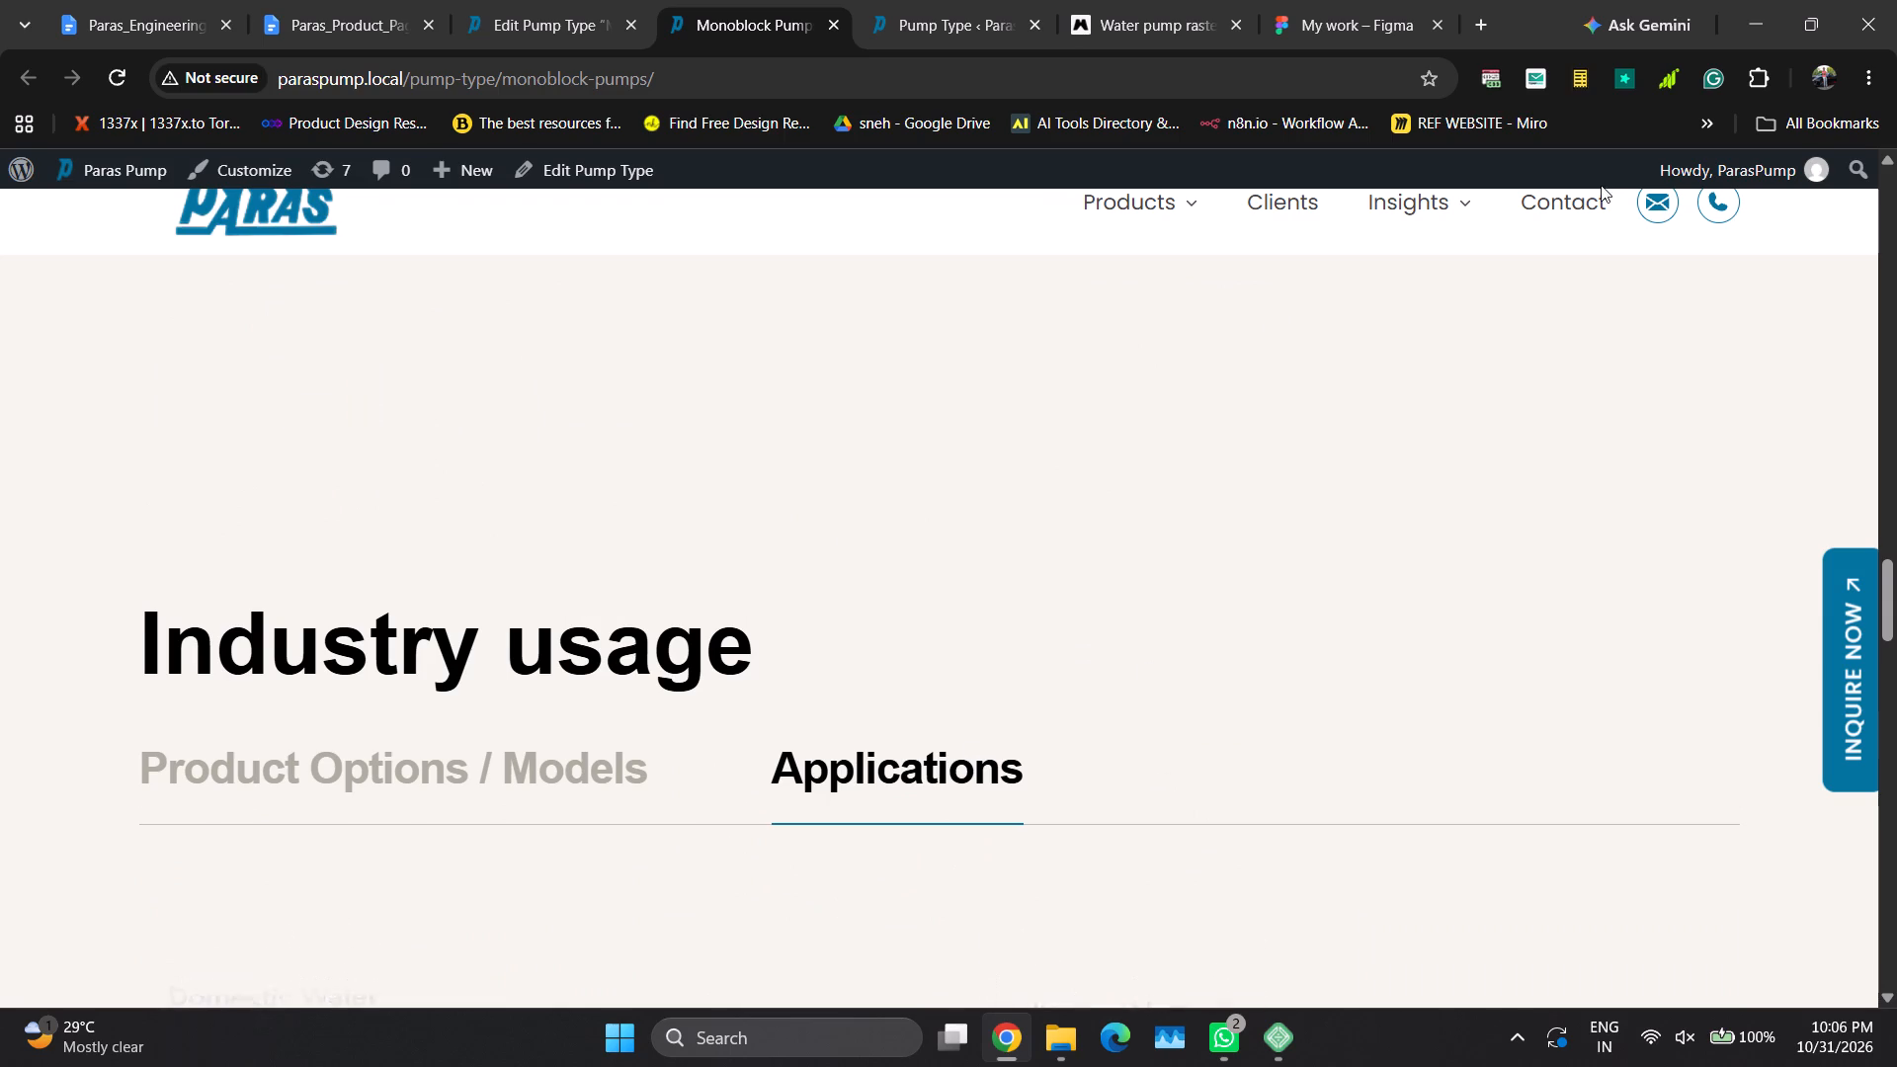
scroll(1454, 462, "down", 1)
scroll(1453, 463, "up", 1)
scroll(1448, 464, "down", 7)
scroll(1509, 521, "down", 6)
scroll(1515, 528, "up", 1)
scroll(1518, 536, "down", 6)
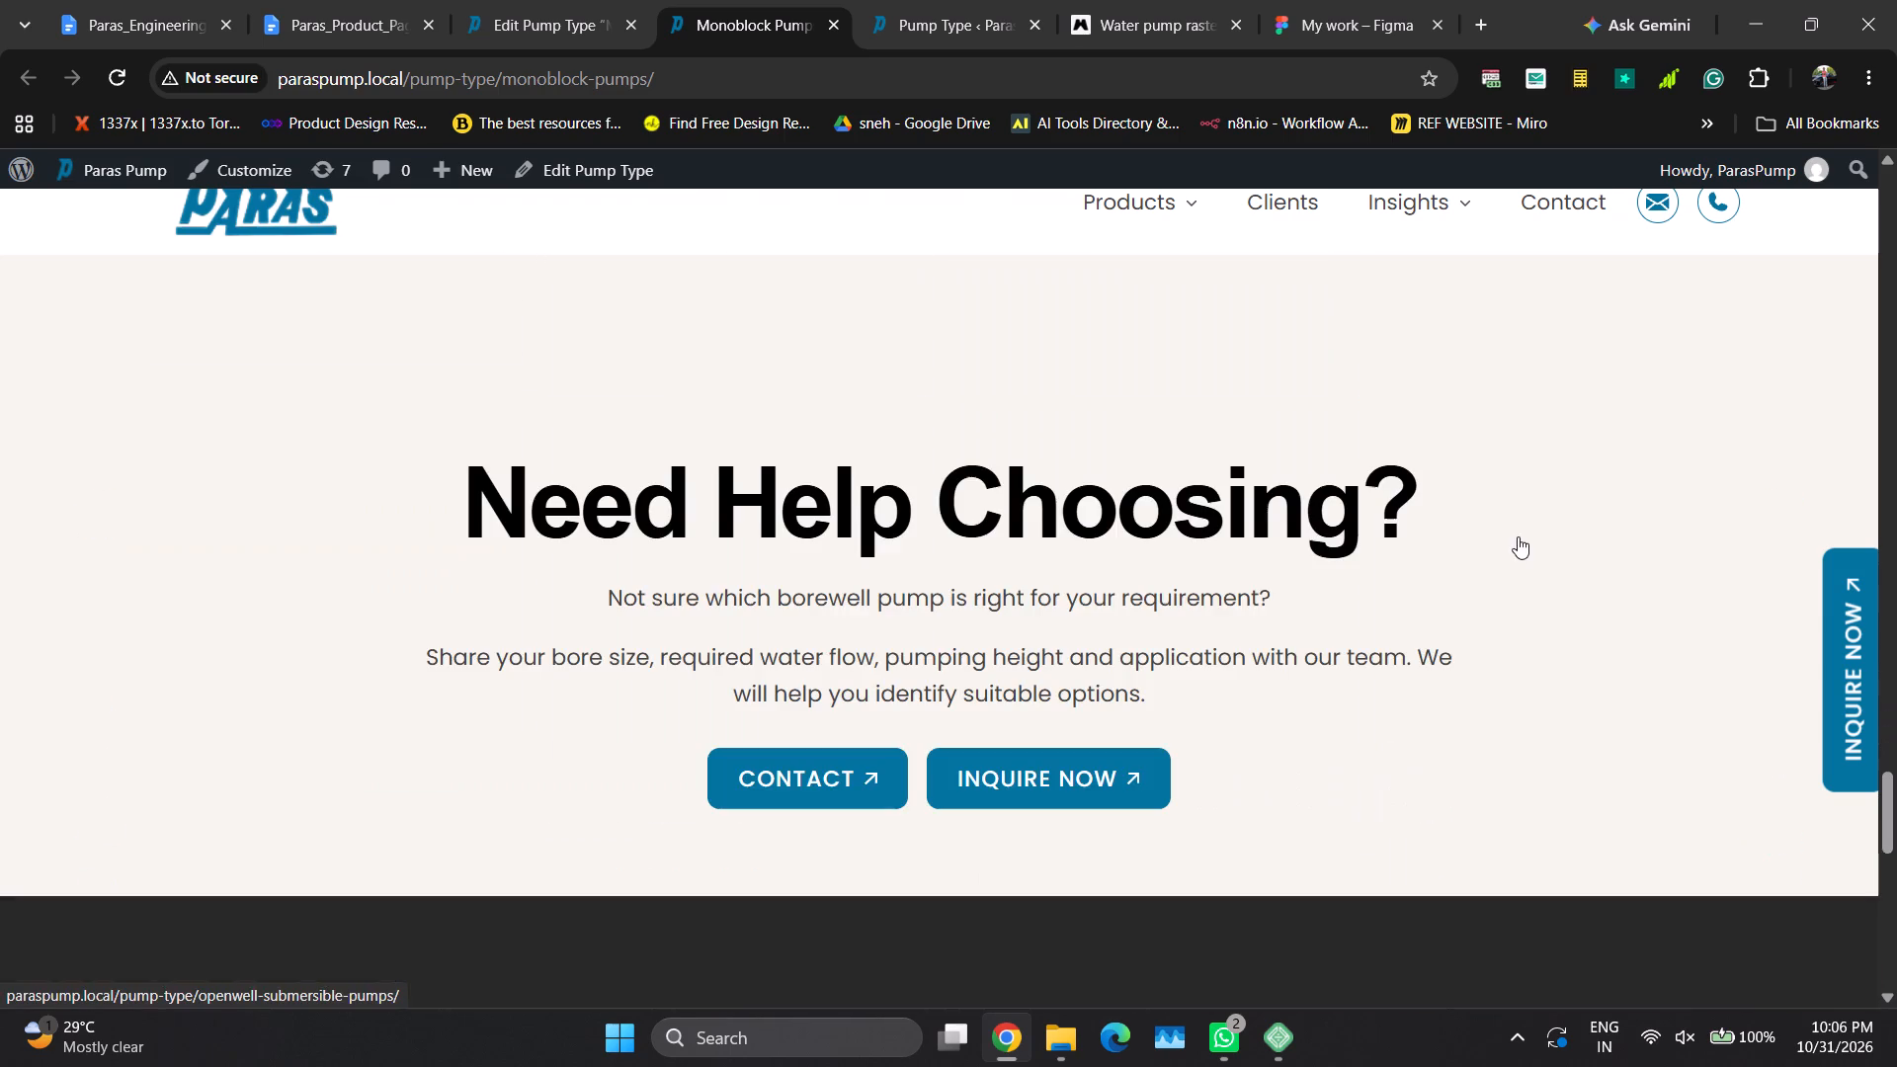
Inspect the "Industrial & Chemical Pumps" title in Discover more and set font-size to 24px in its max-width 1680px .font36 rule using DevTools.
scroll(1358, 537, "up", 8)
left_click(1873, 75)
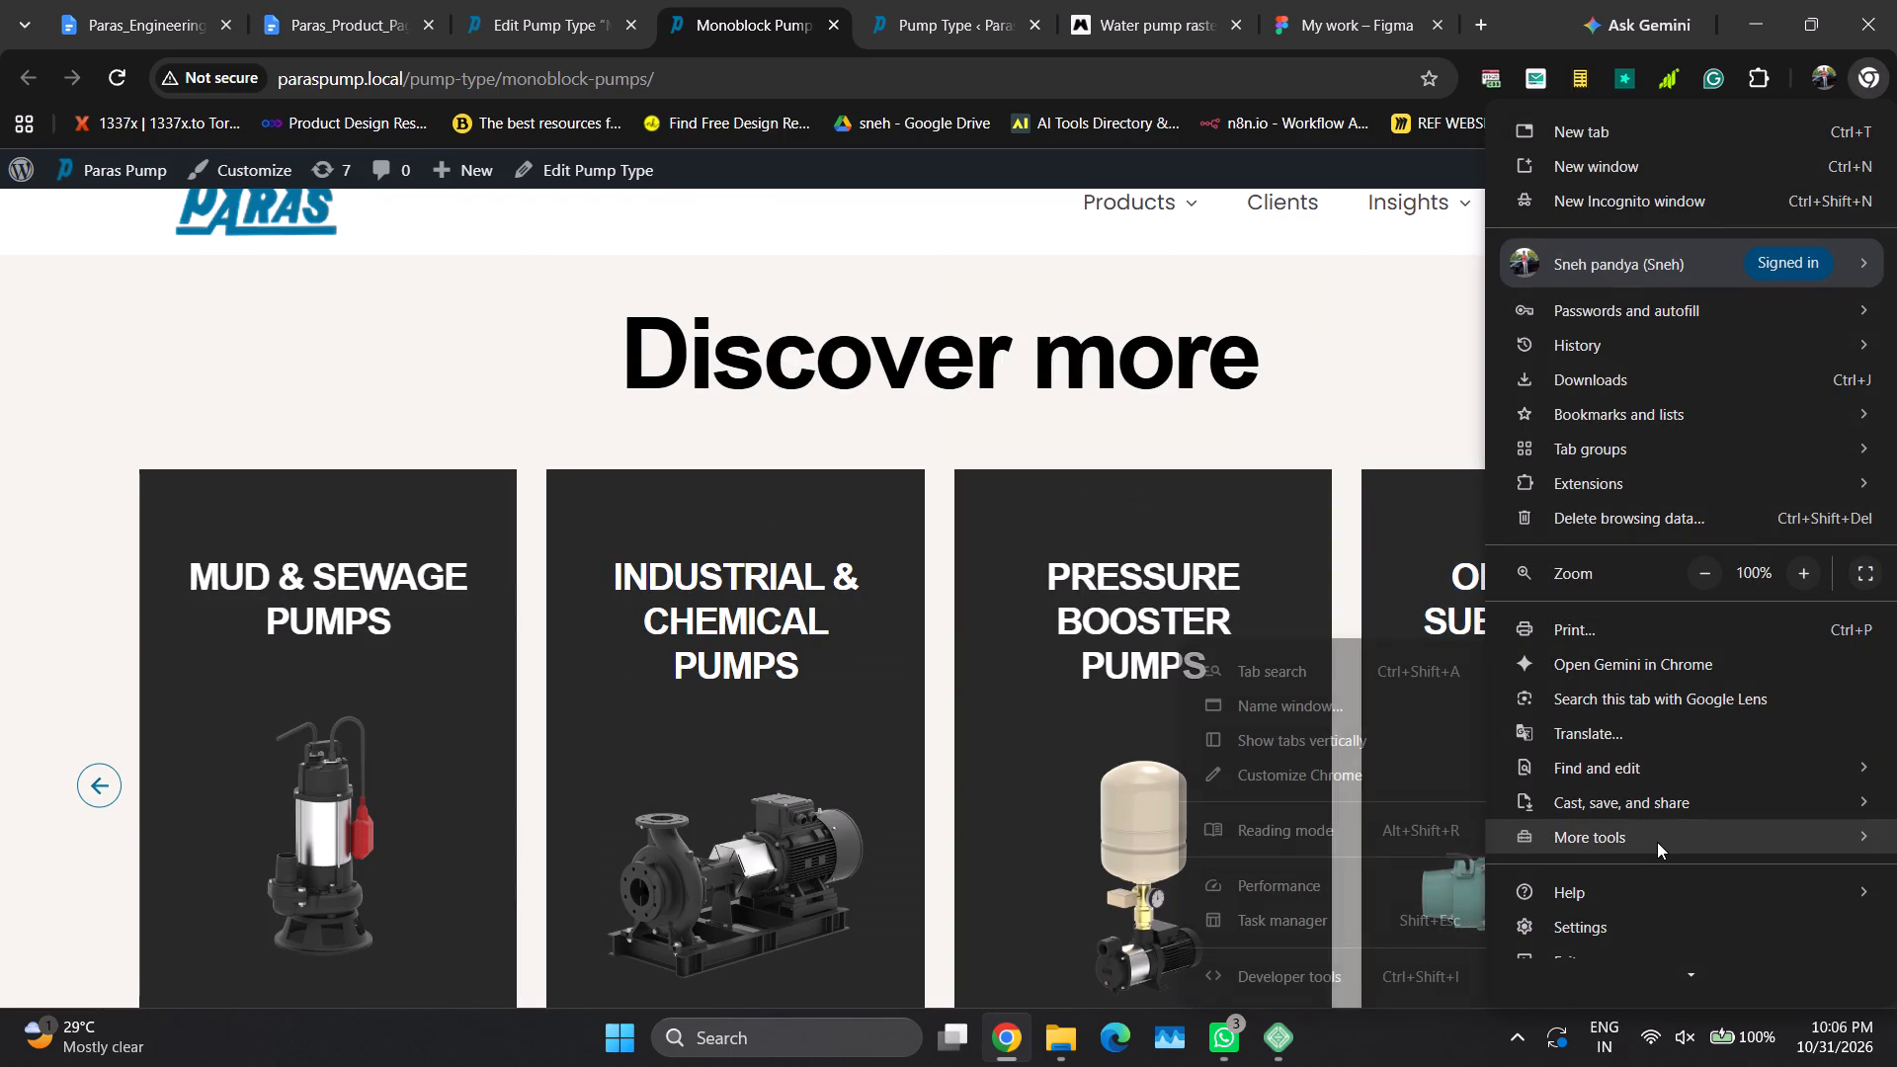
left_click(1317, 975)
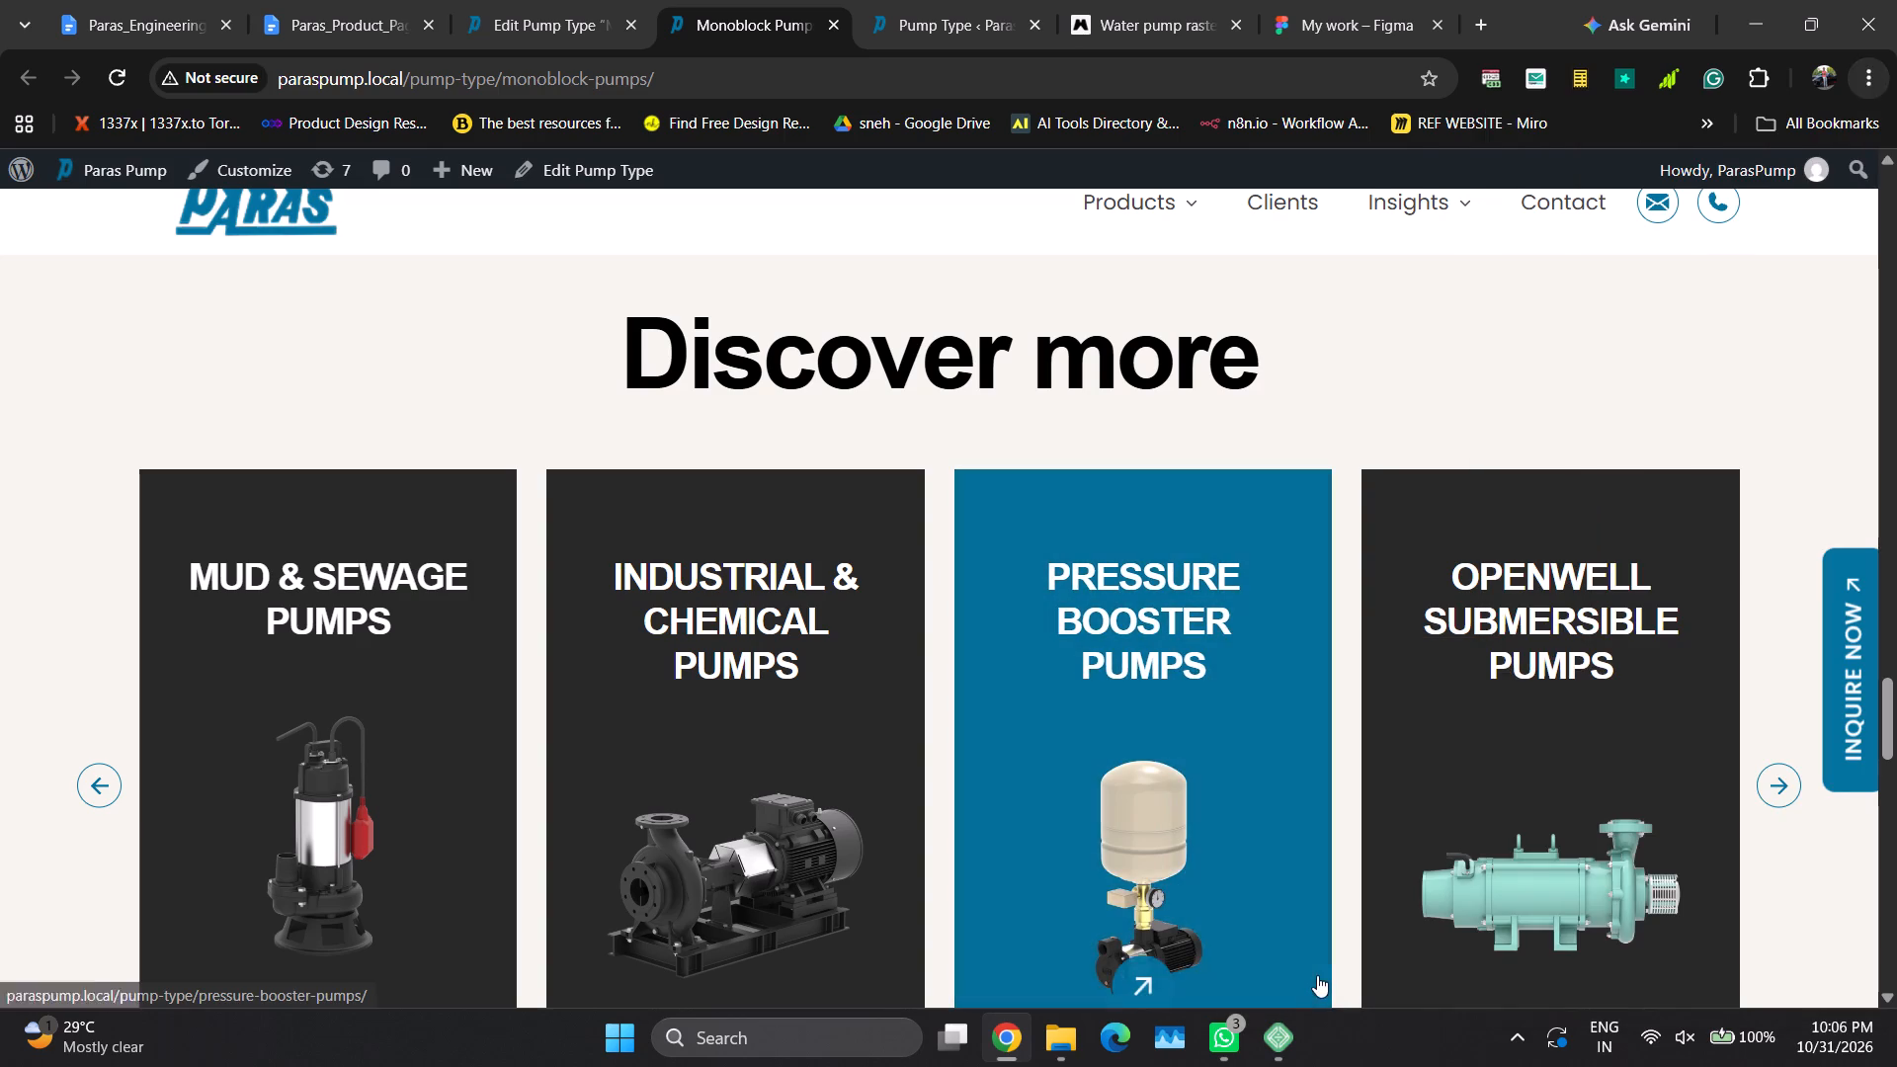
left_click(943, 588)
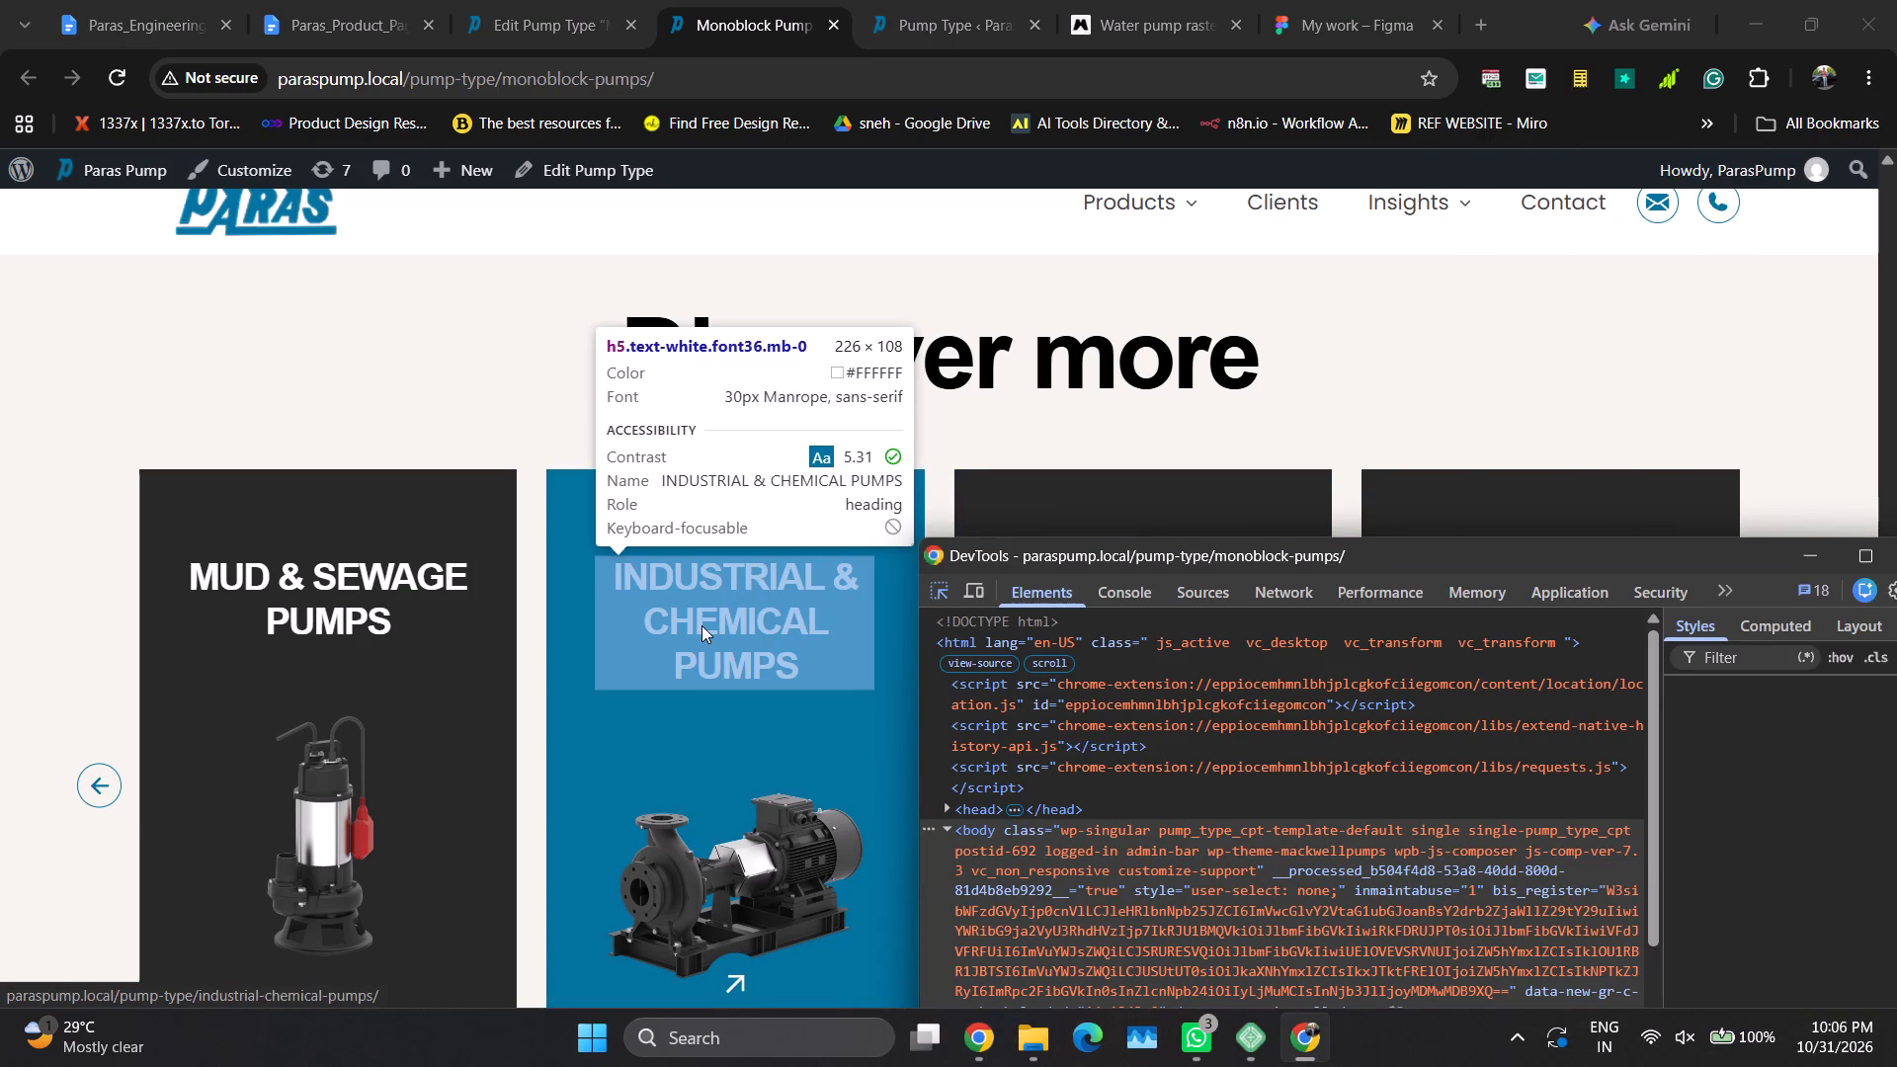
left_click(701, 625)
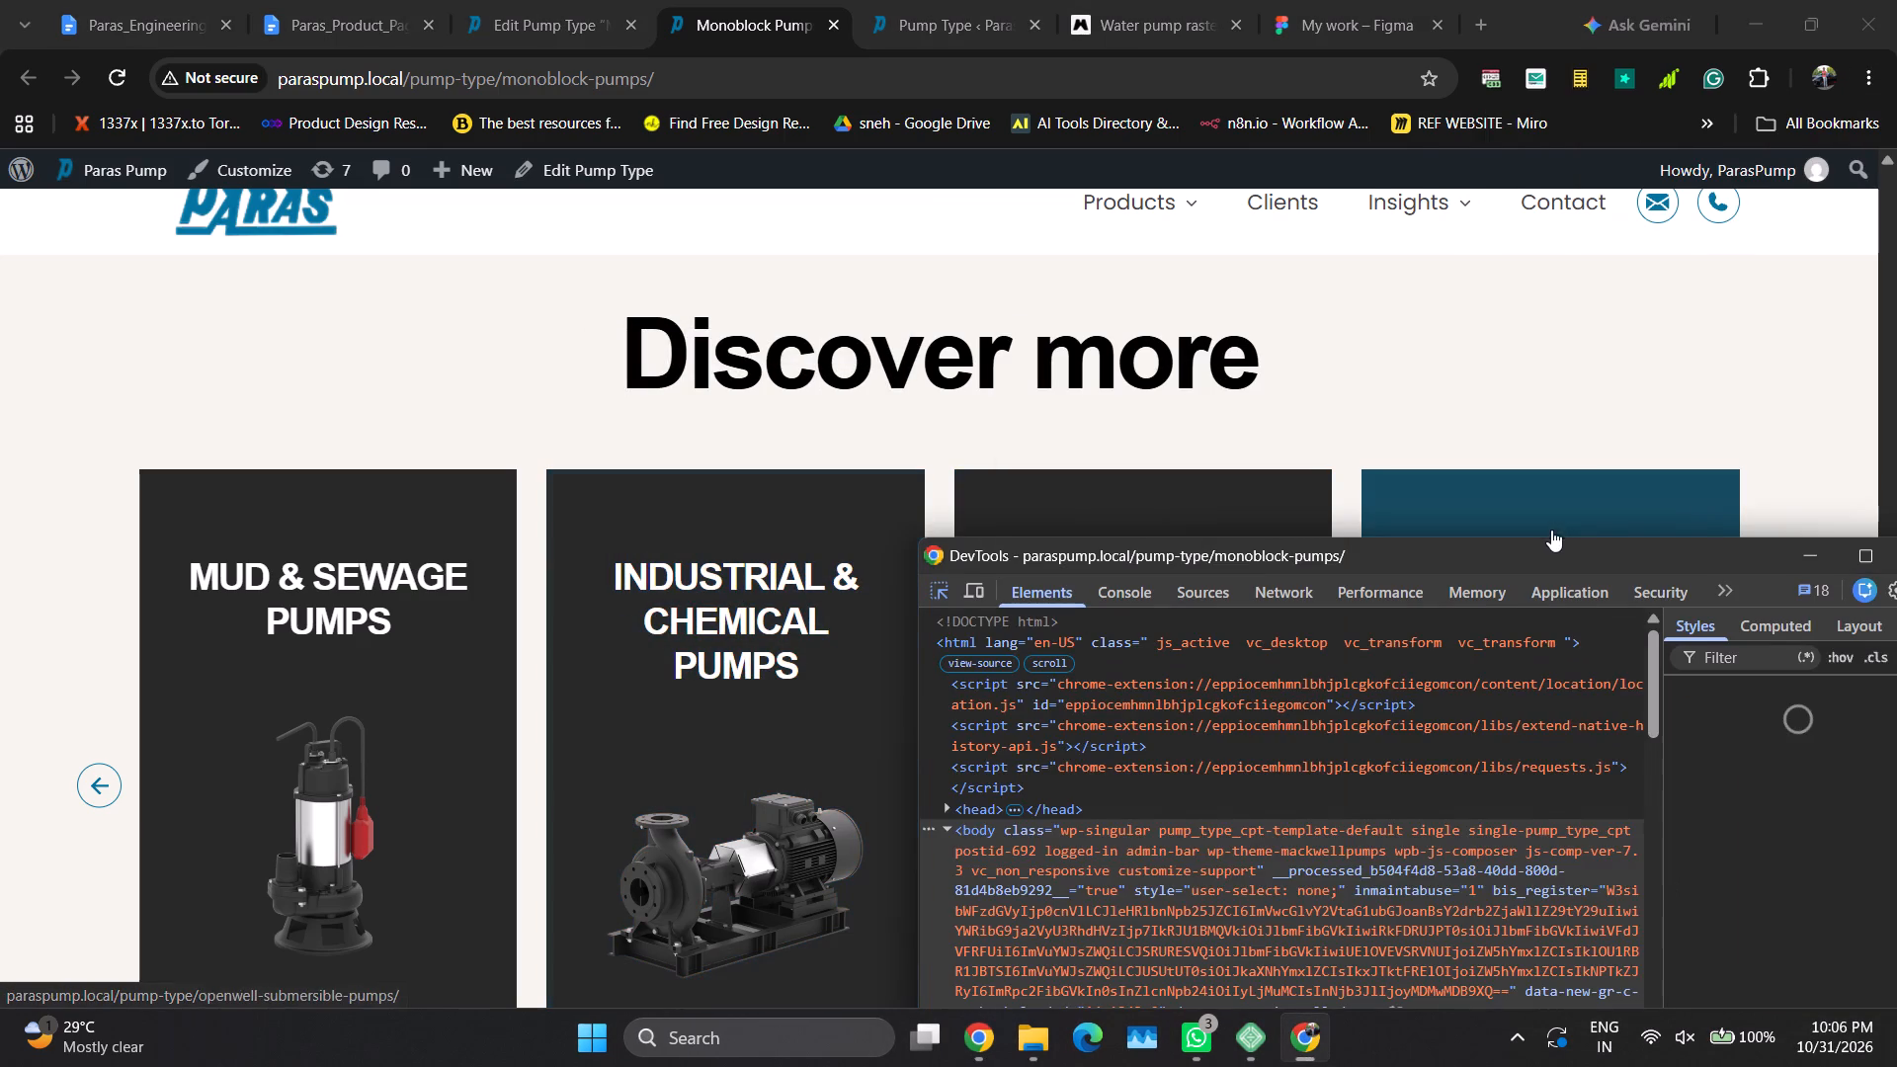
left_click_drag(1655, 563, 1409, 402)
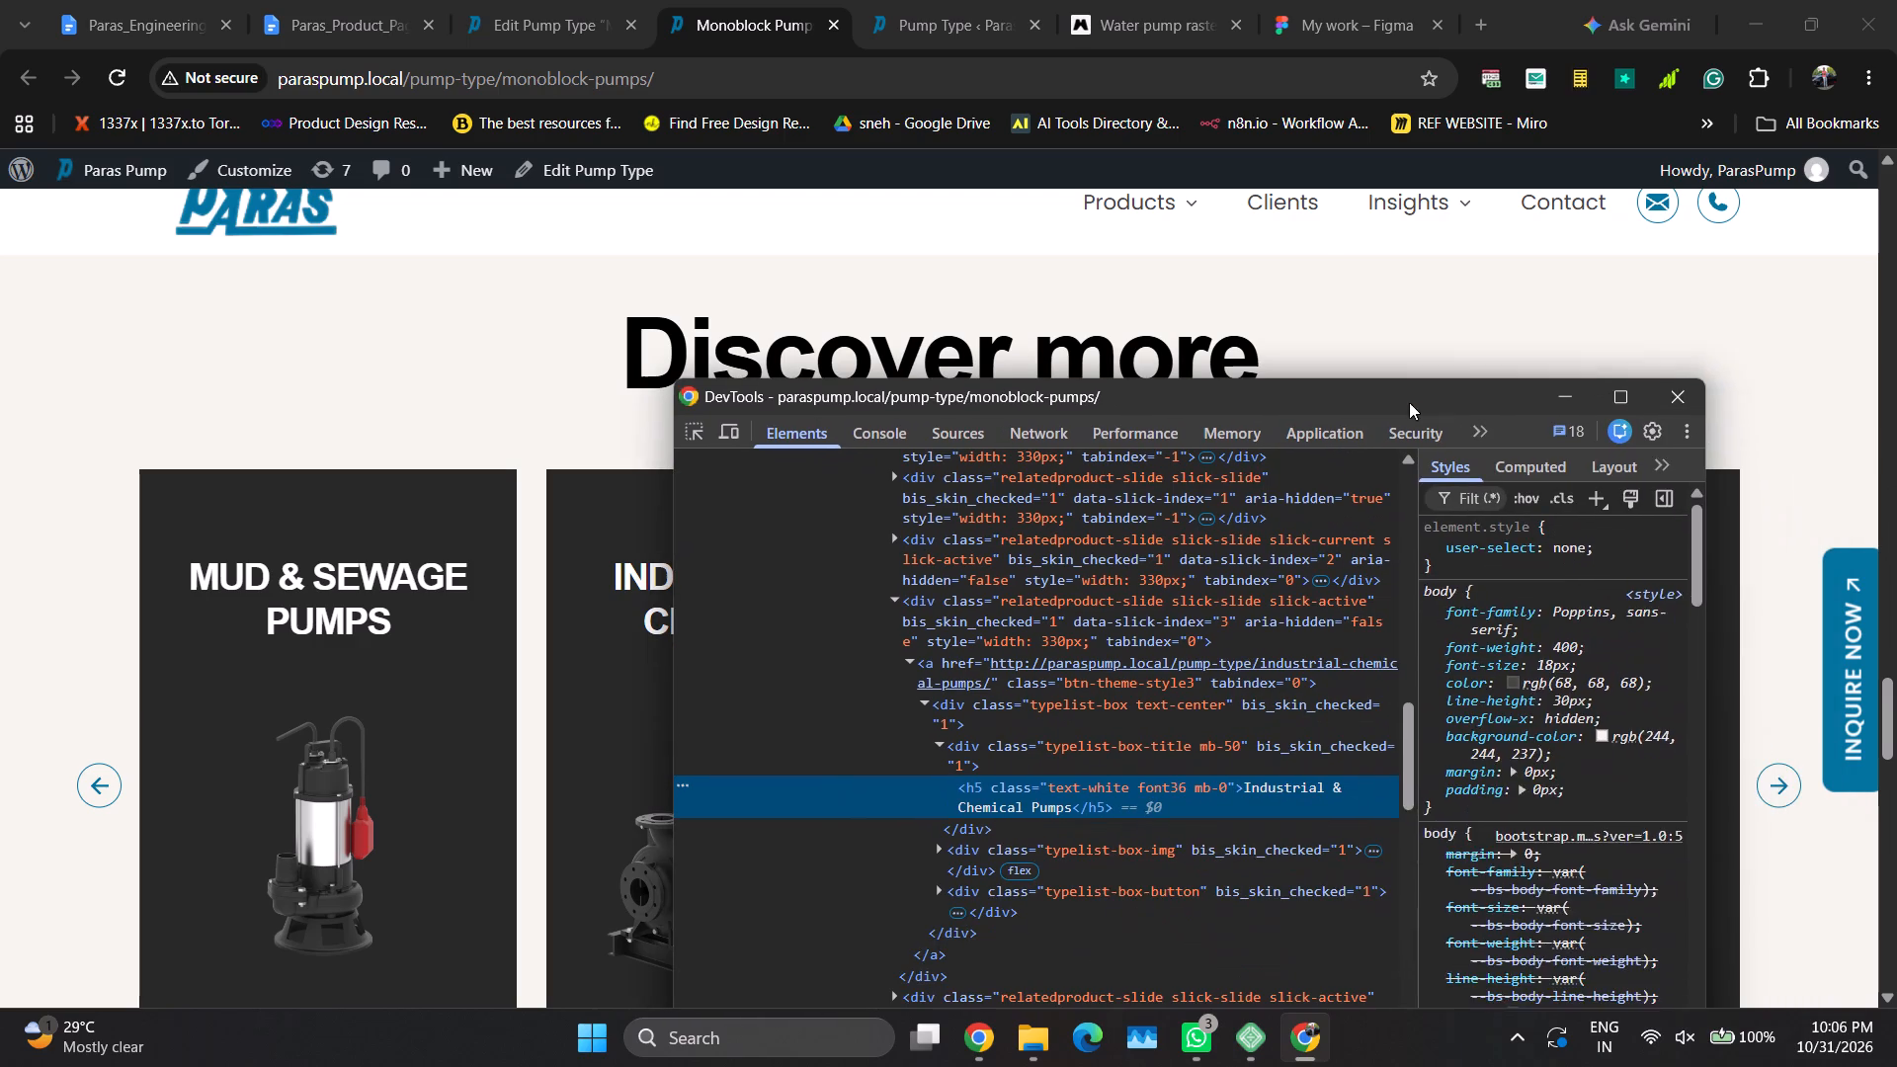
left_click(1550, 741)
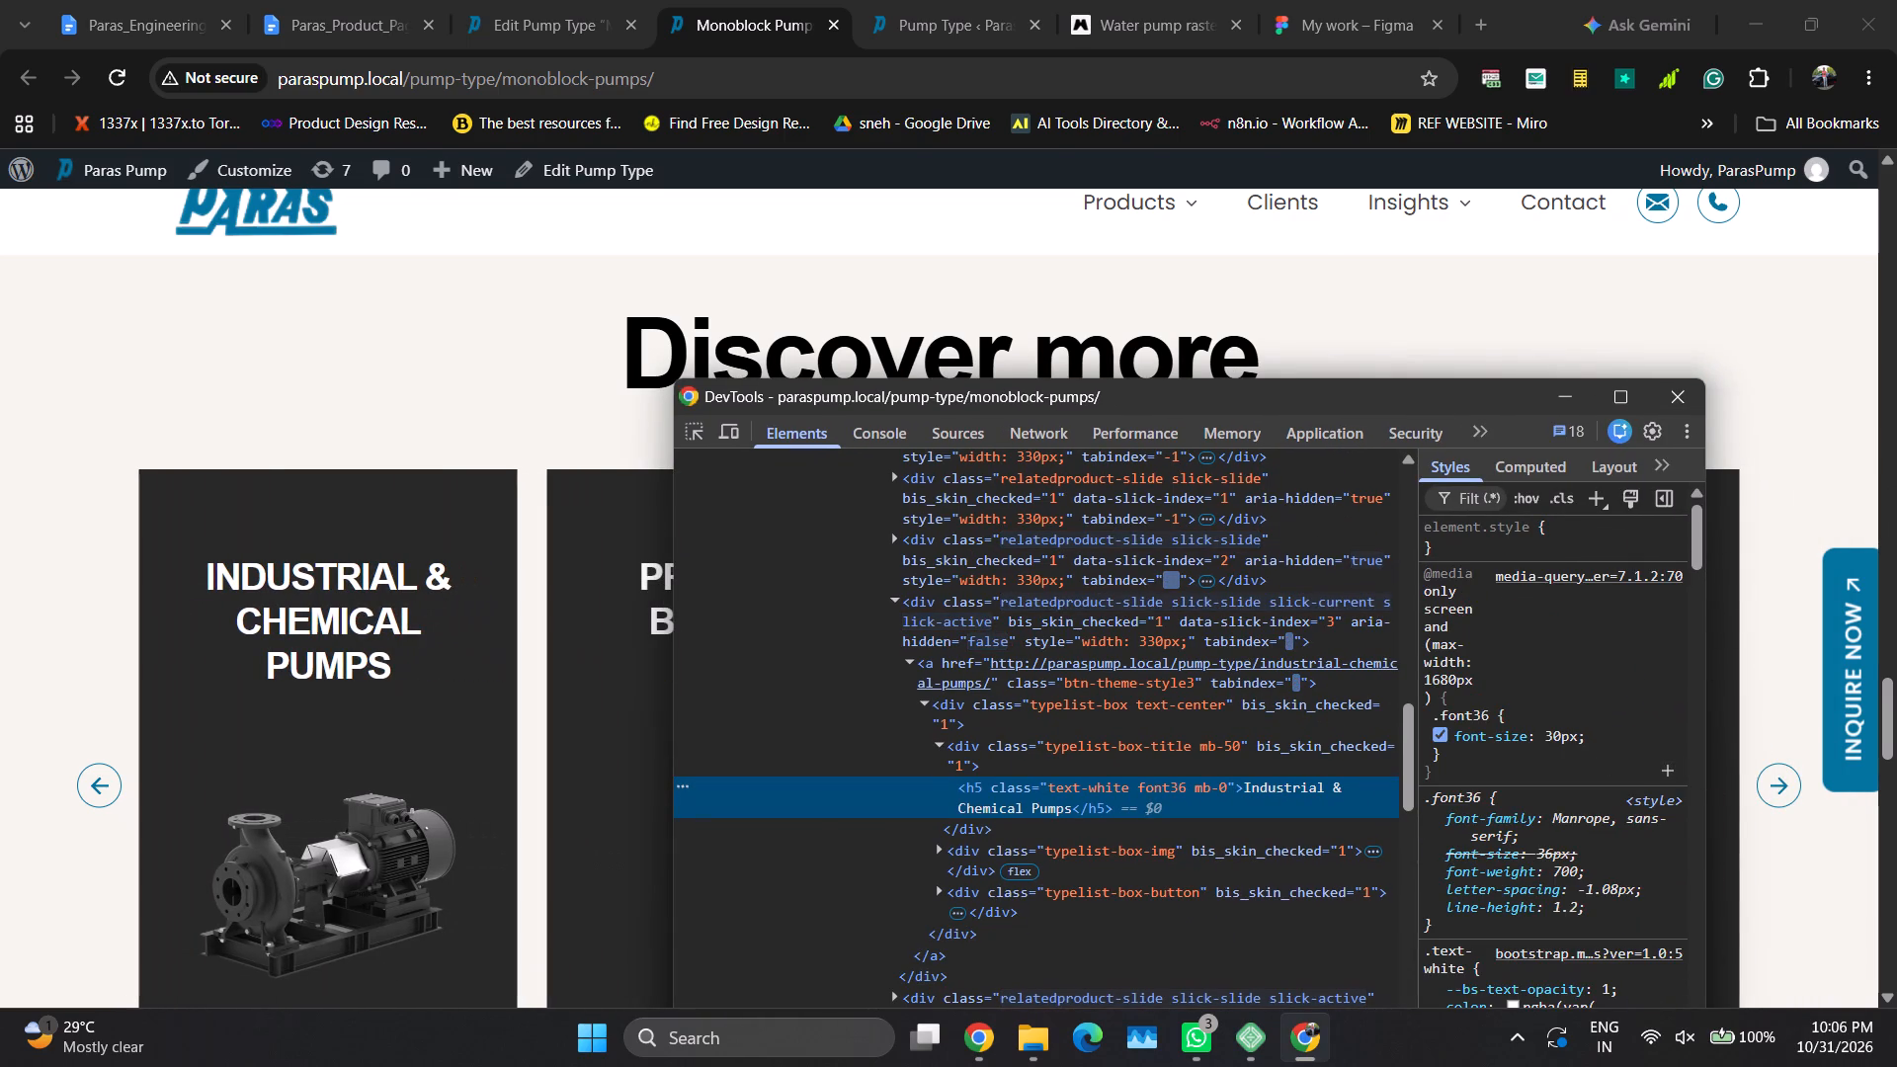
left_click(1554, 736)
left_click(1558, 736)
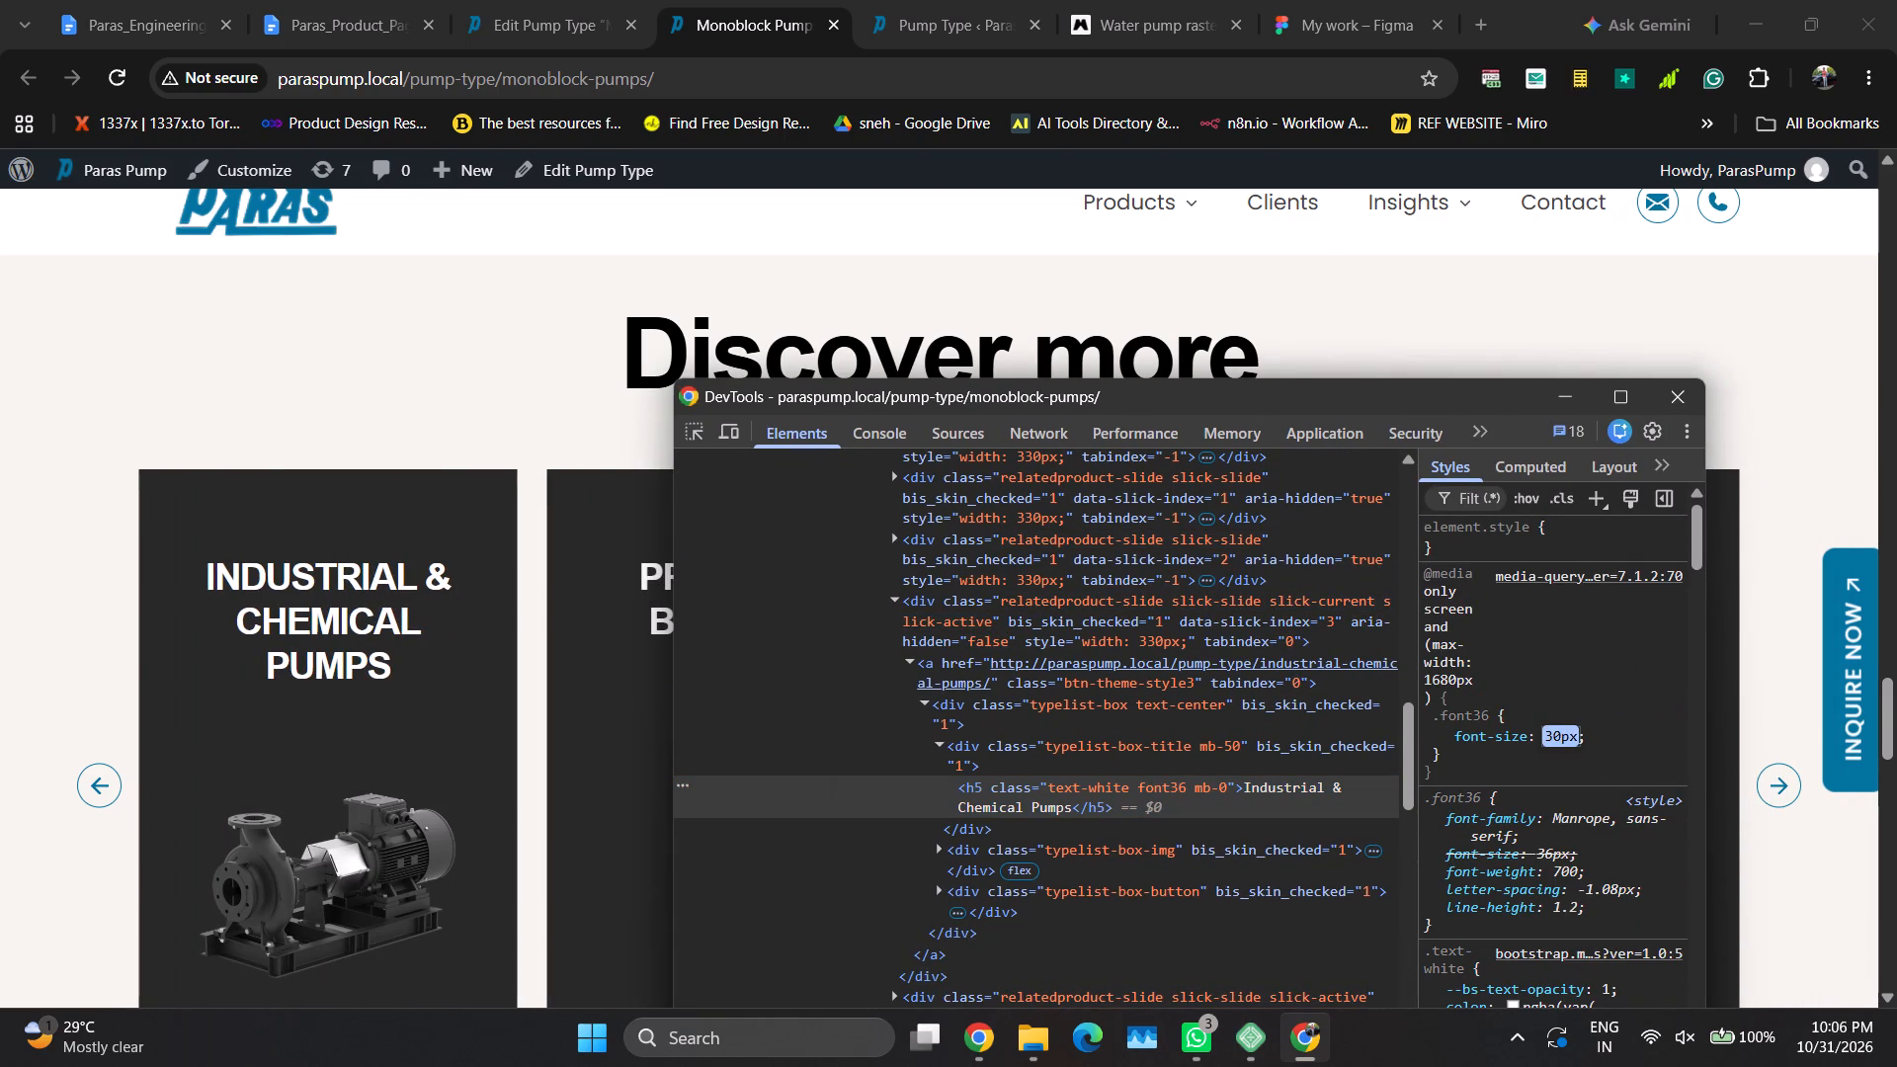
left_click(1558, 736)
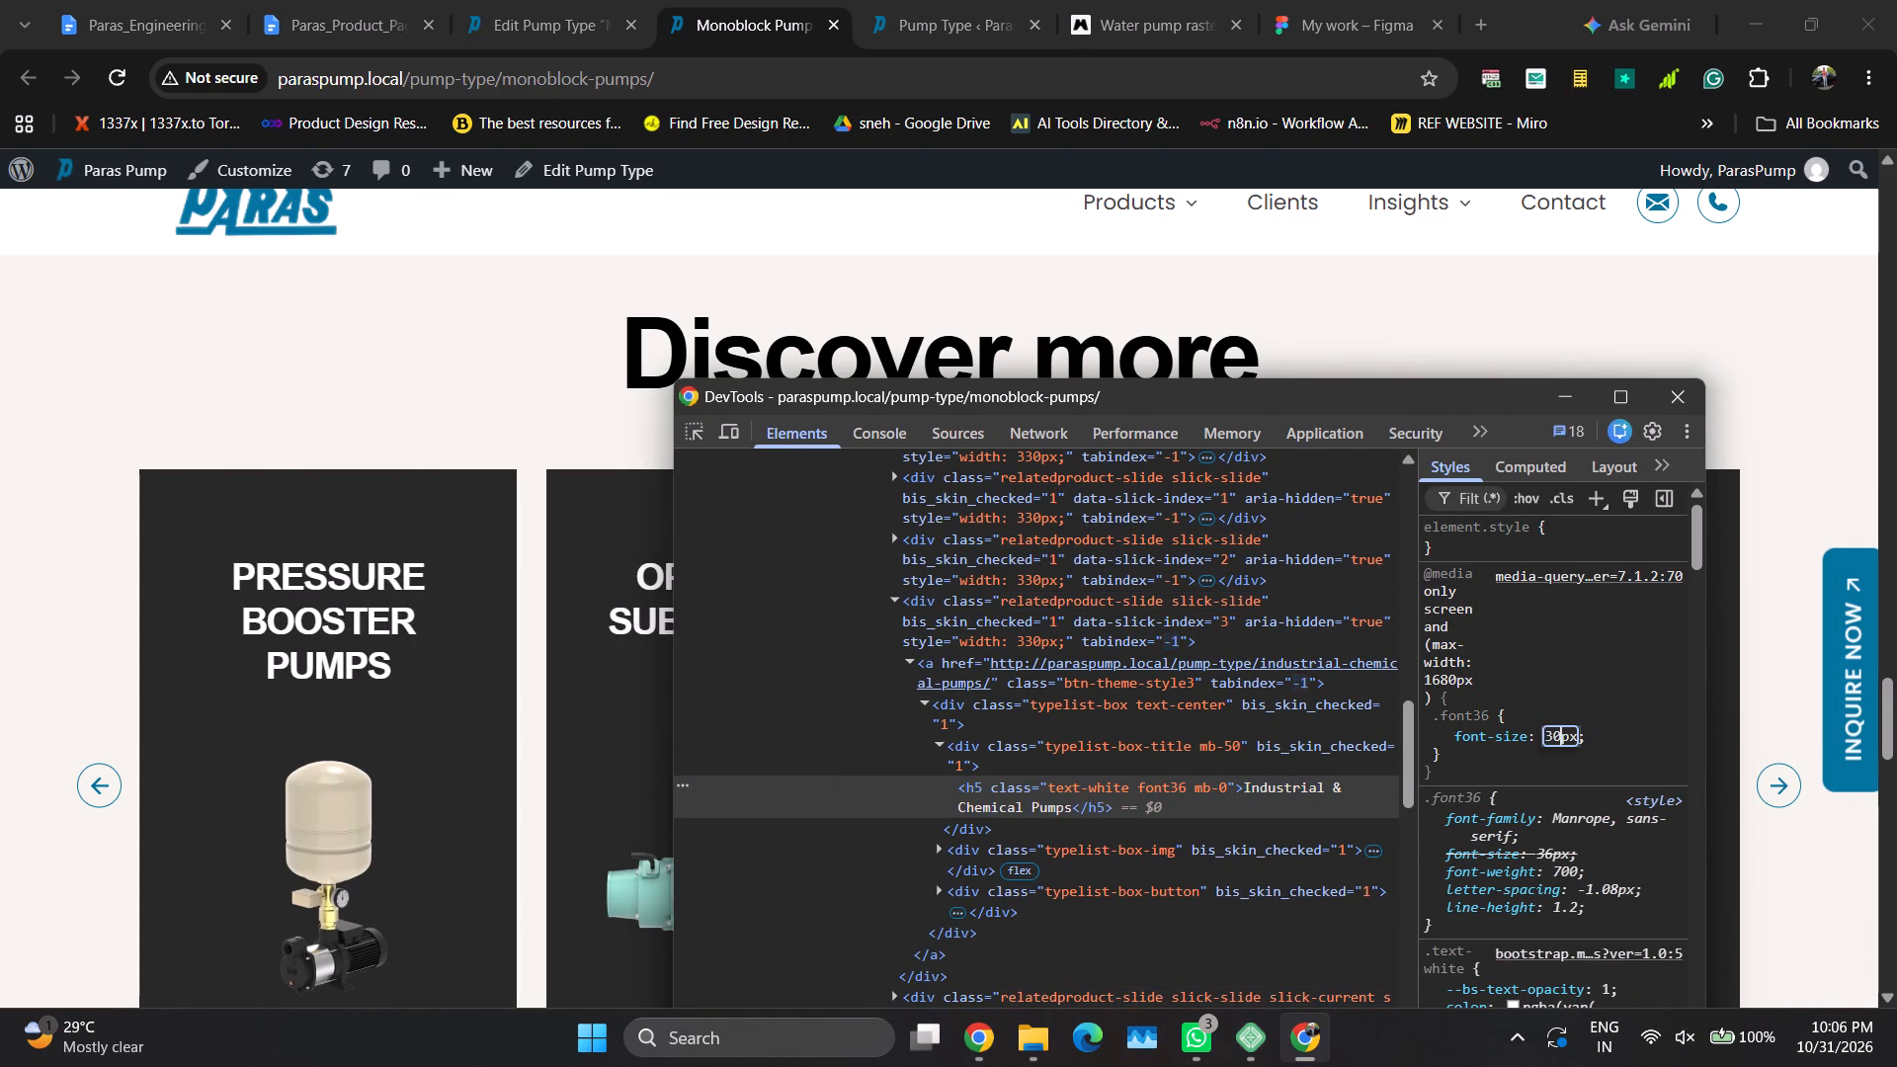
key("BackSpace")
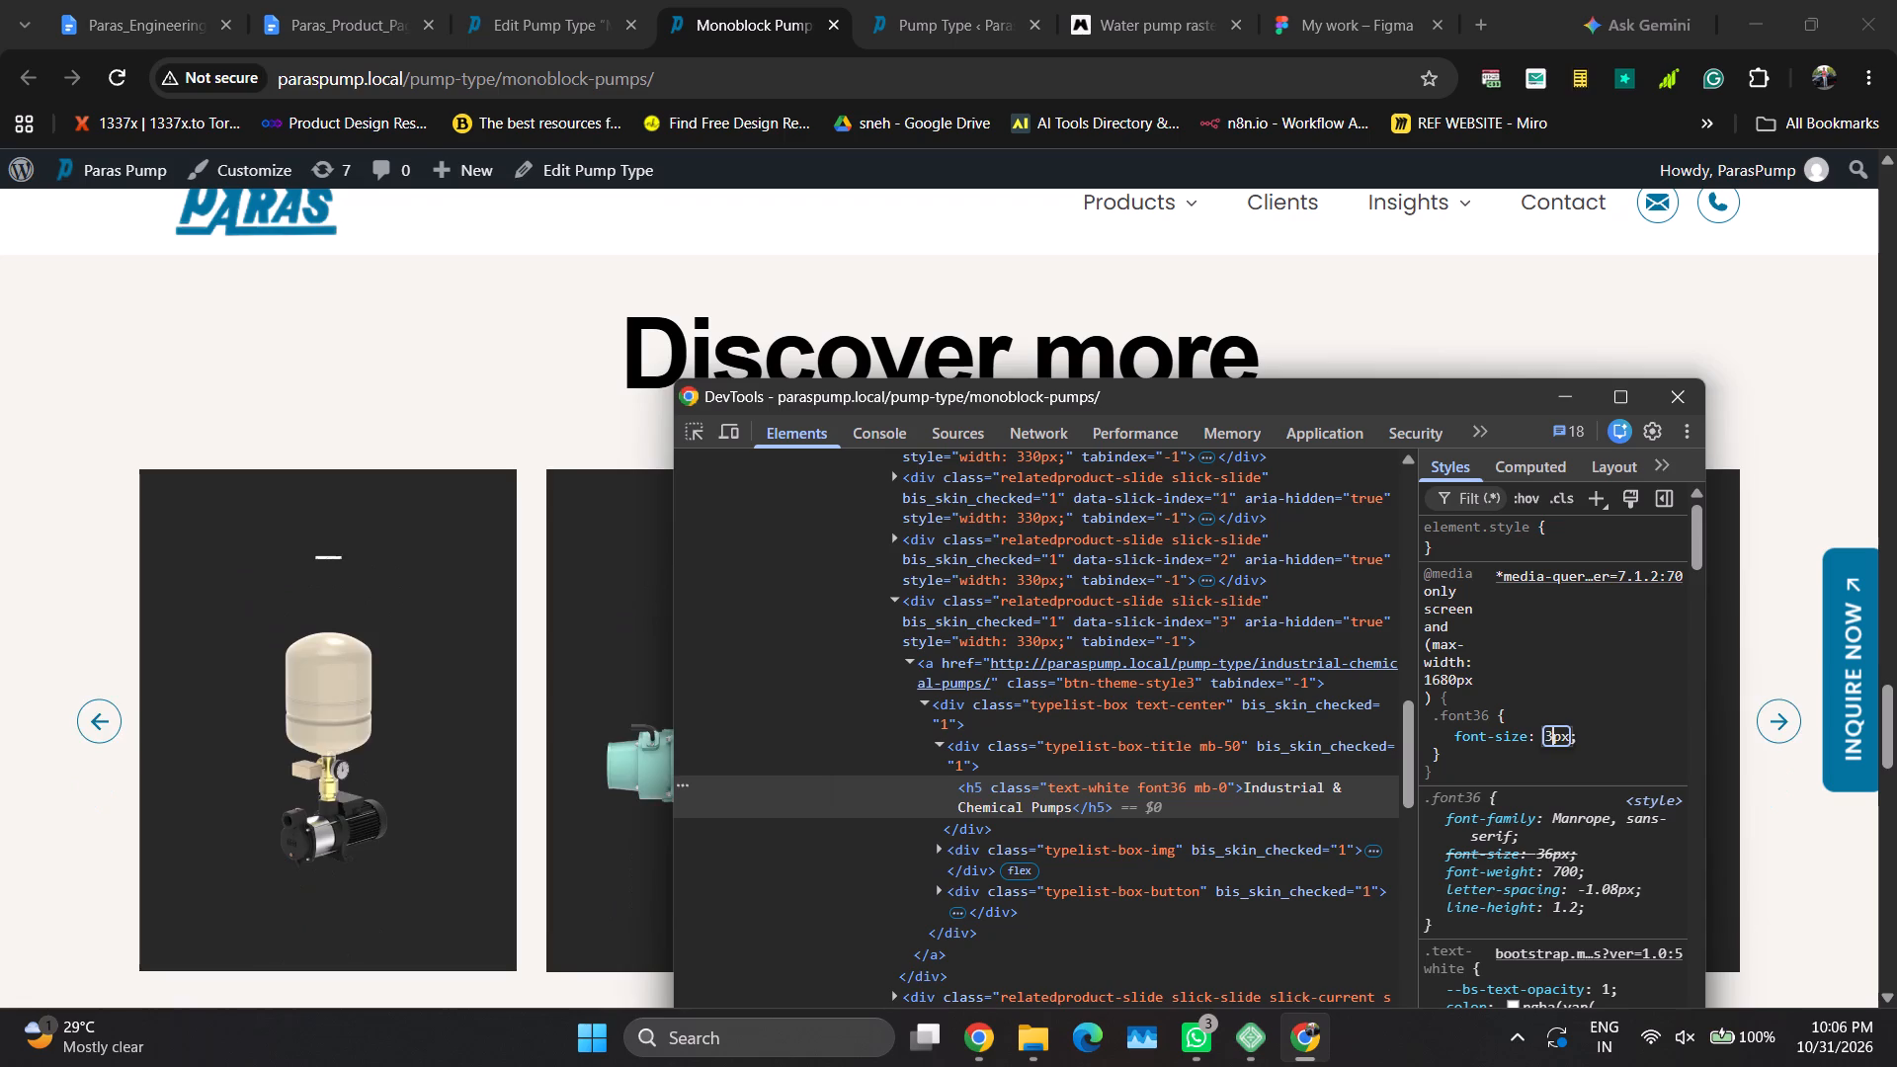
key("BackSpace")
type("24")
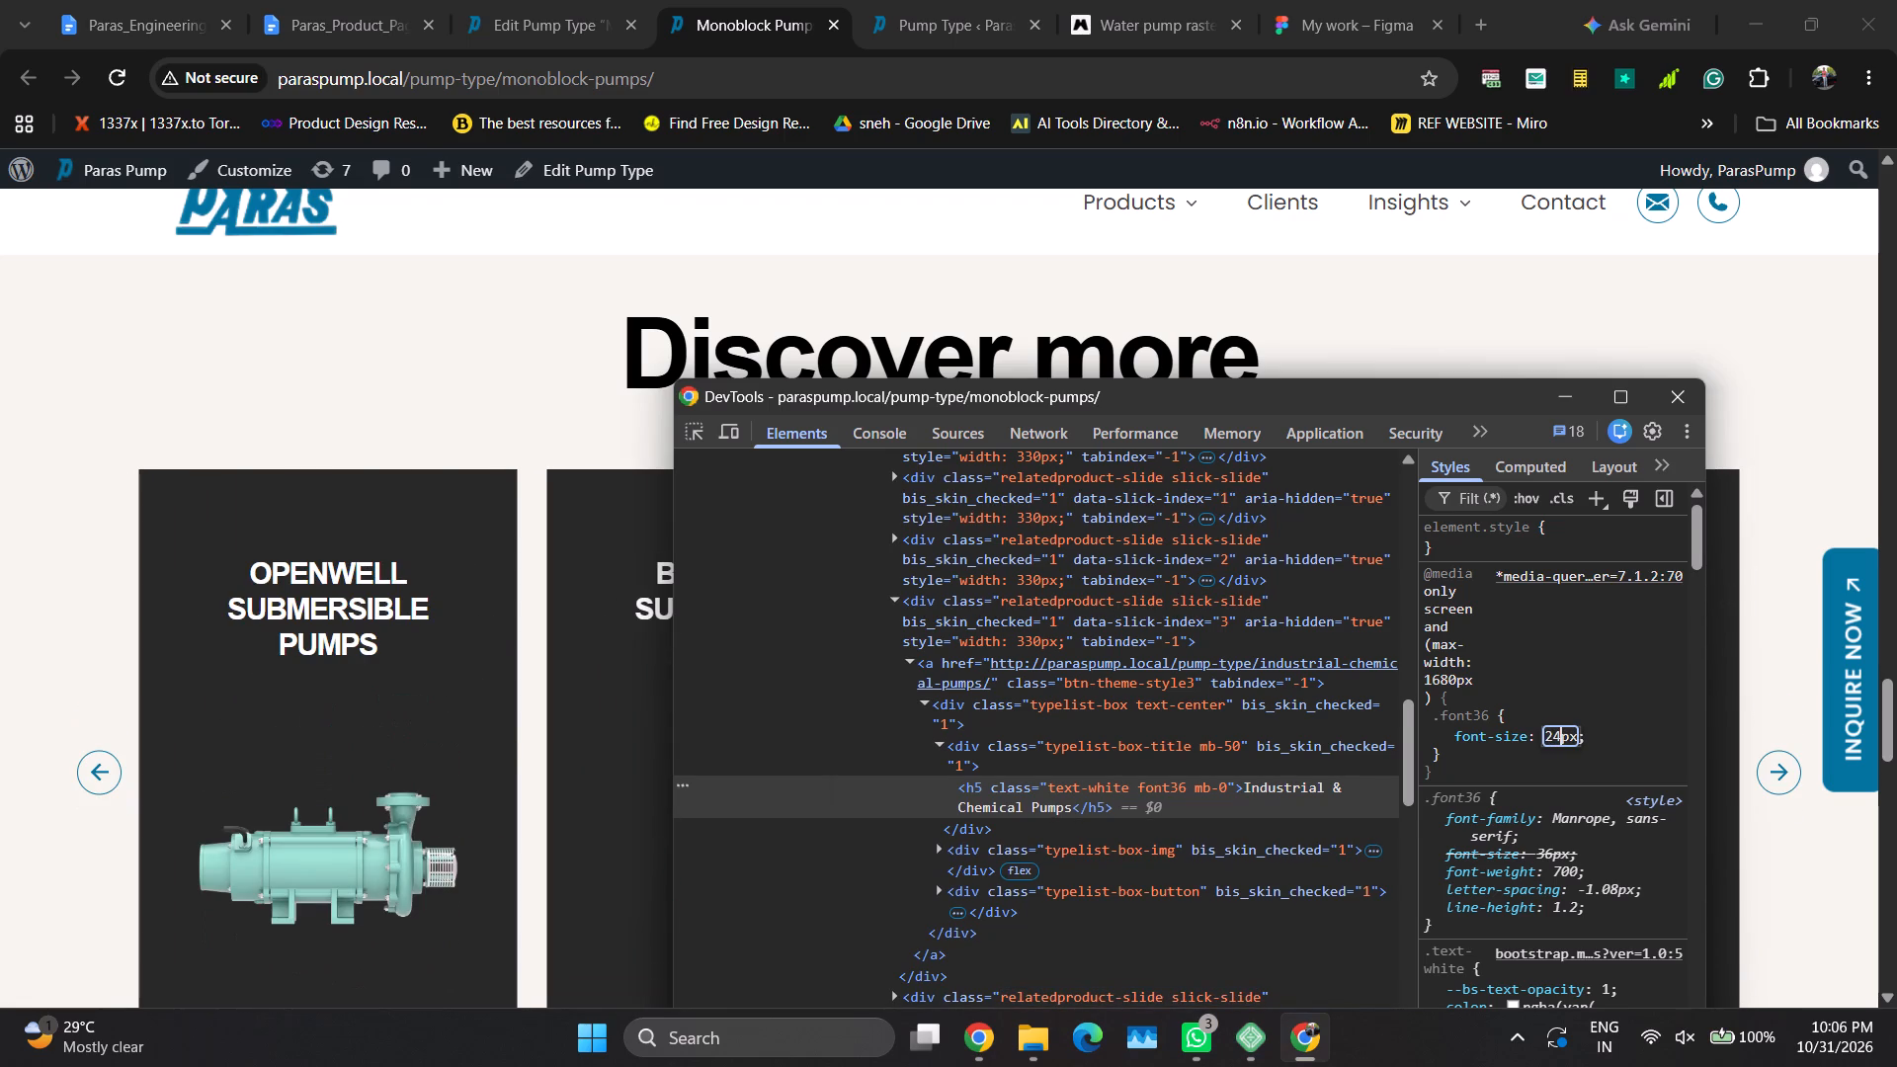
left_click(1564, 394)
Cycle through the Discover more carousel to check how the card titles wrap and how the card heights compare.
scroll(1700, 738, "up", 1)
scroll(1700, 738, "down", 4)
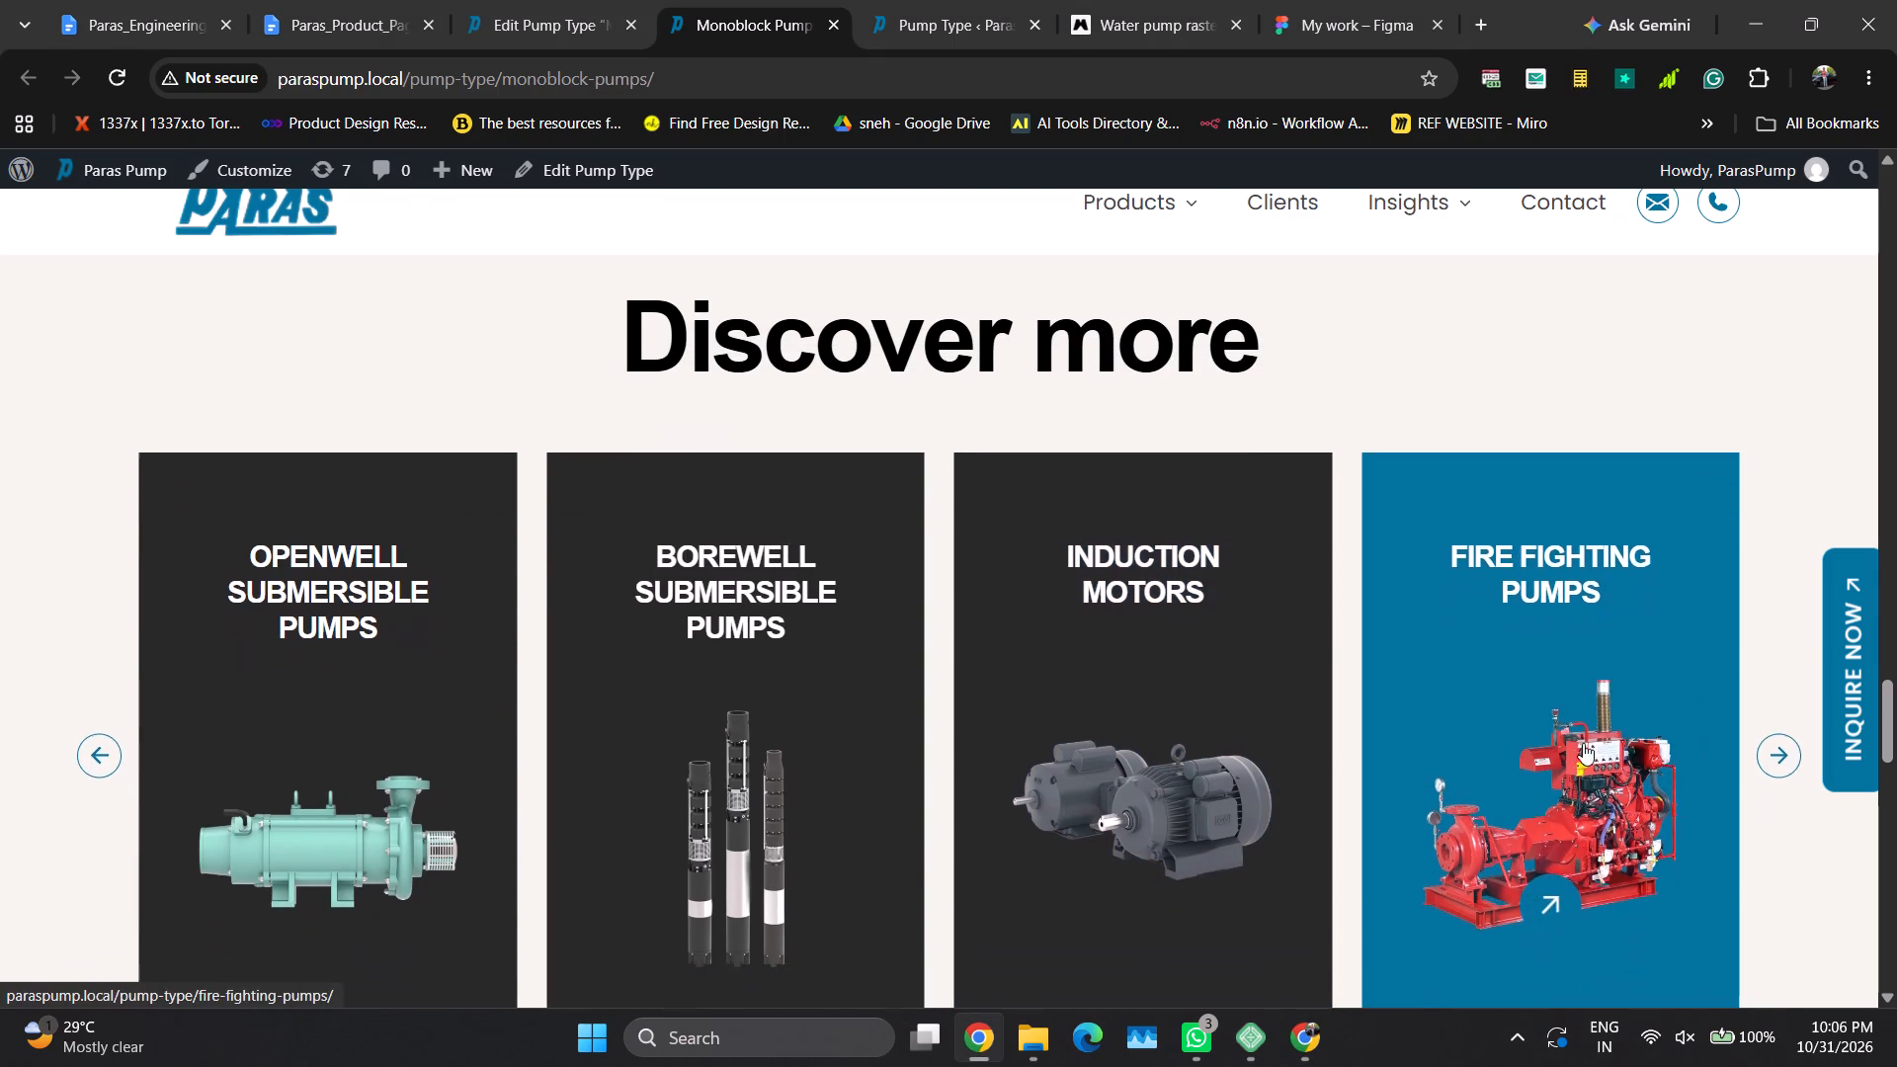
scroll(1583, 743, "down", 1)
scroll(1423, 865, "up", 2)
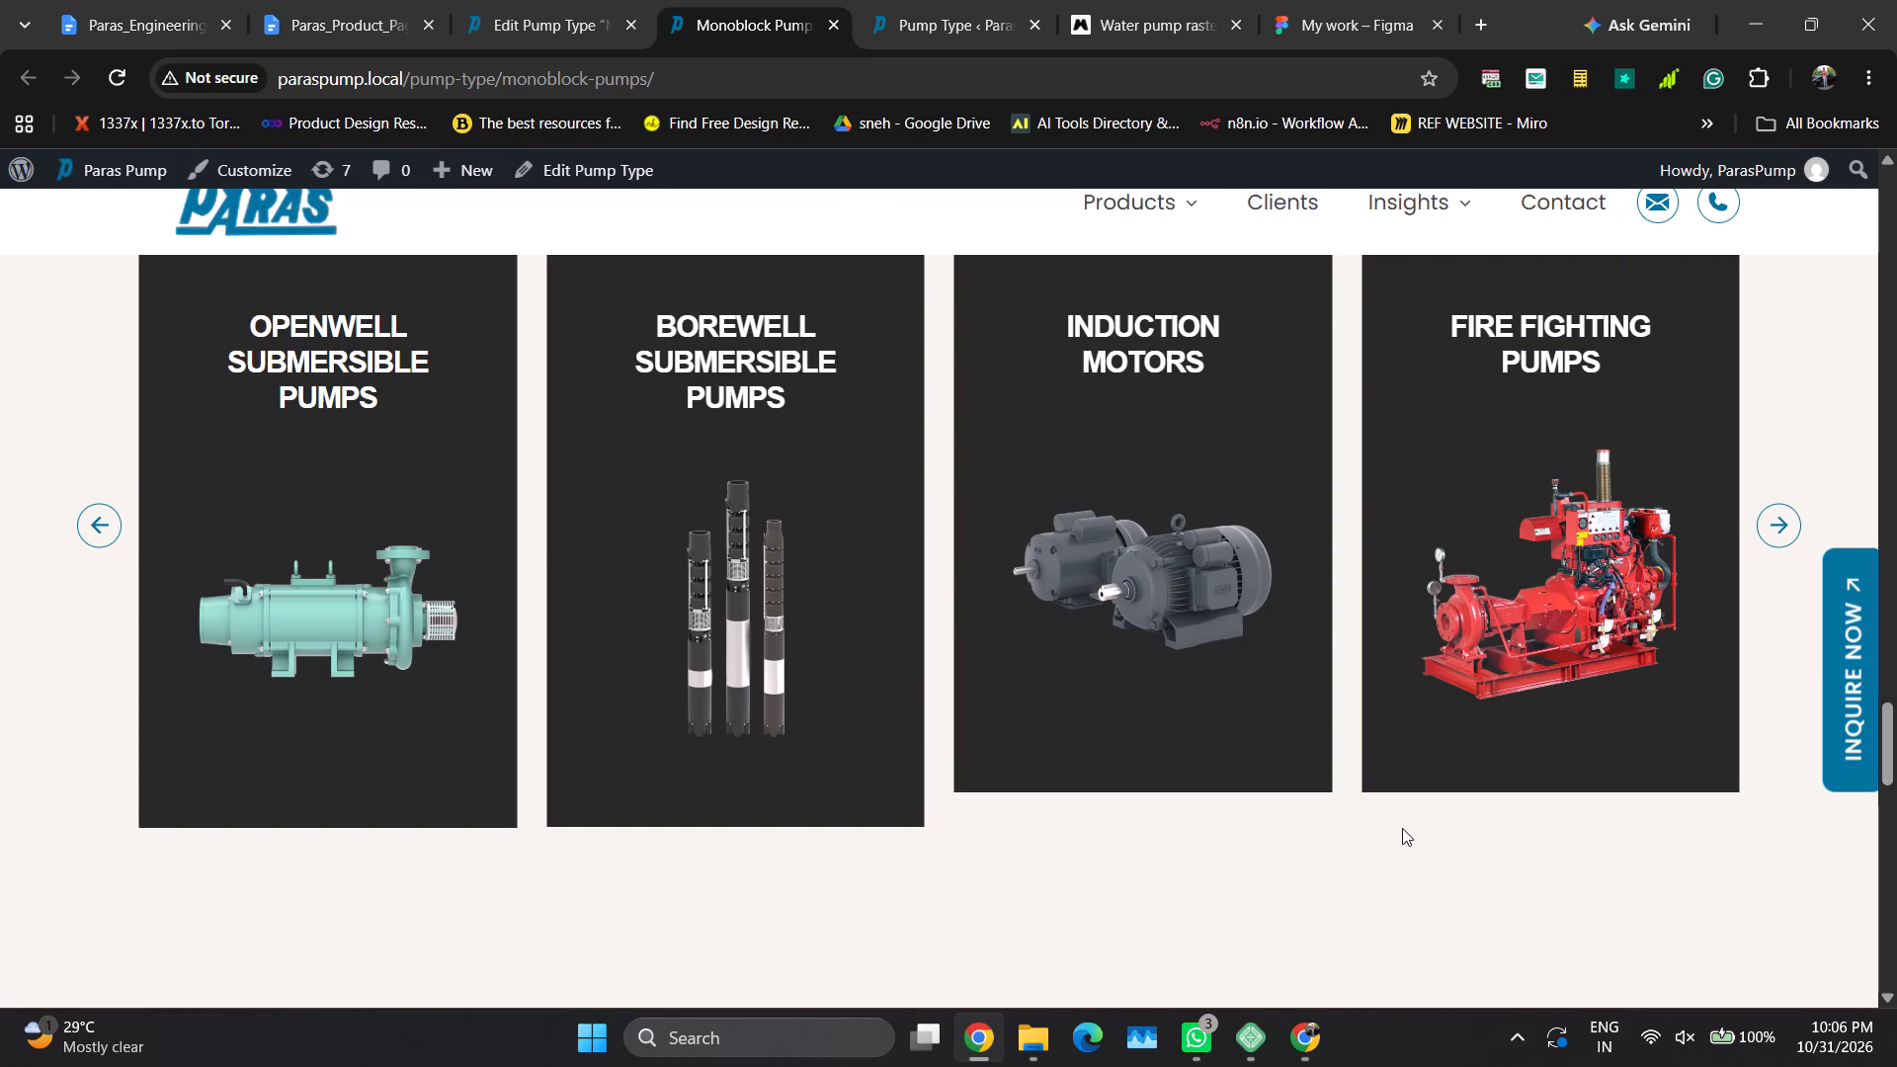
left_click(1777, 533)
left_click(1777, 533)
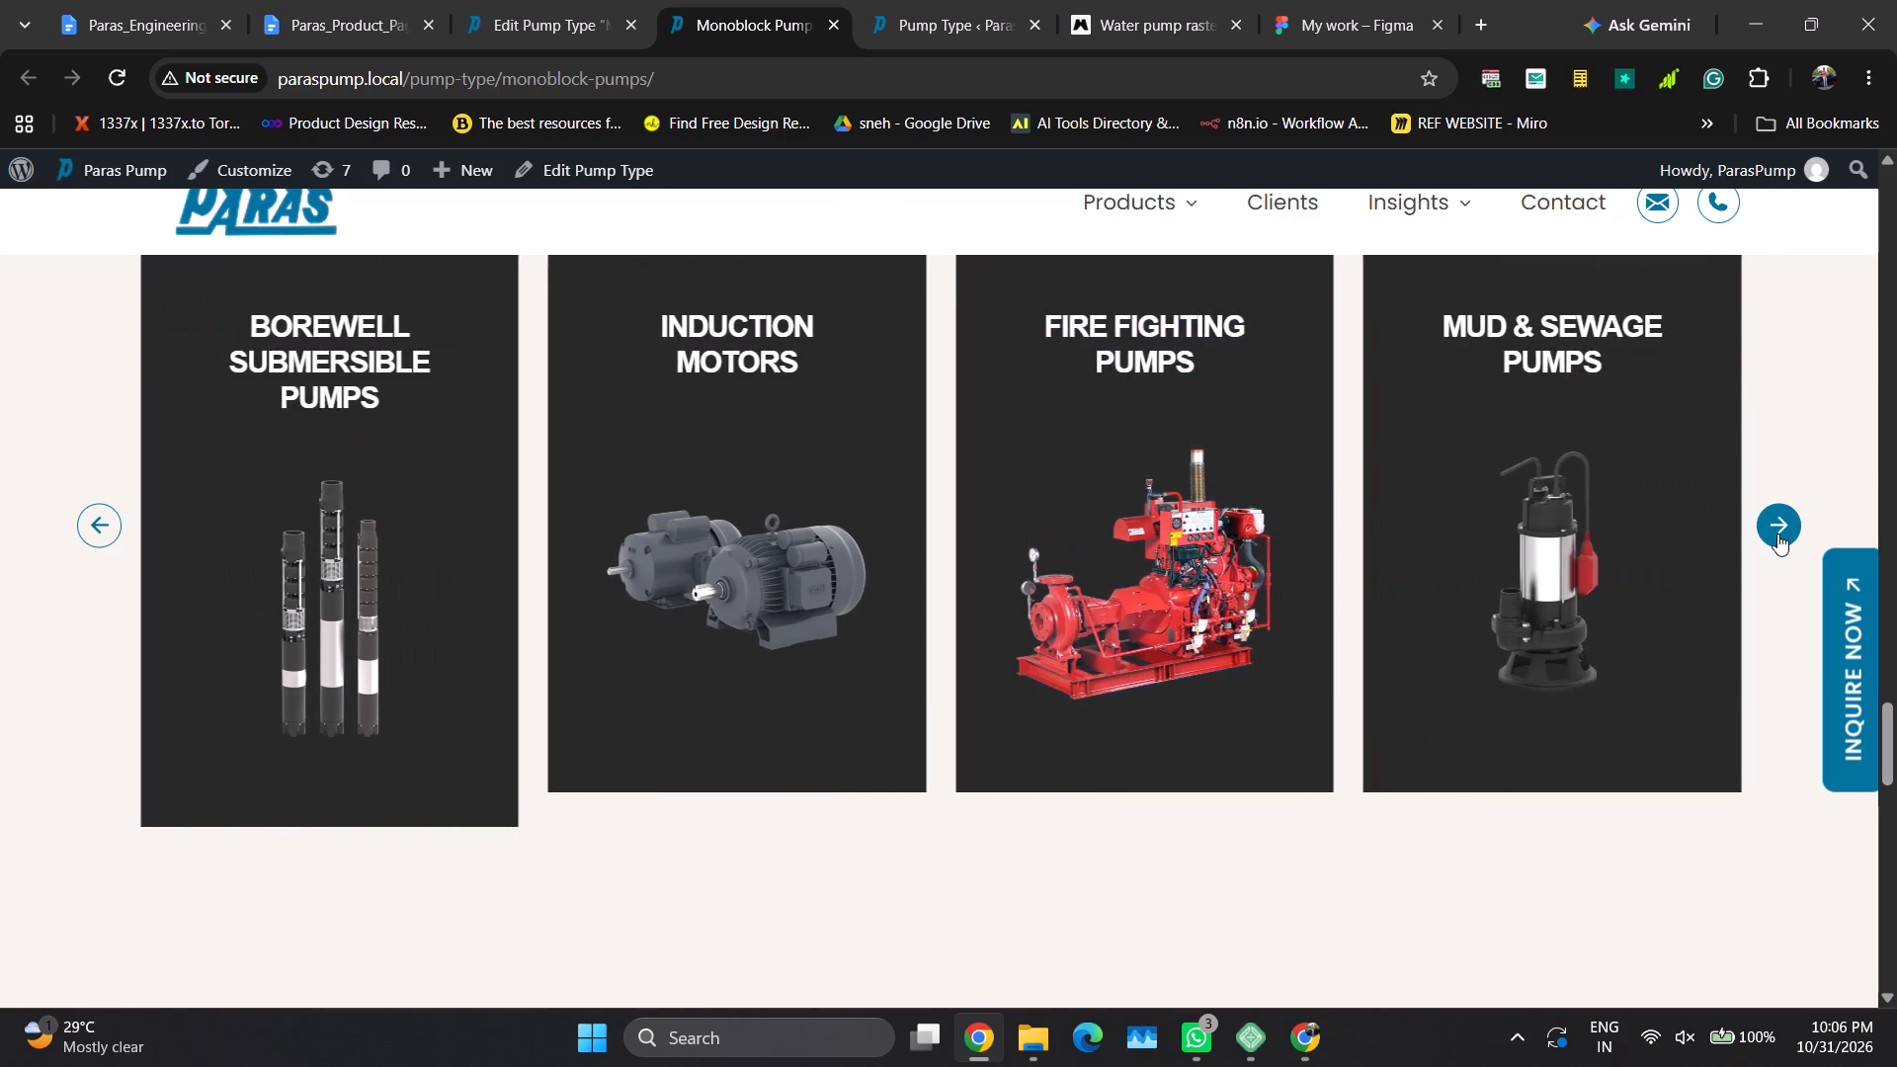
left_click(1777, 533)
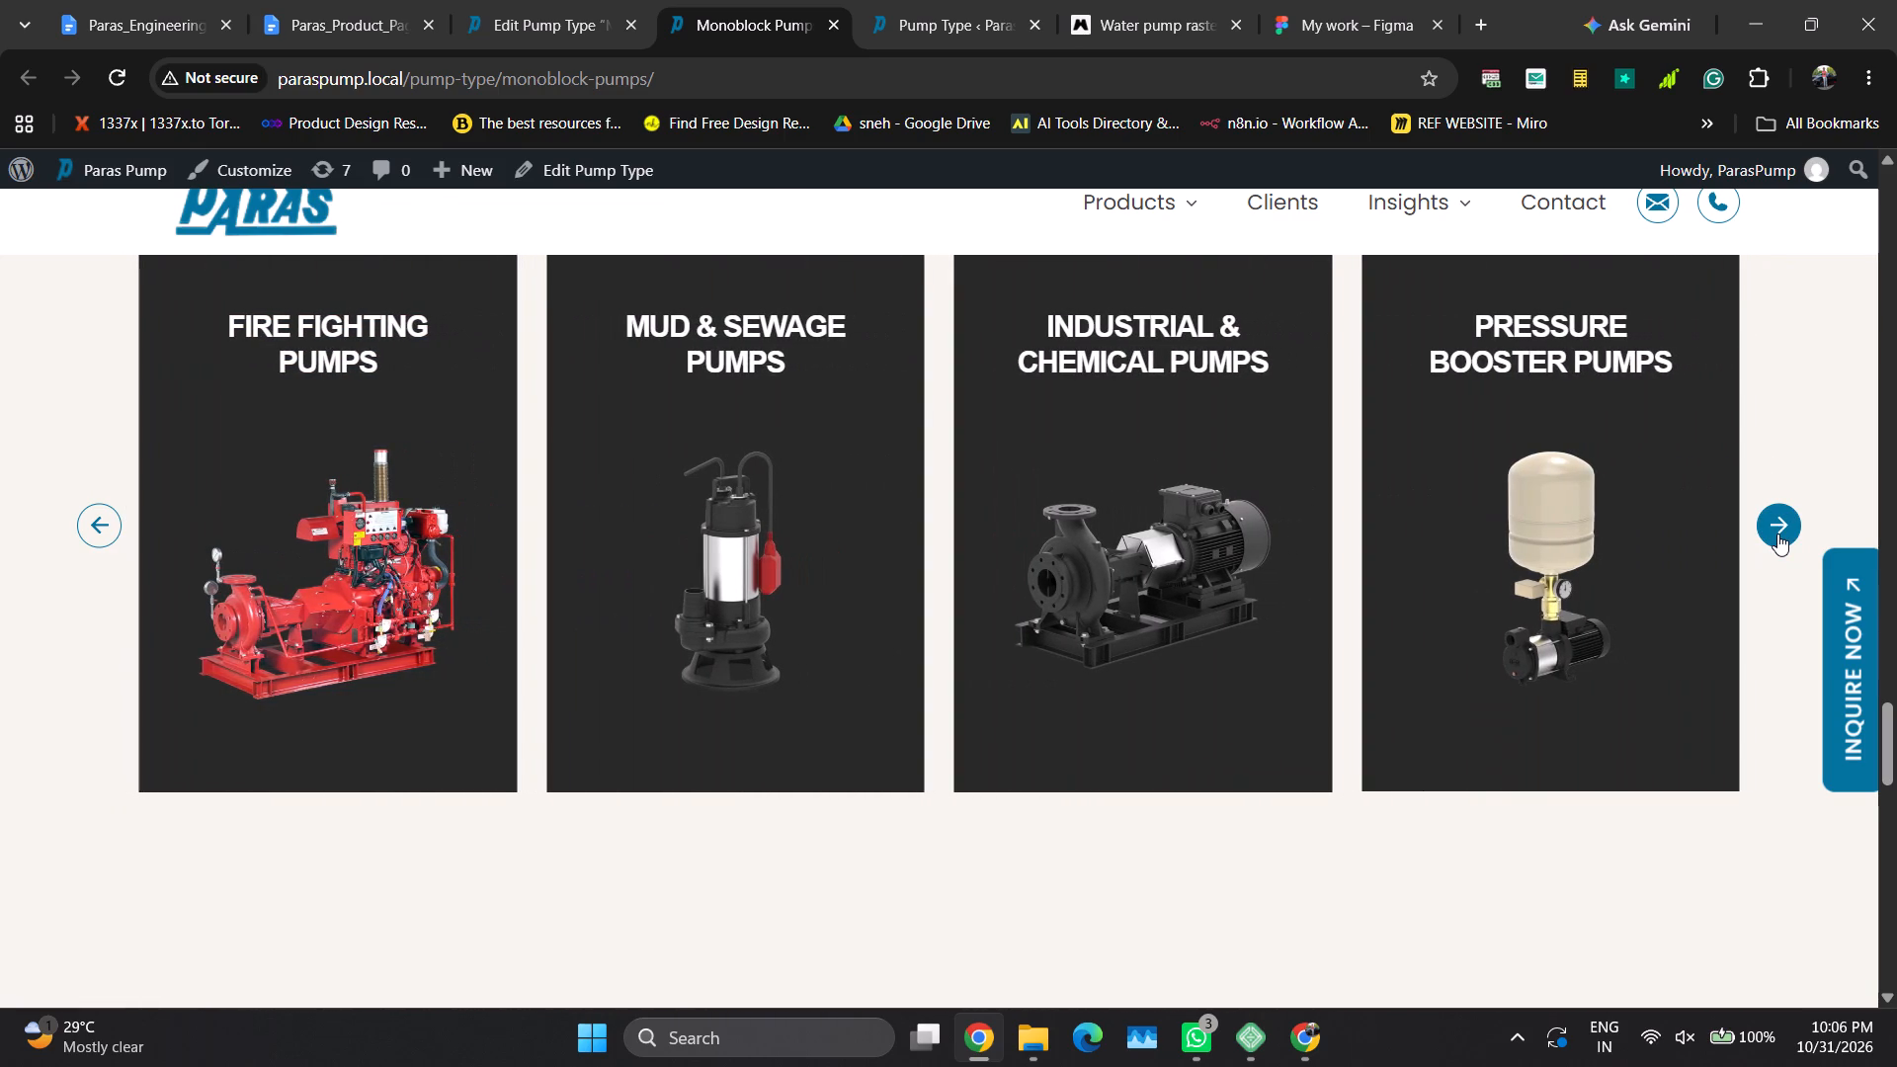
left_click(1777, 533)
left_click(1777, 533)
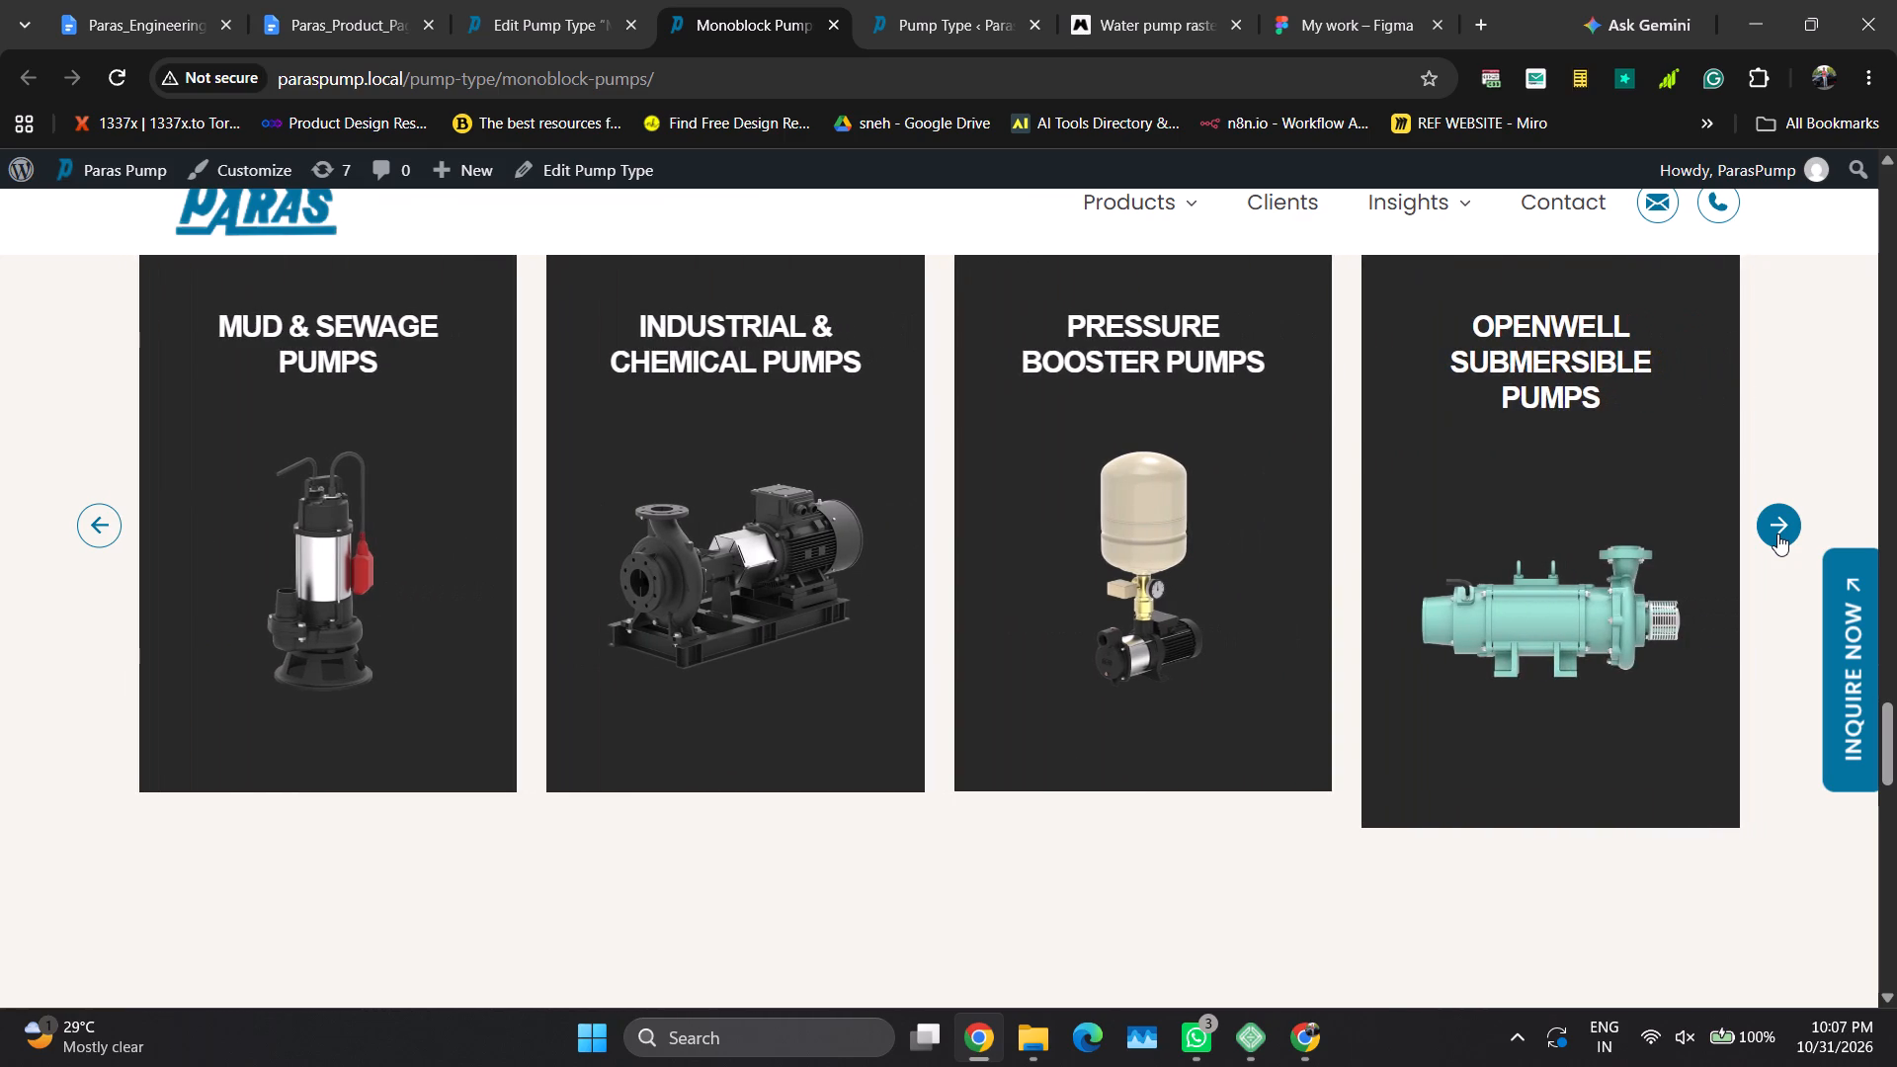
left_click(1777, 533)
left_click(1777, 533)
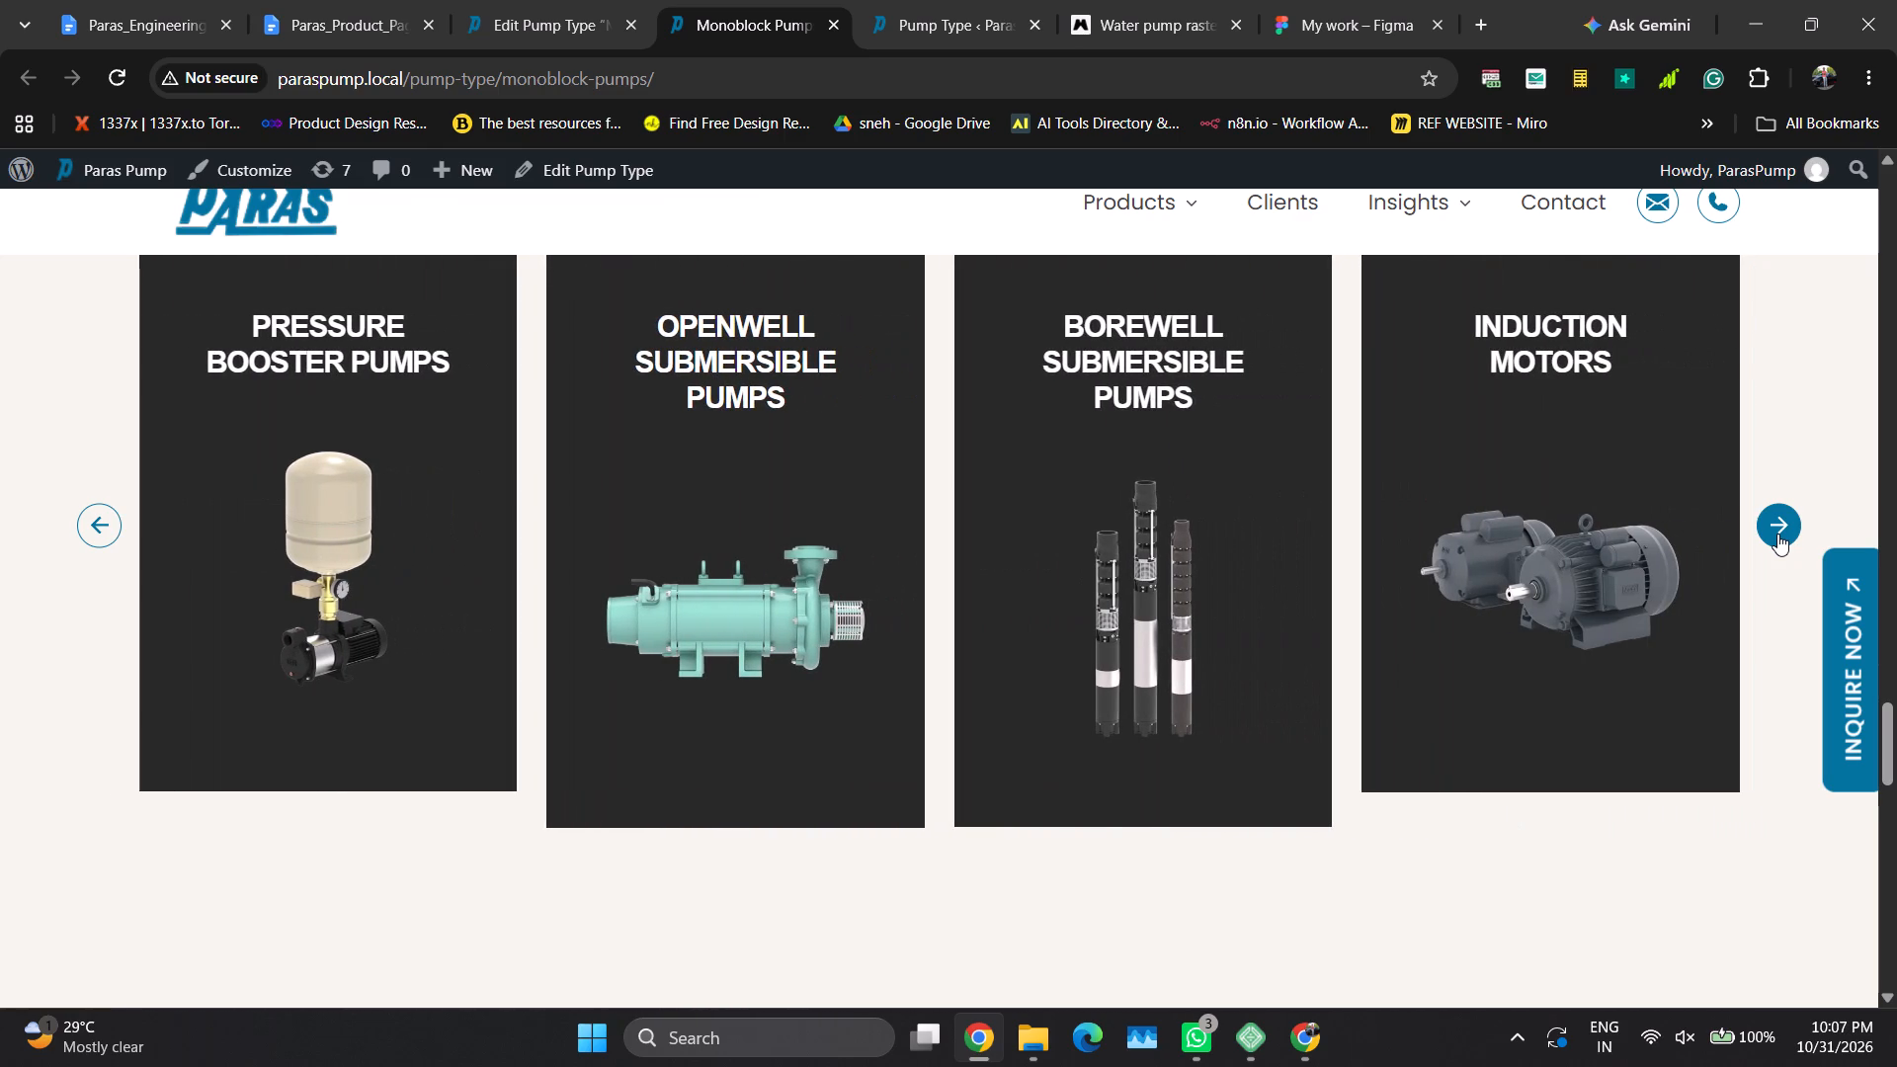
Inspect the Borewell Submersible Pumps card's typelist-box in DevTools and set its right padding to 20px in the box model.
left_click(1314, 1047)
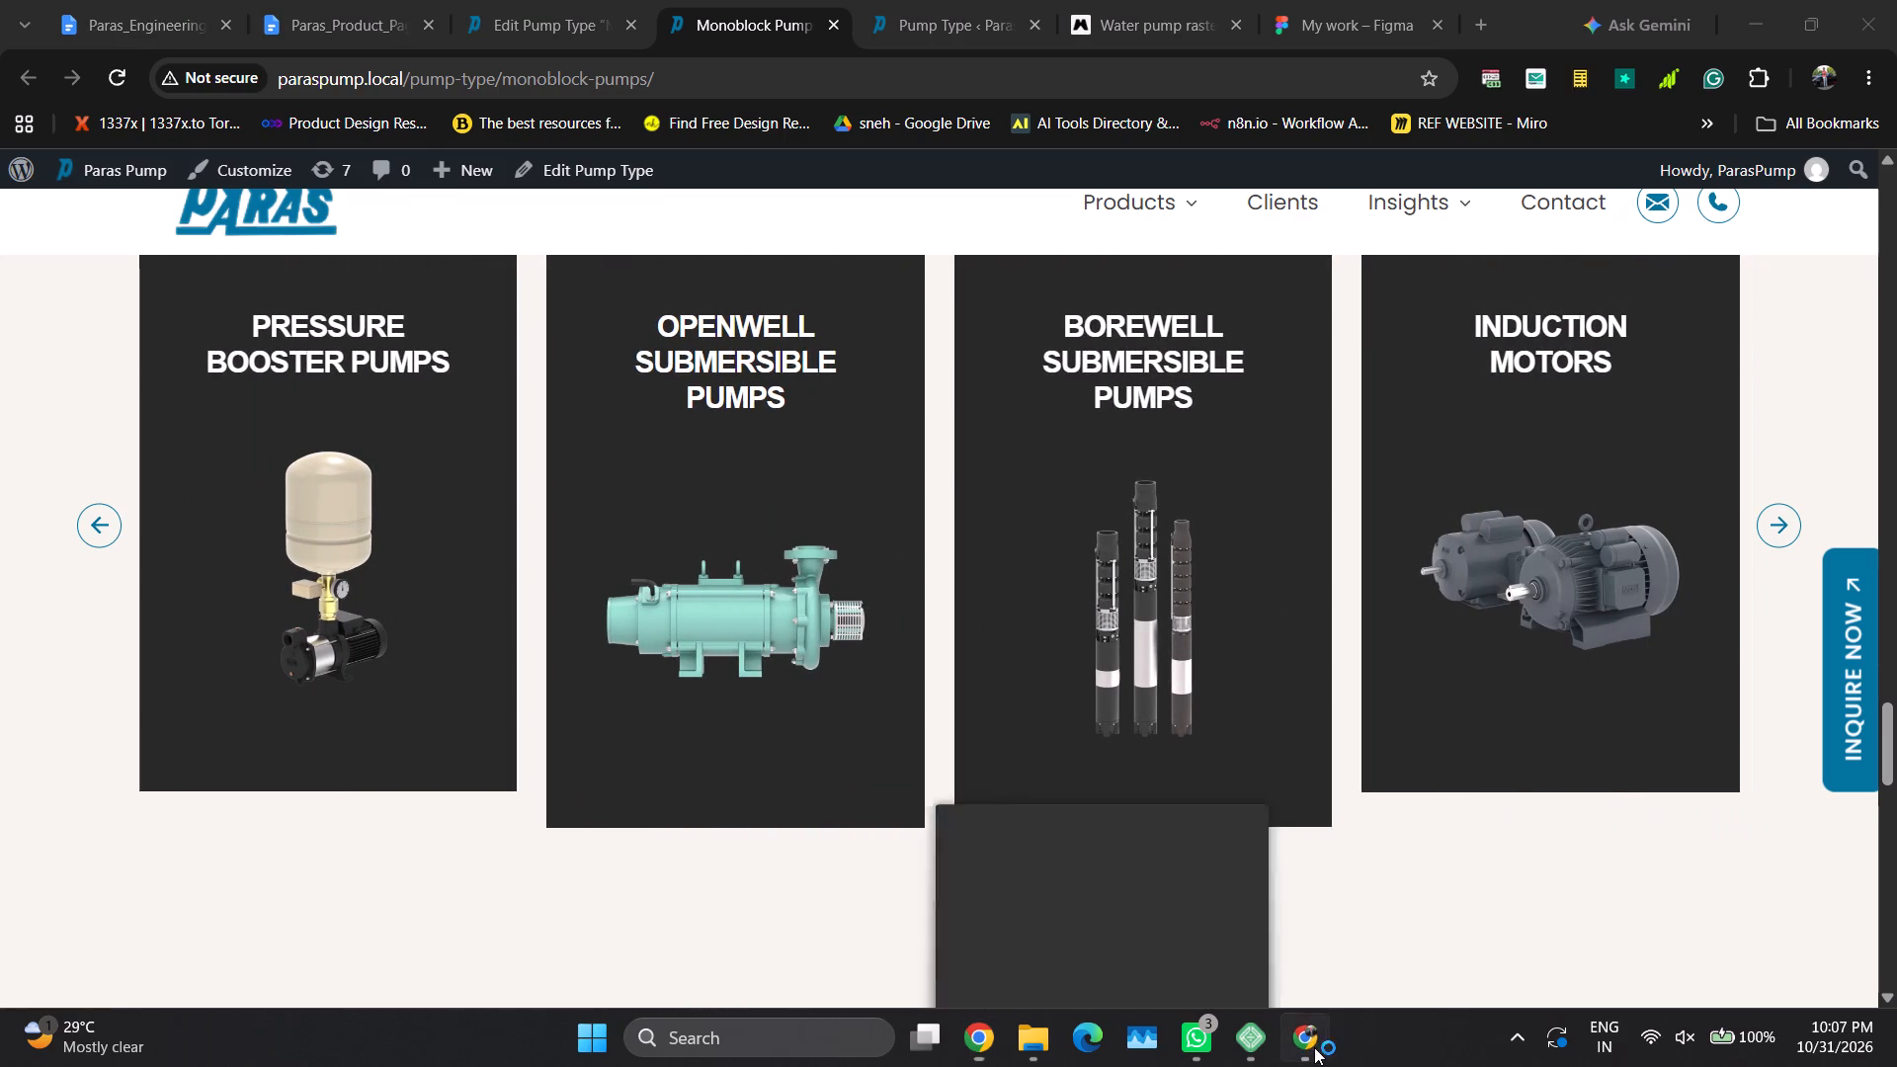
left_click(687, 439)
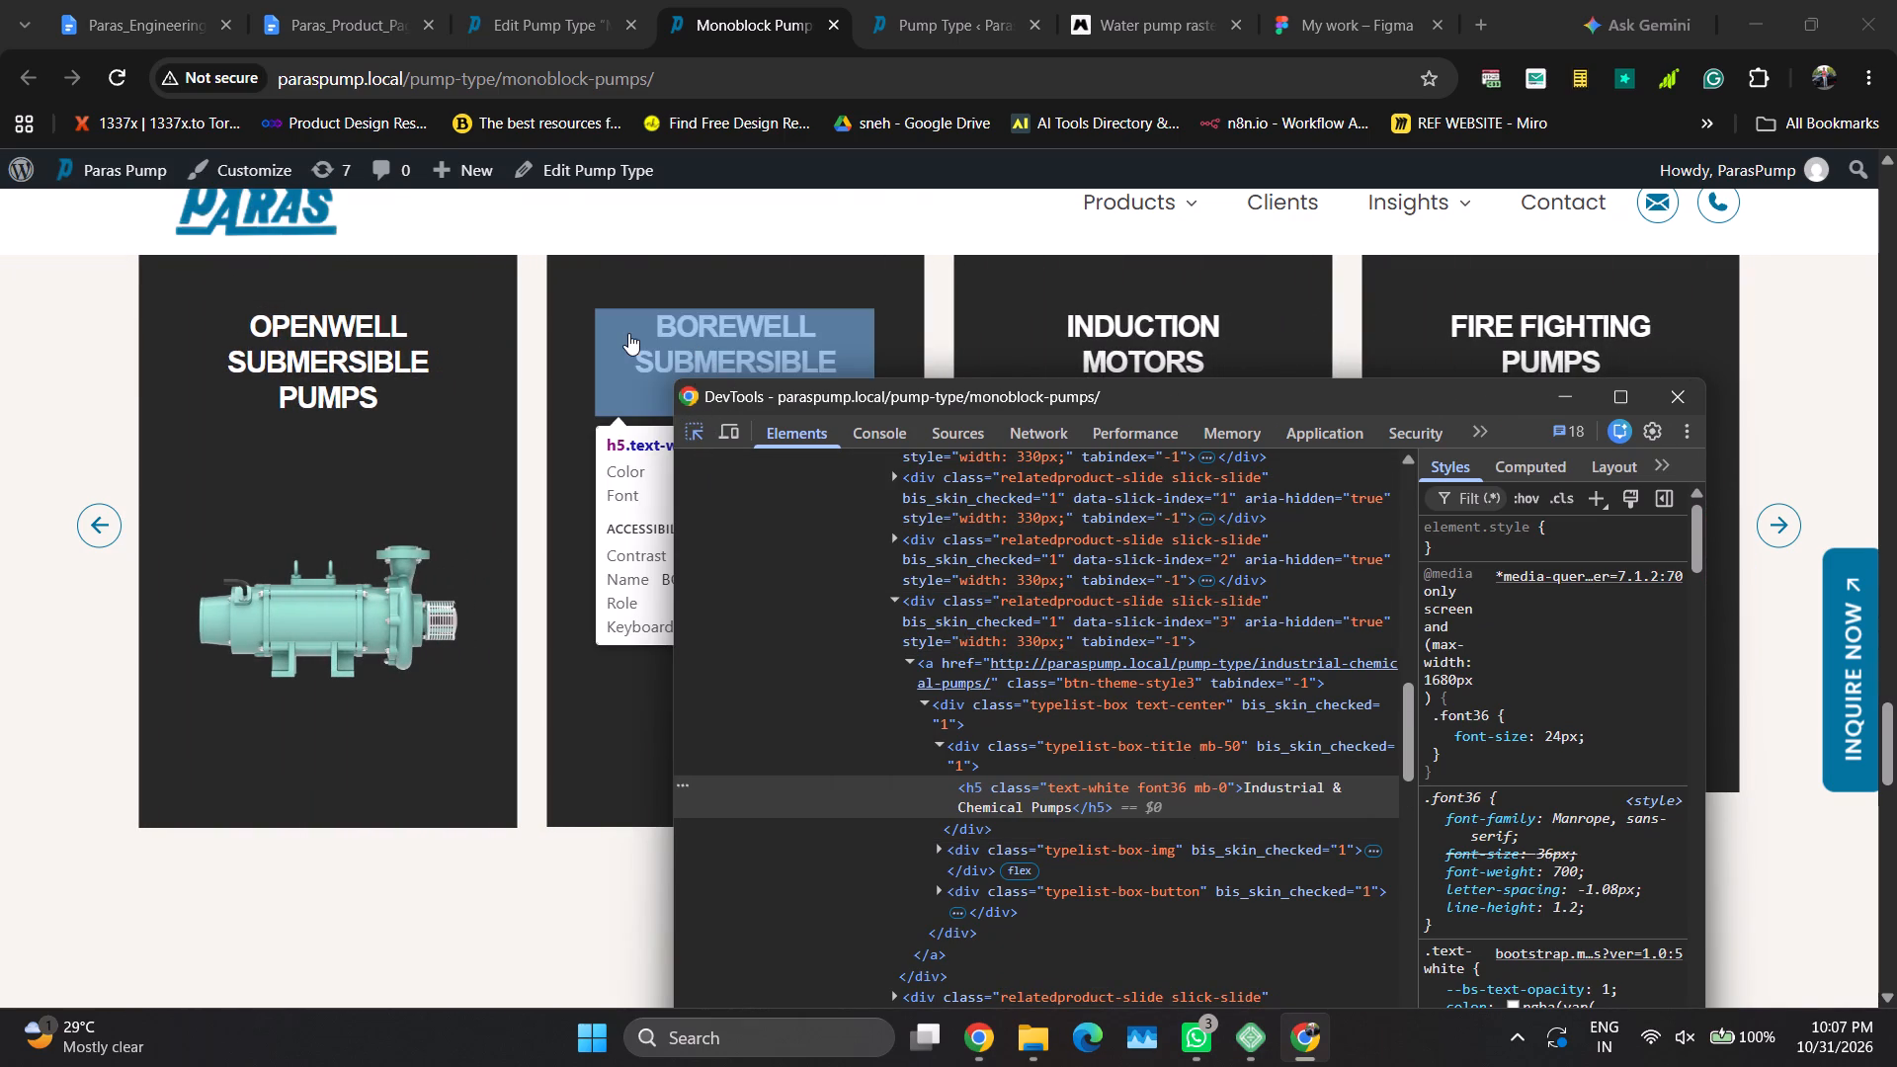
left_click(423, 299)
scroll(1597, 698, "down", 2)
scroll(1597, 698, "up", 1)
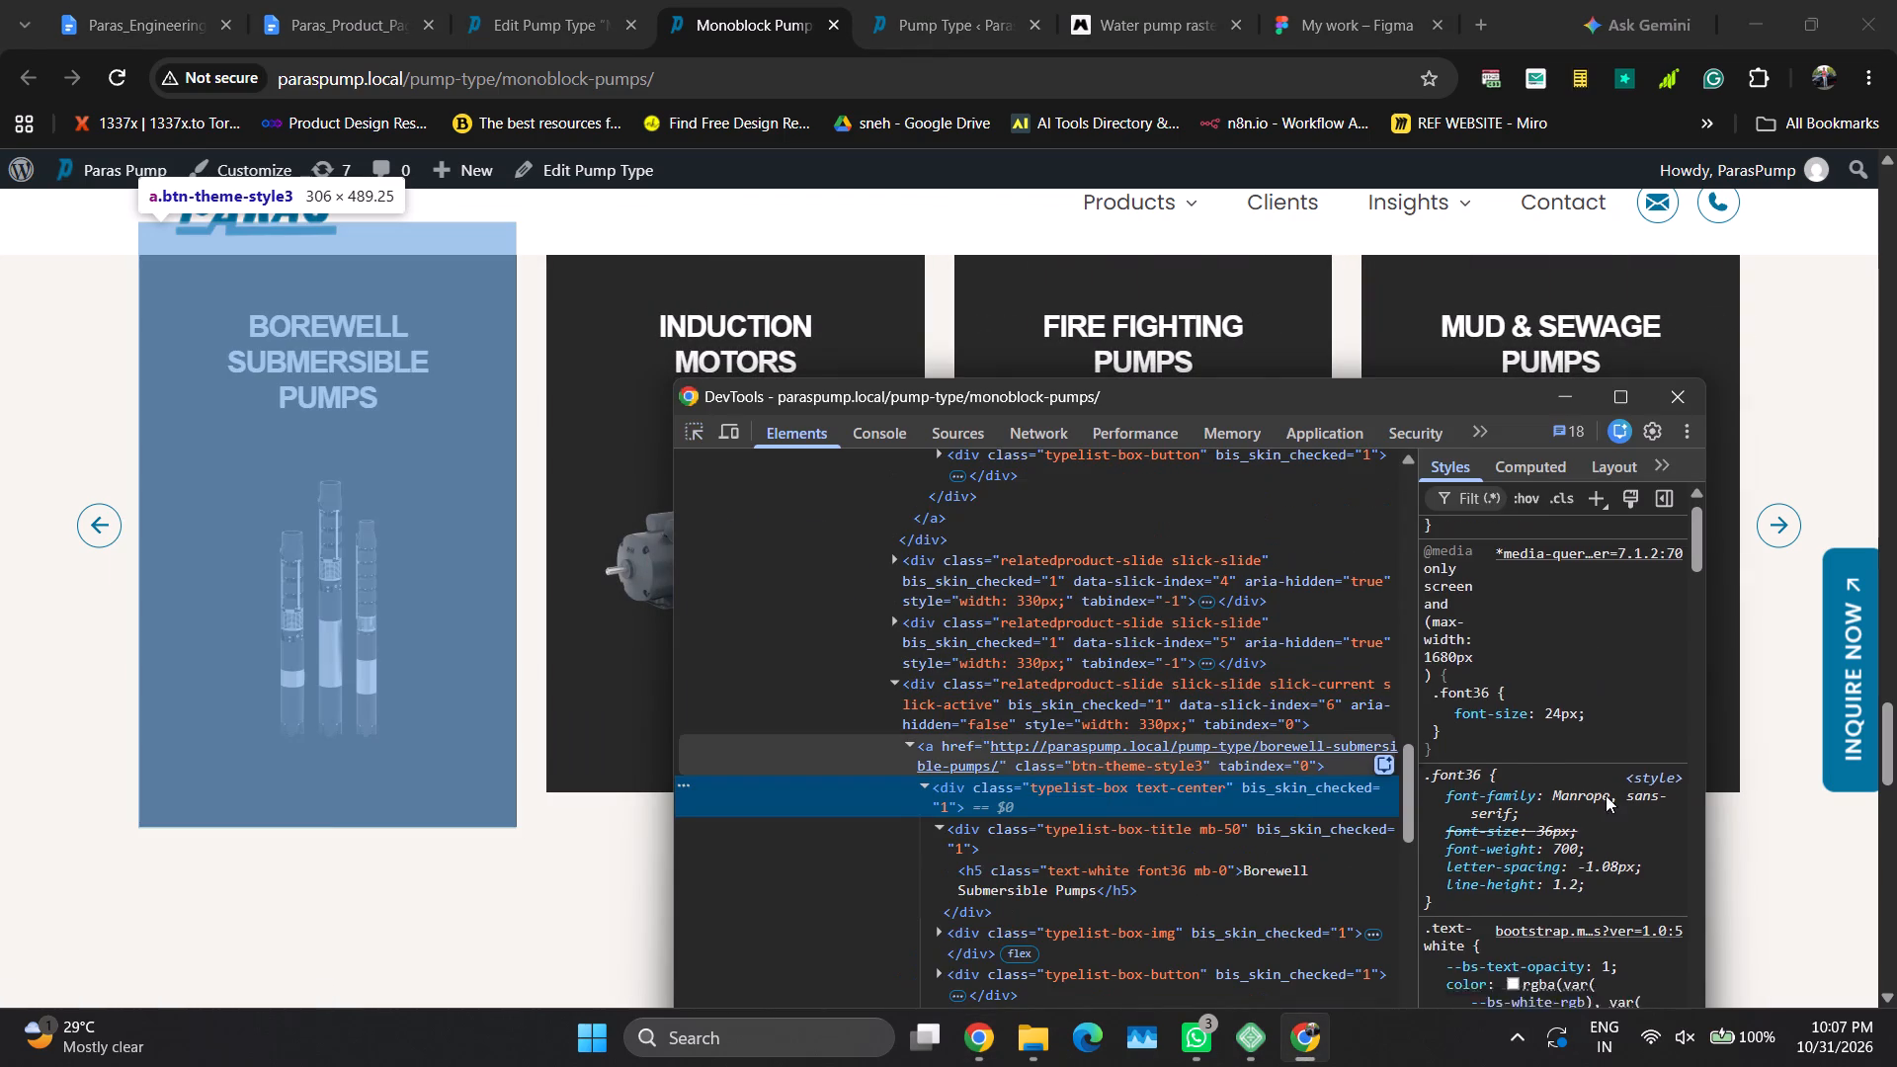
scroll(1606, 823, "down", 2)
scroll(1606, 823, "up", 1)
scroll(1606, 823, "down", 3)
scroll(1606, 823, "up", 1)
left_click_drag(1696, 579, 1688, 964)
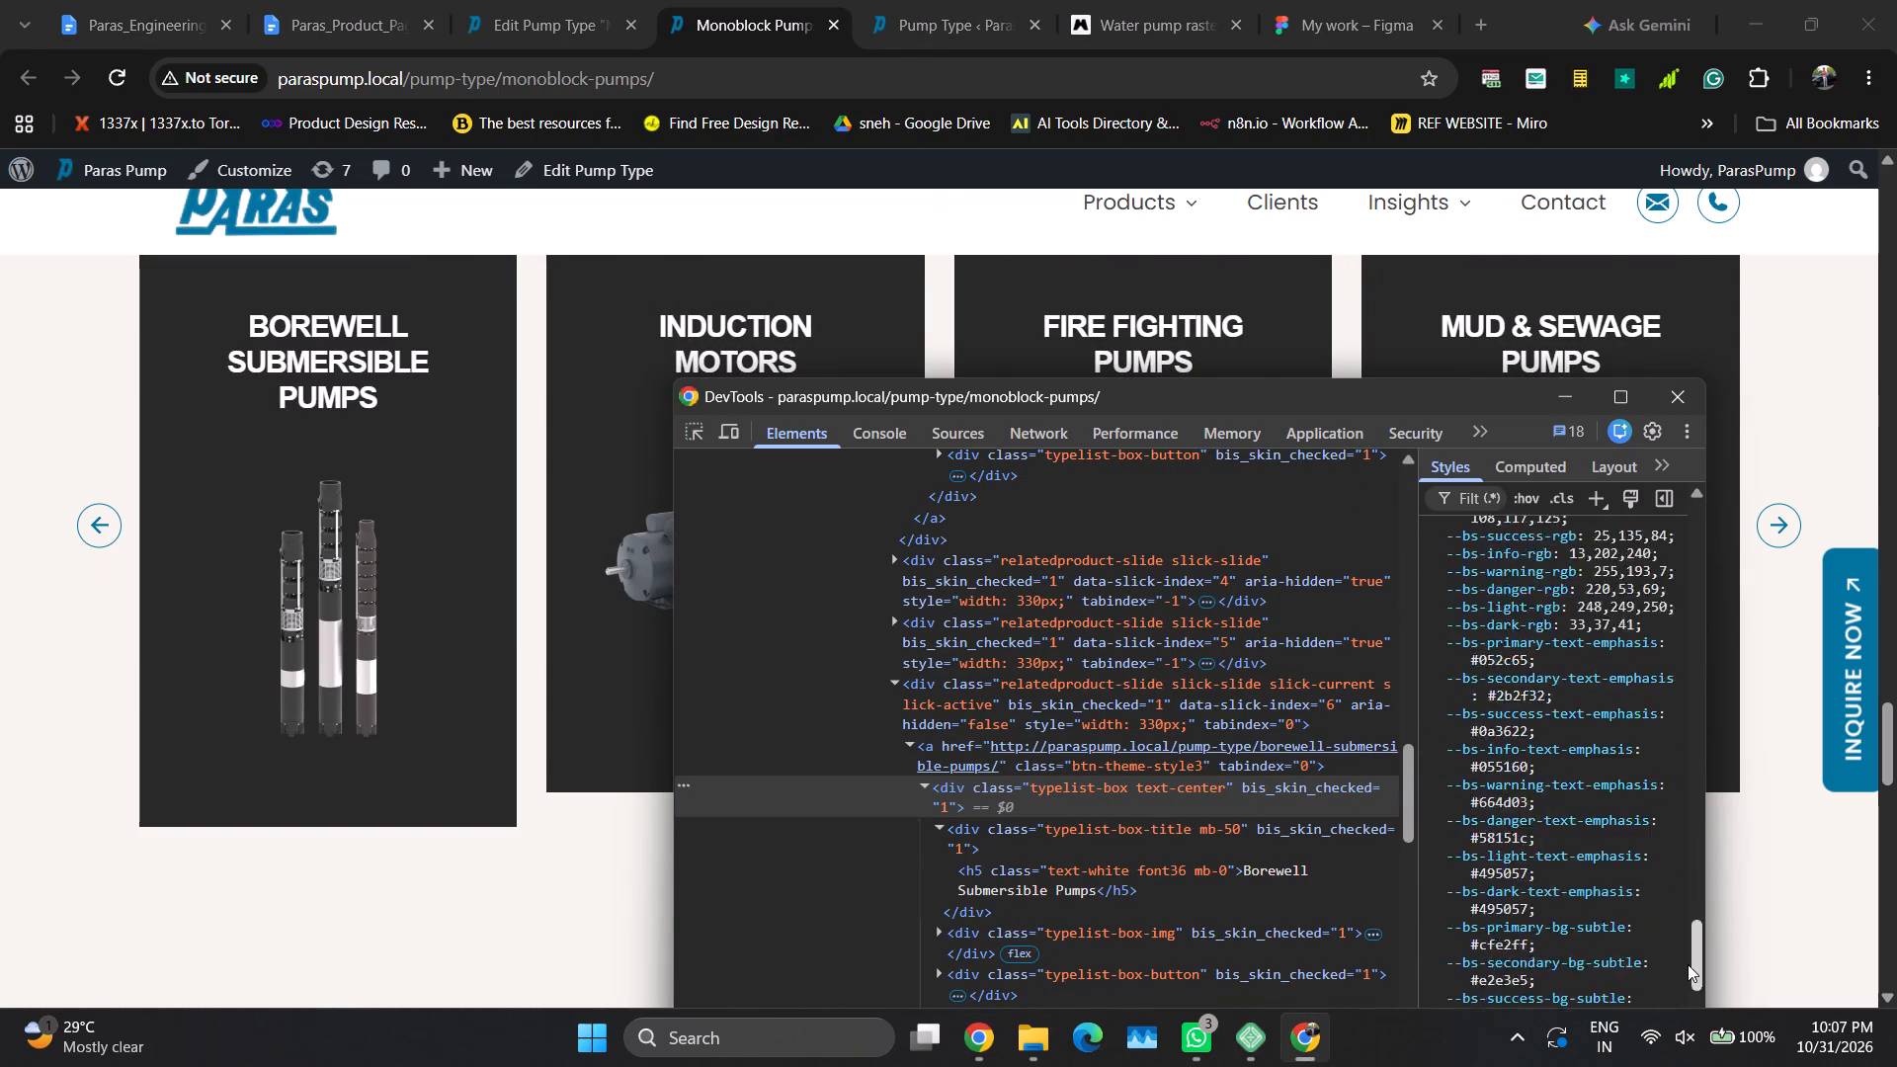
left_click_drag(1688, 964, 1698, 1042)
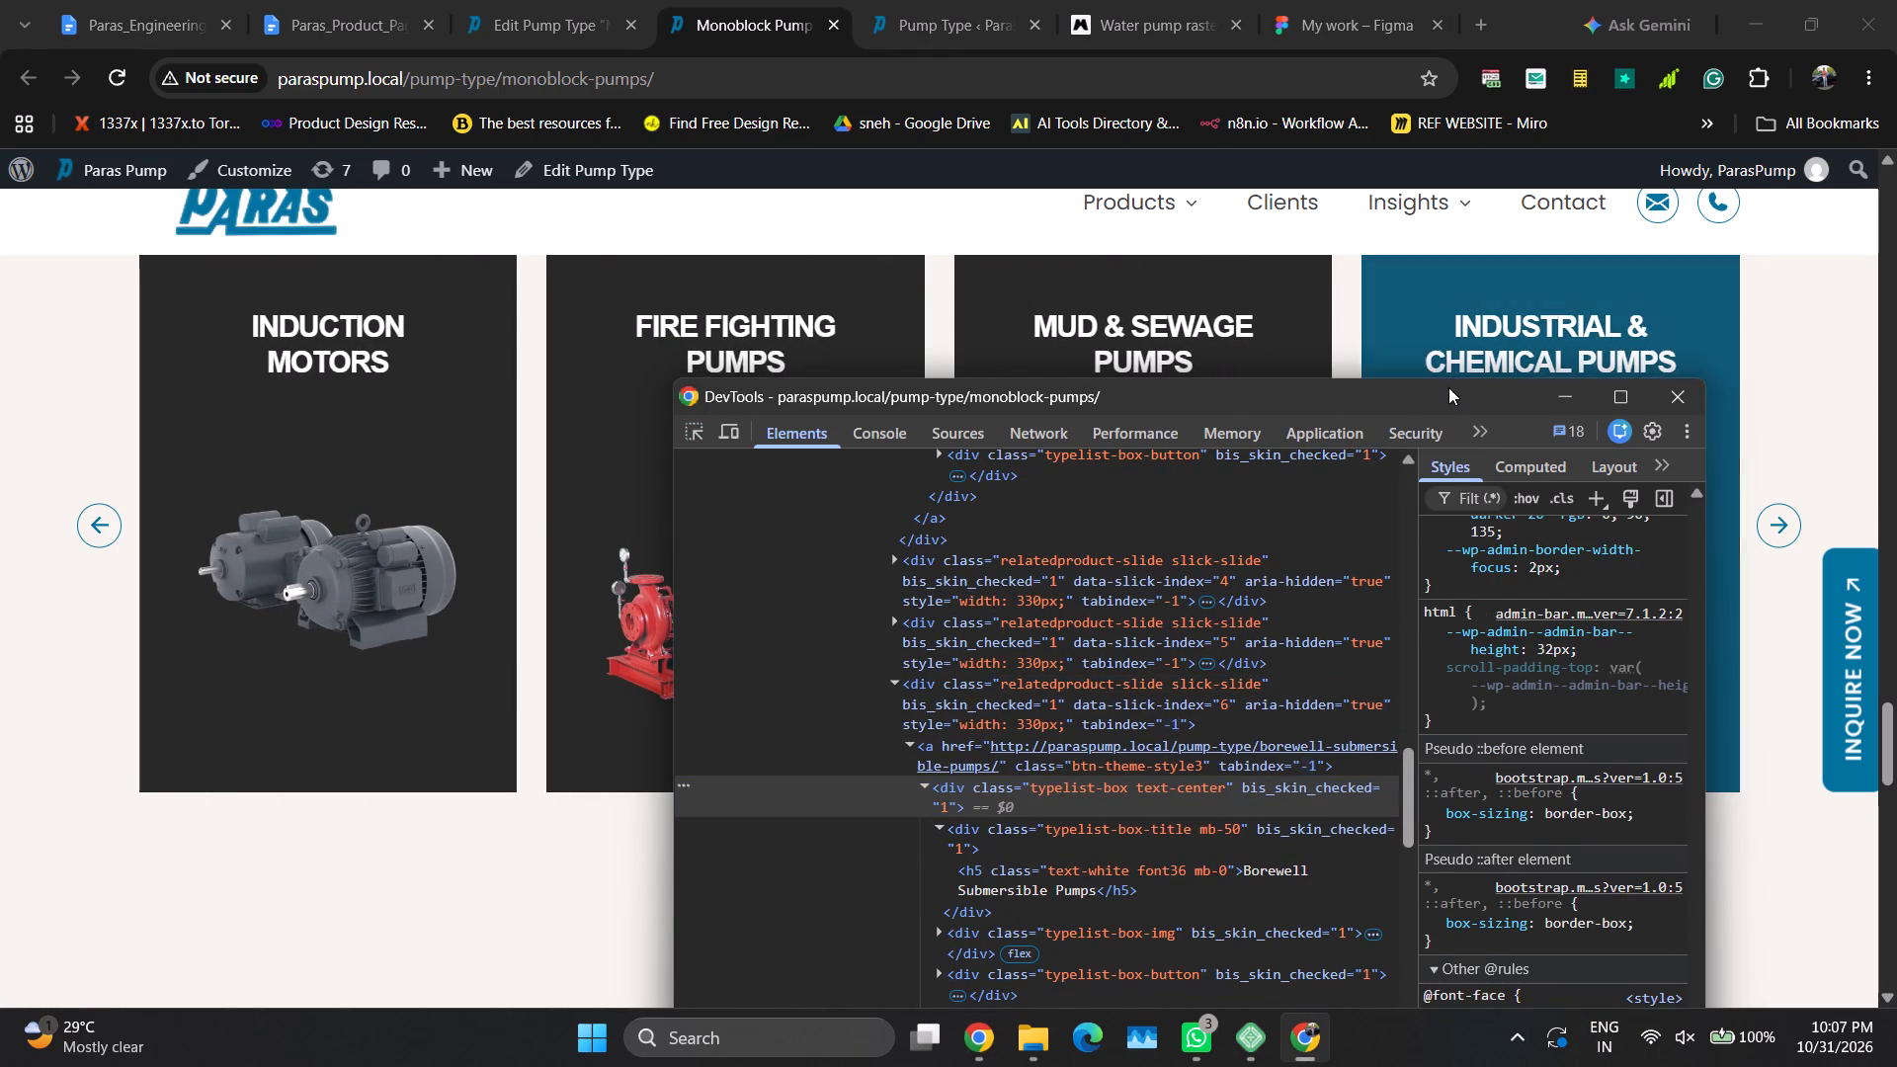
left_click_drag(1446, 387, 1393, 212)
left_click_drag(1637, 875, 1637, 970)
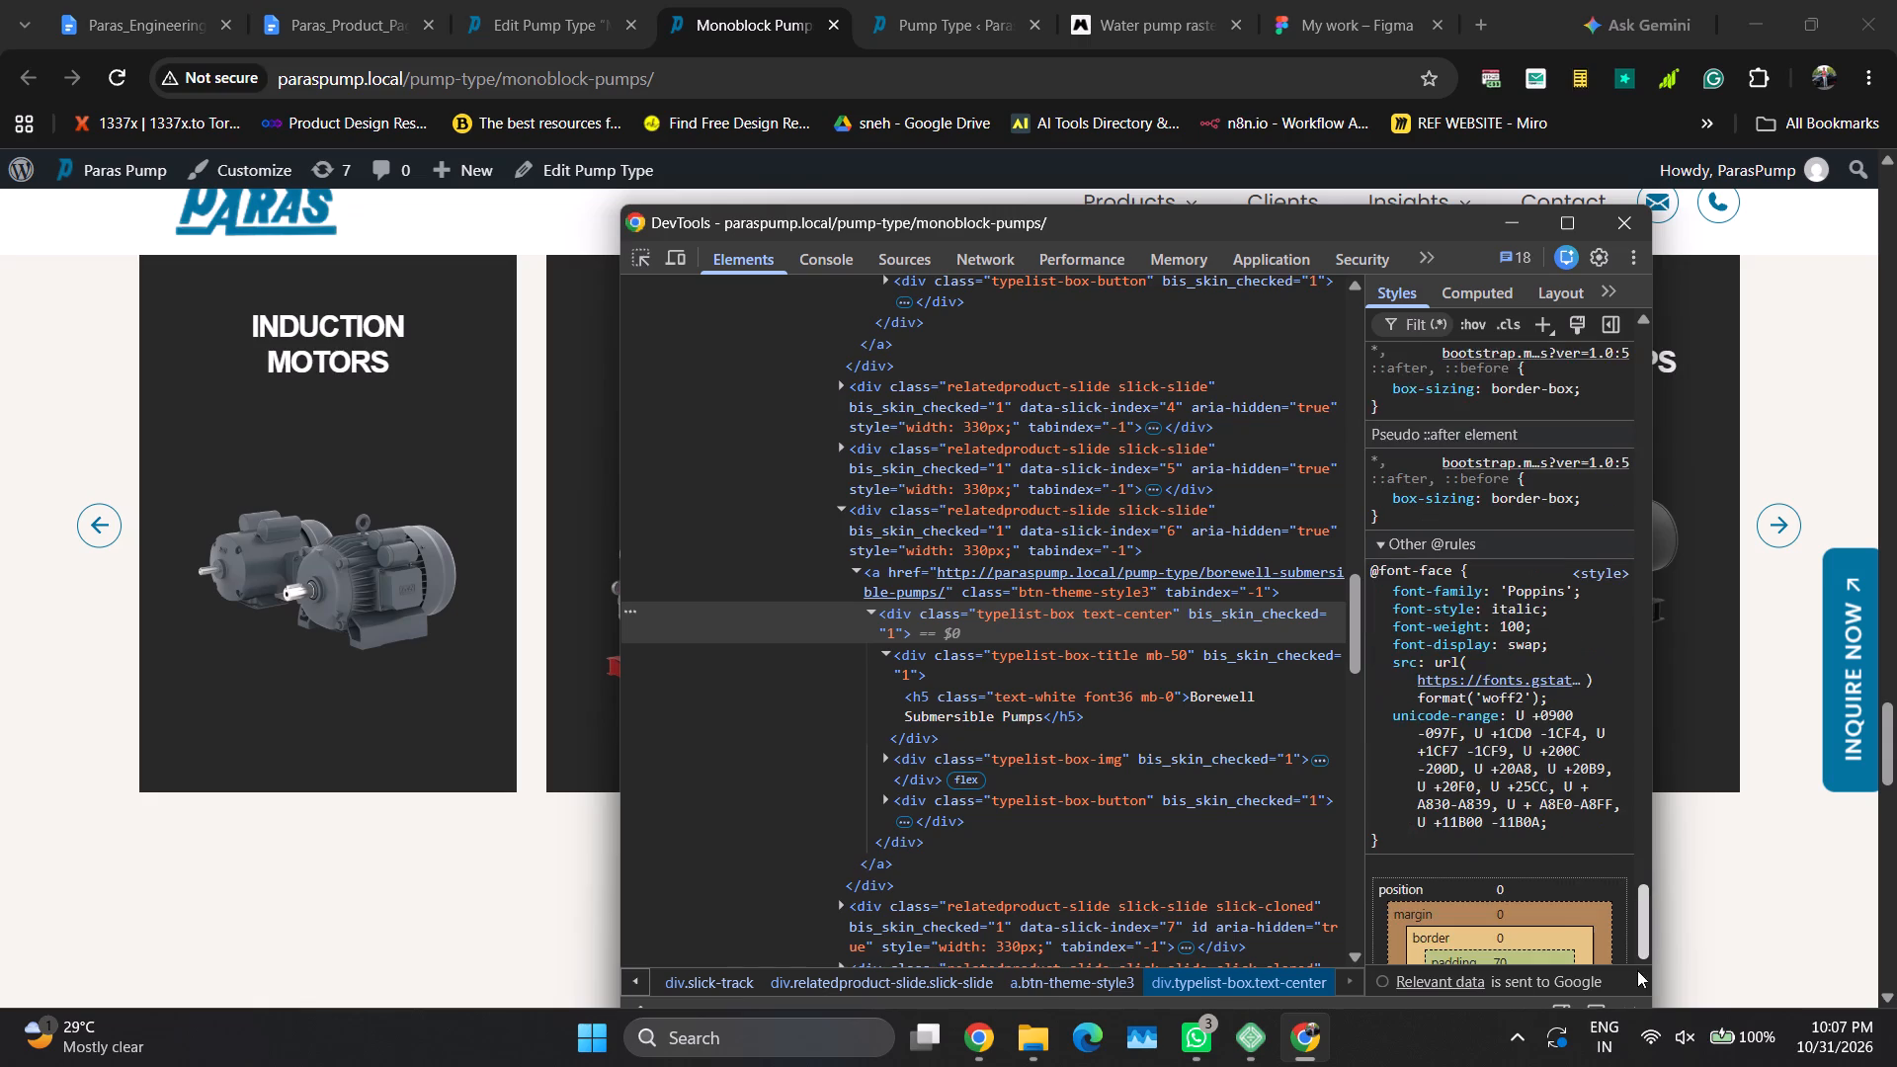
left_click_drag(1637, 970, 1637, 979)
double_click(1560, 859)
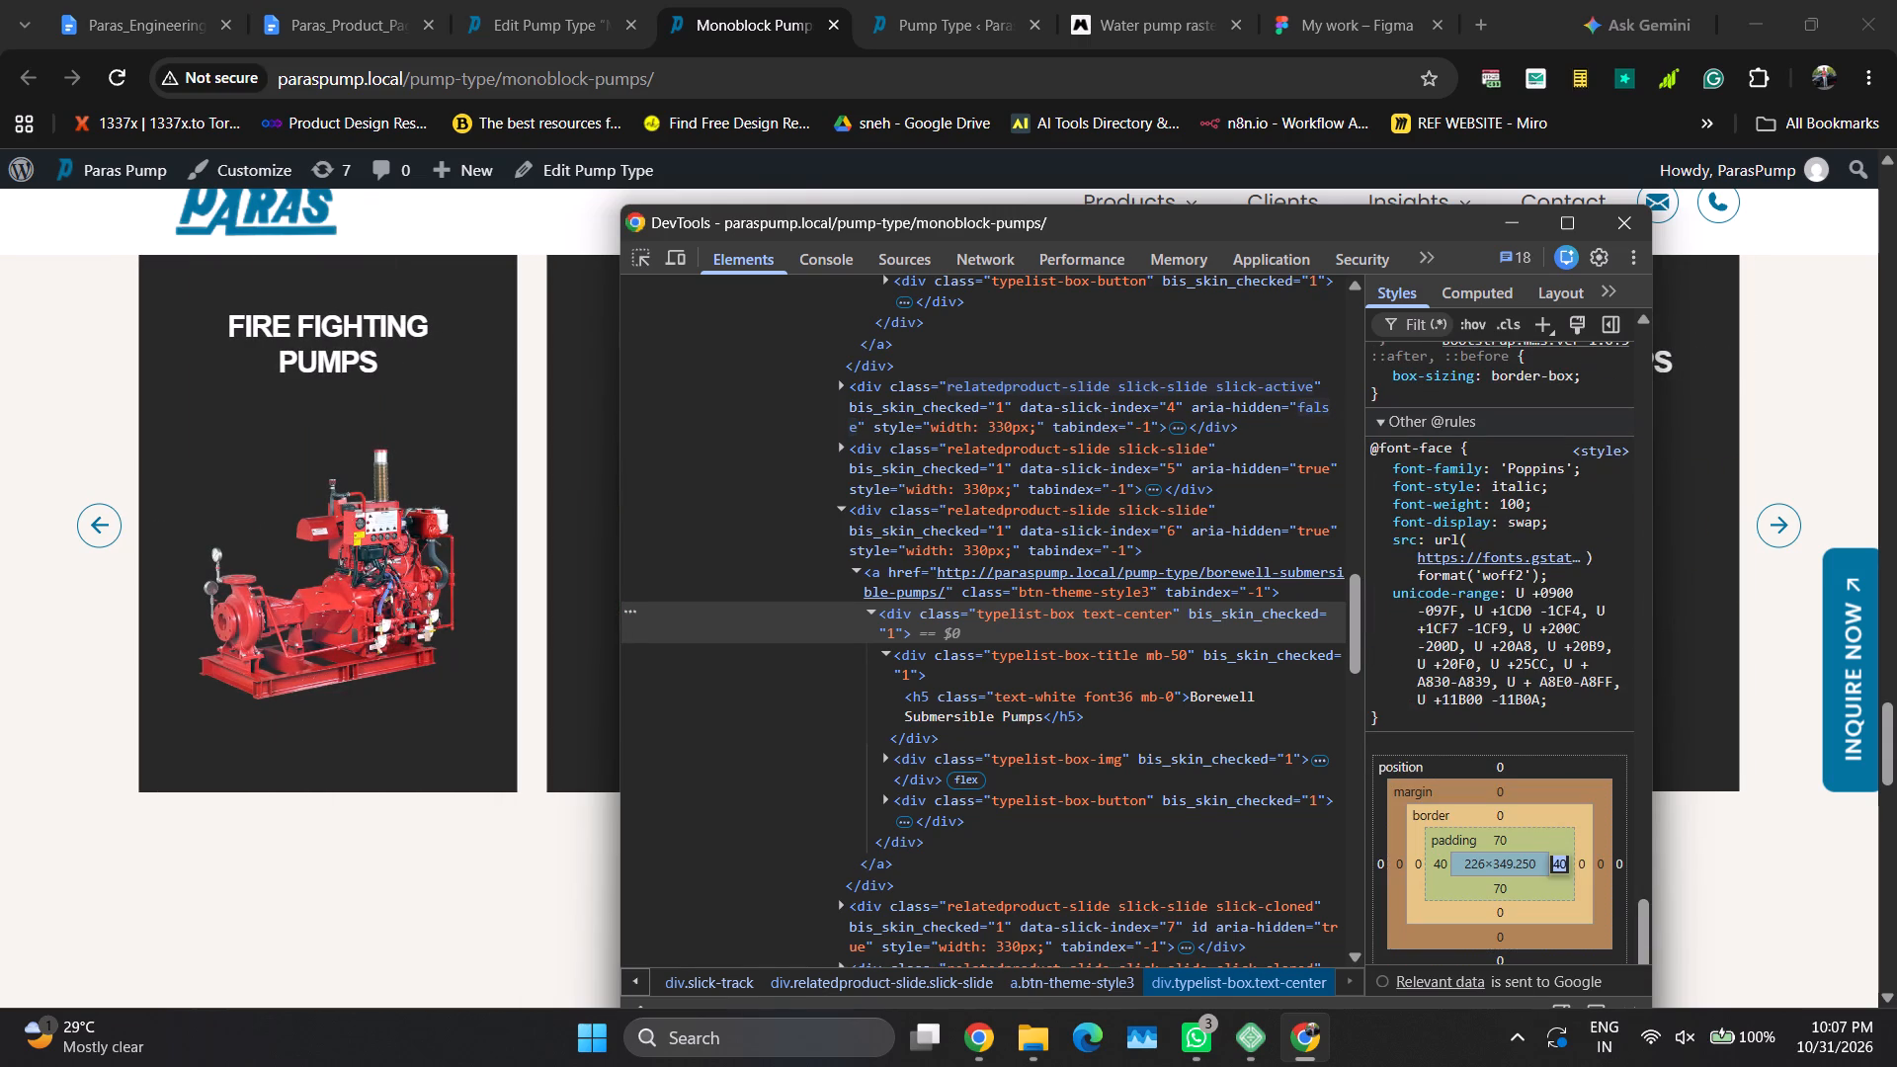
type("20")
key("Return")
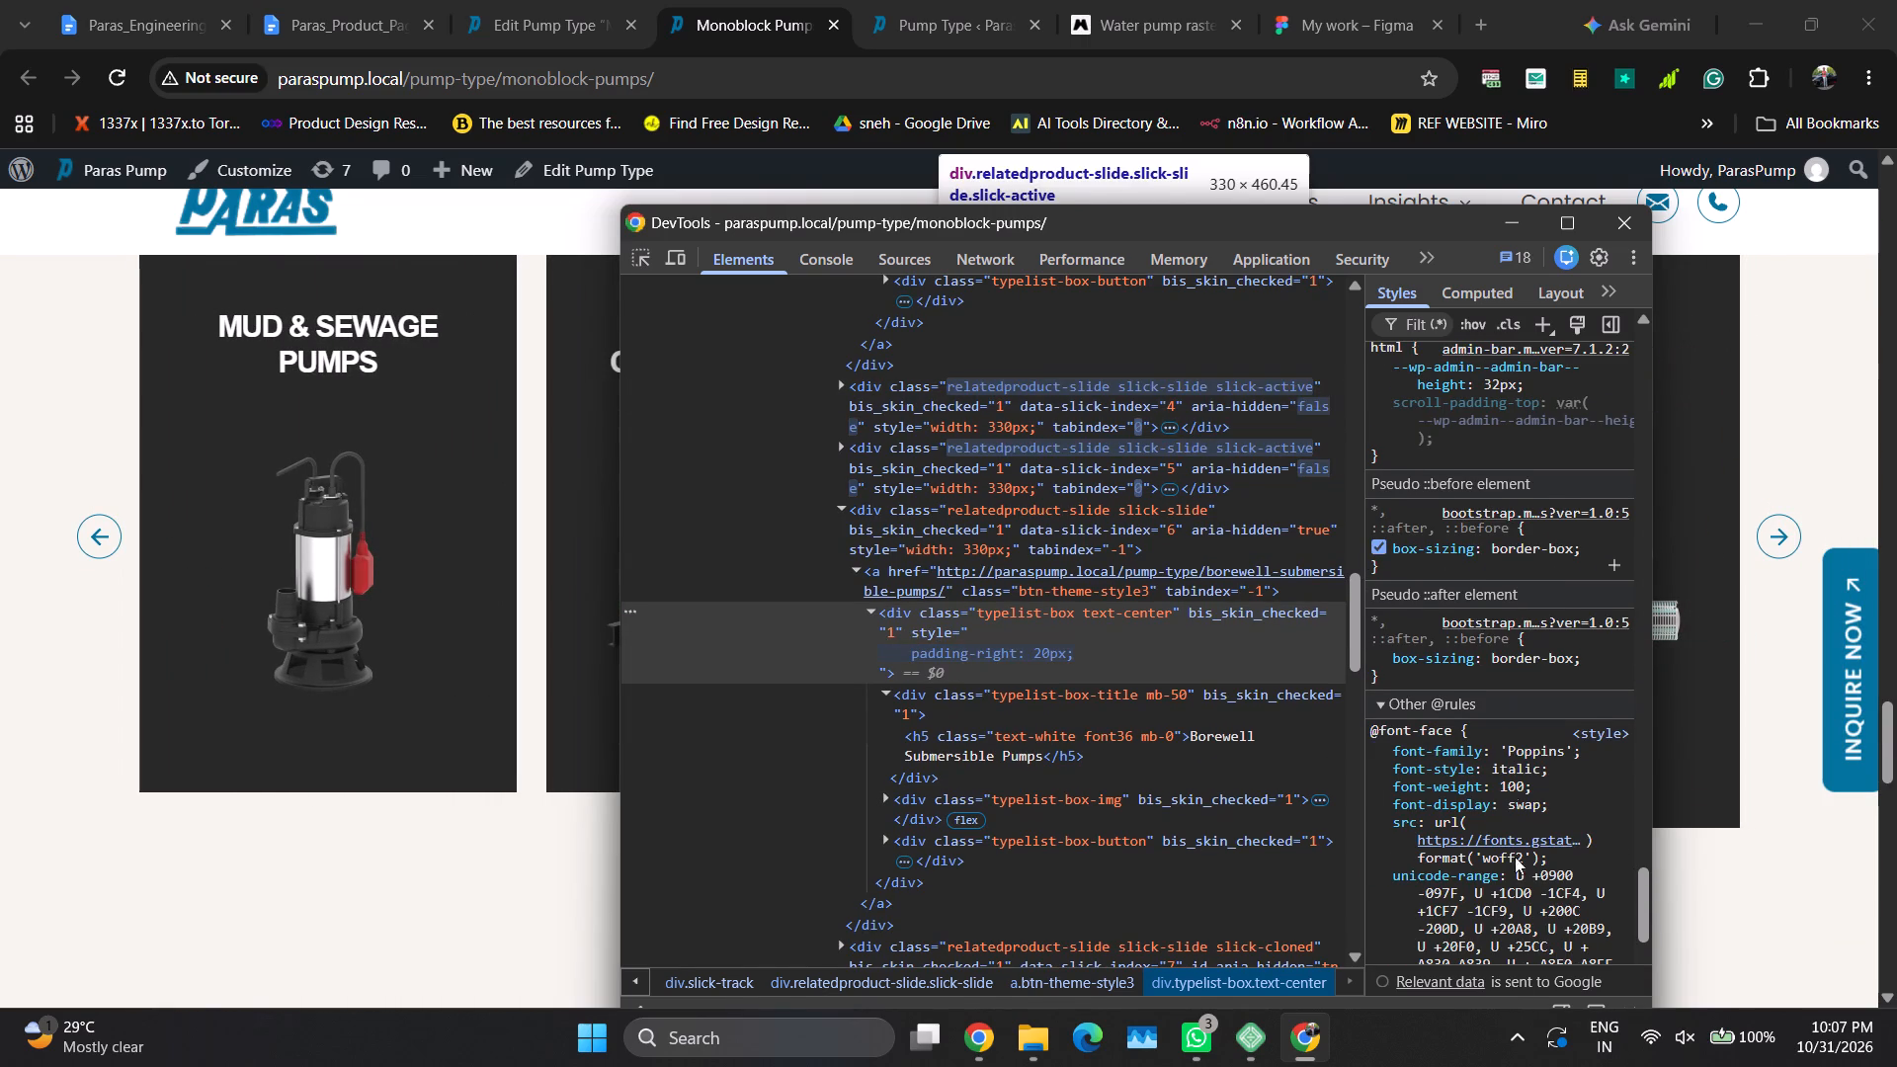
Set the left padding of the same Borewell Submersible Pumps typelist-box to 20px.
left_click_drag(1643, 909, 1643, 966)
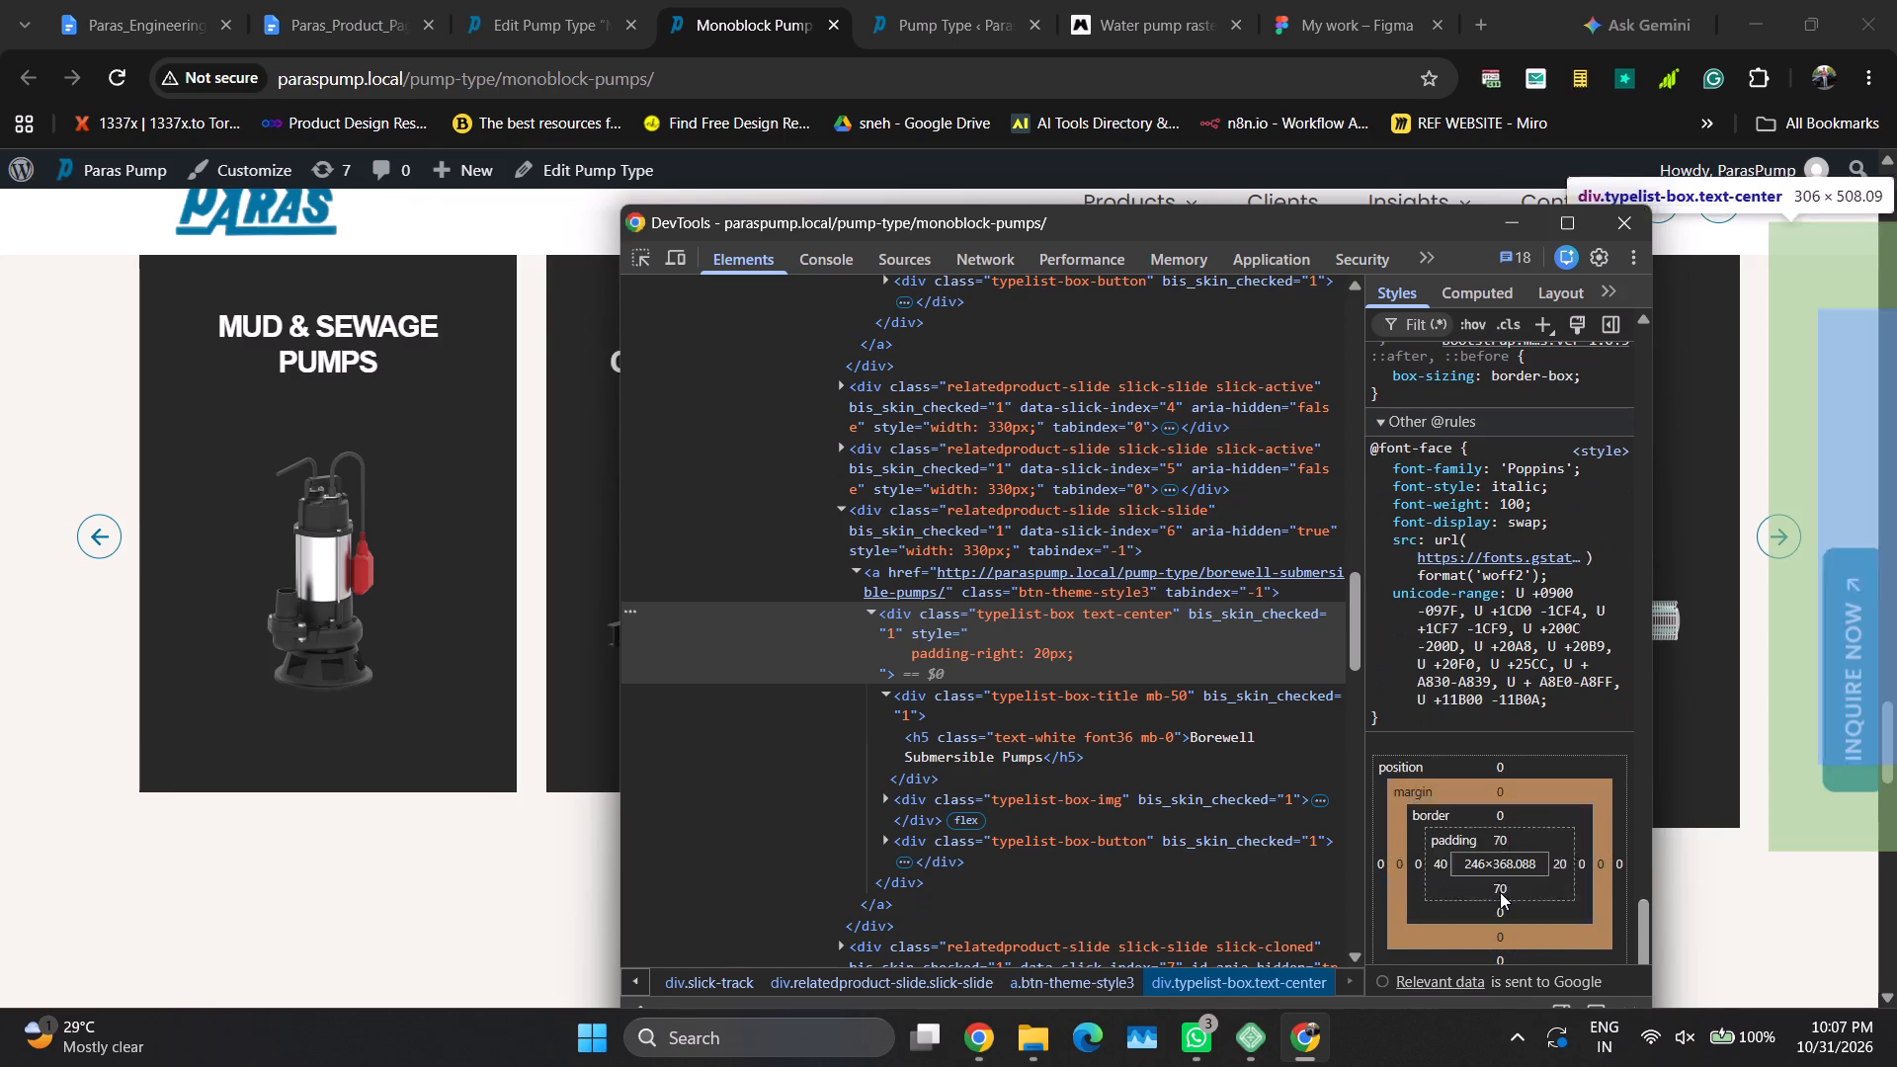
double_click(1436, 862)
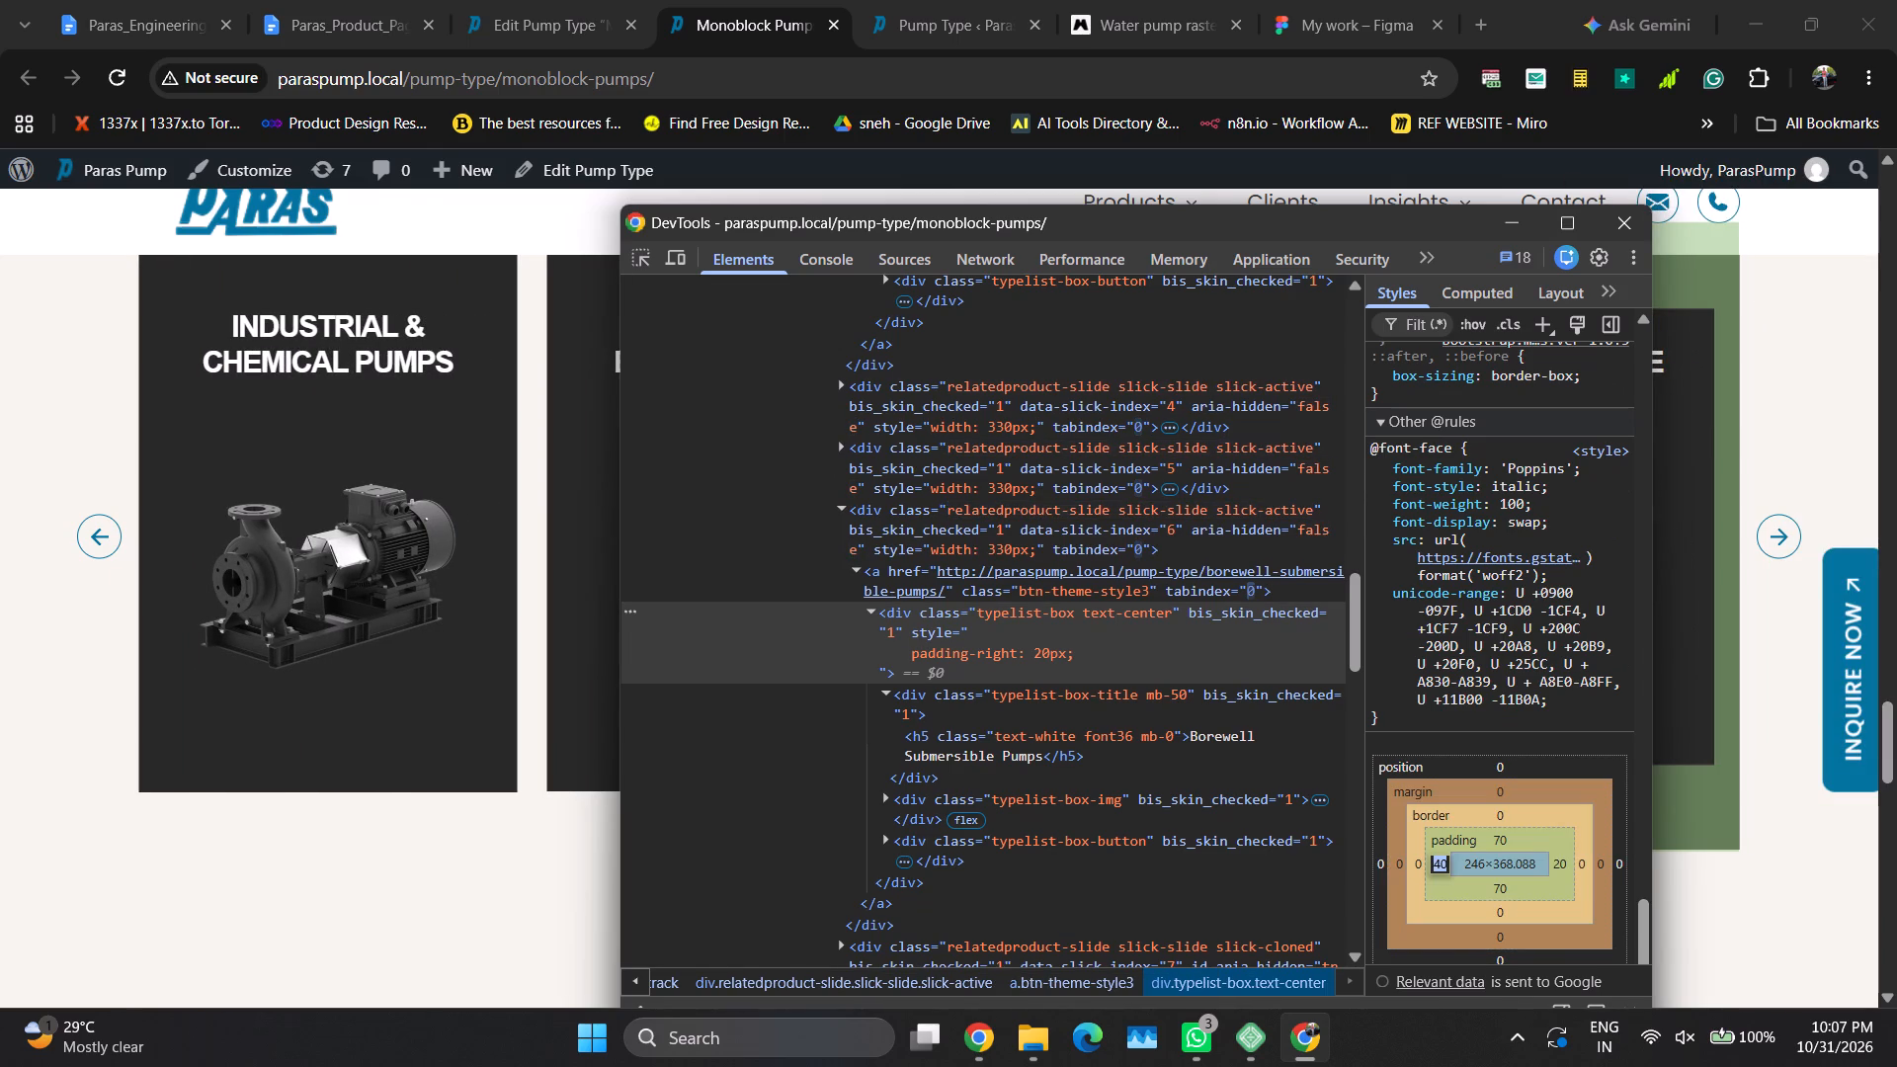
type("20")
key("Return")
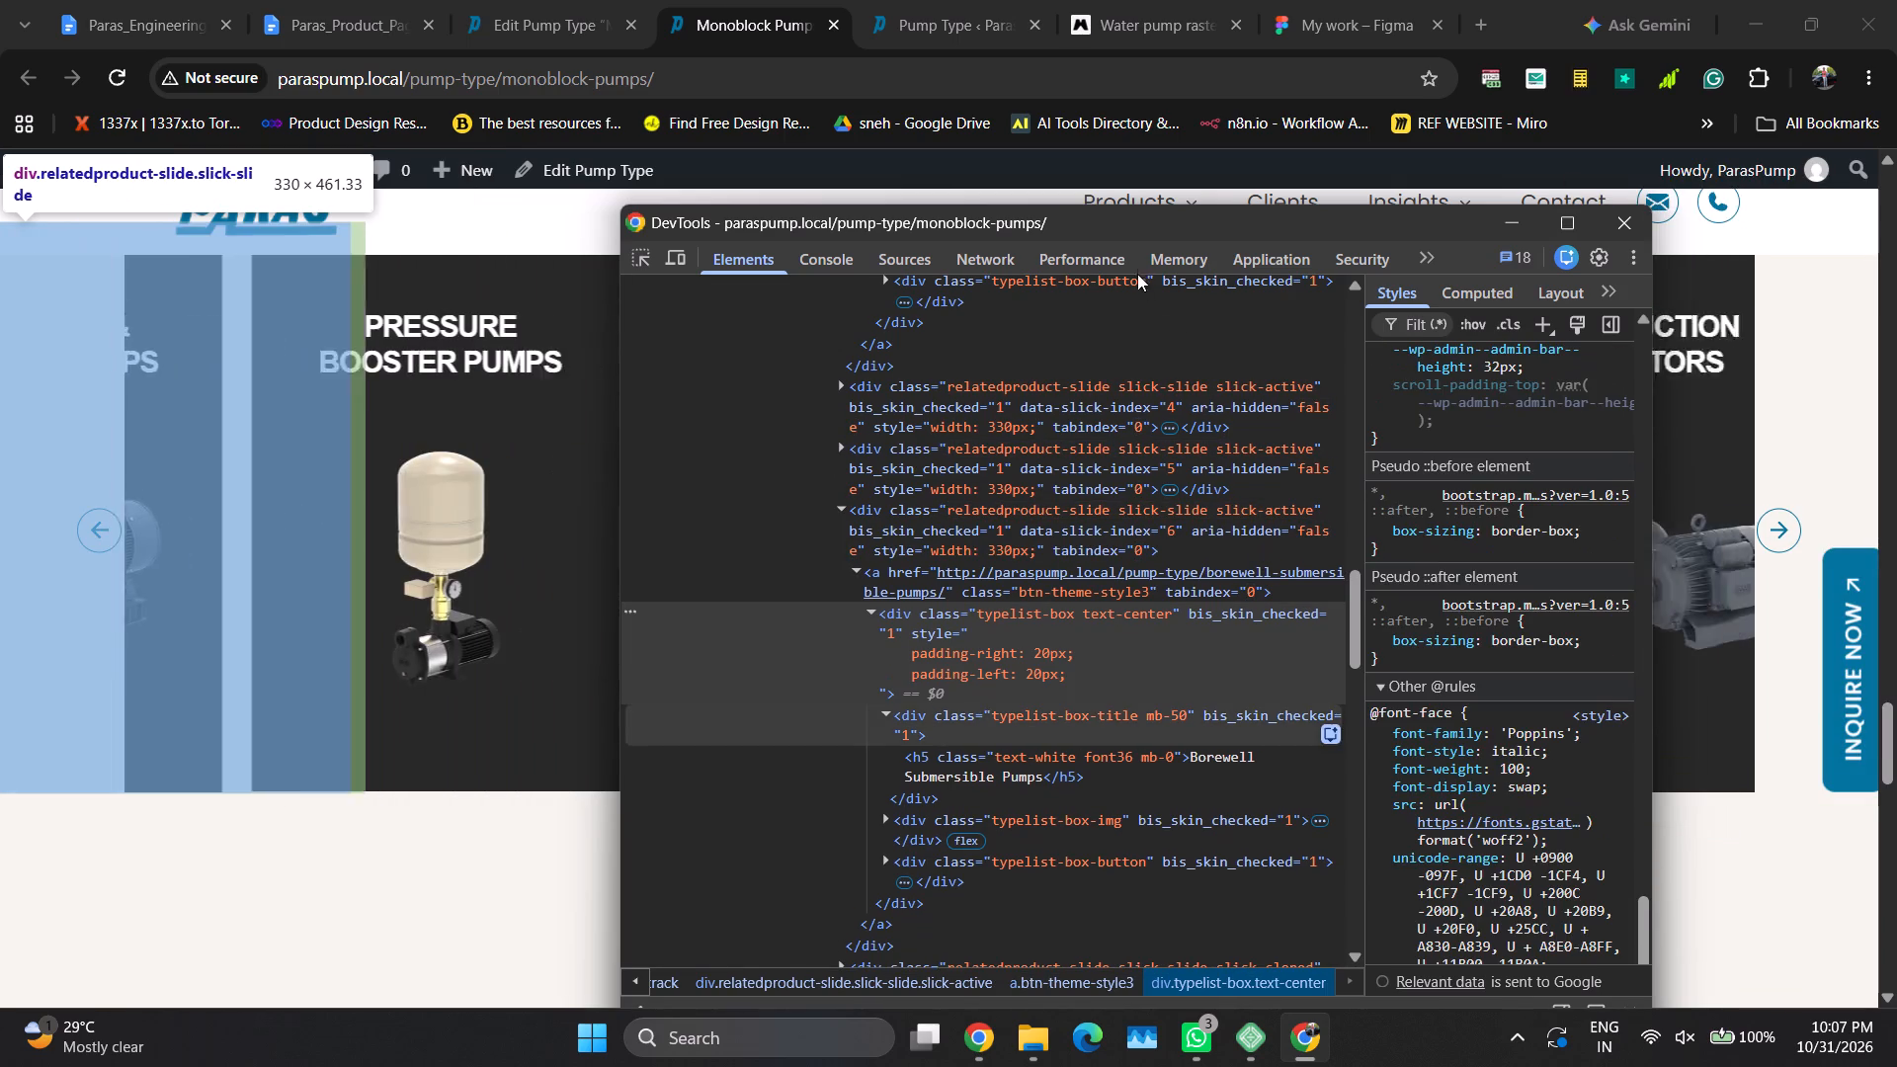
Uncover the Discover more carousel and compare the Borewell Submersible Pumps card's title wrapping and height with its neighbours.
left_click_drag(1130, 224, 1619, 573)
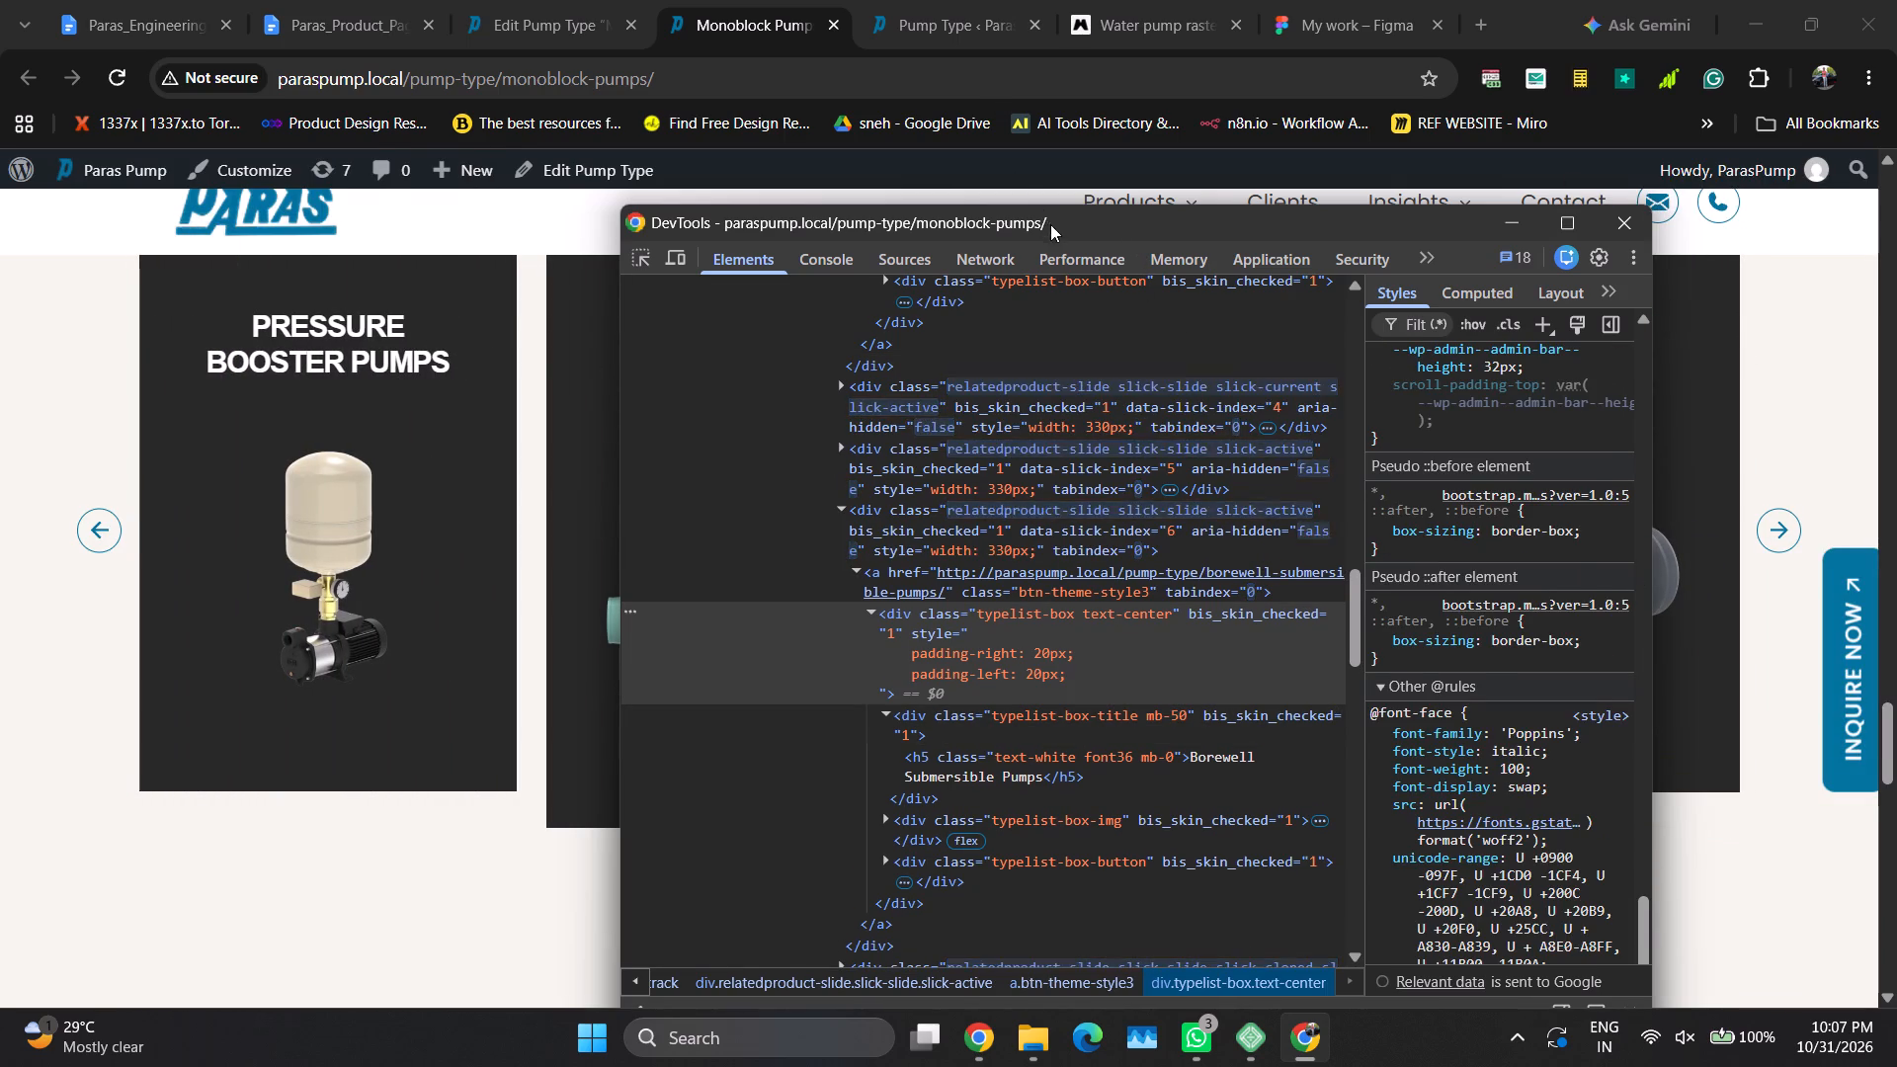
left_click_drag(1074, 220, 1403, 587)
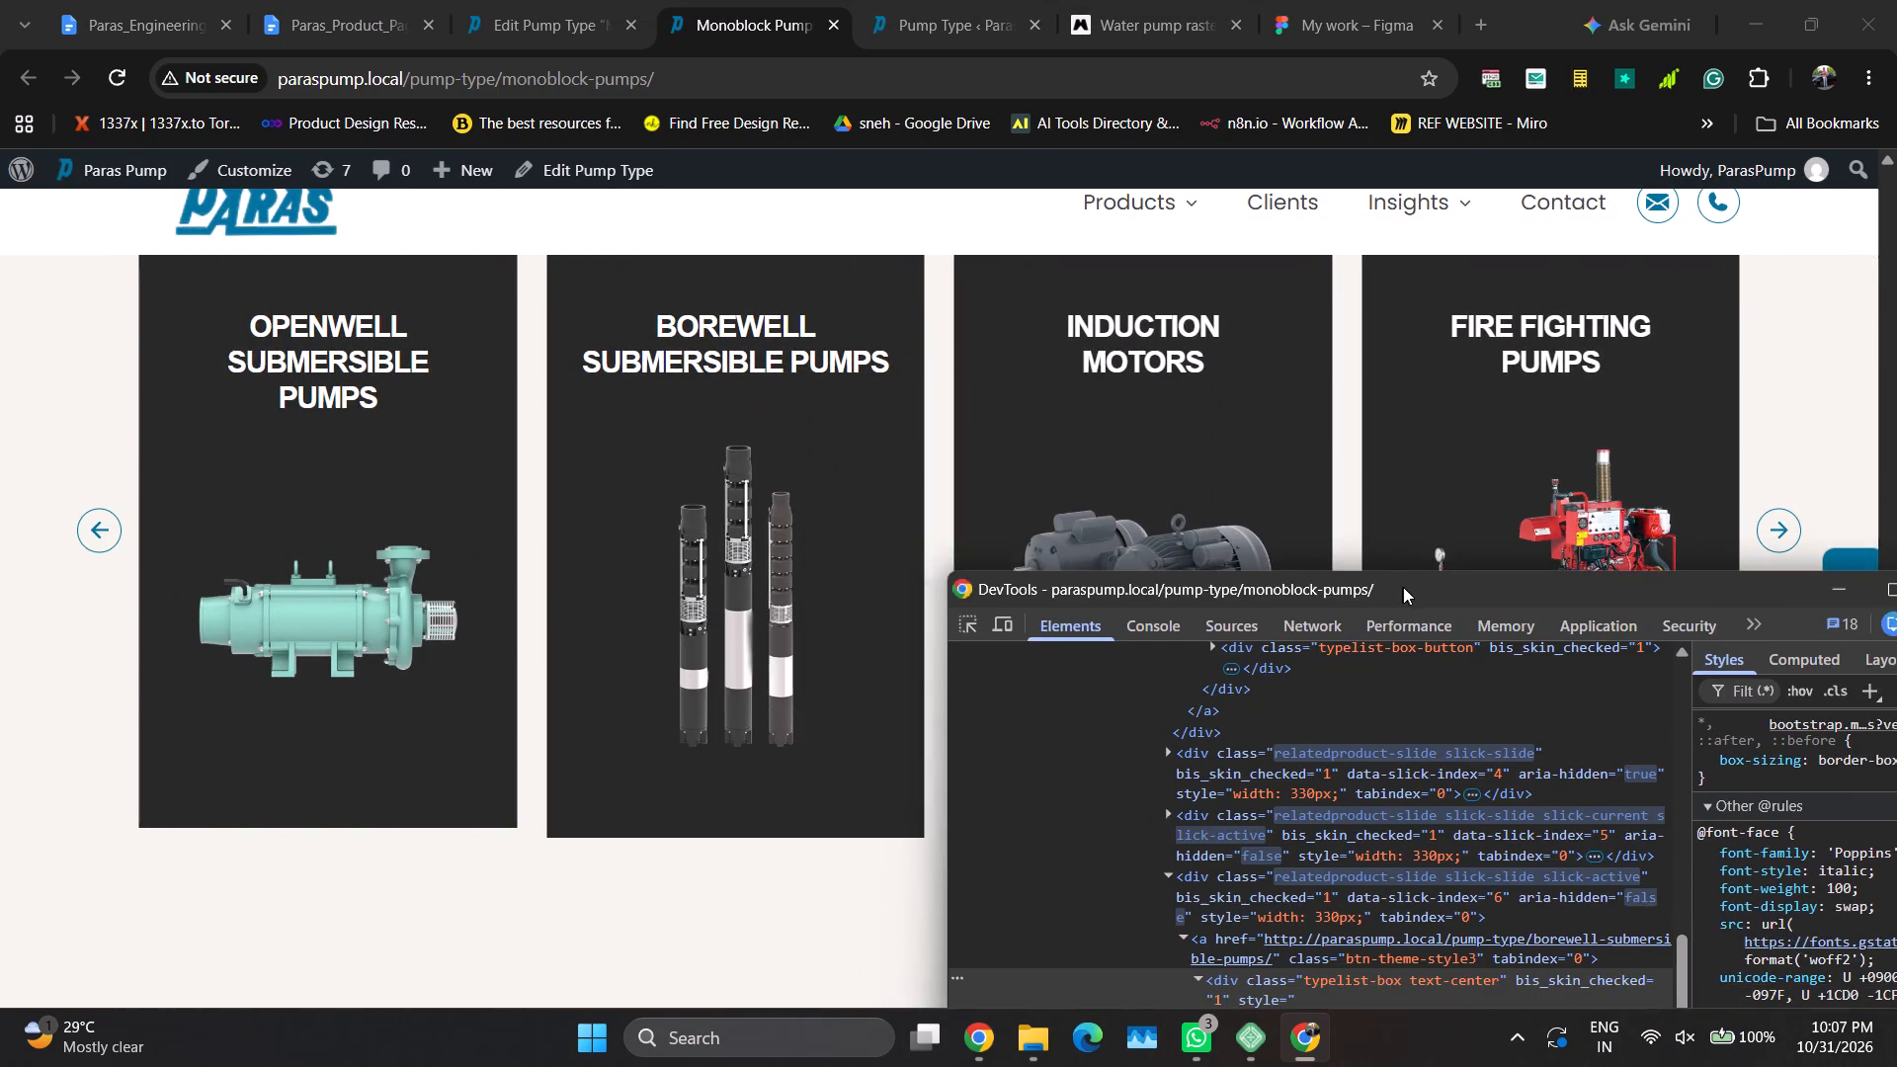
left_click_drag(1403, 587, 1333, 955)
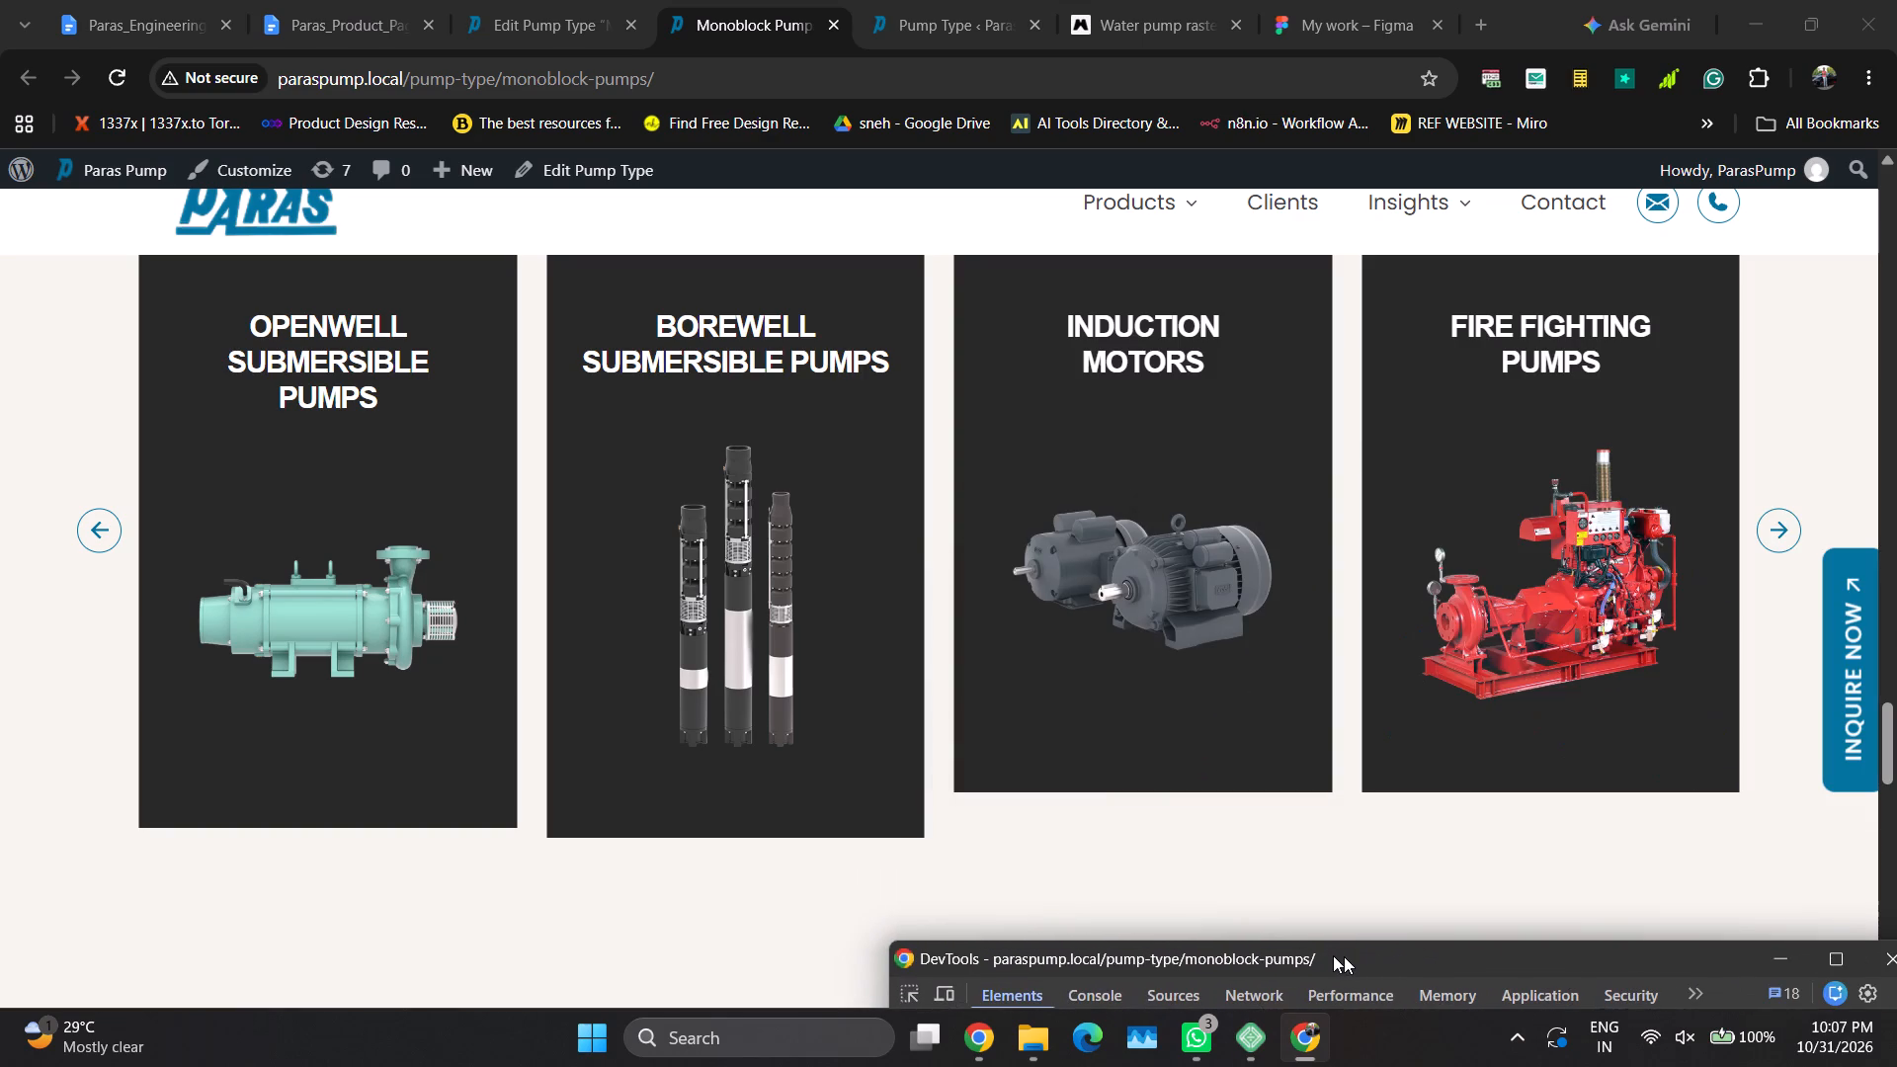
left_click_drag(1333, 955, 1333, 953)
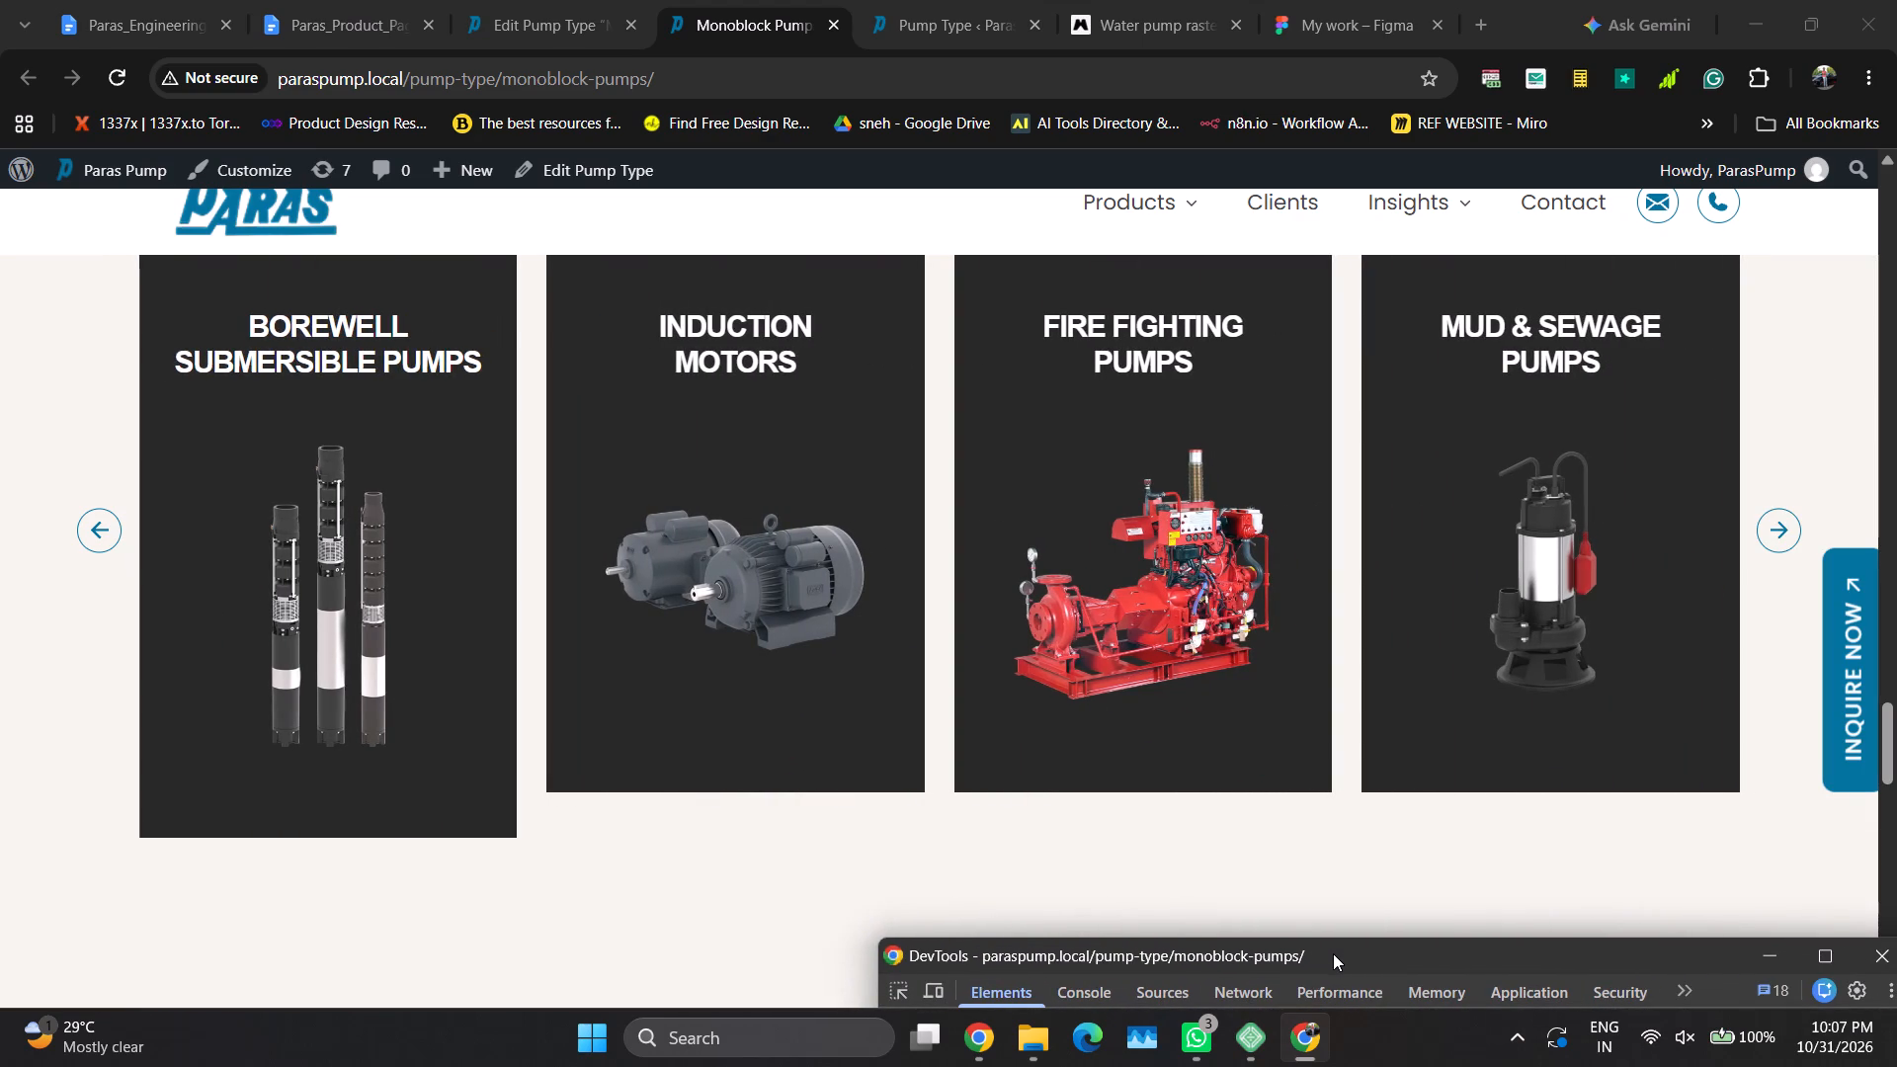
left_click_drag(1333, 953, 1160, 366)
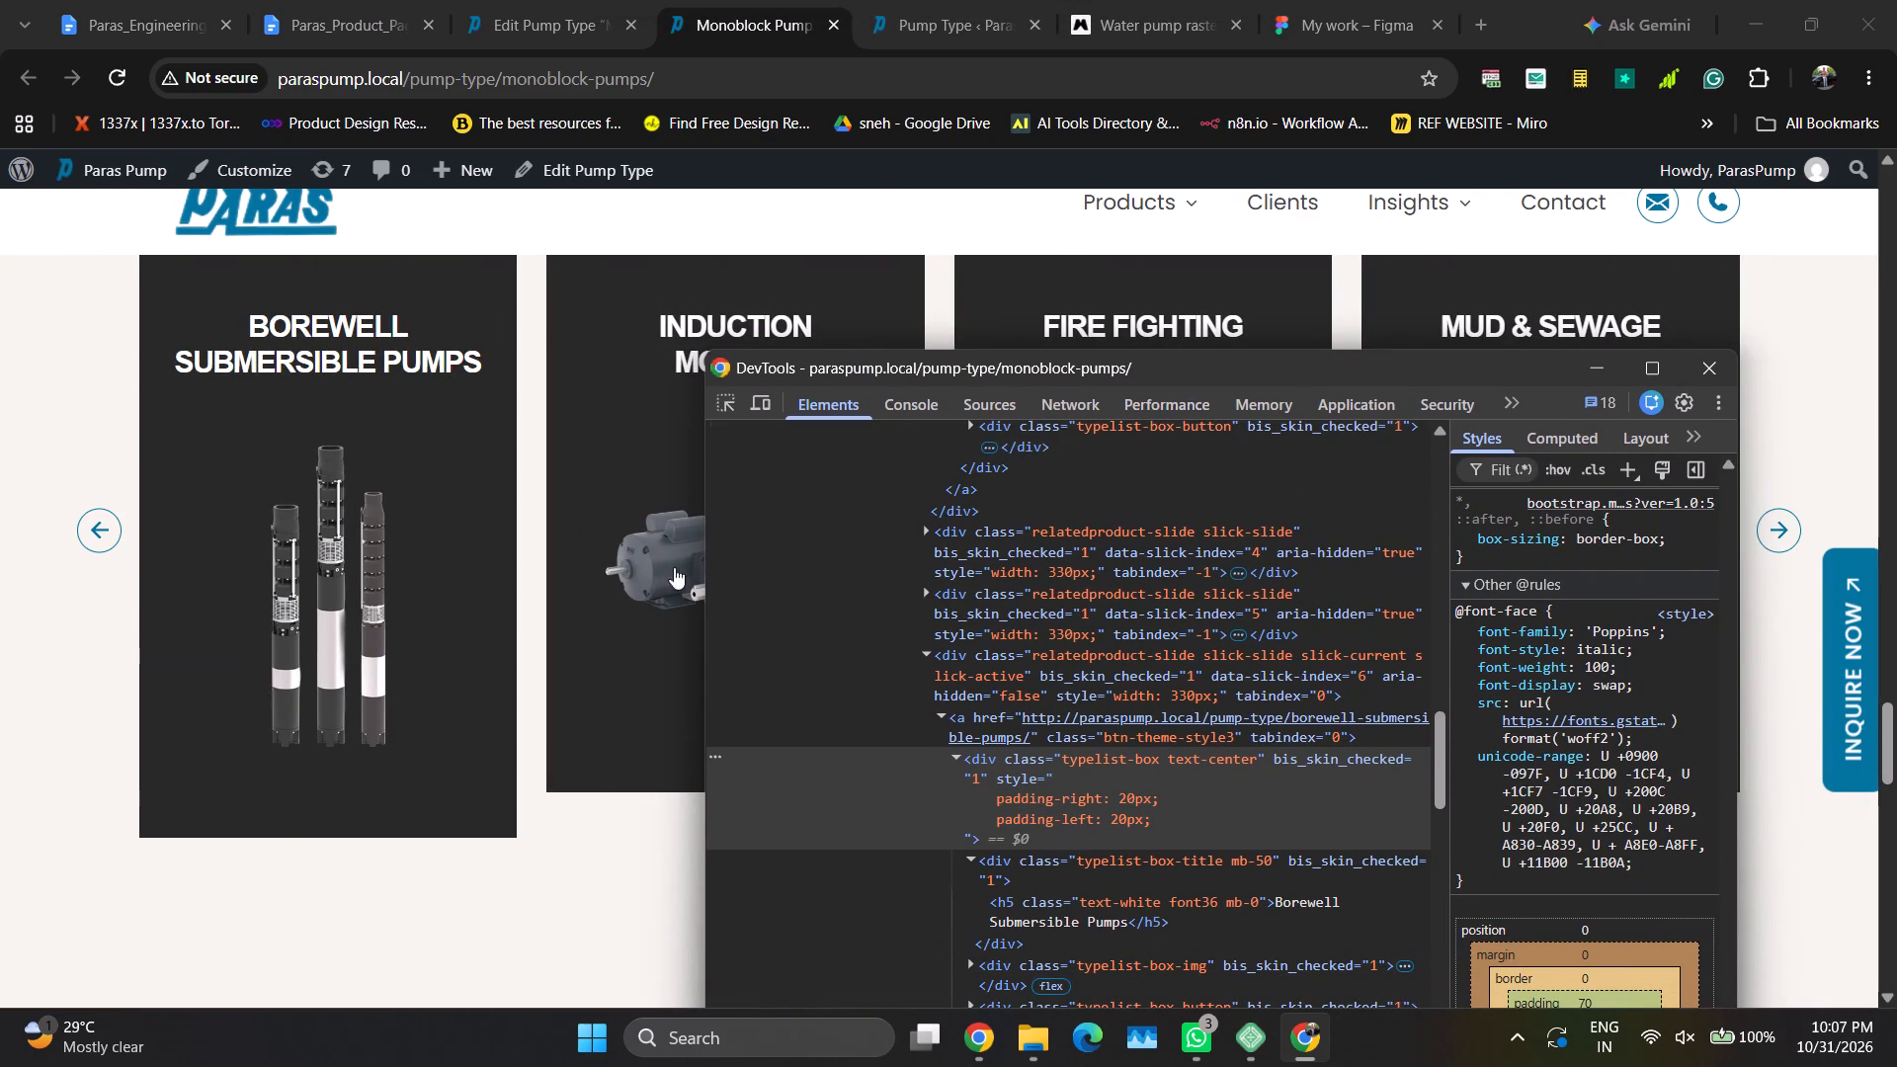
left_click_drag(1398, 372, 1395, 305)
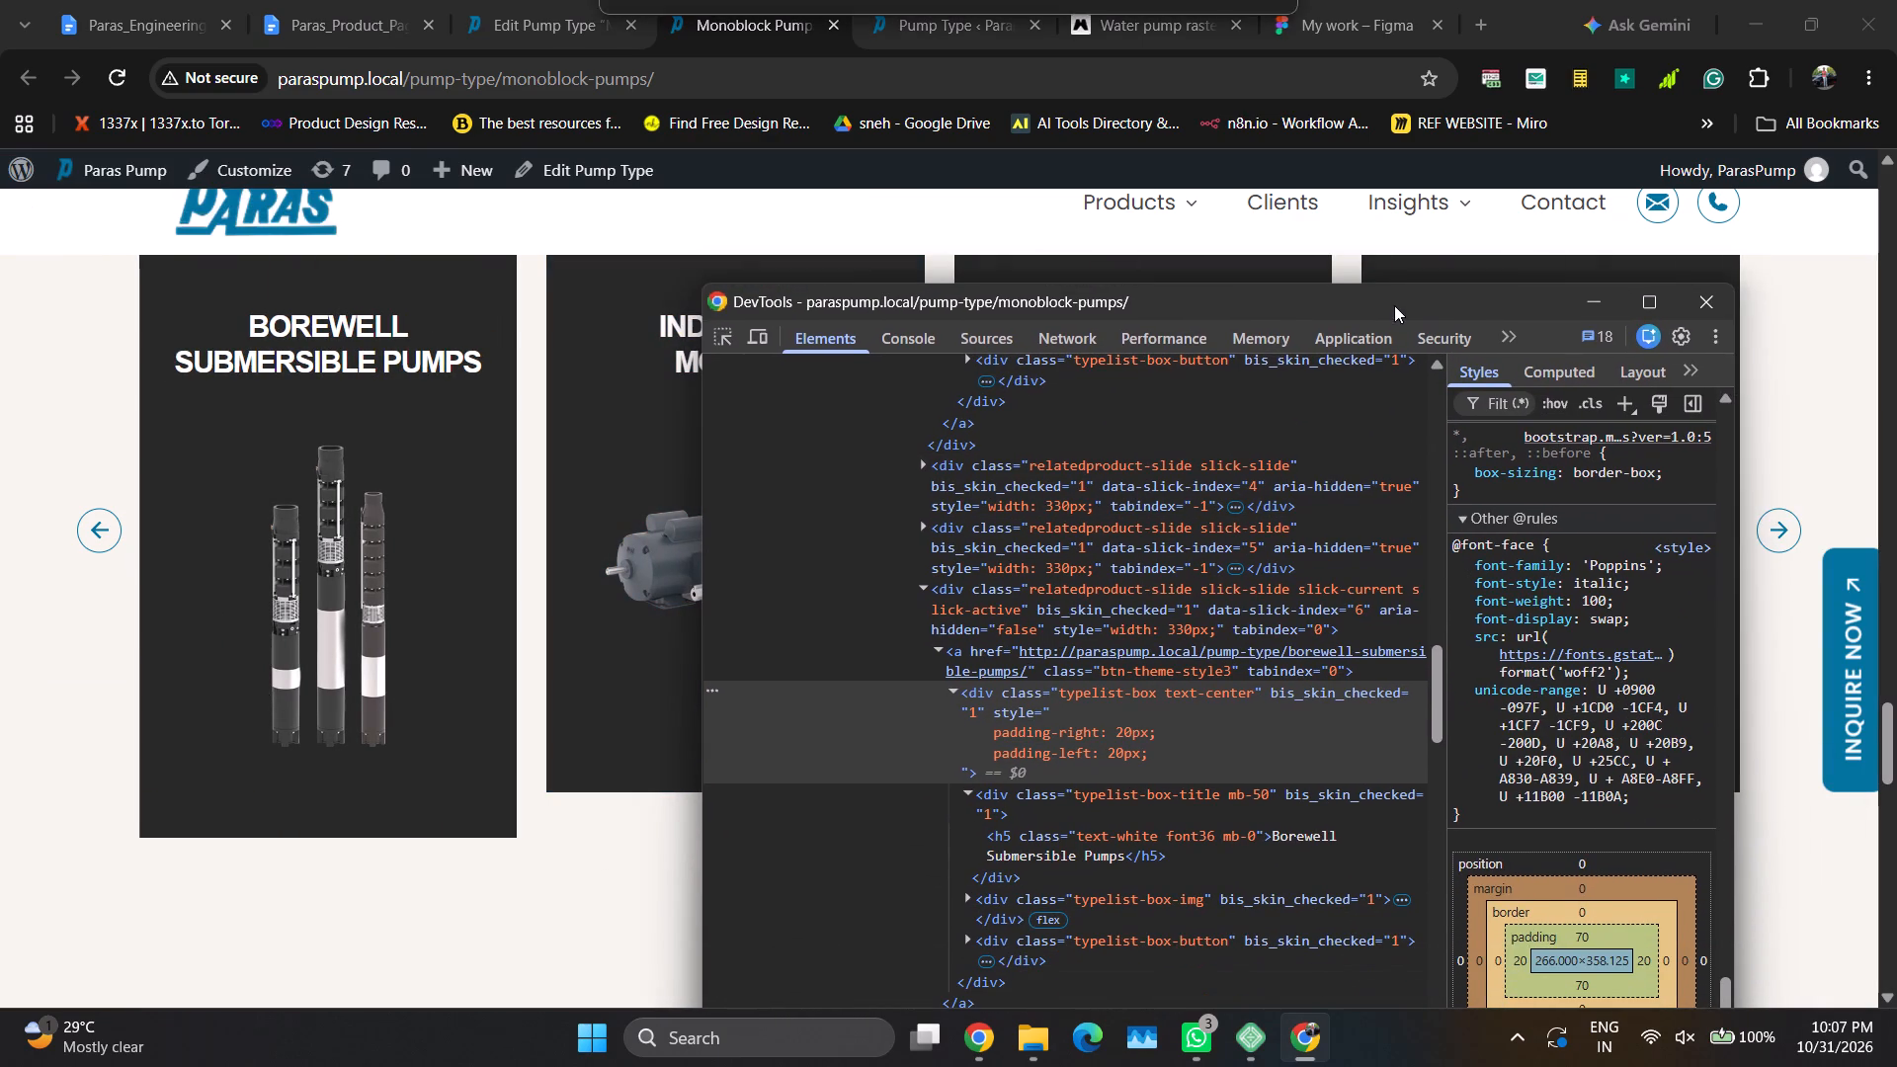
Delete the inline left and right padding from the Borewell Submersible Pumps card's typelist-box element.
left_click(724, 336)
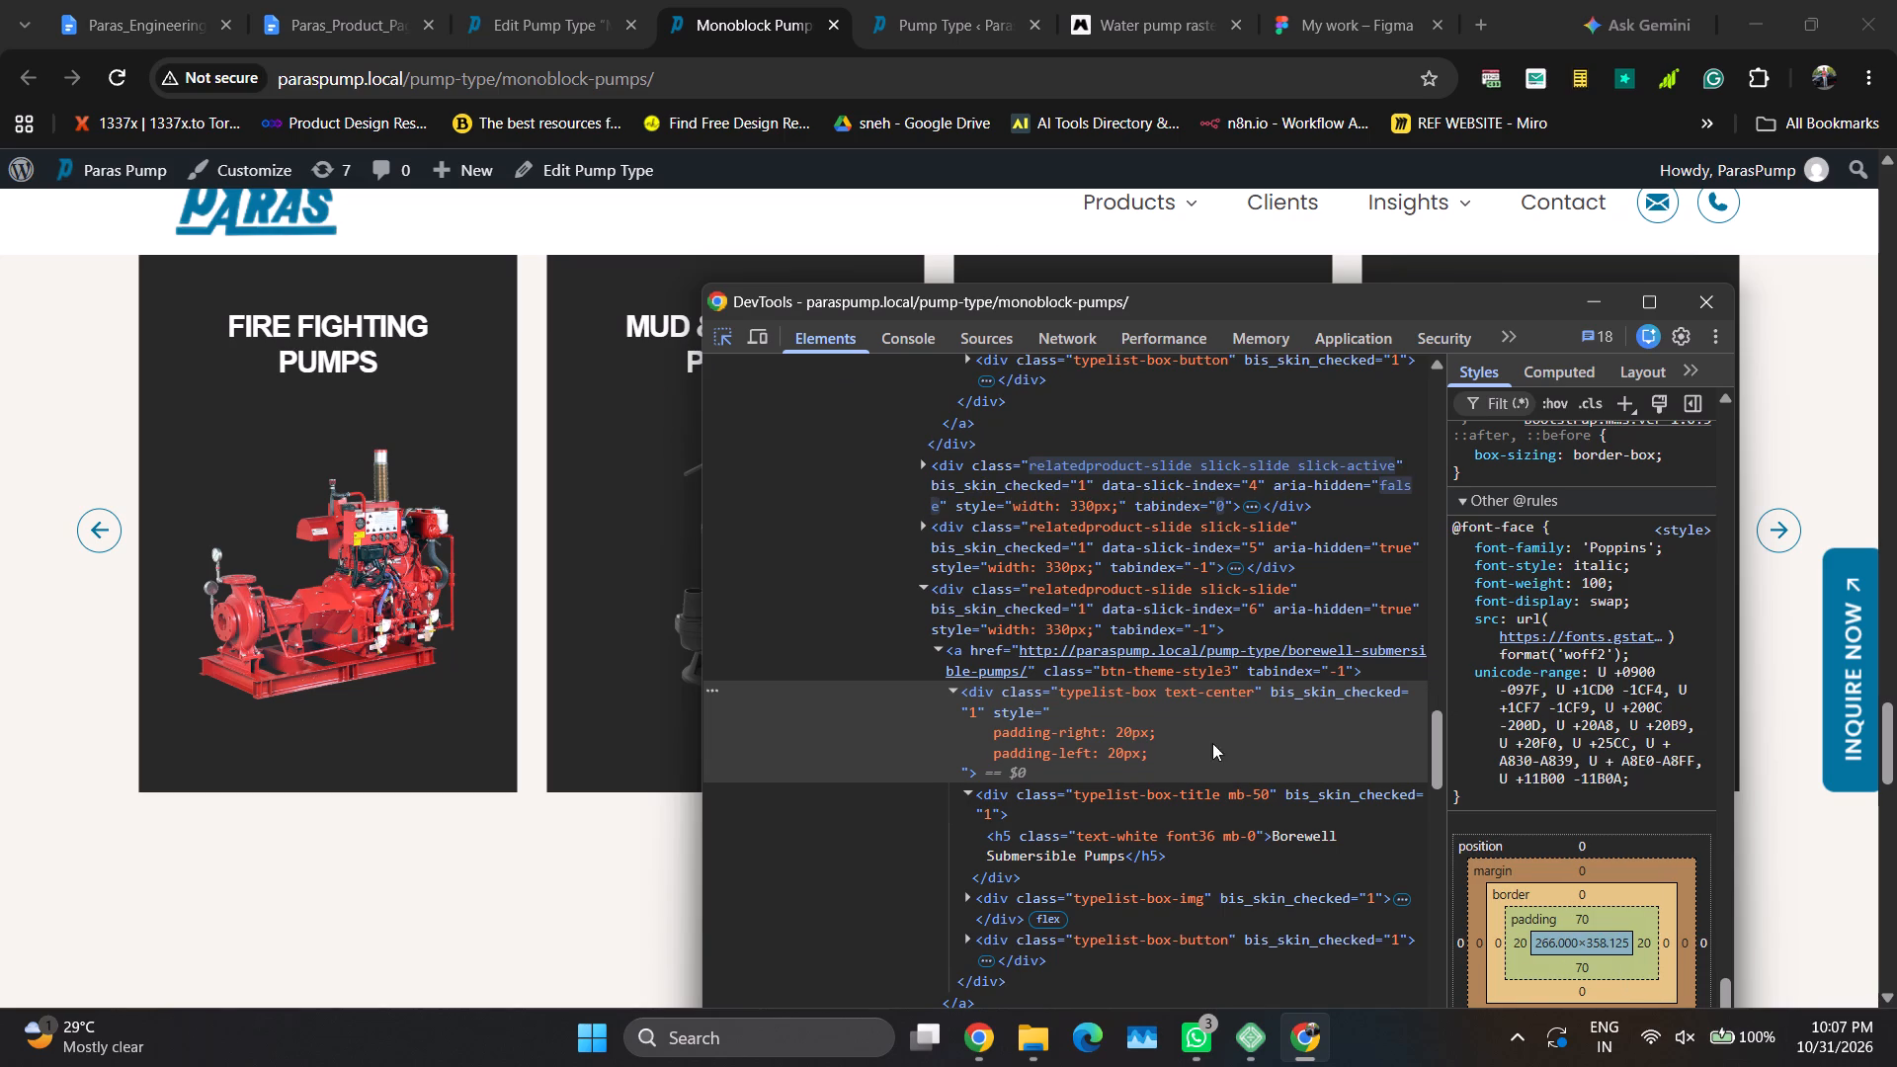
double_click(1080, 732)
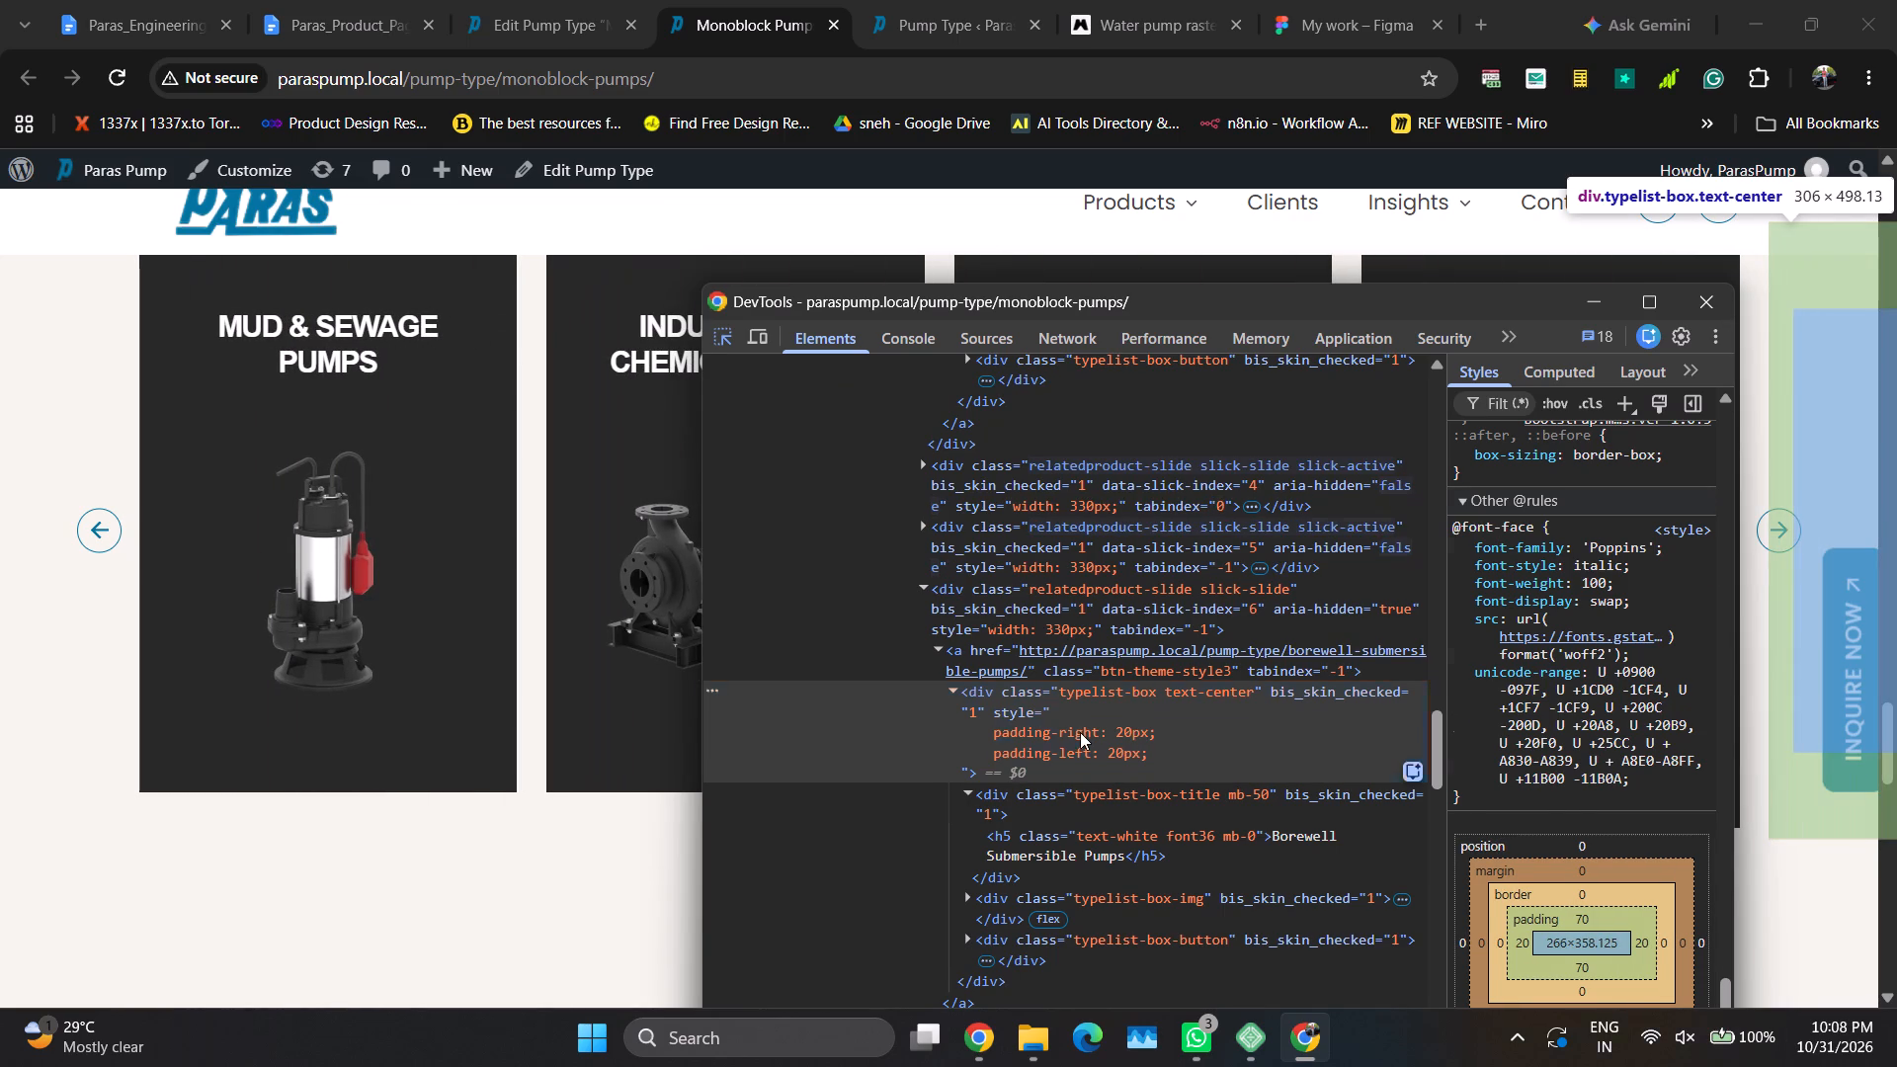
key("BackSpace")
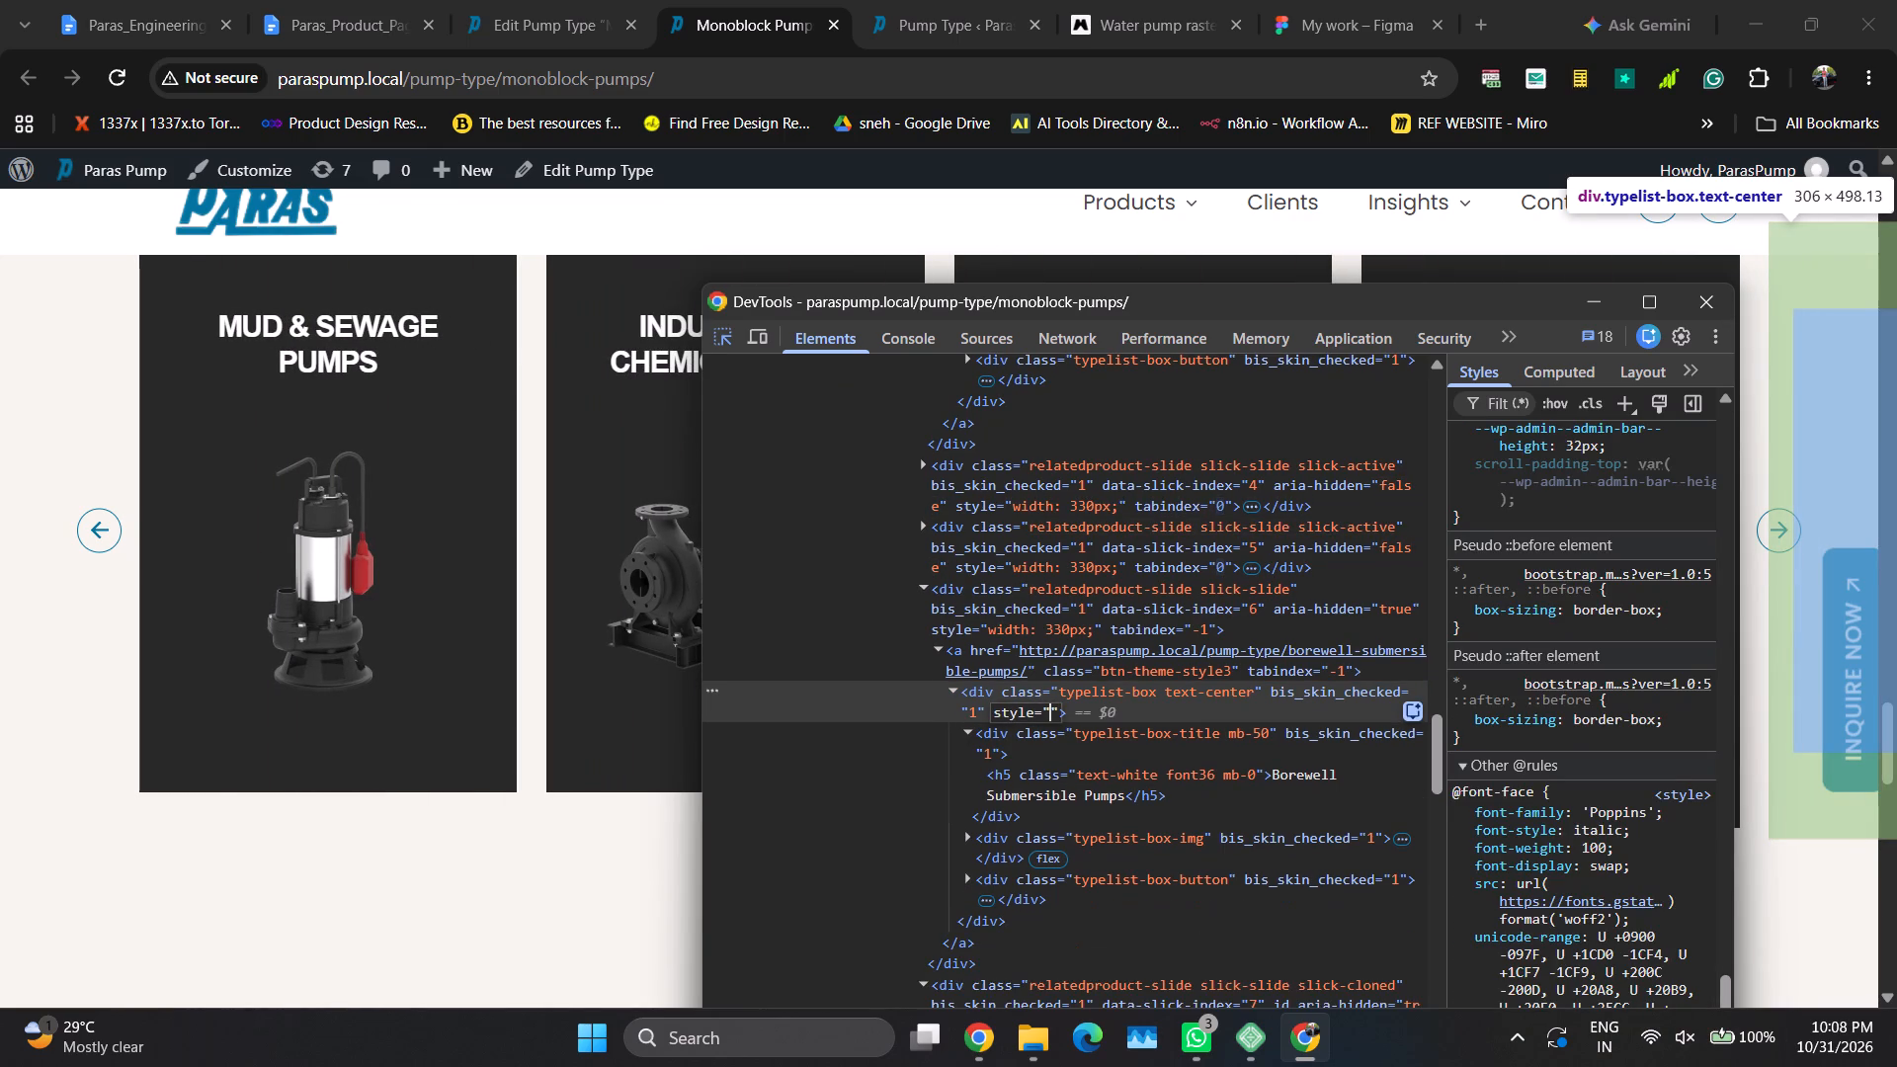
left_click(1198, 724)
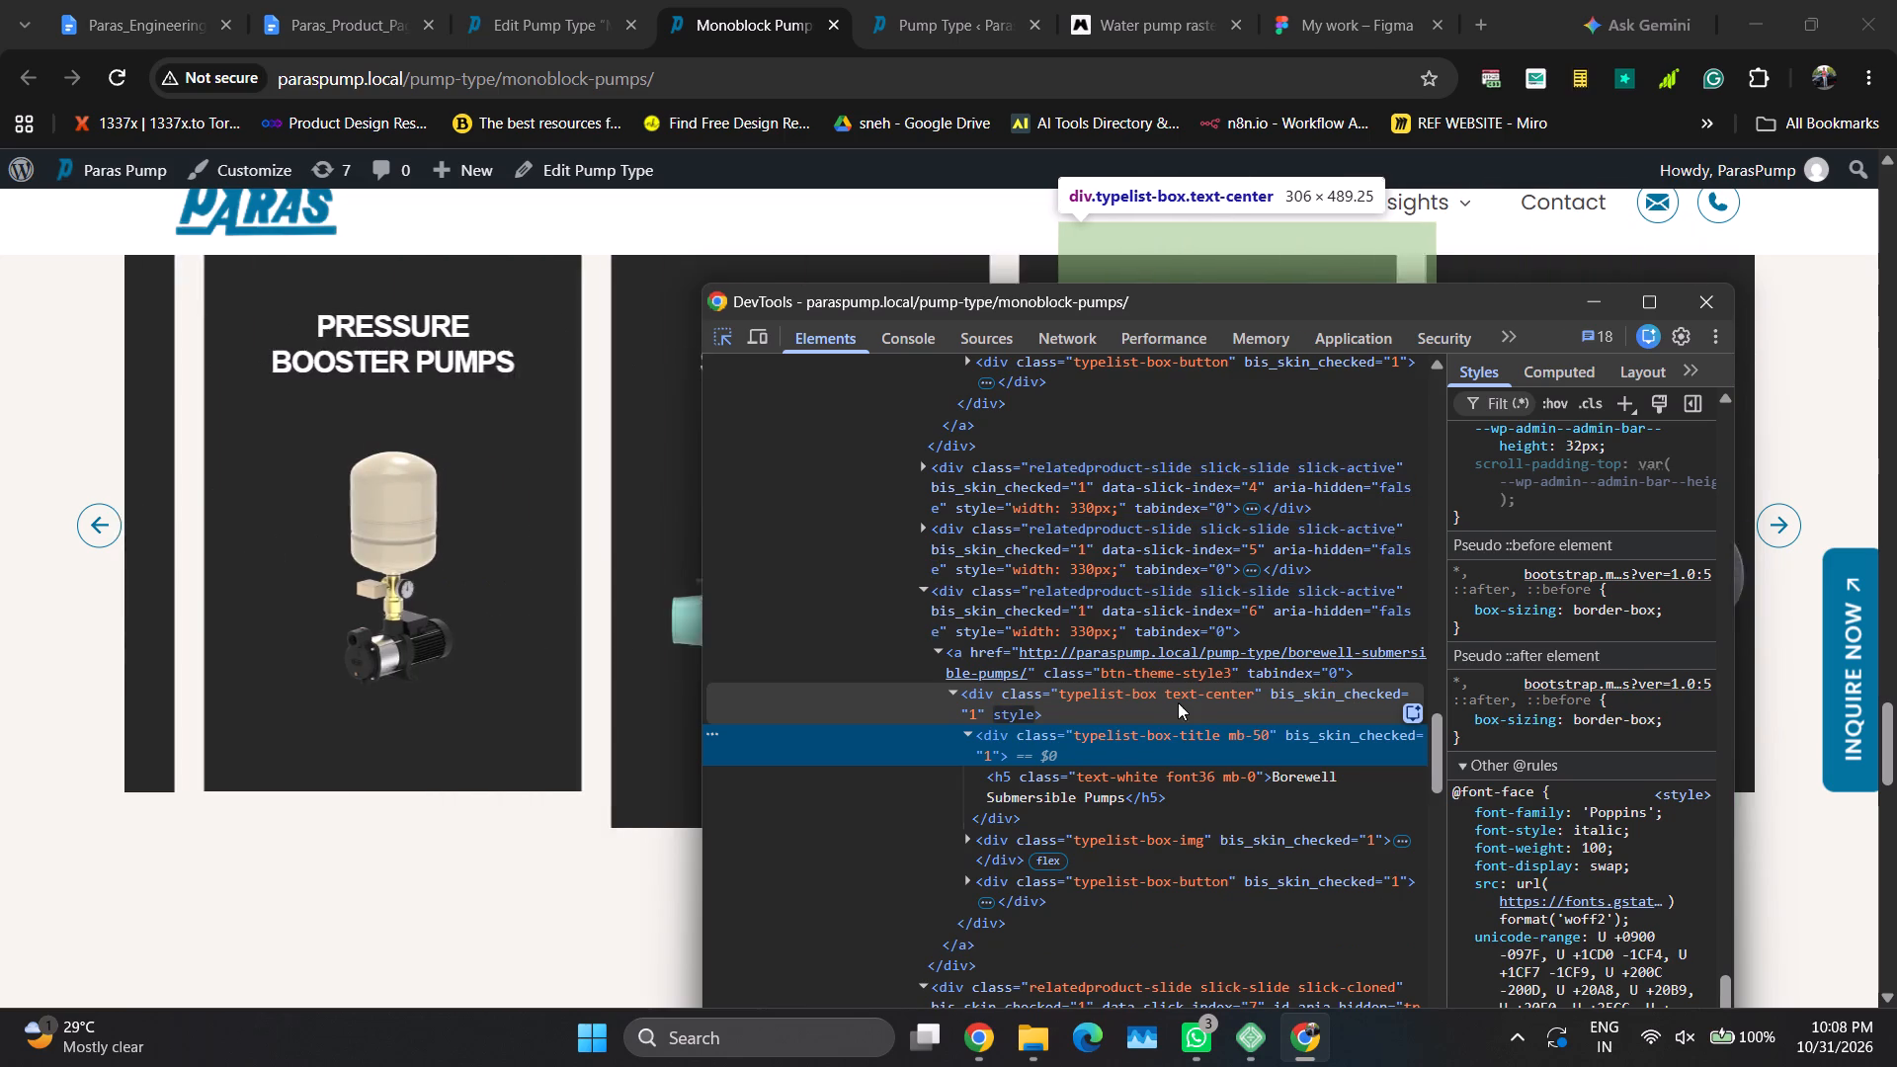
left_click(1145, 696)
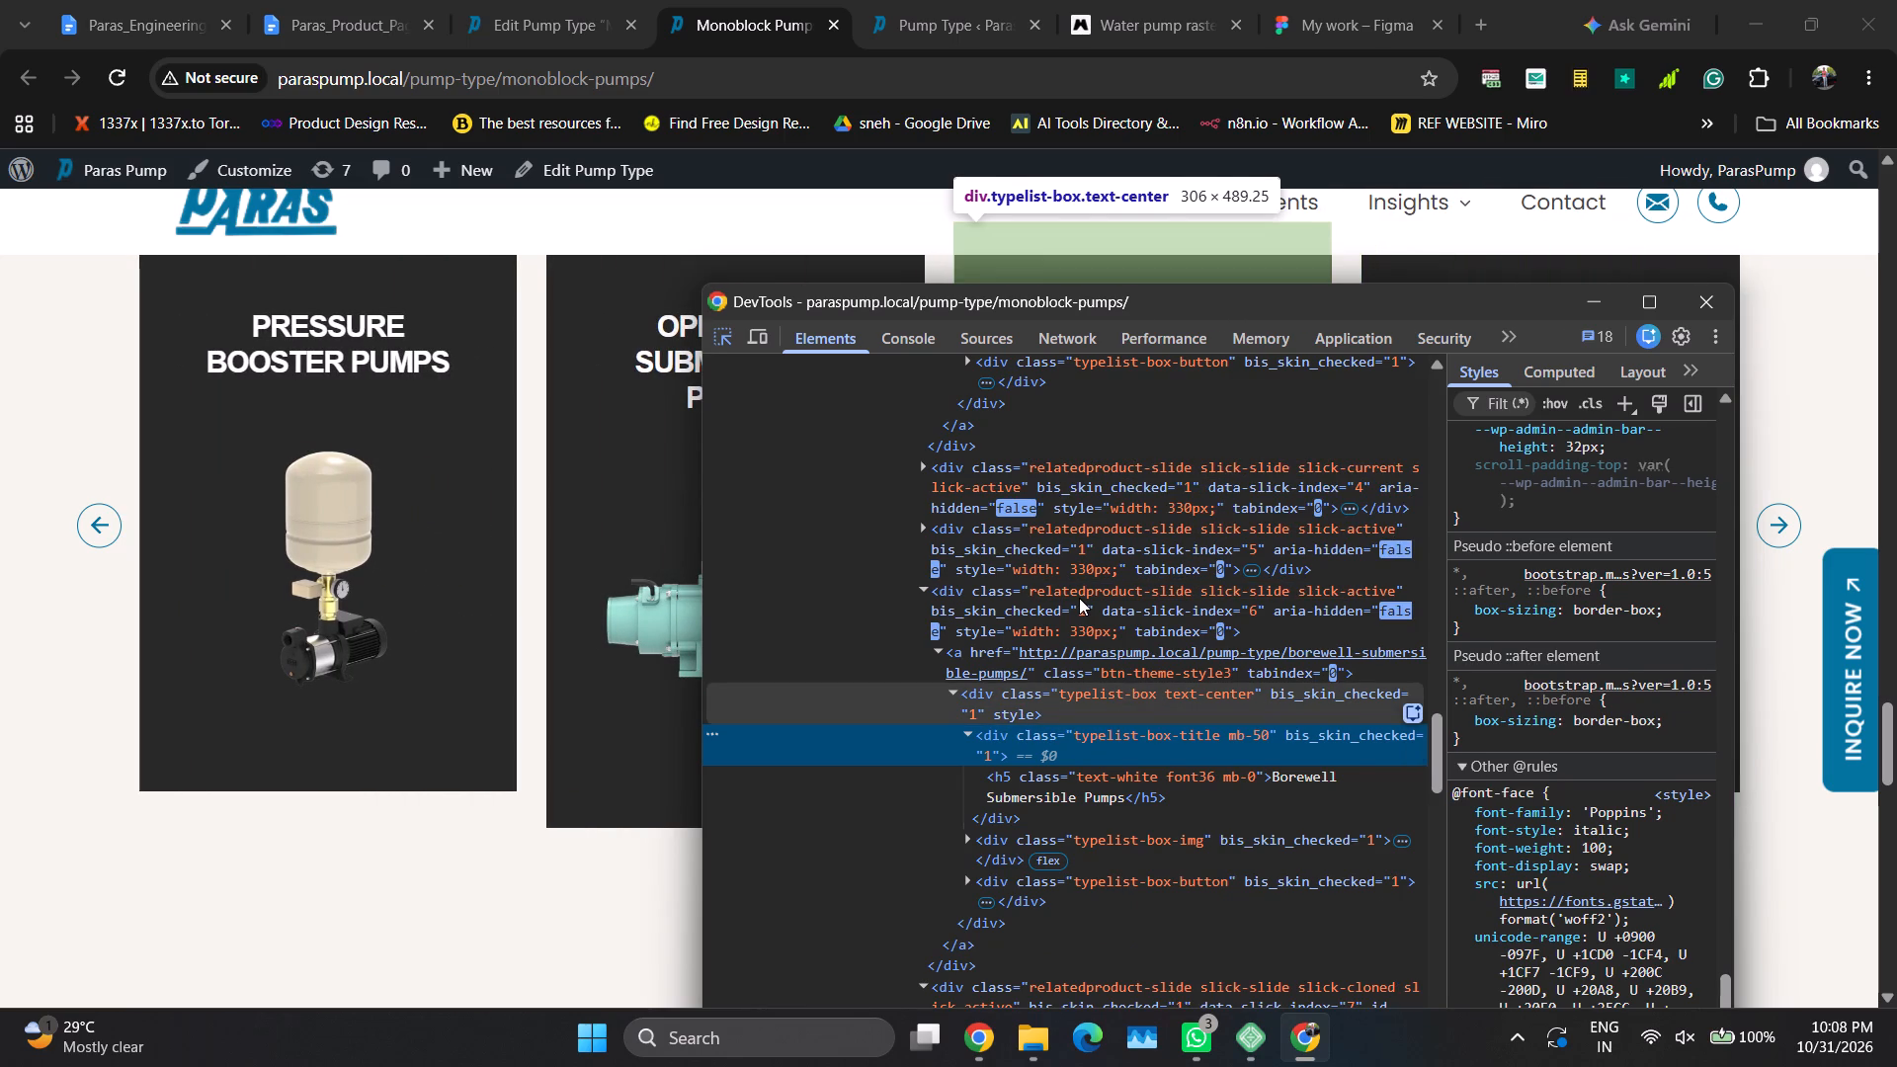
Examine the styles of the carousel's nested elements, from the relatedproduct-row section and container to the slick-list and slick-track.
left_click(1078, 596)
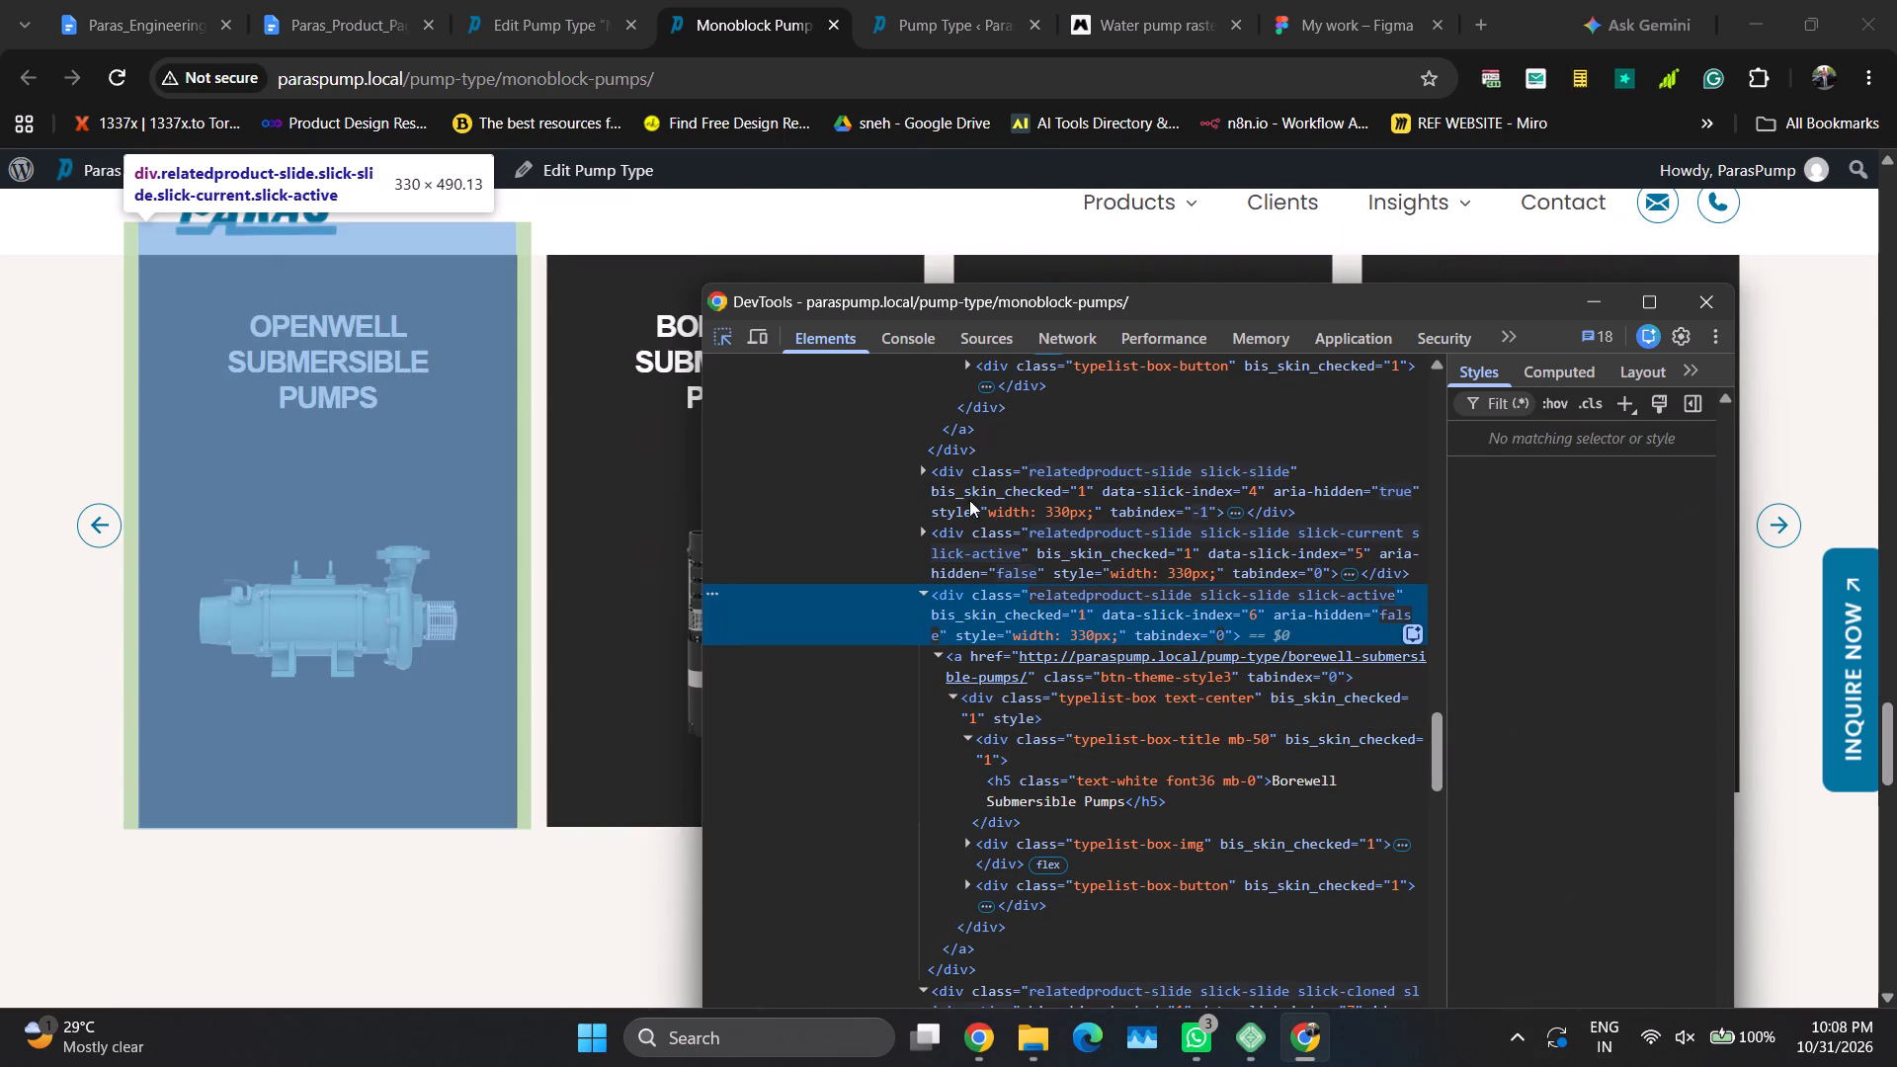
scroll(981, 496, "up", 5)
scroll(1092, 692, "up", 1)
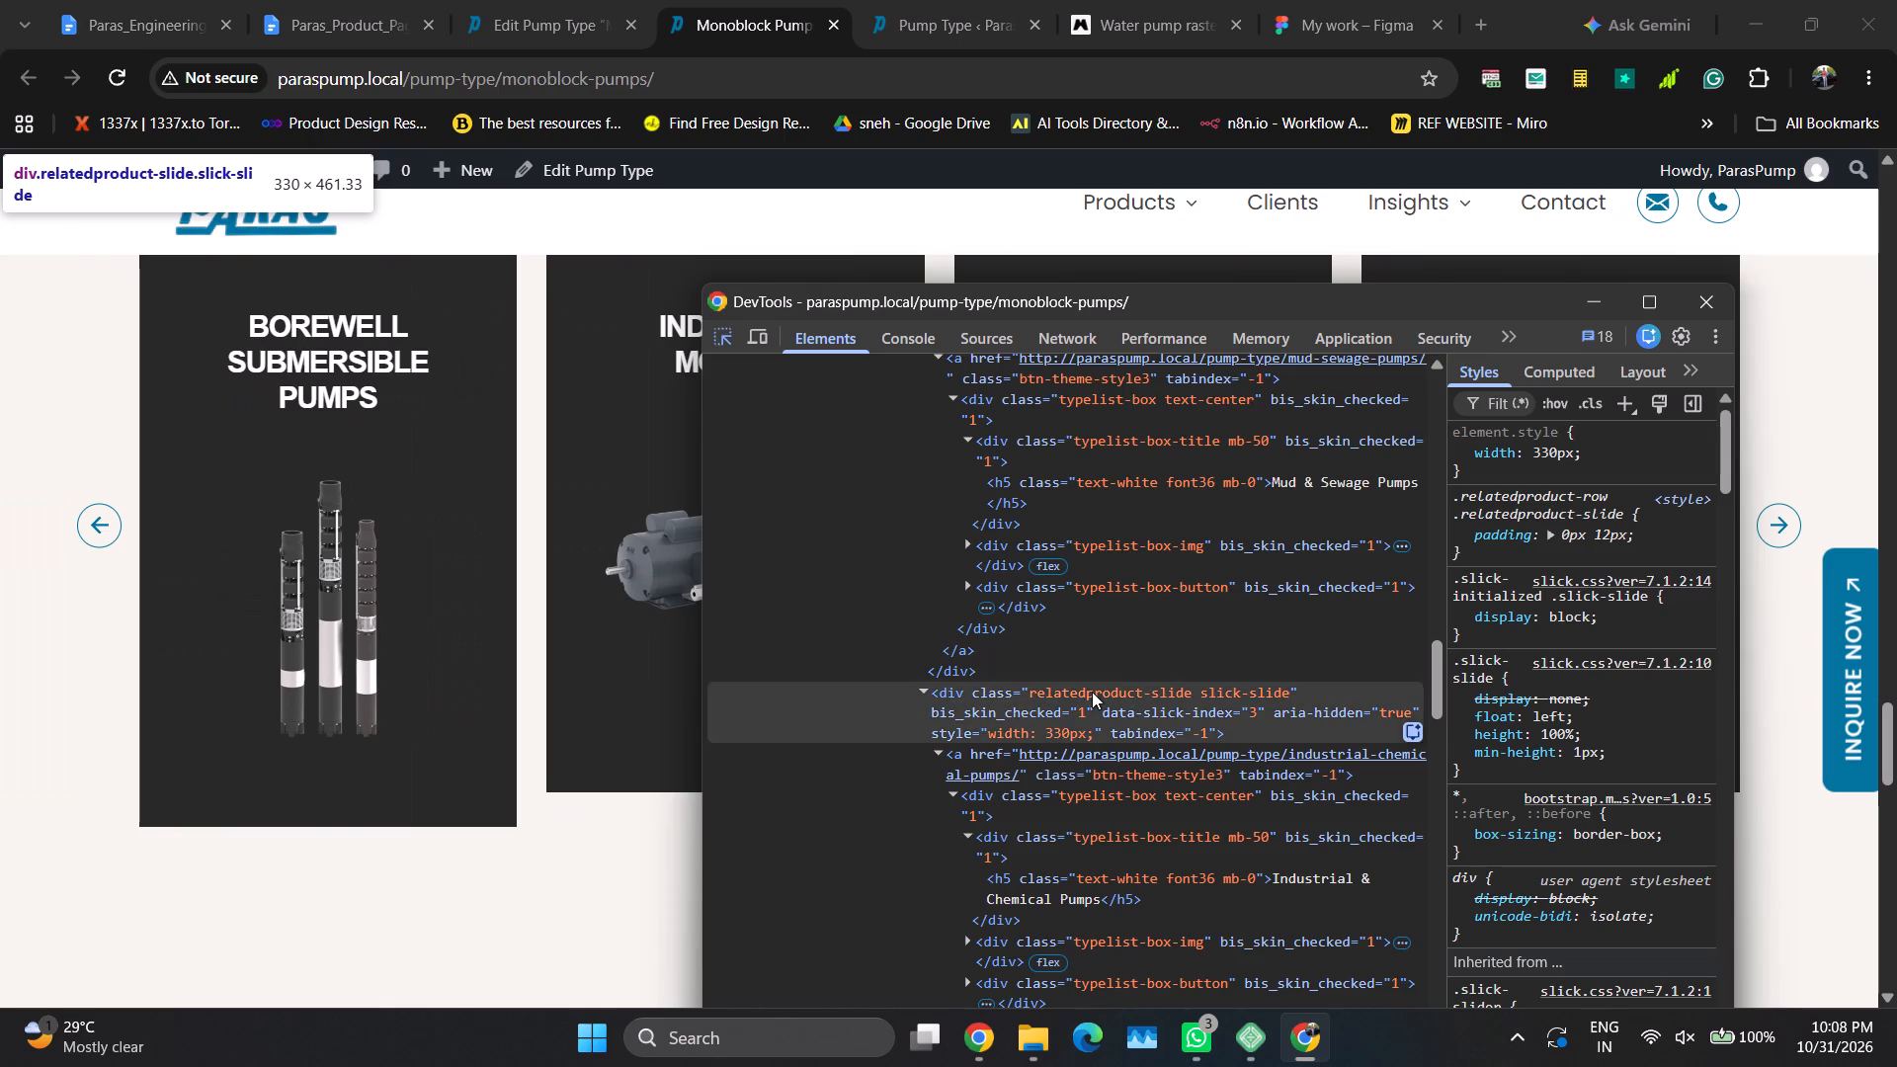
scroll(1092, 692, "up", 12)
scroll(1092, 692, "down", 1)
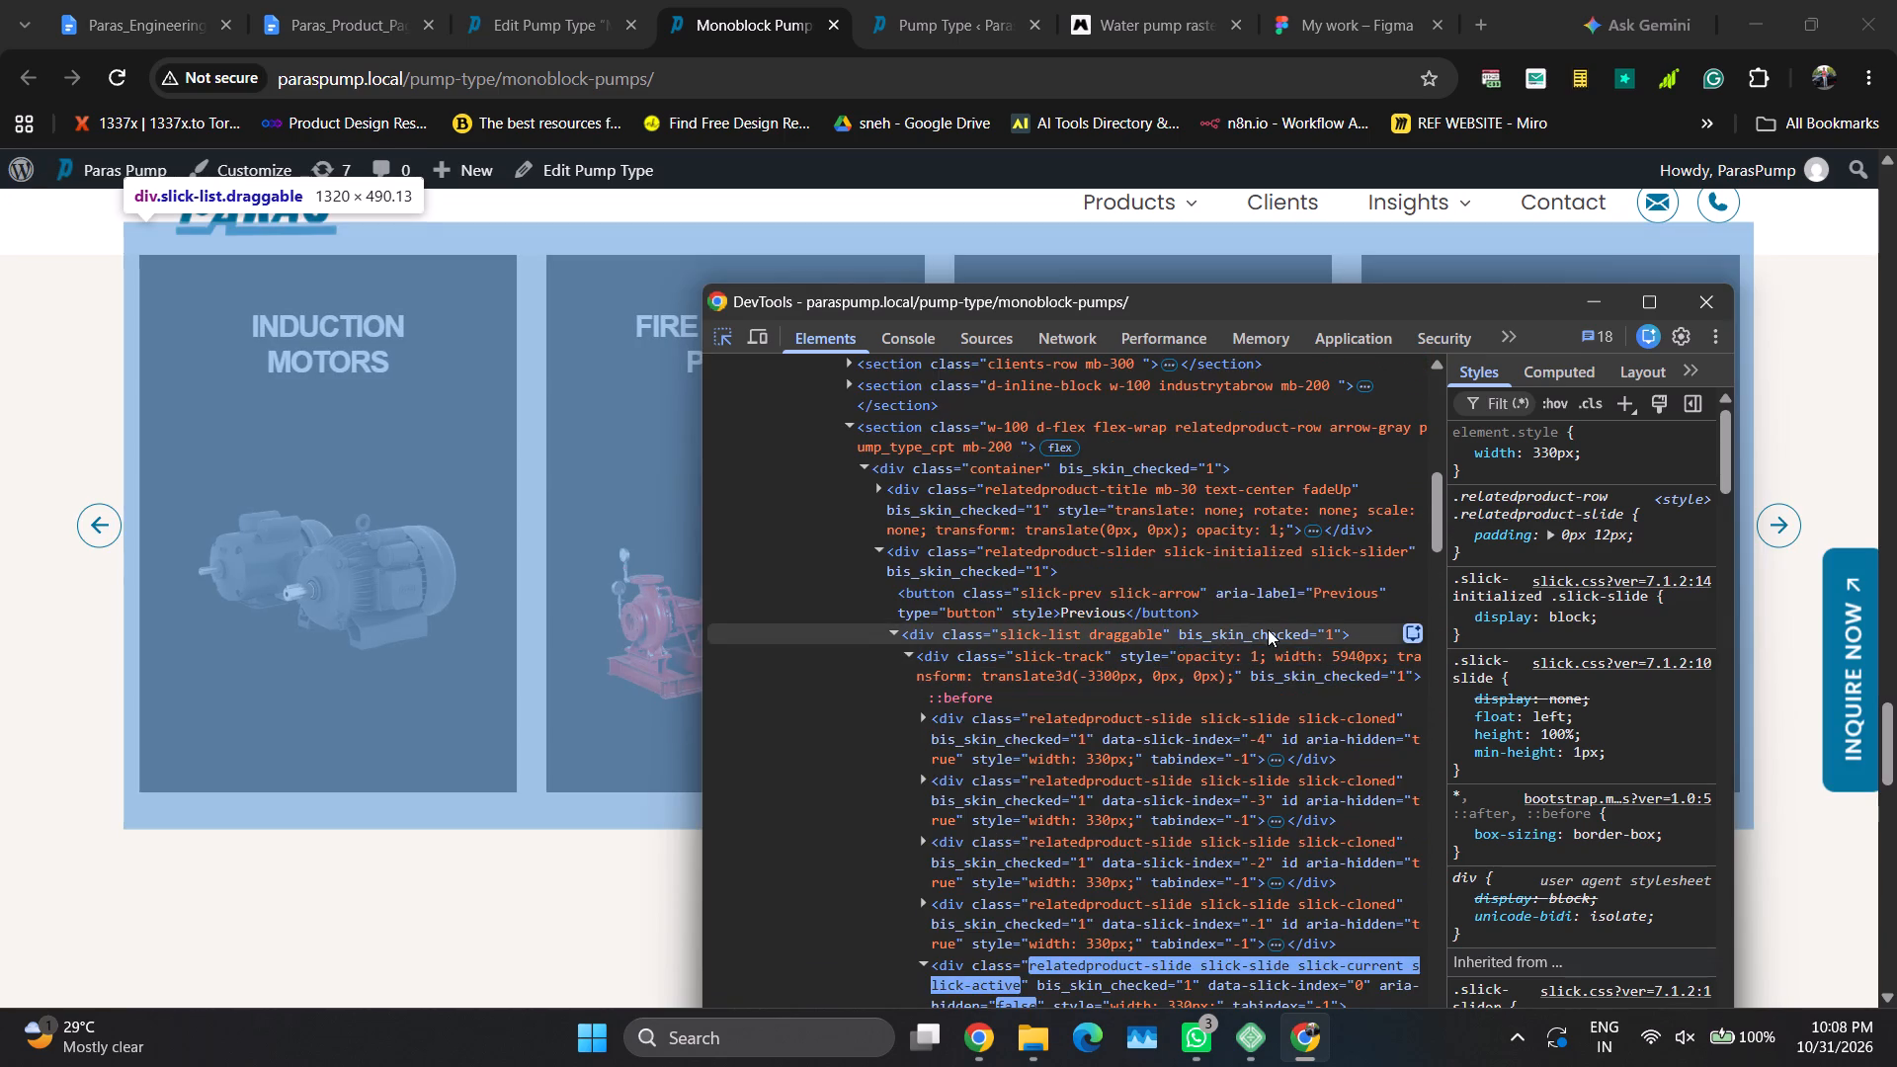
left_click(1221, 553)
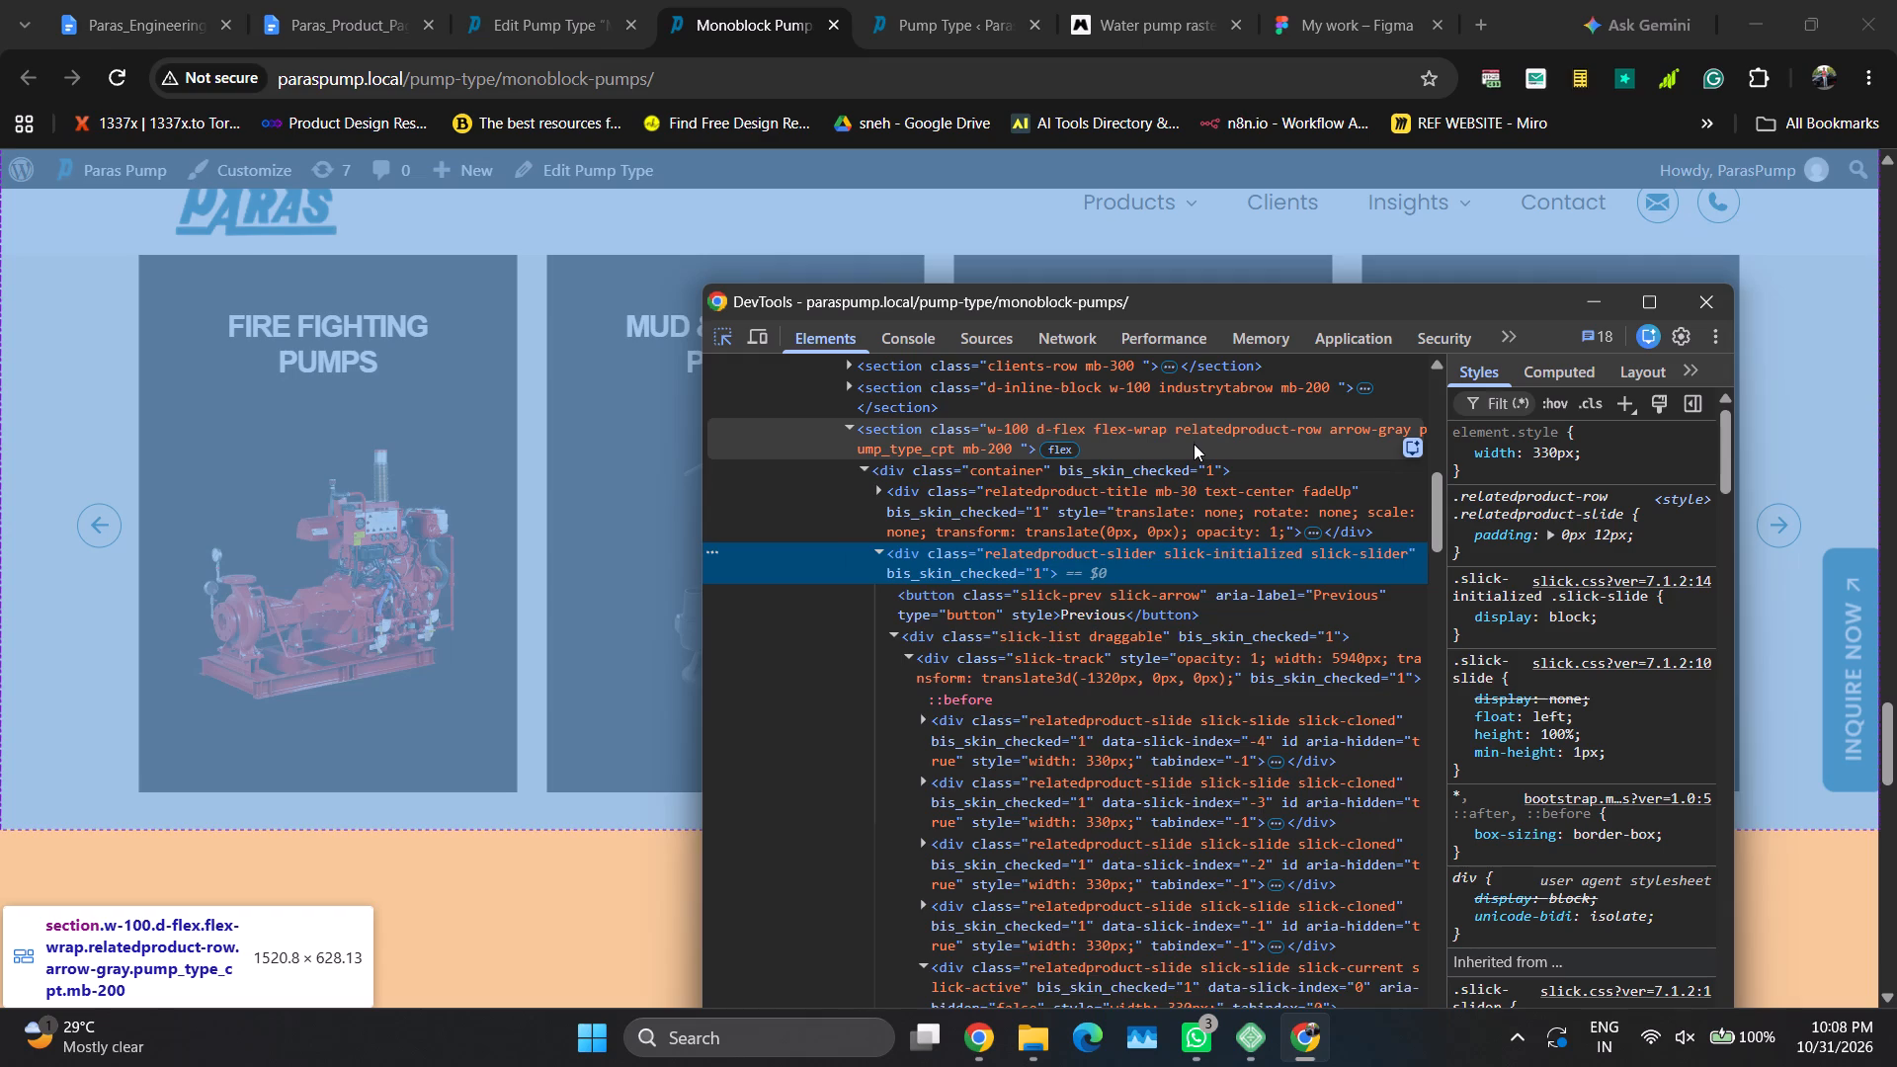
left_click(1194, 444)
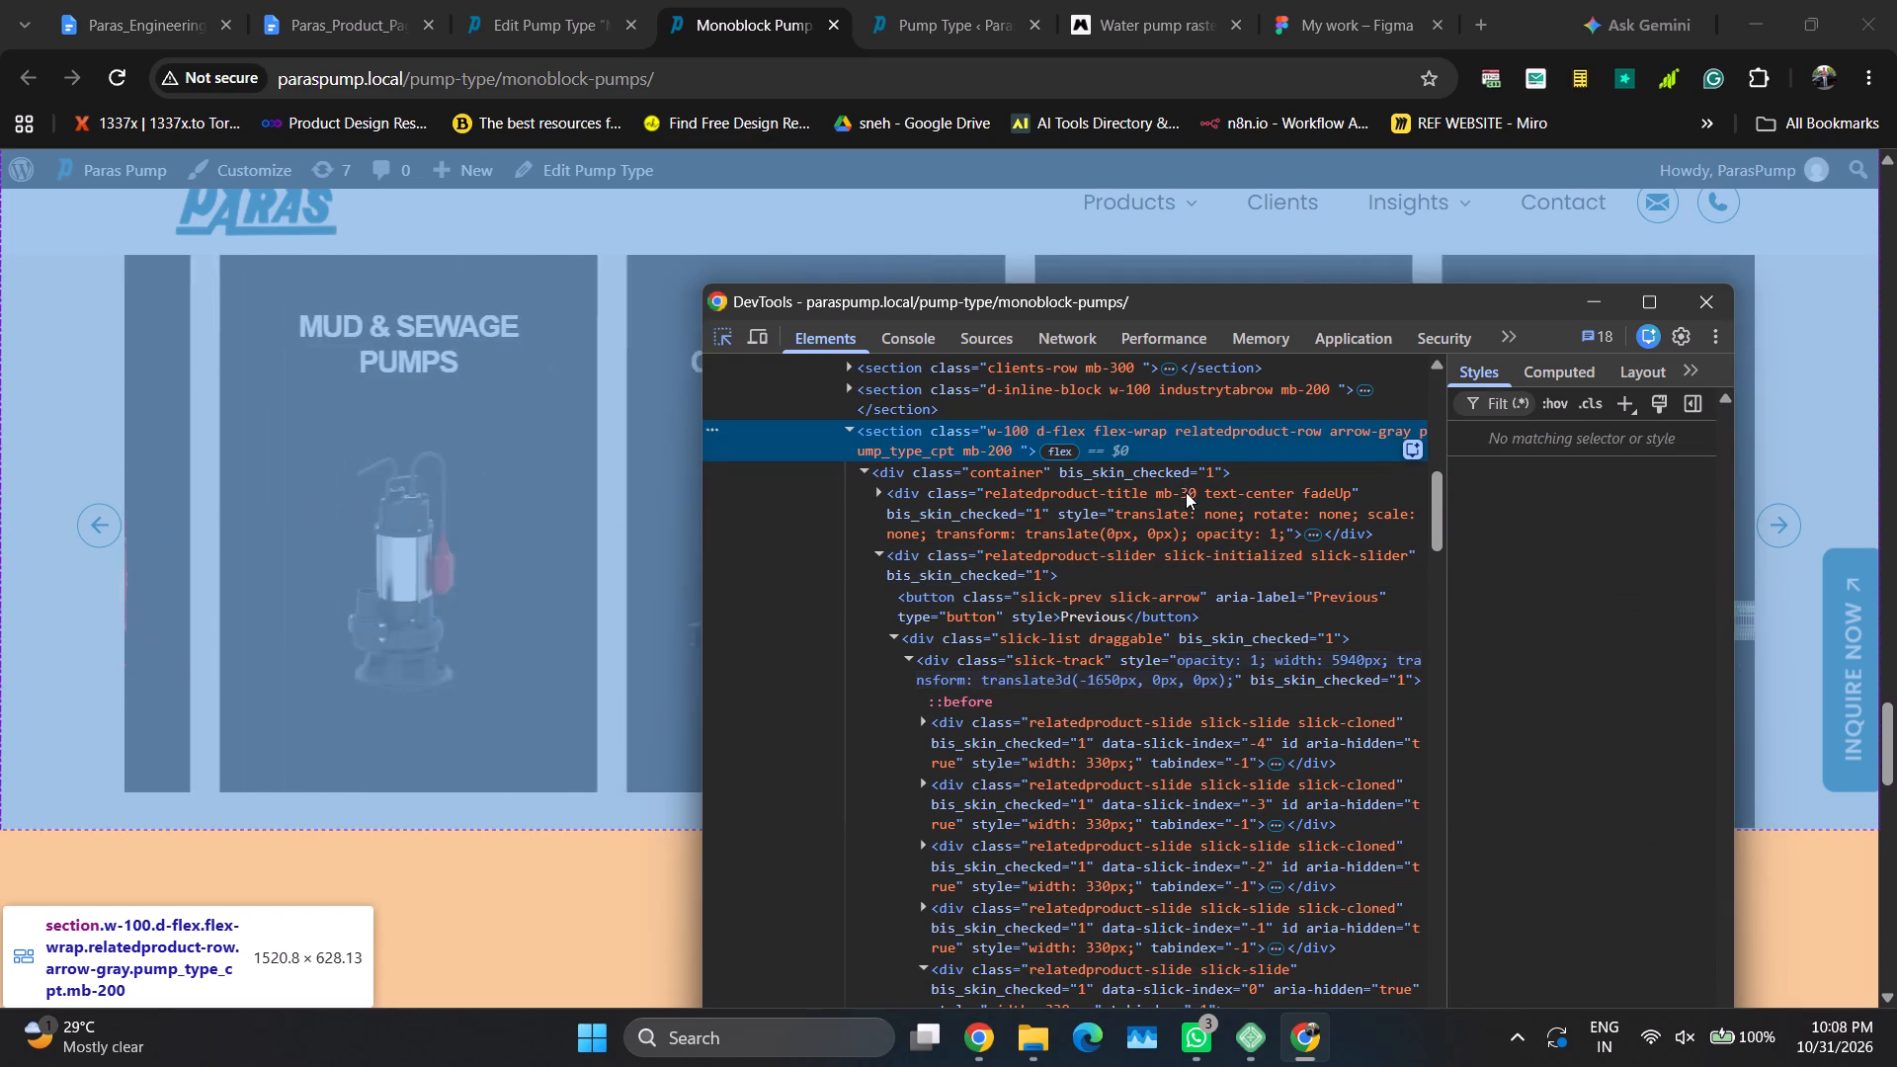
left_click(1206, 500)
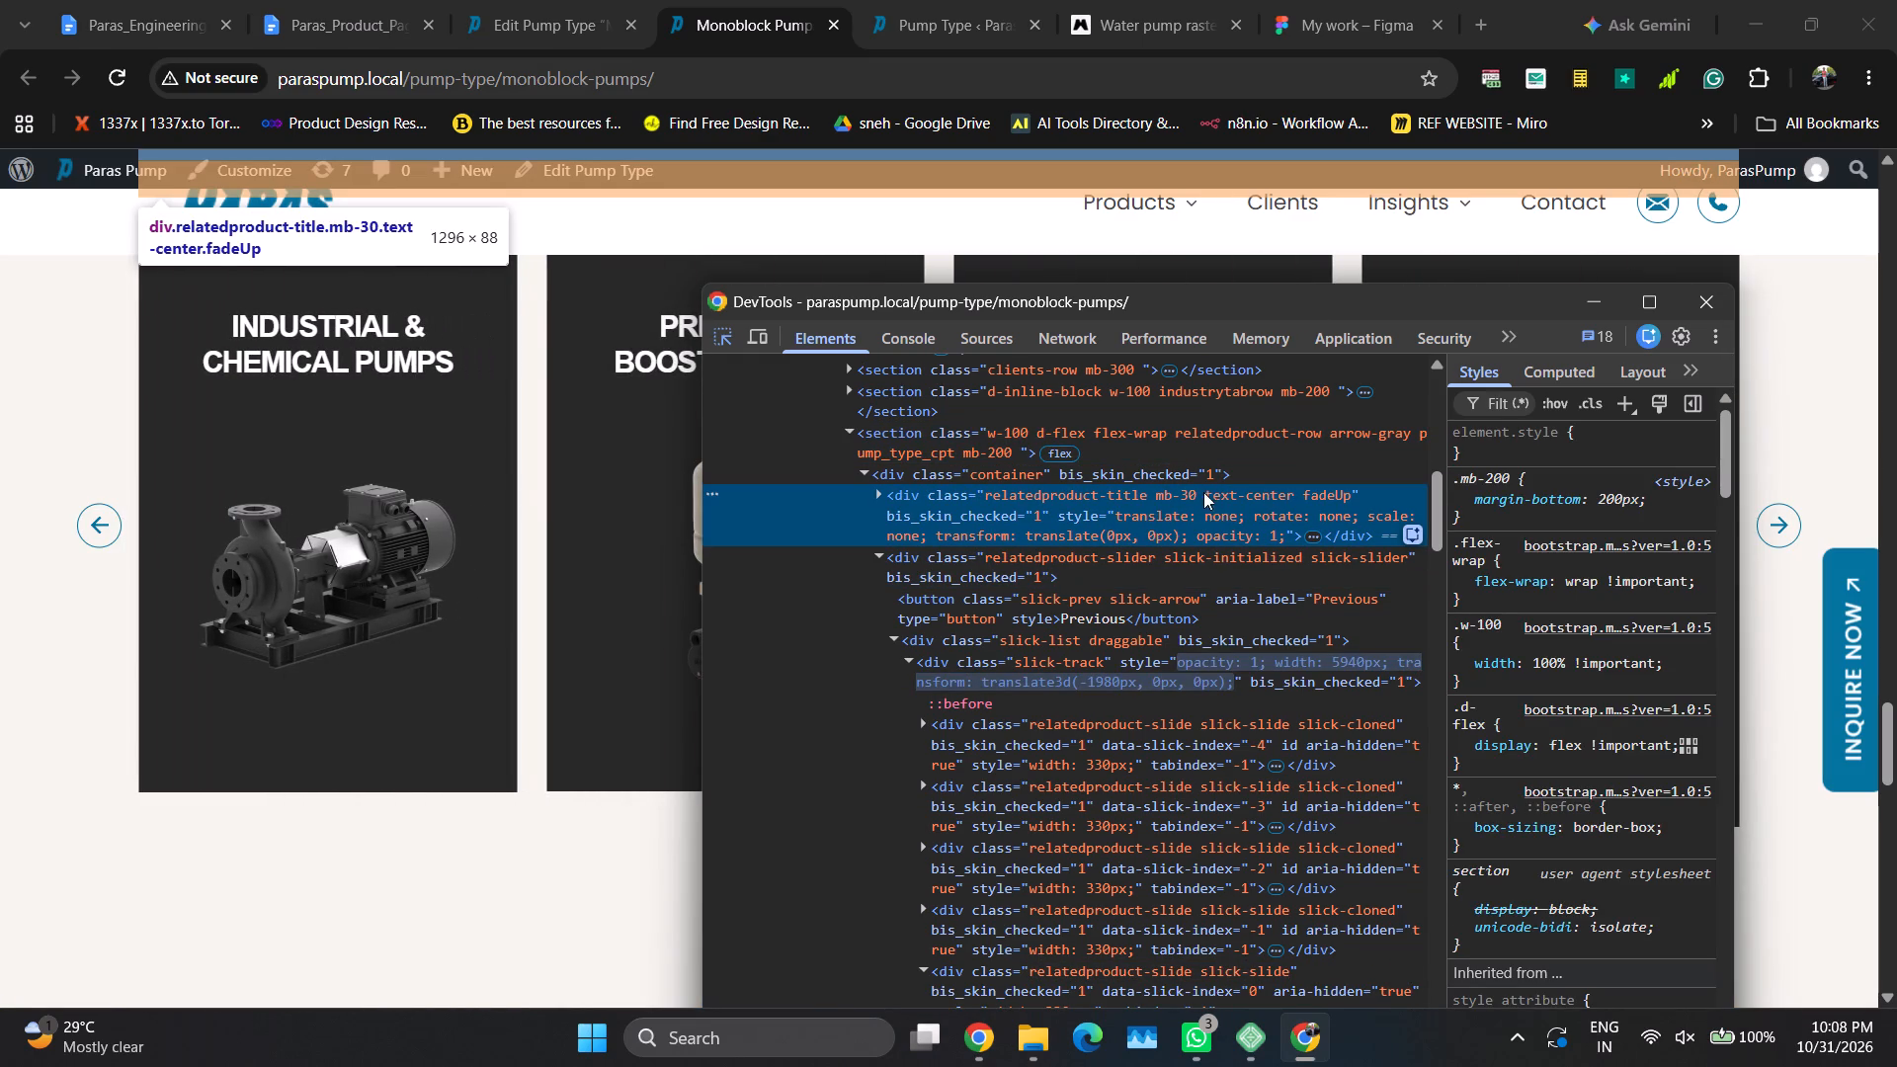
left_click(1275, 472)
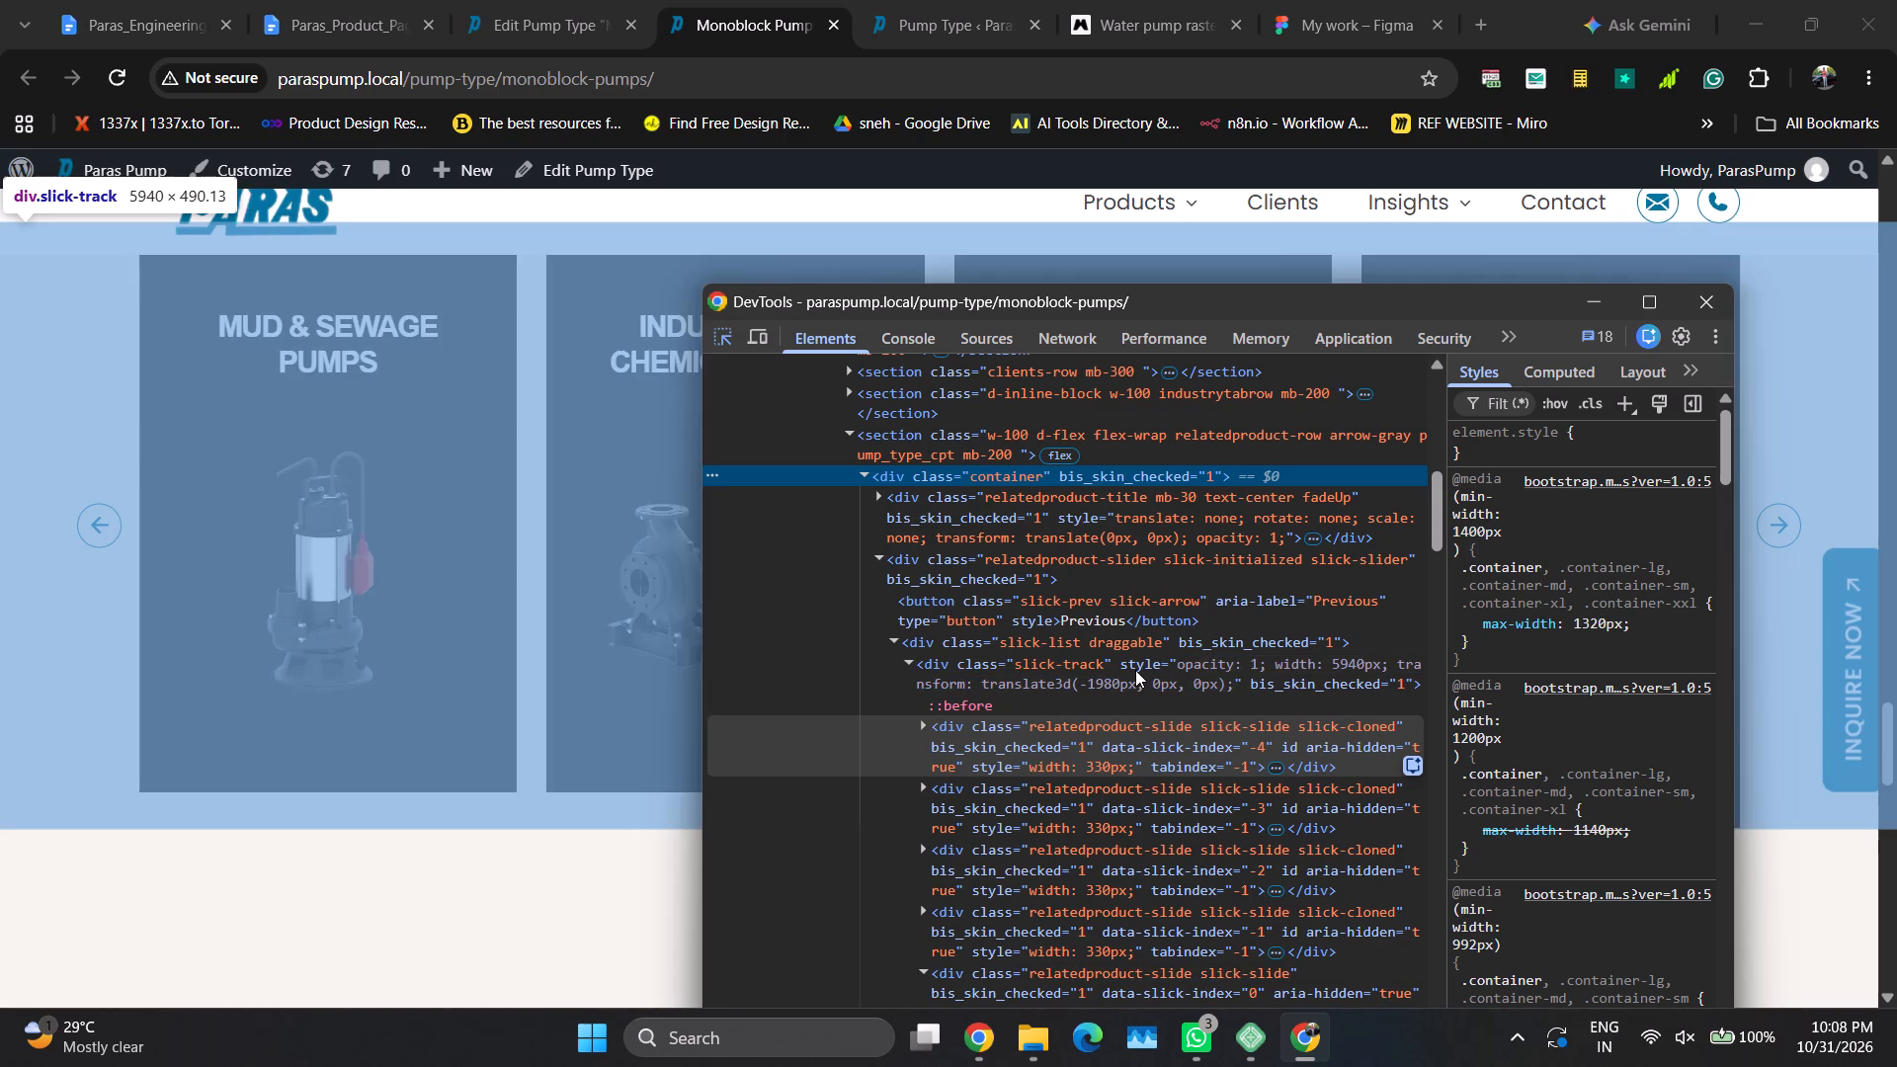
left_click(1133, 645)
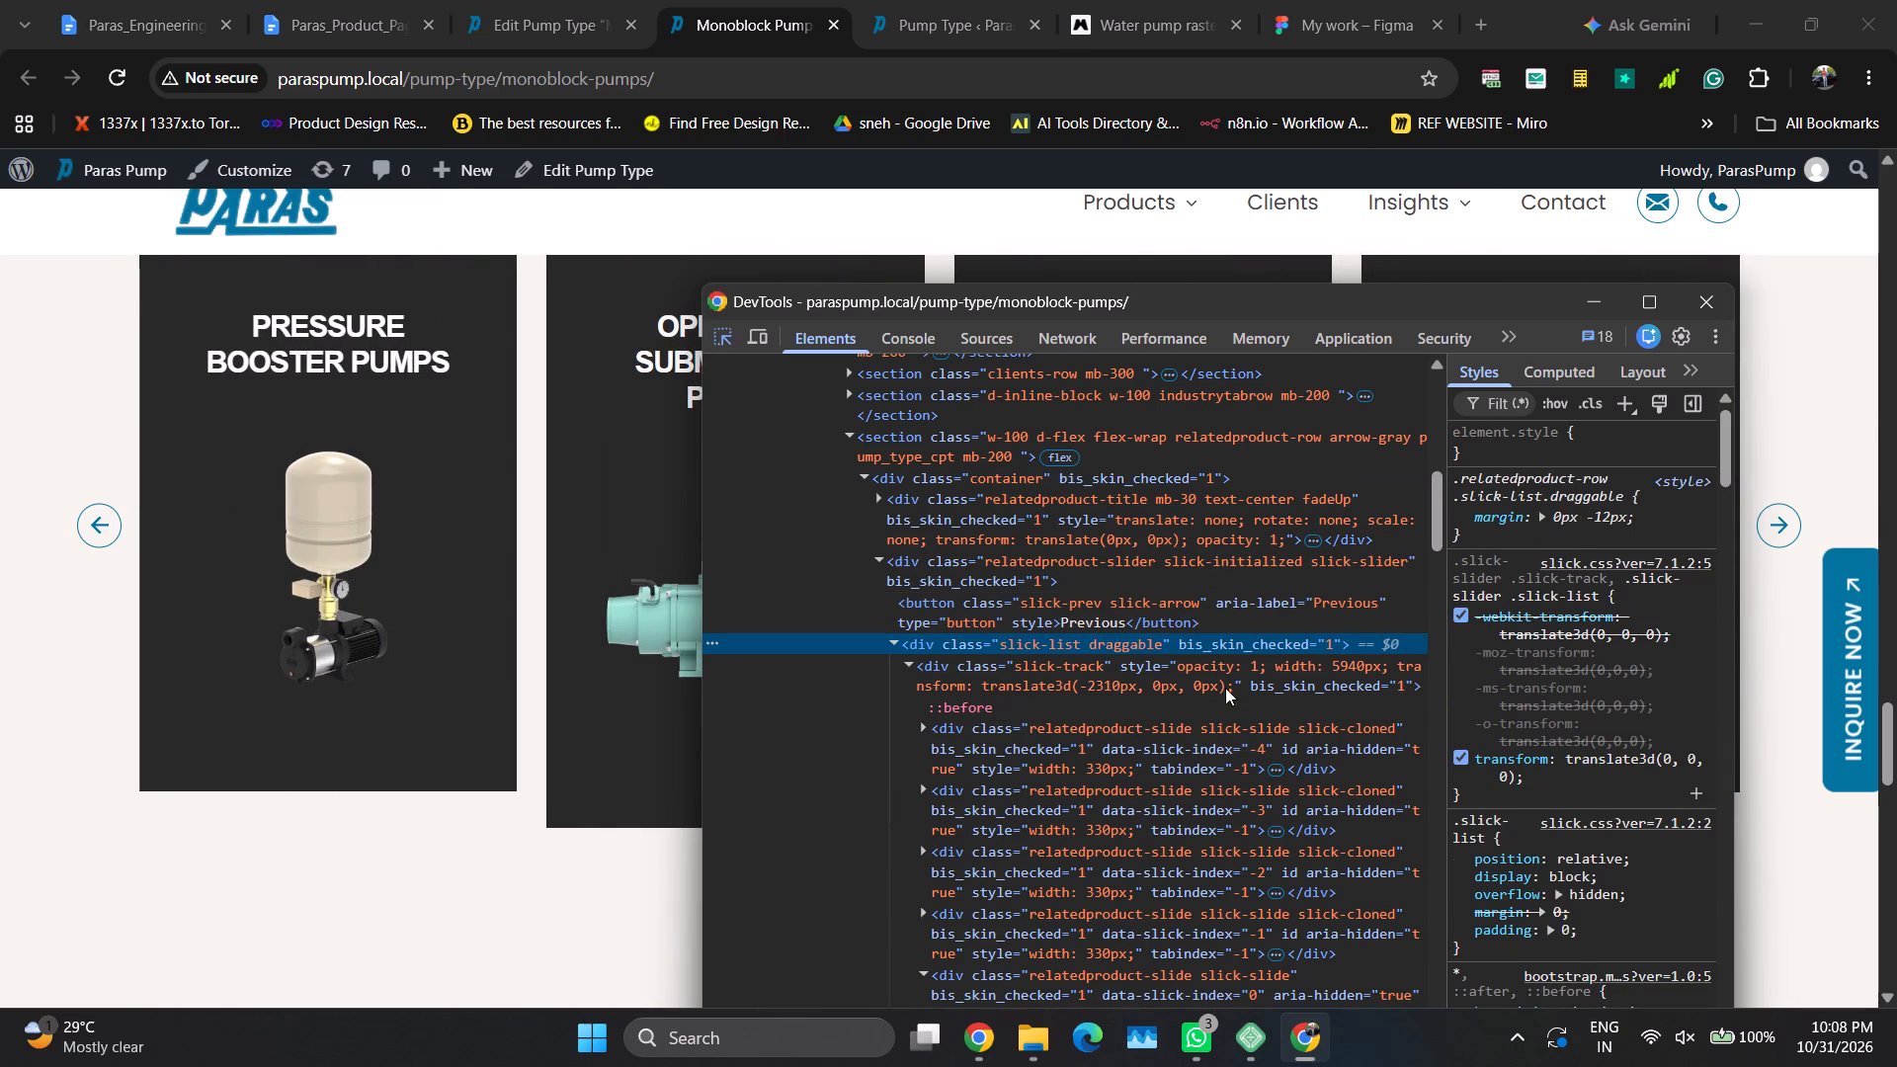
left_click(1106, 669)
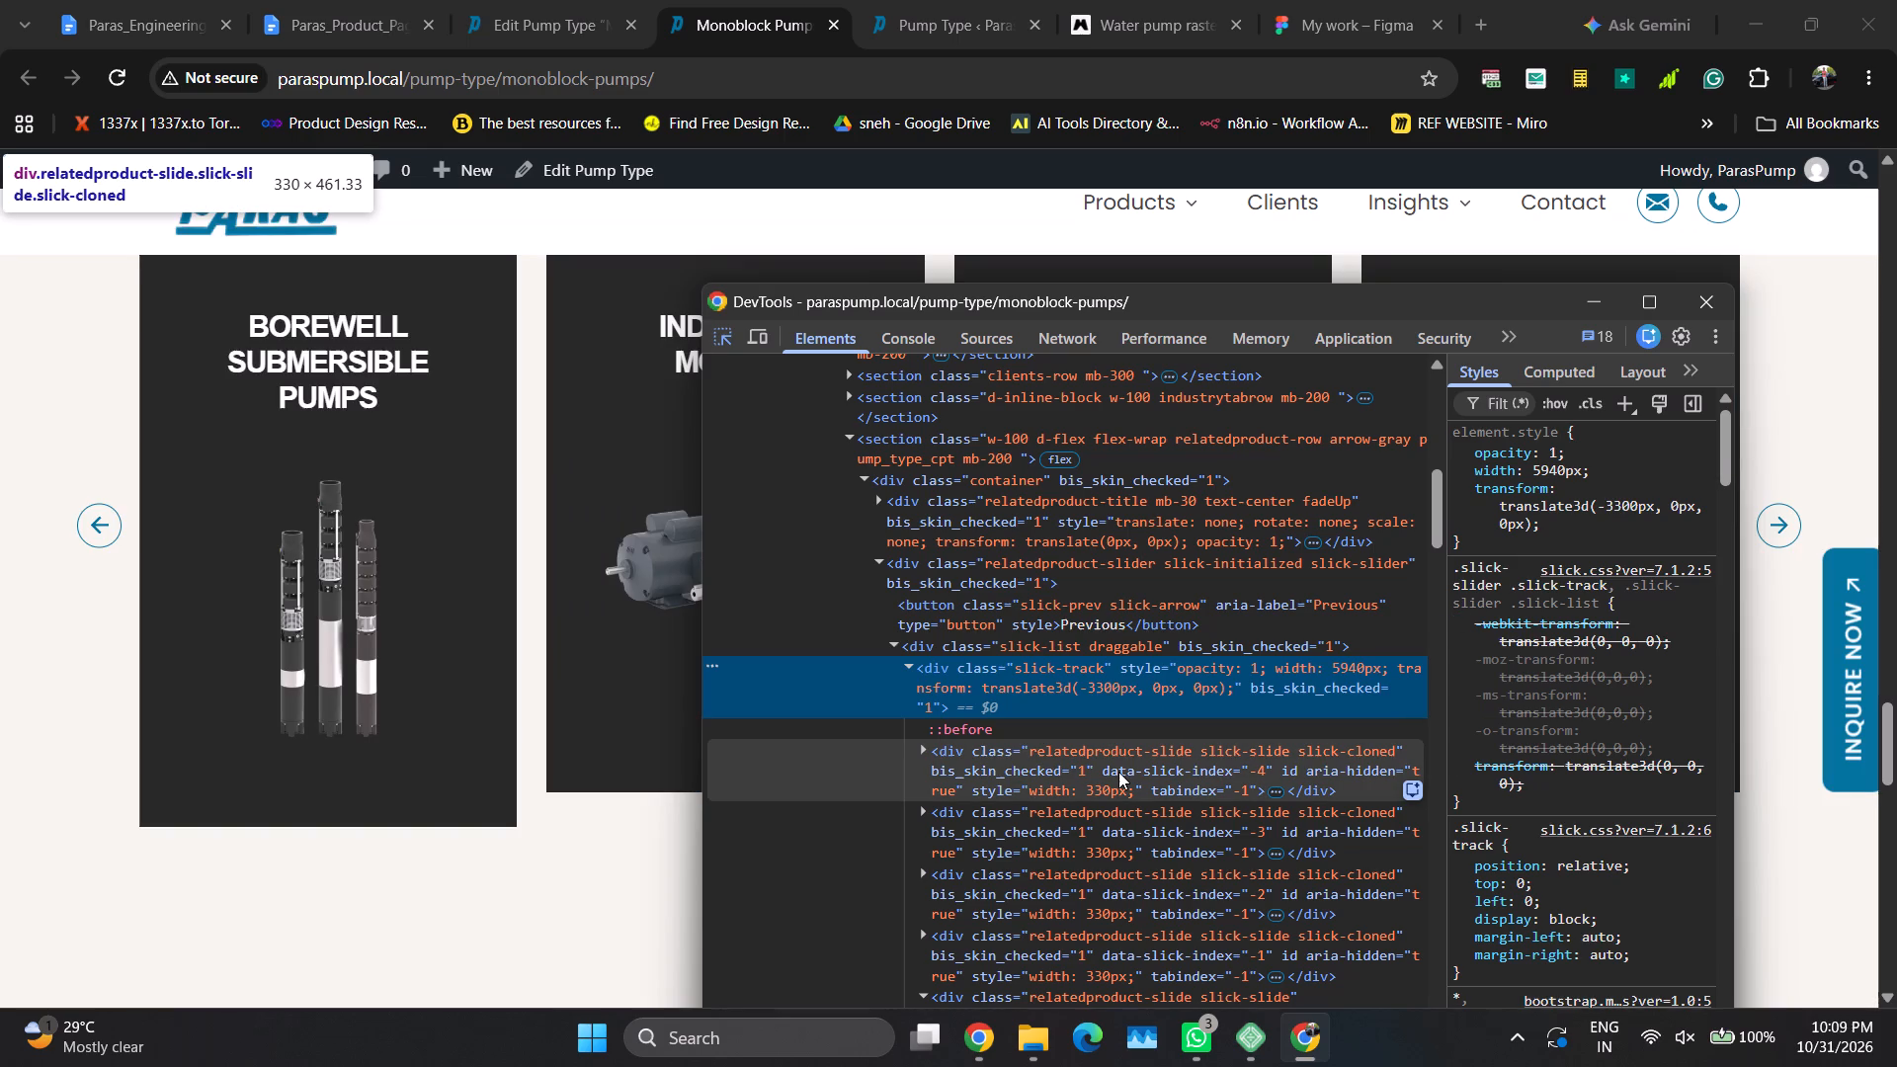
Examine the style rules and box model of the first cloned relatedproduct-slide (data-slick-index -4) inside the slick-track.
left_click(1118, 772)
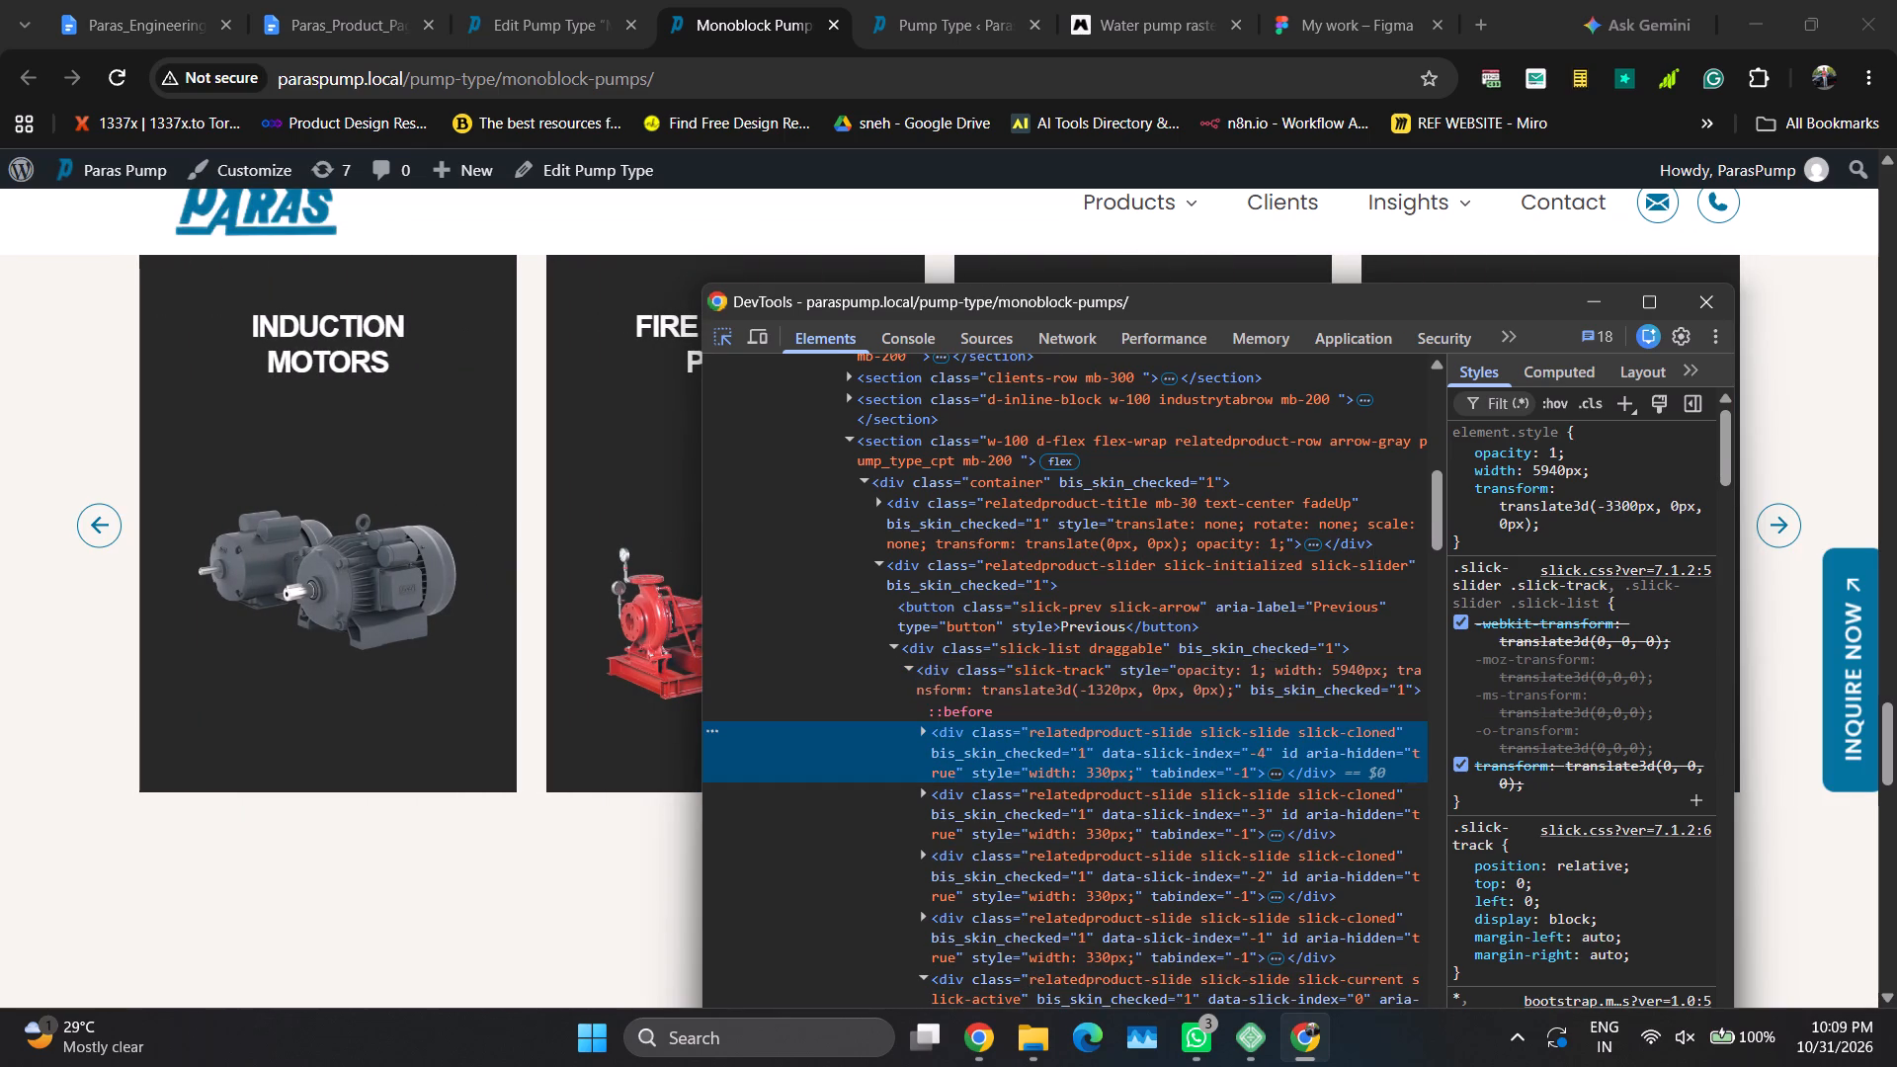
scroll(1641, 773, "down", 2)
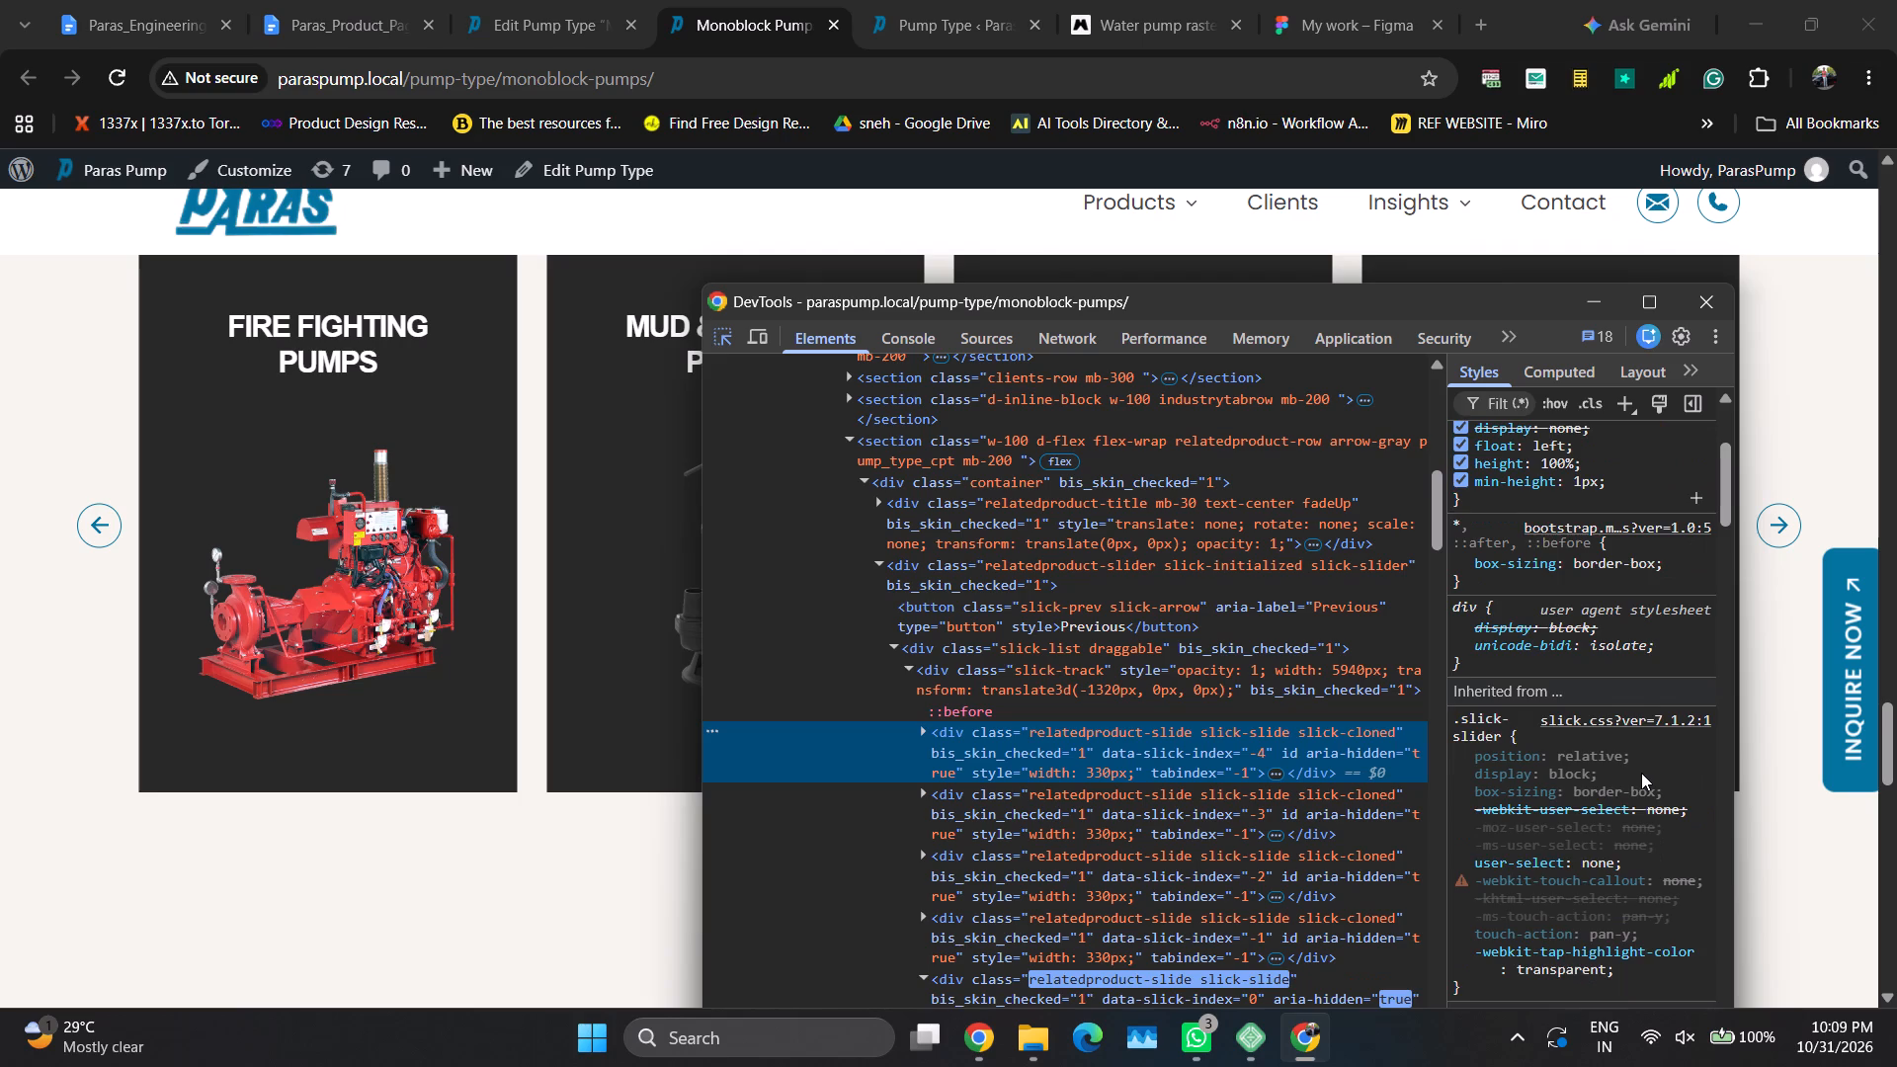
scroll(1641, 773, "down", 4)
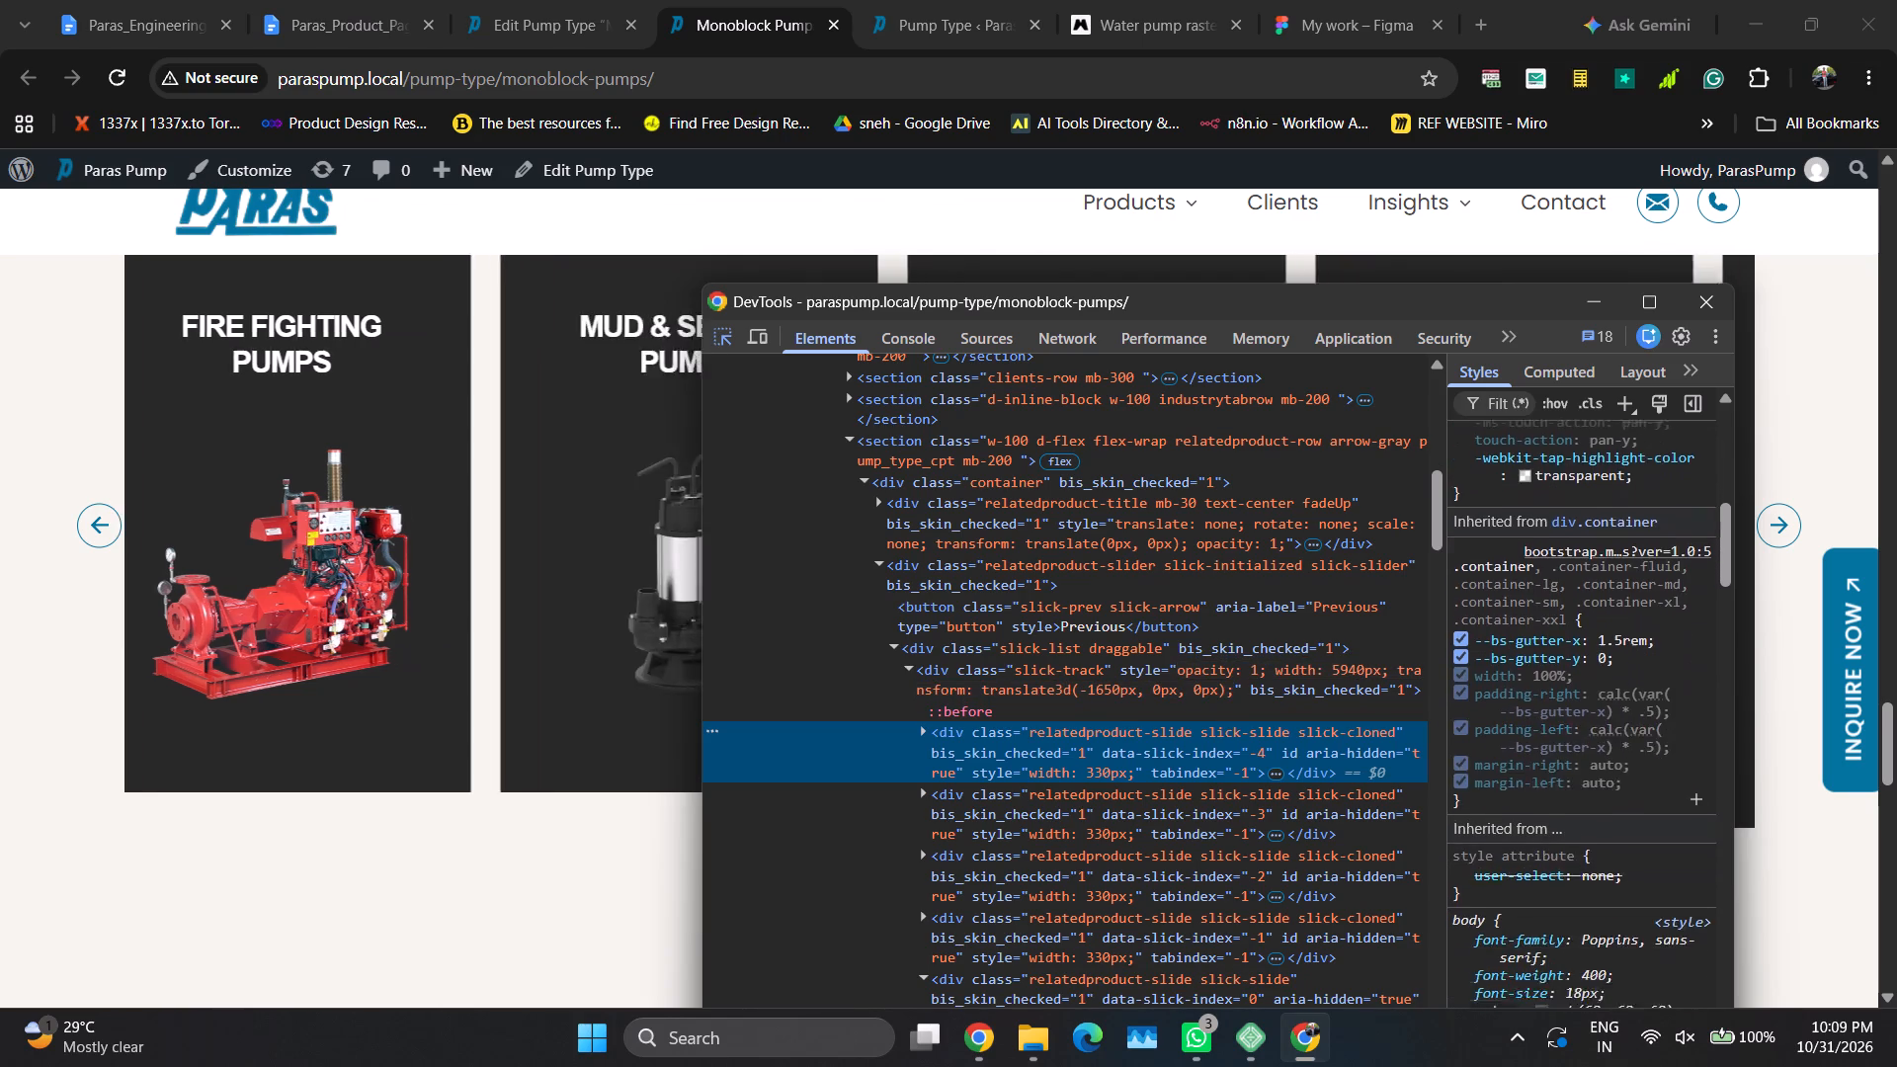
scroll(1641, 773, "down", 2)
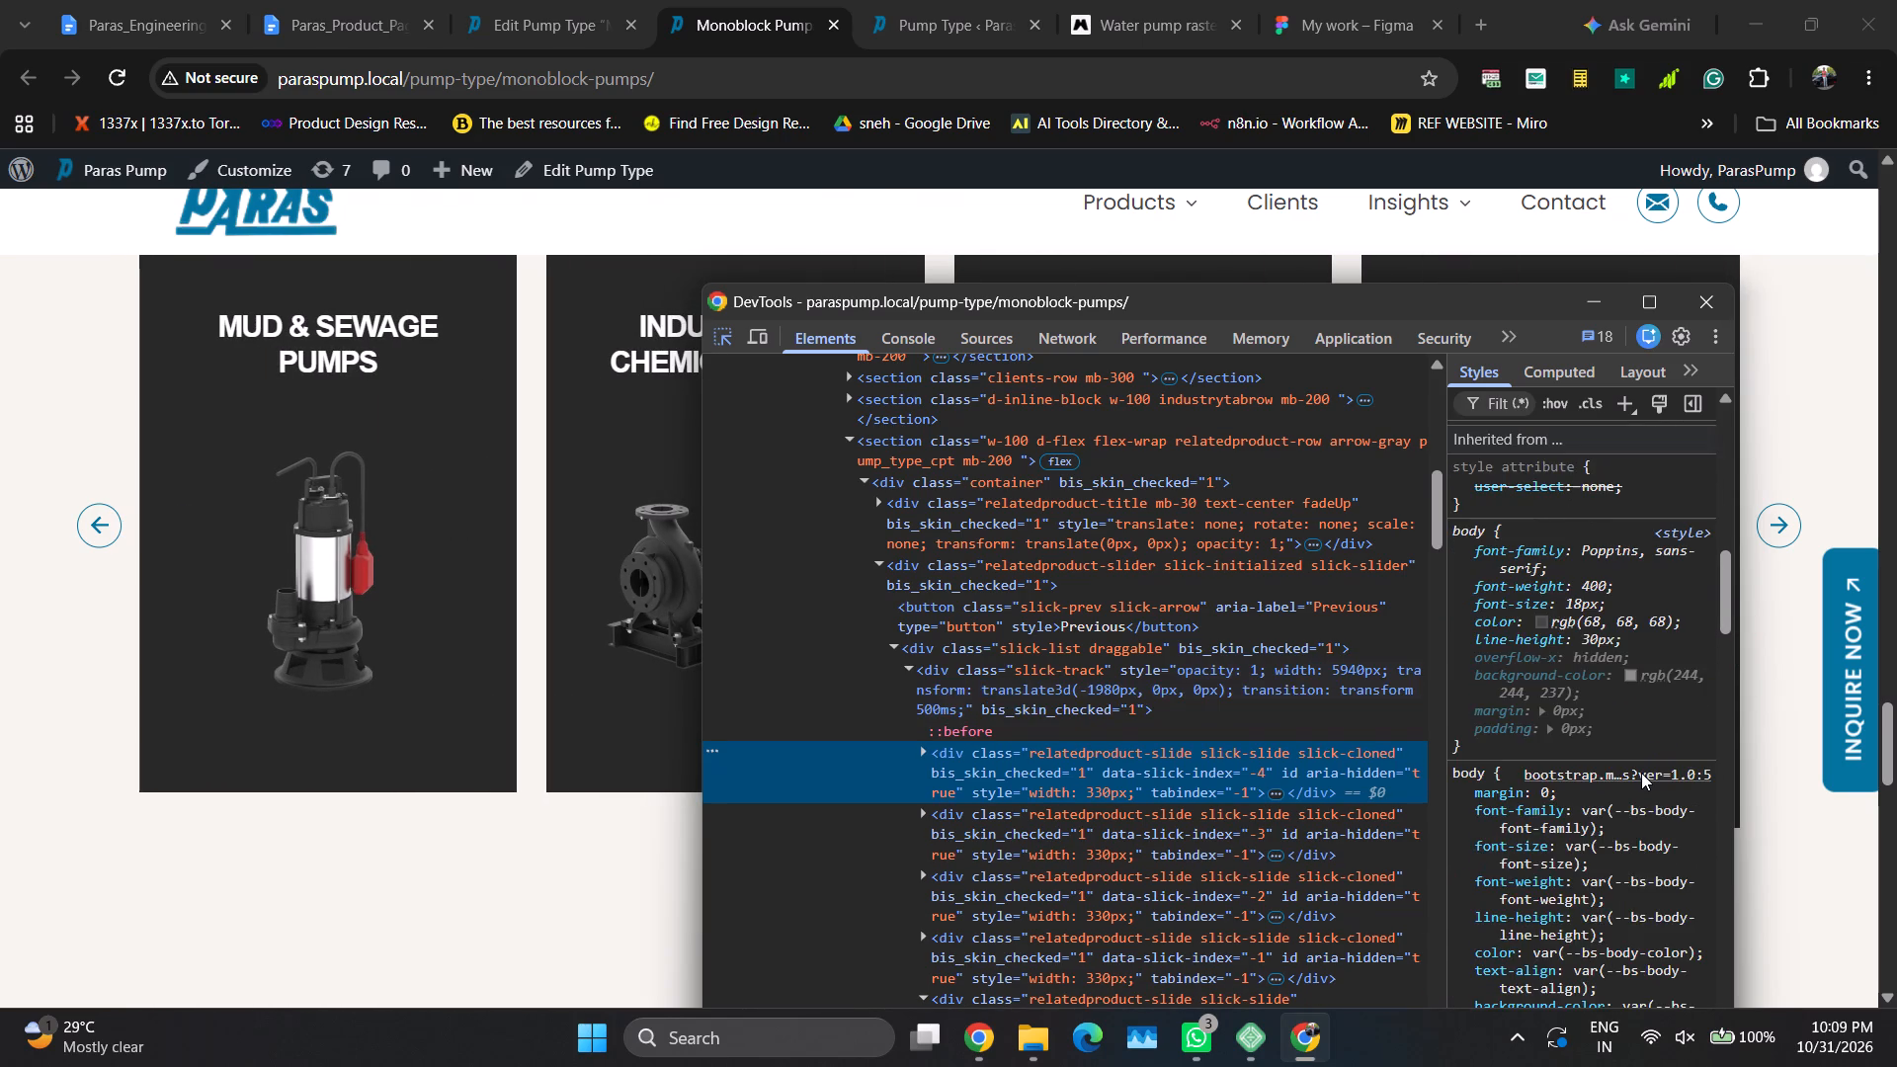
scroll(1641, 773, "down", 5)
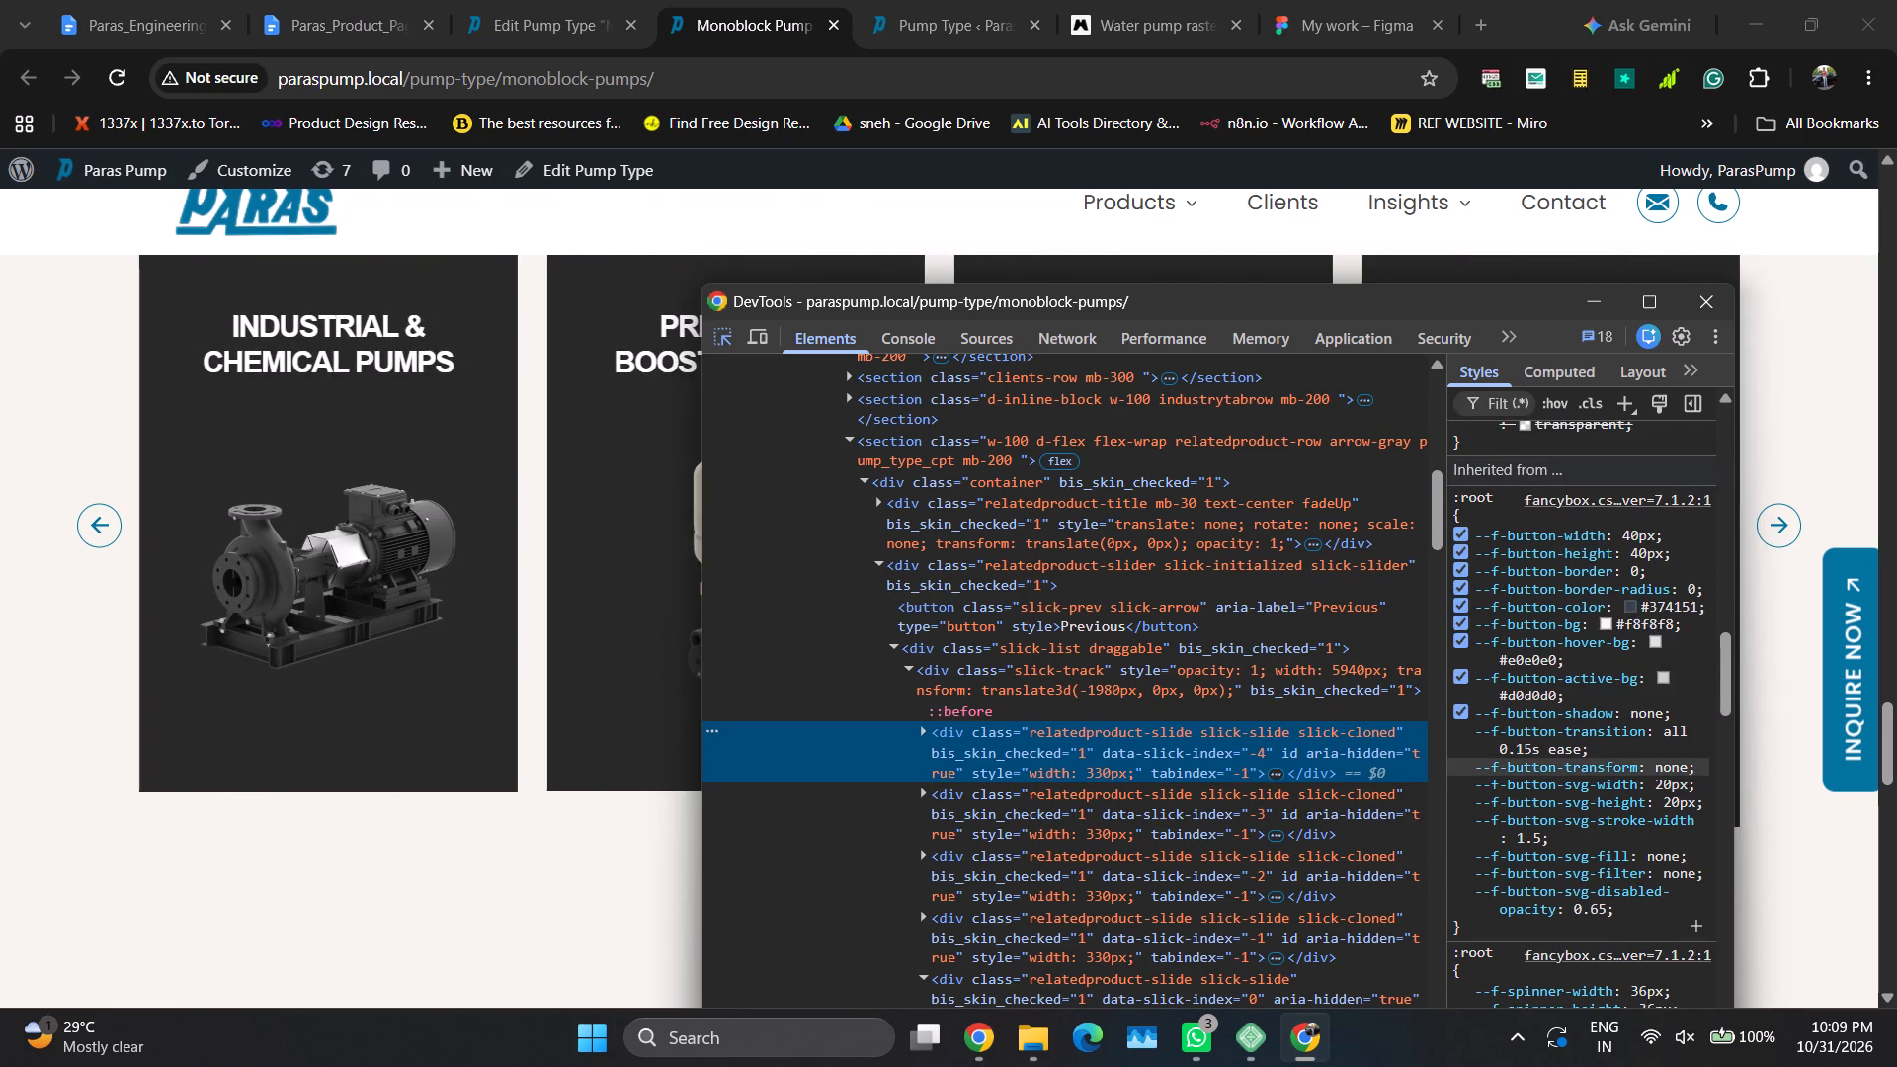
scroll(1641, 773, "down", 12)
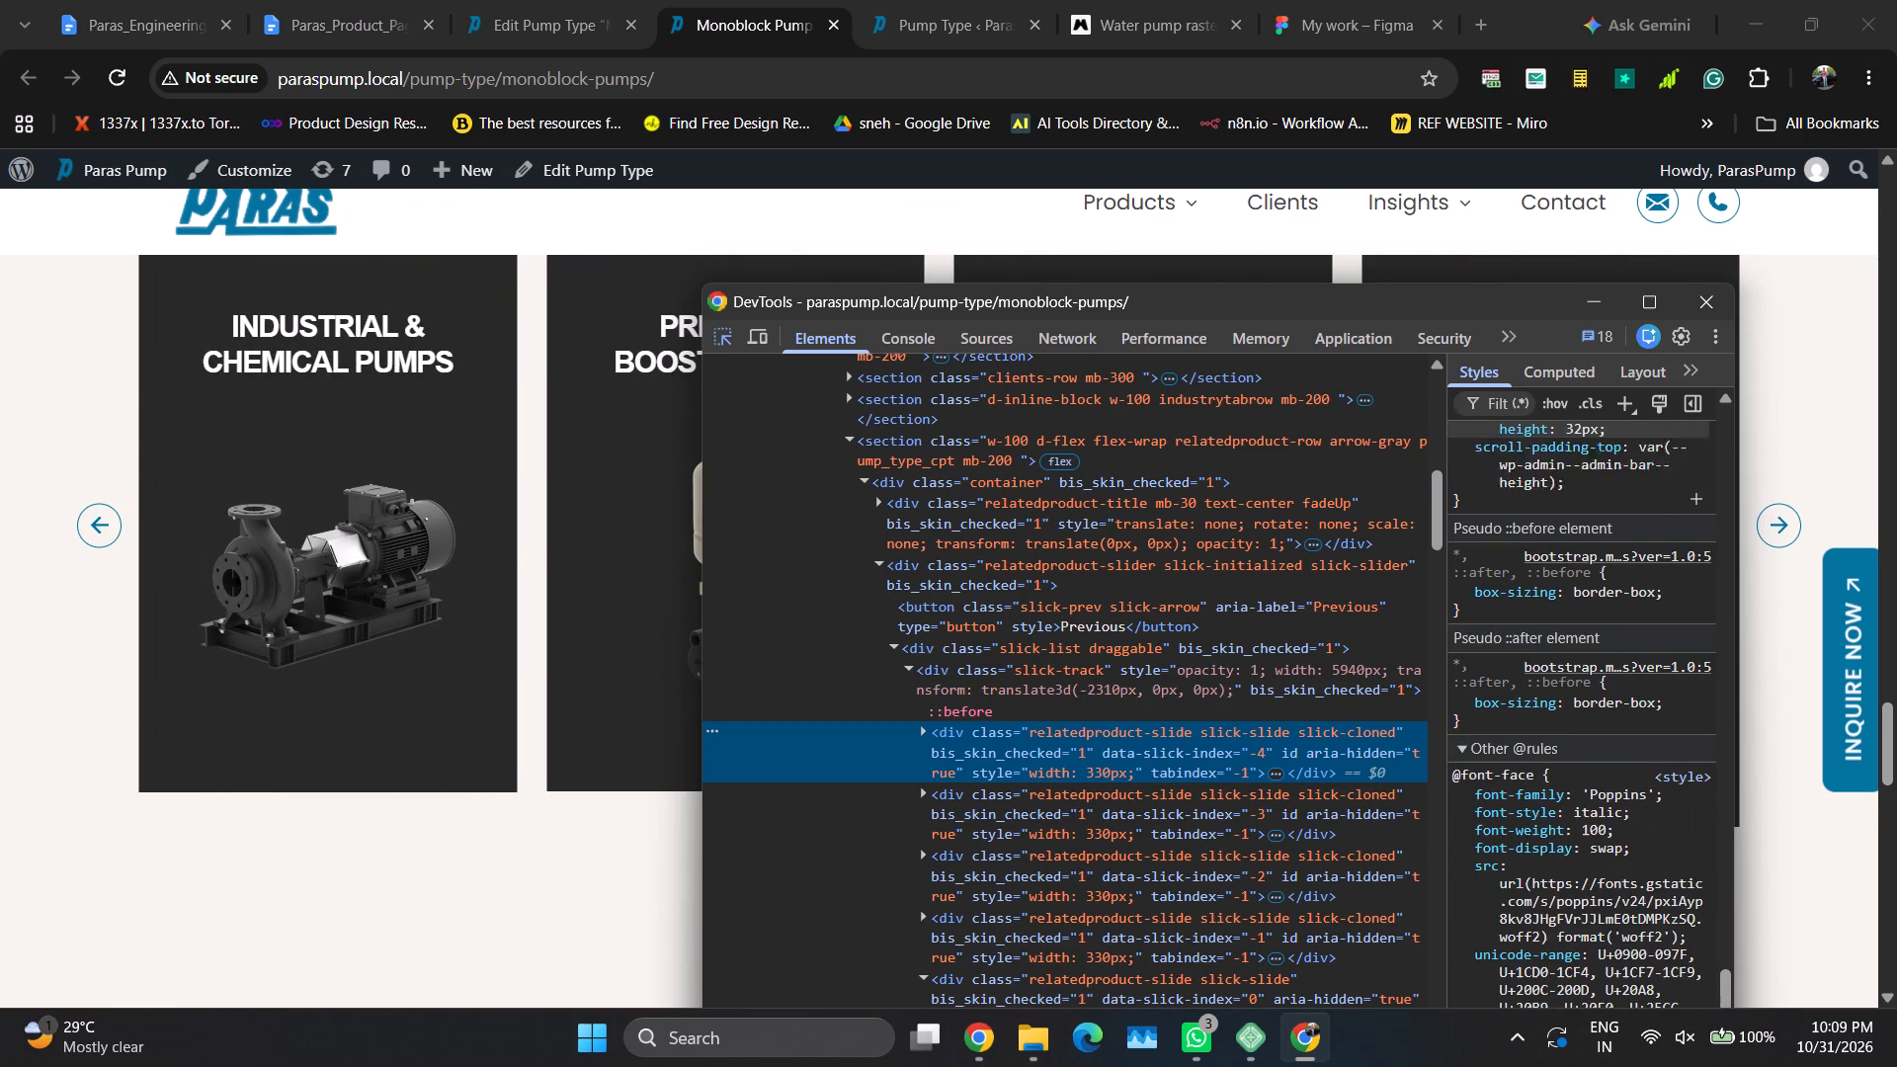
scroll(1641, 773, "down", 7)
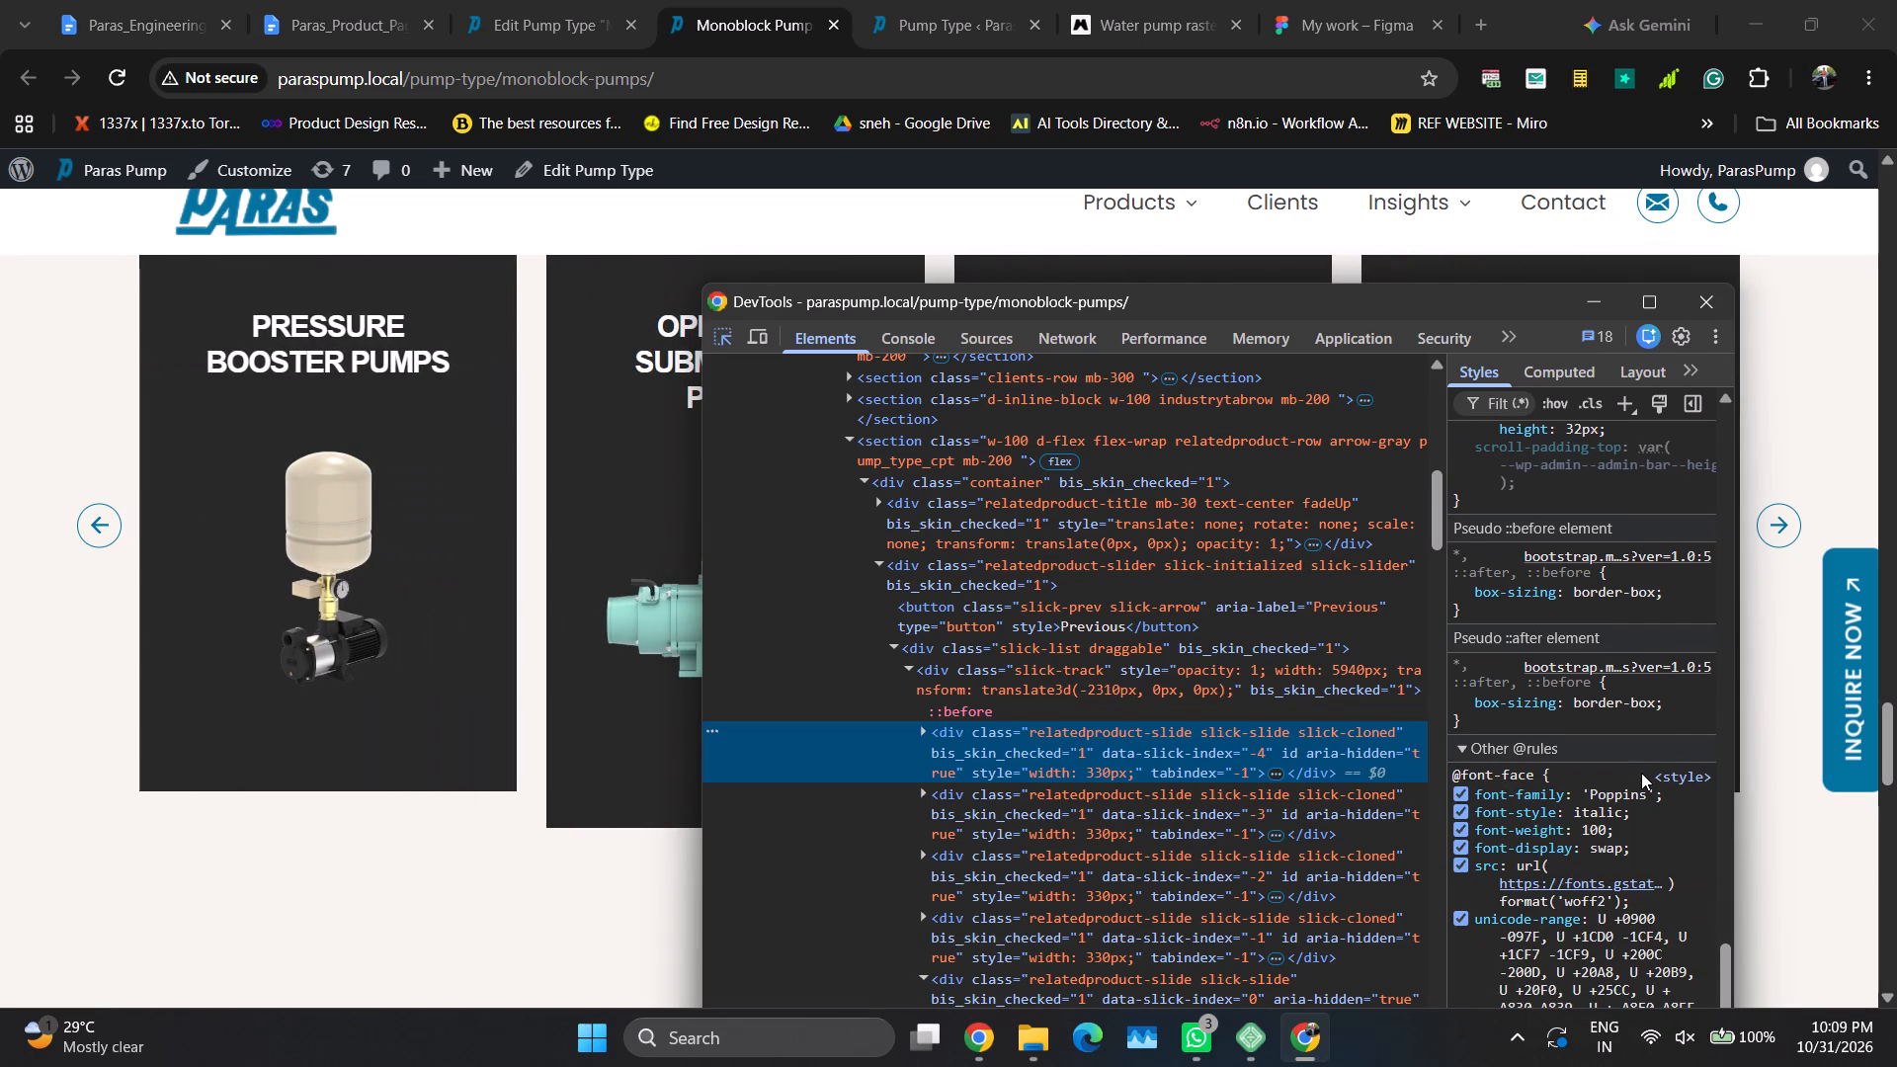
scroll(1641, 773, "down", 5)
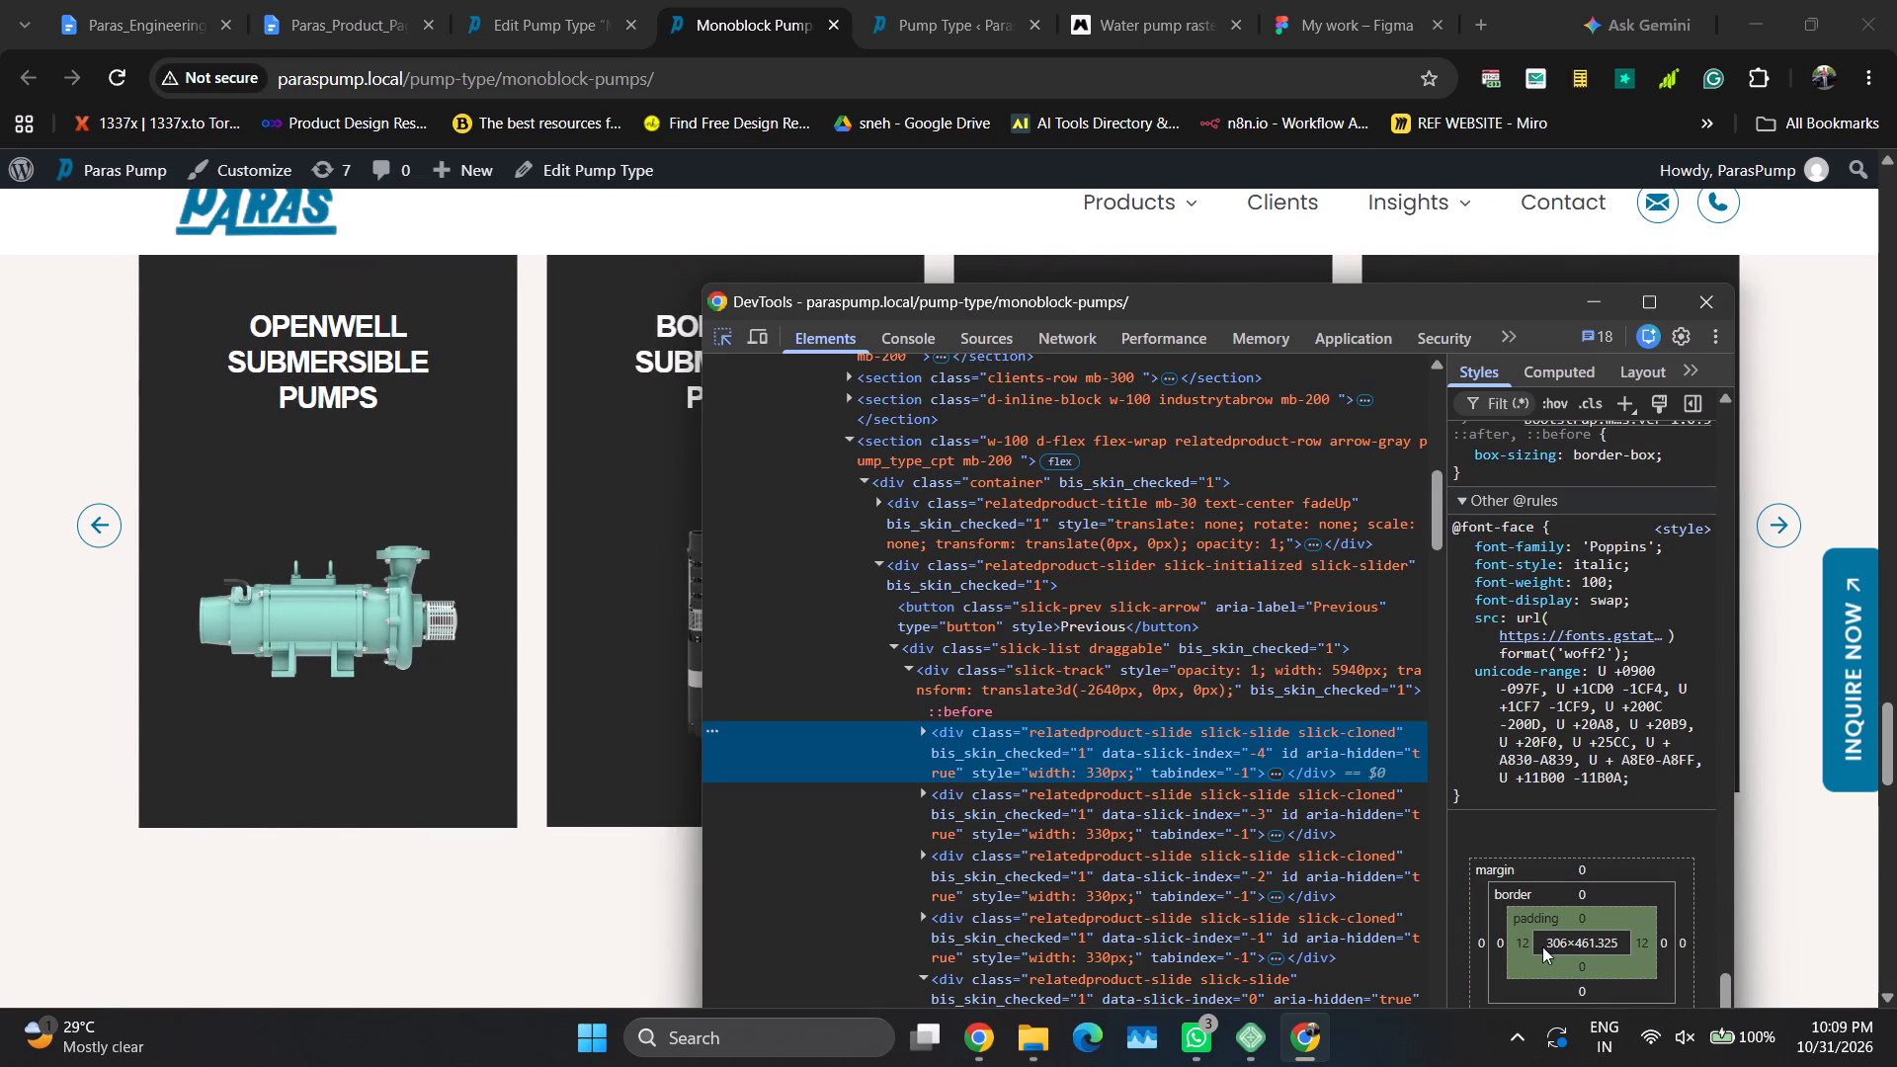
Try to expand the cloned relatedproduct-slide elements' nested content, and close DevTools.
left_click(1273, 775)
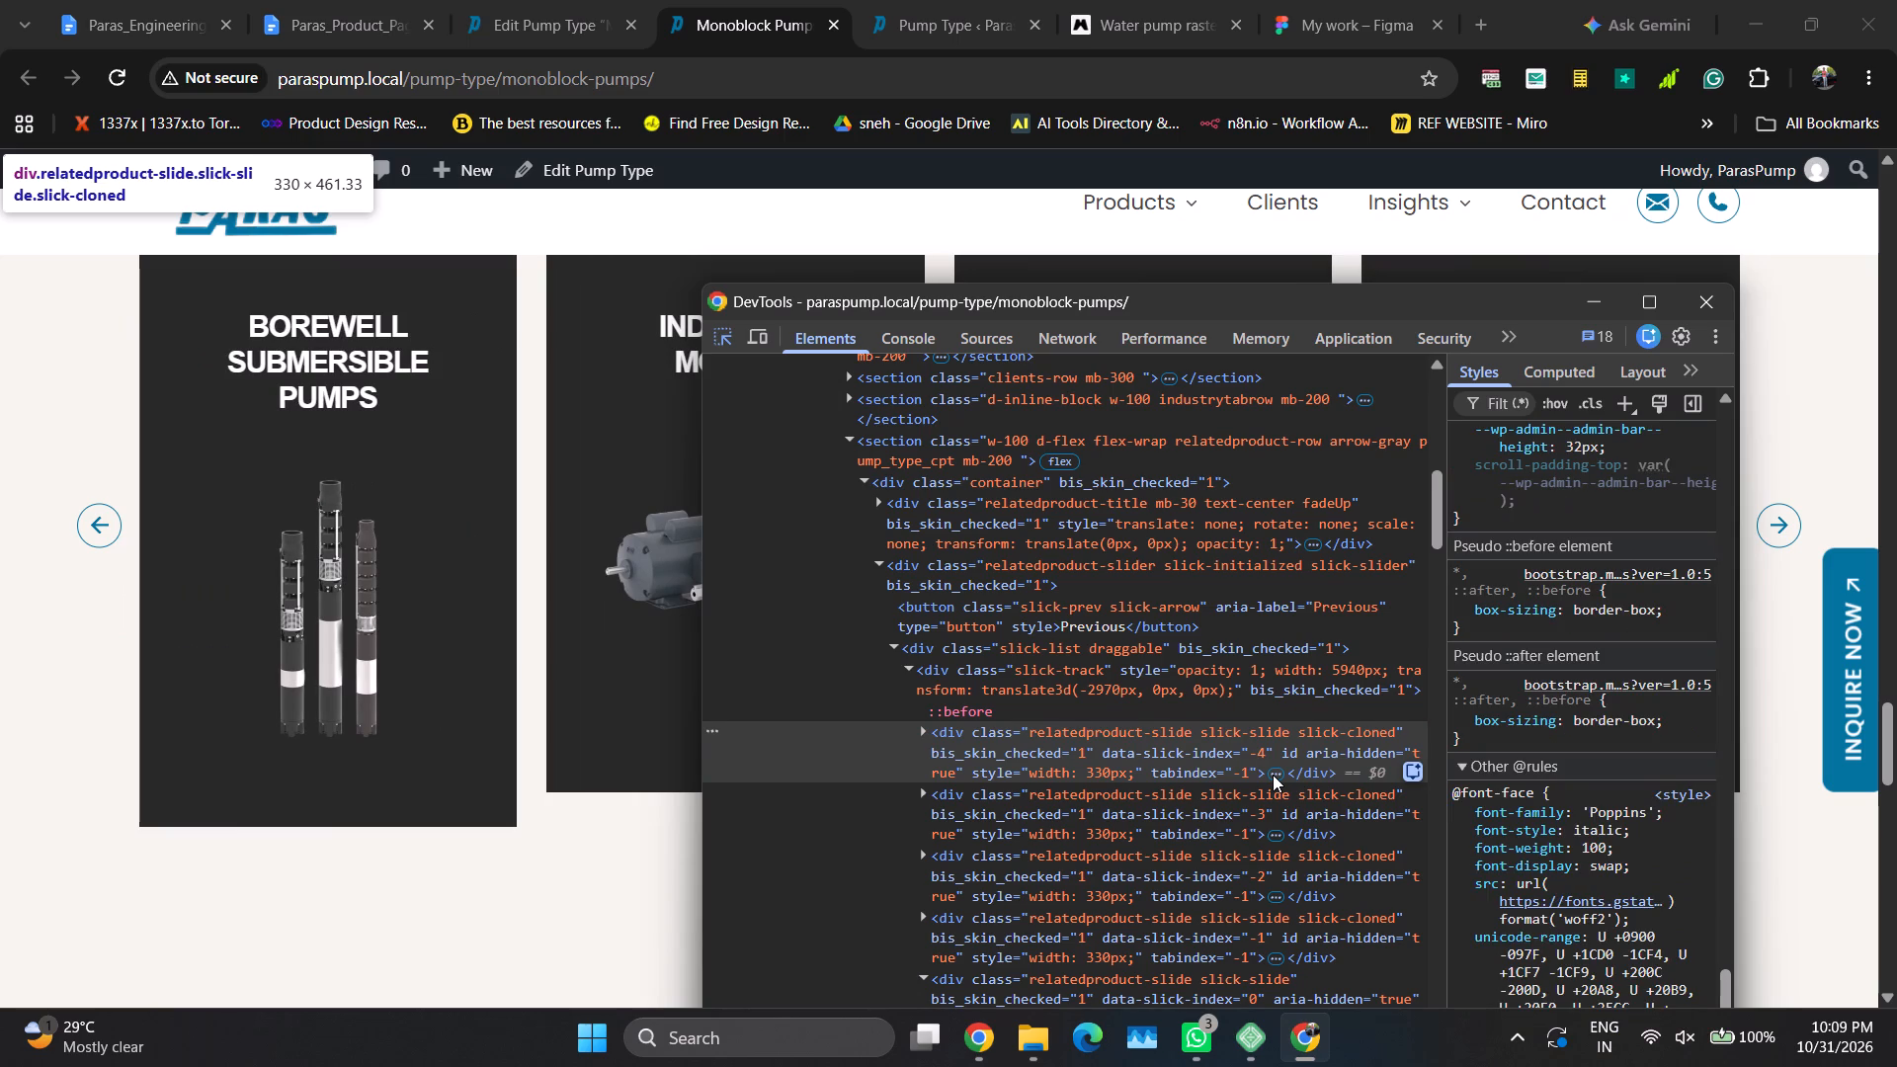
left_click(1273, 775)
left_click(1276, 792)
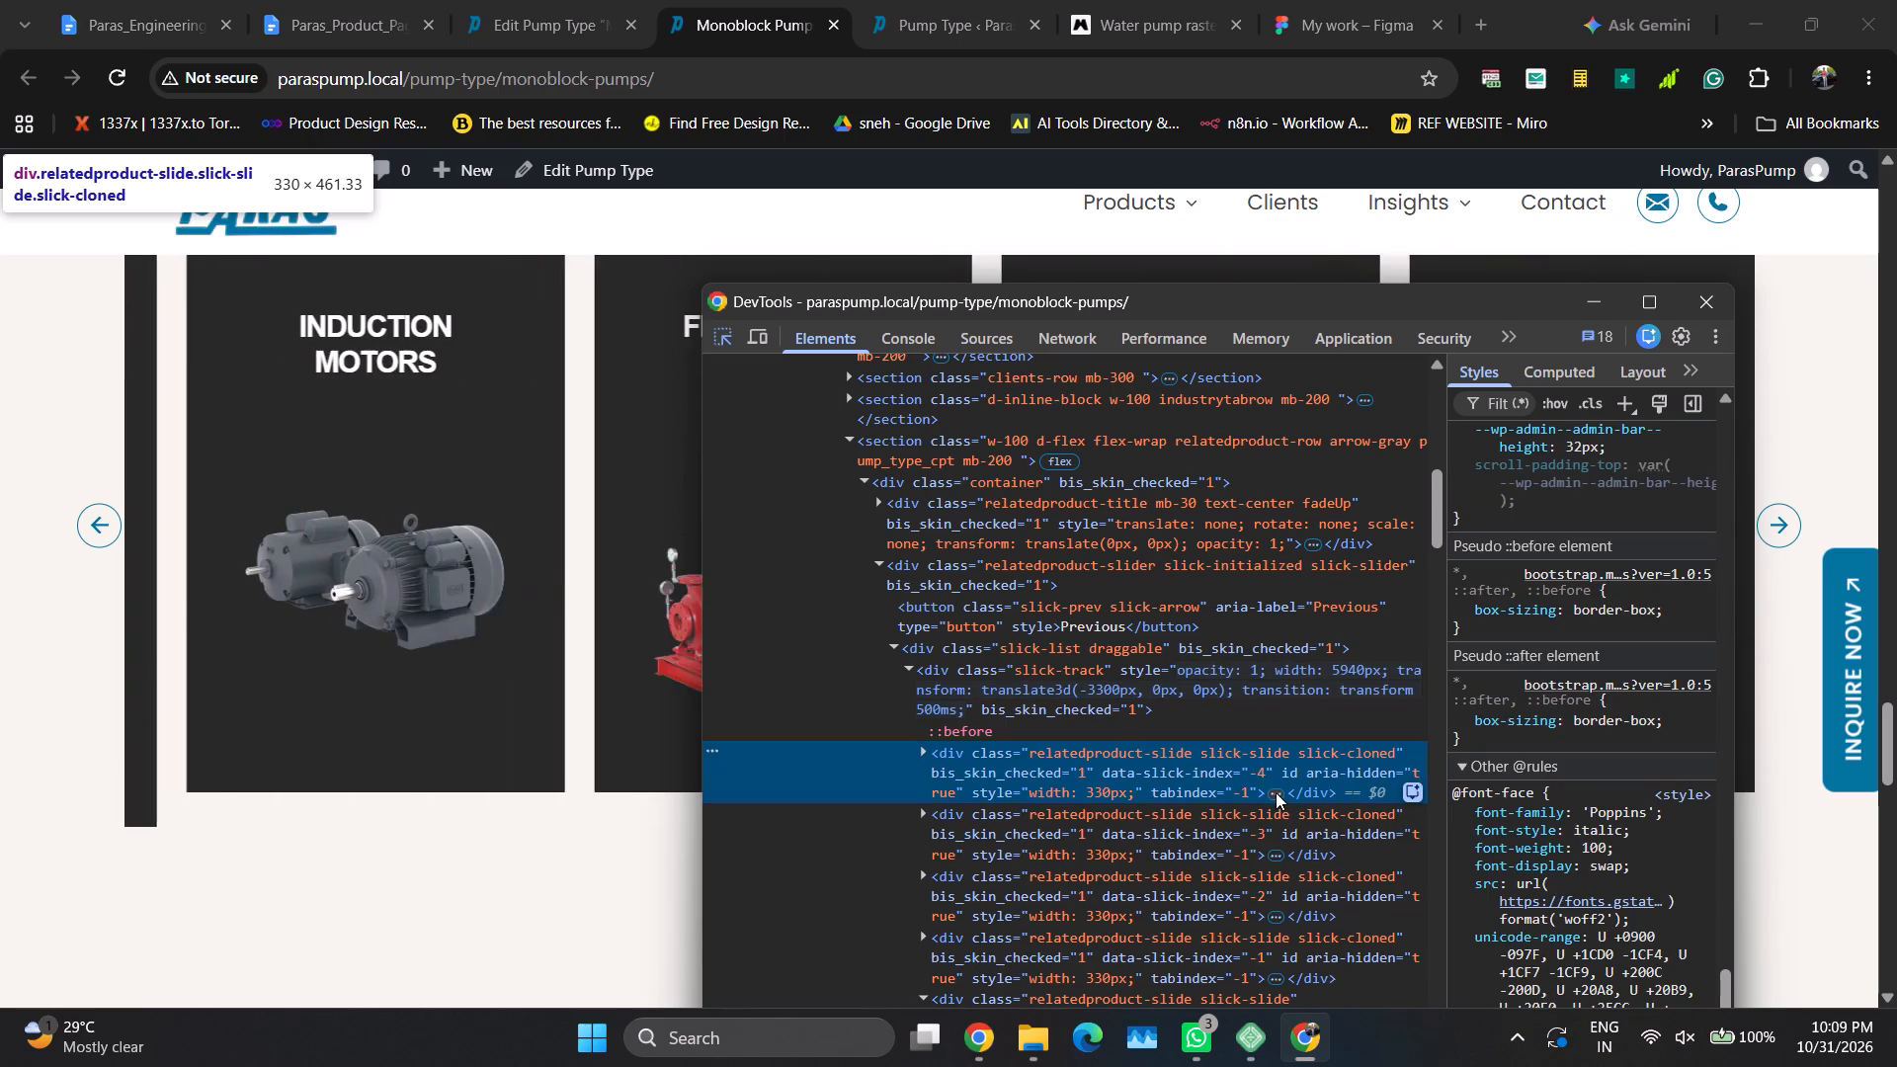
left_click(1272, 780)
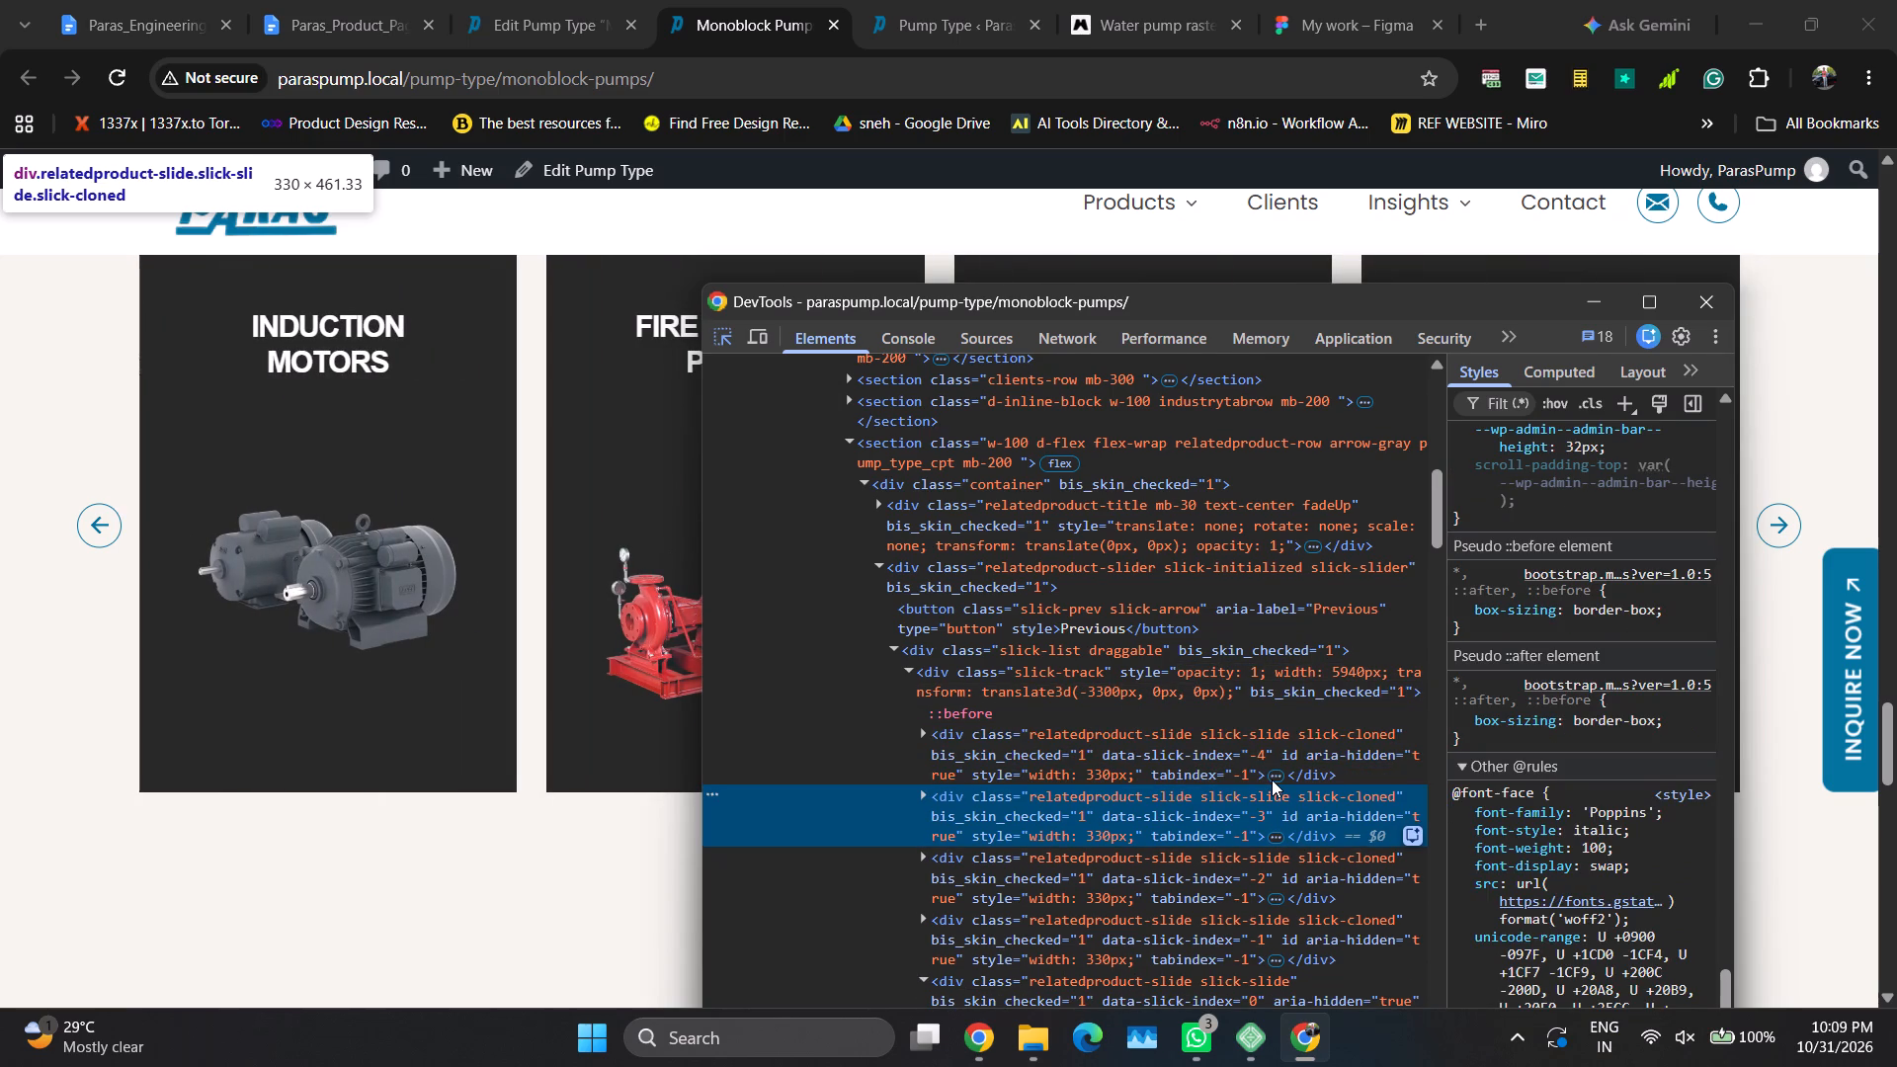
left_click(1693, 312)
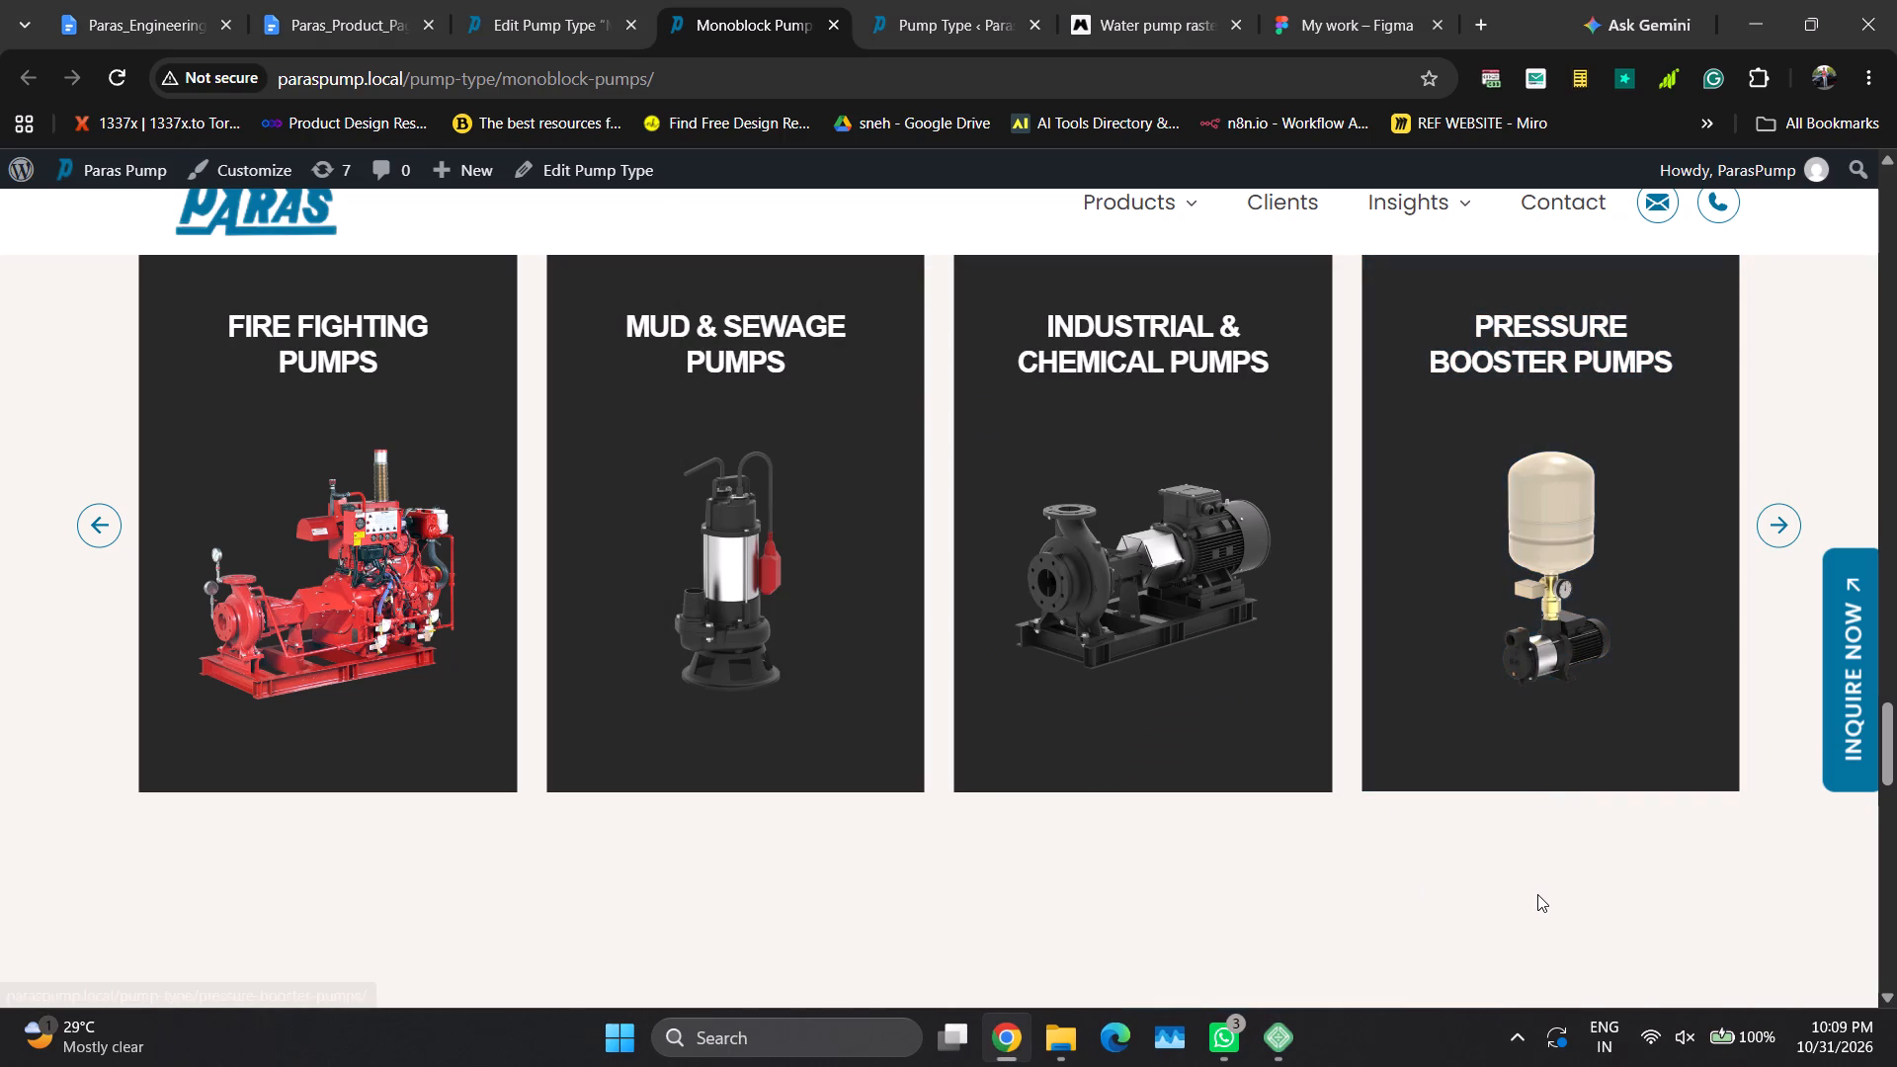
Advance the Discover more carousel to the Openwell Submersible Pumps card to compare its title wrapping and height with its neighbours.
left_click(1785, 534)
left_click(1782, 532)
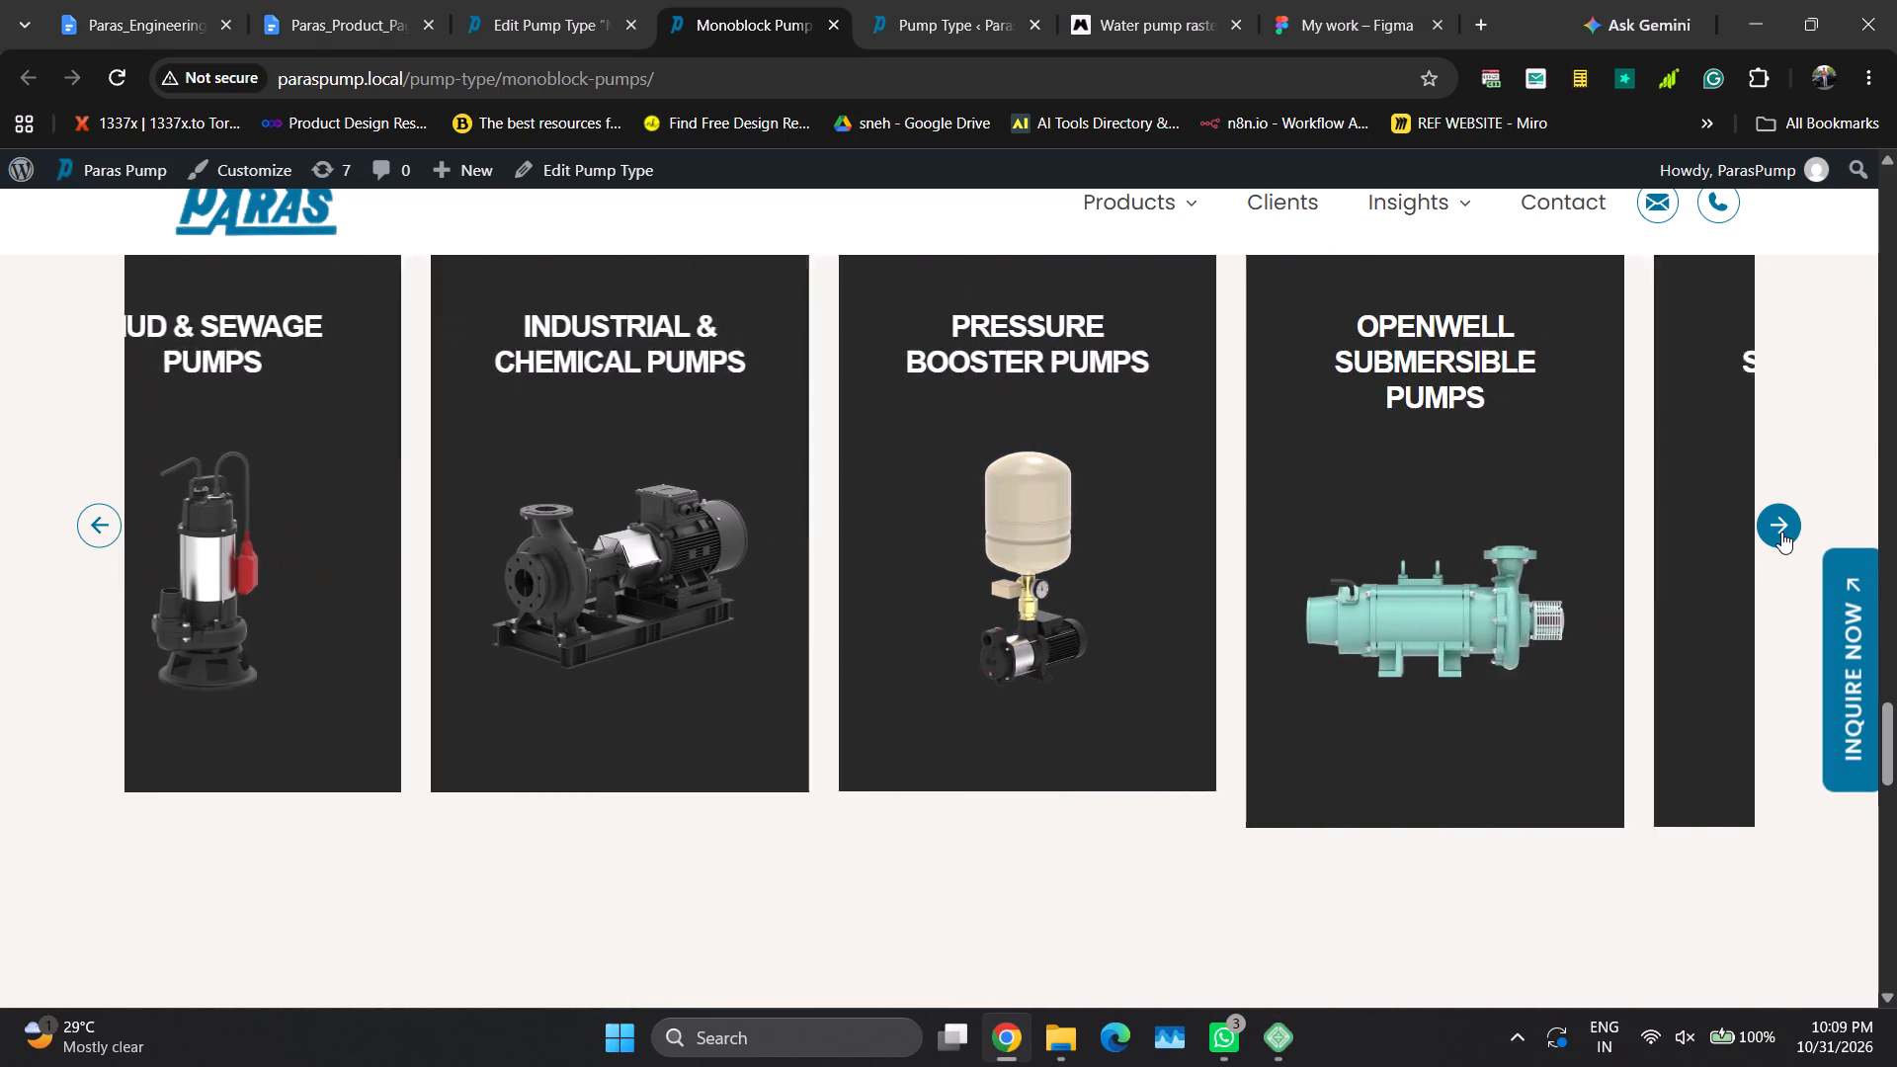
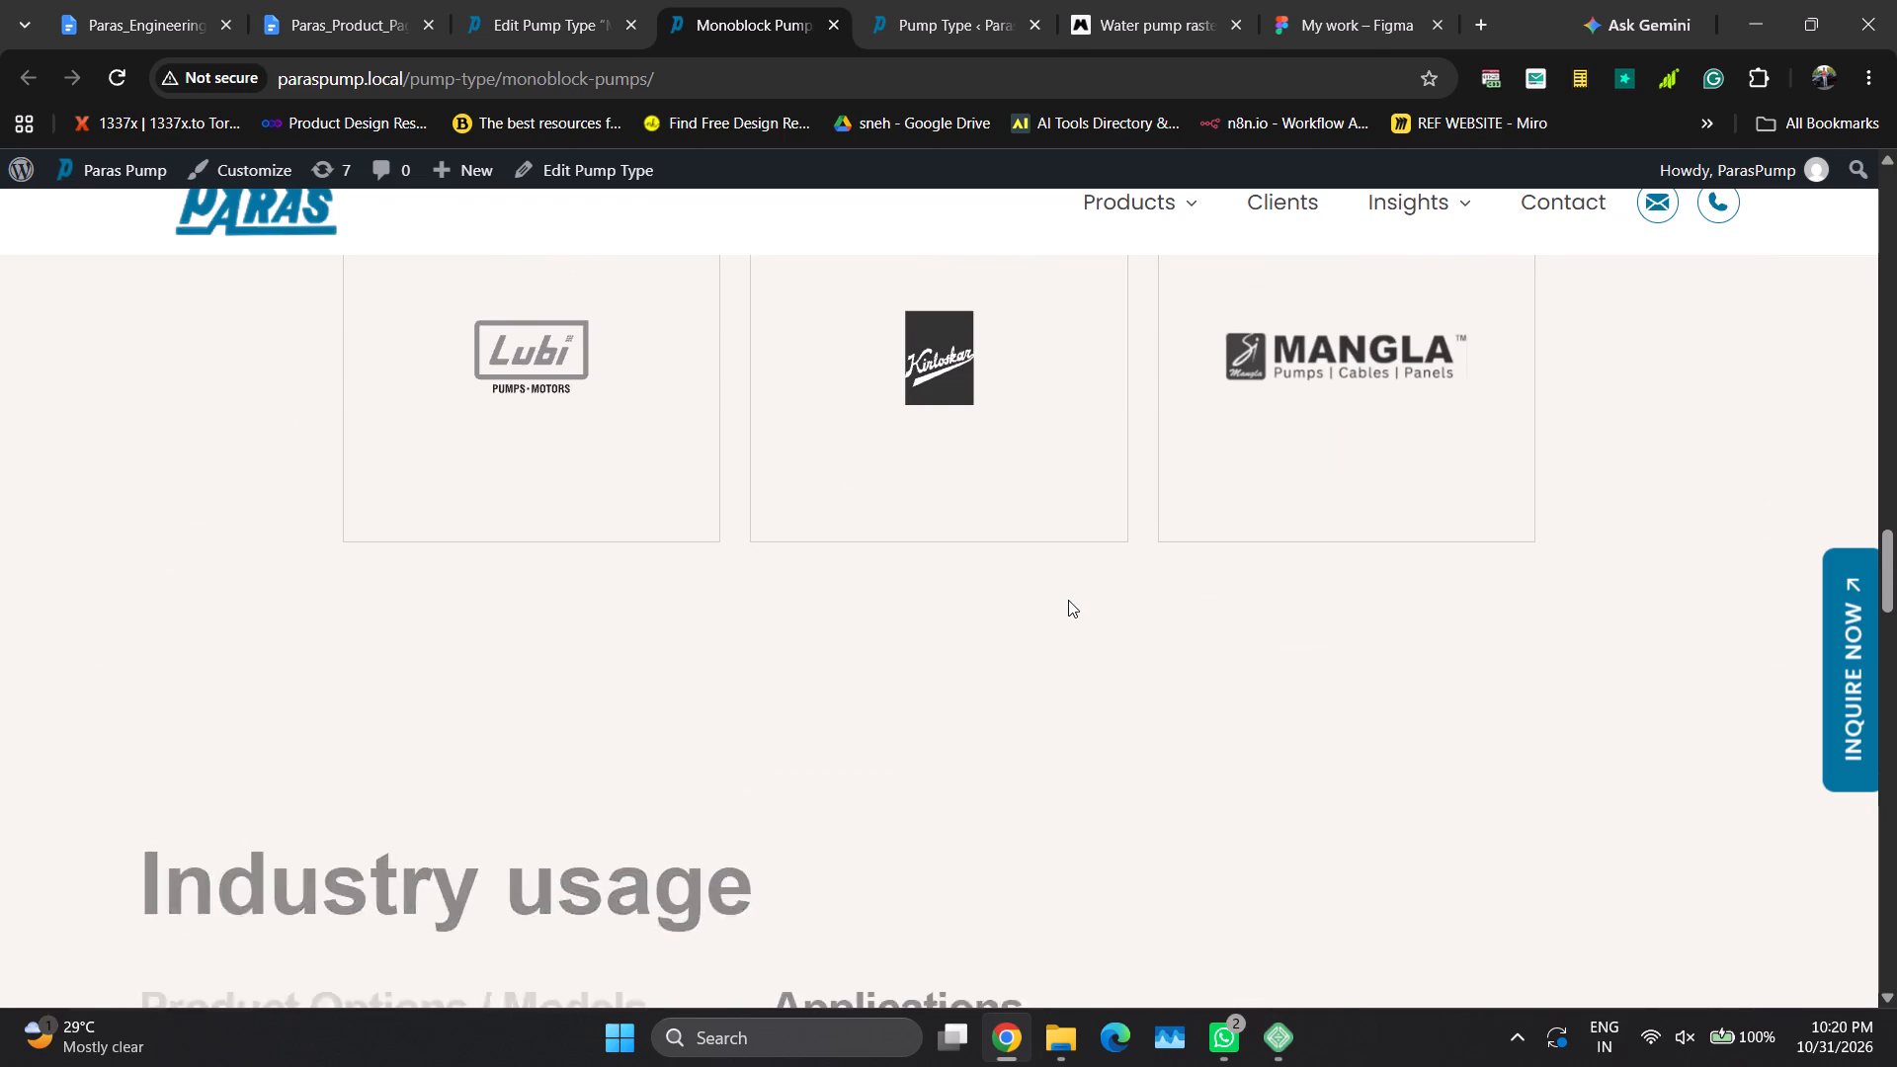
scroll(1068, 600, "up", 2)
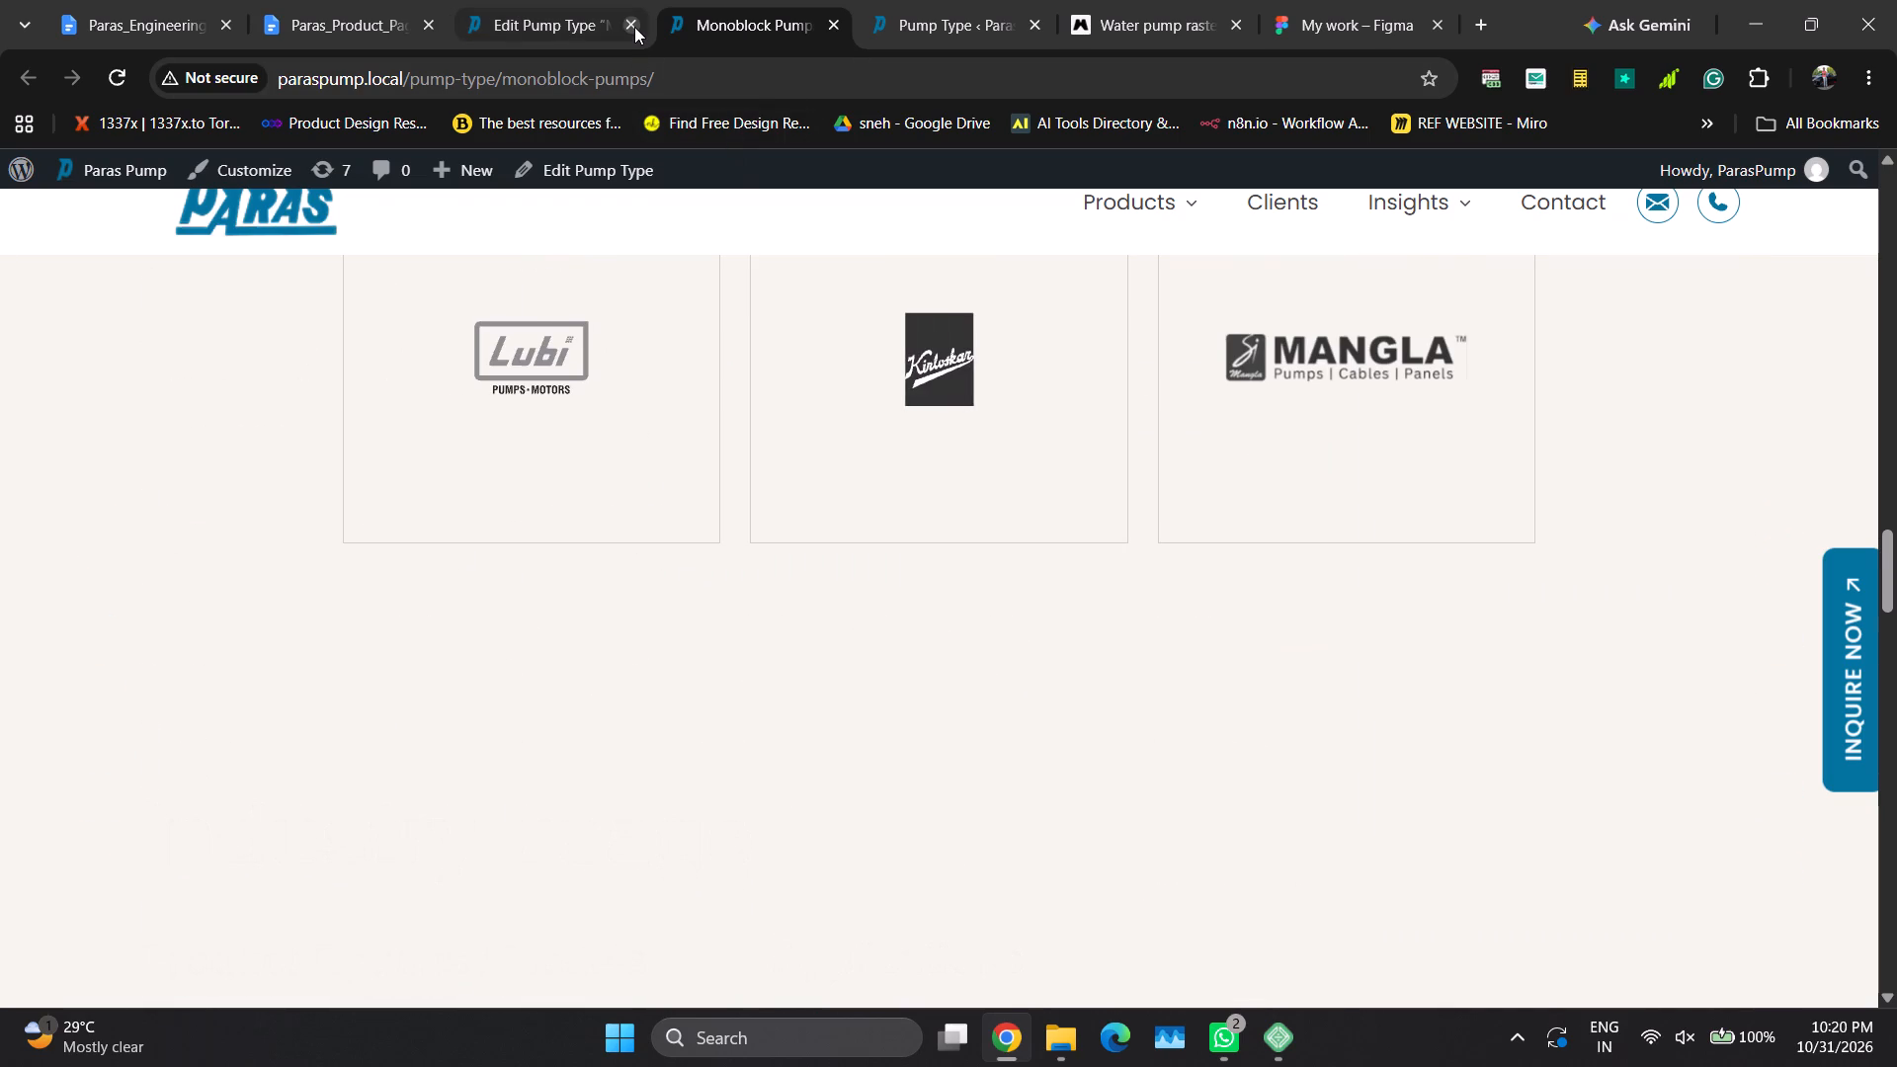
left_click(634, 27)
left_click(634, 27)
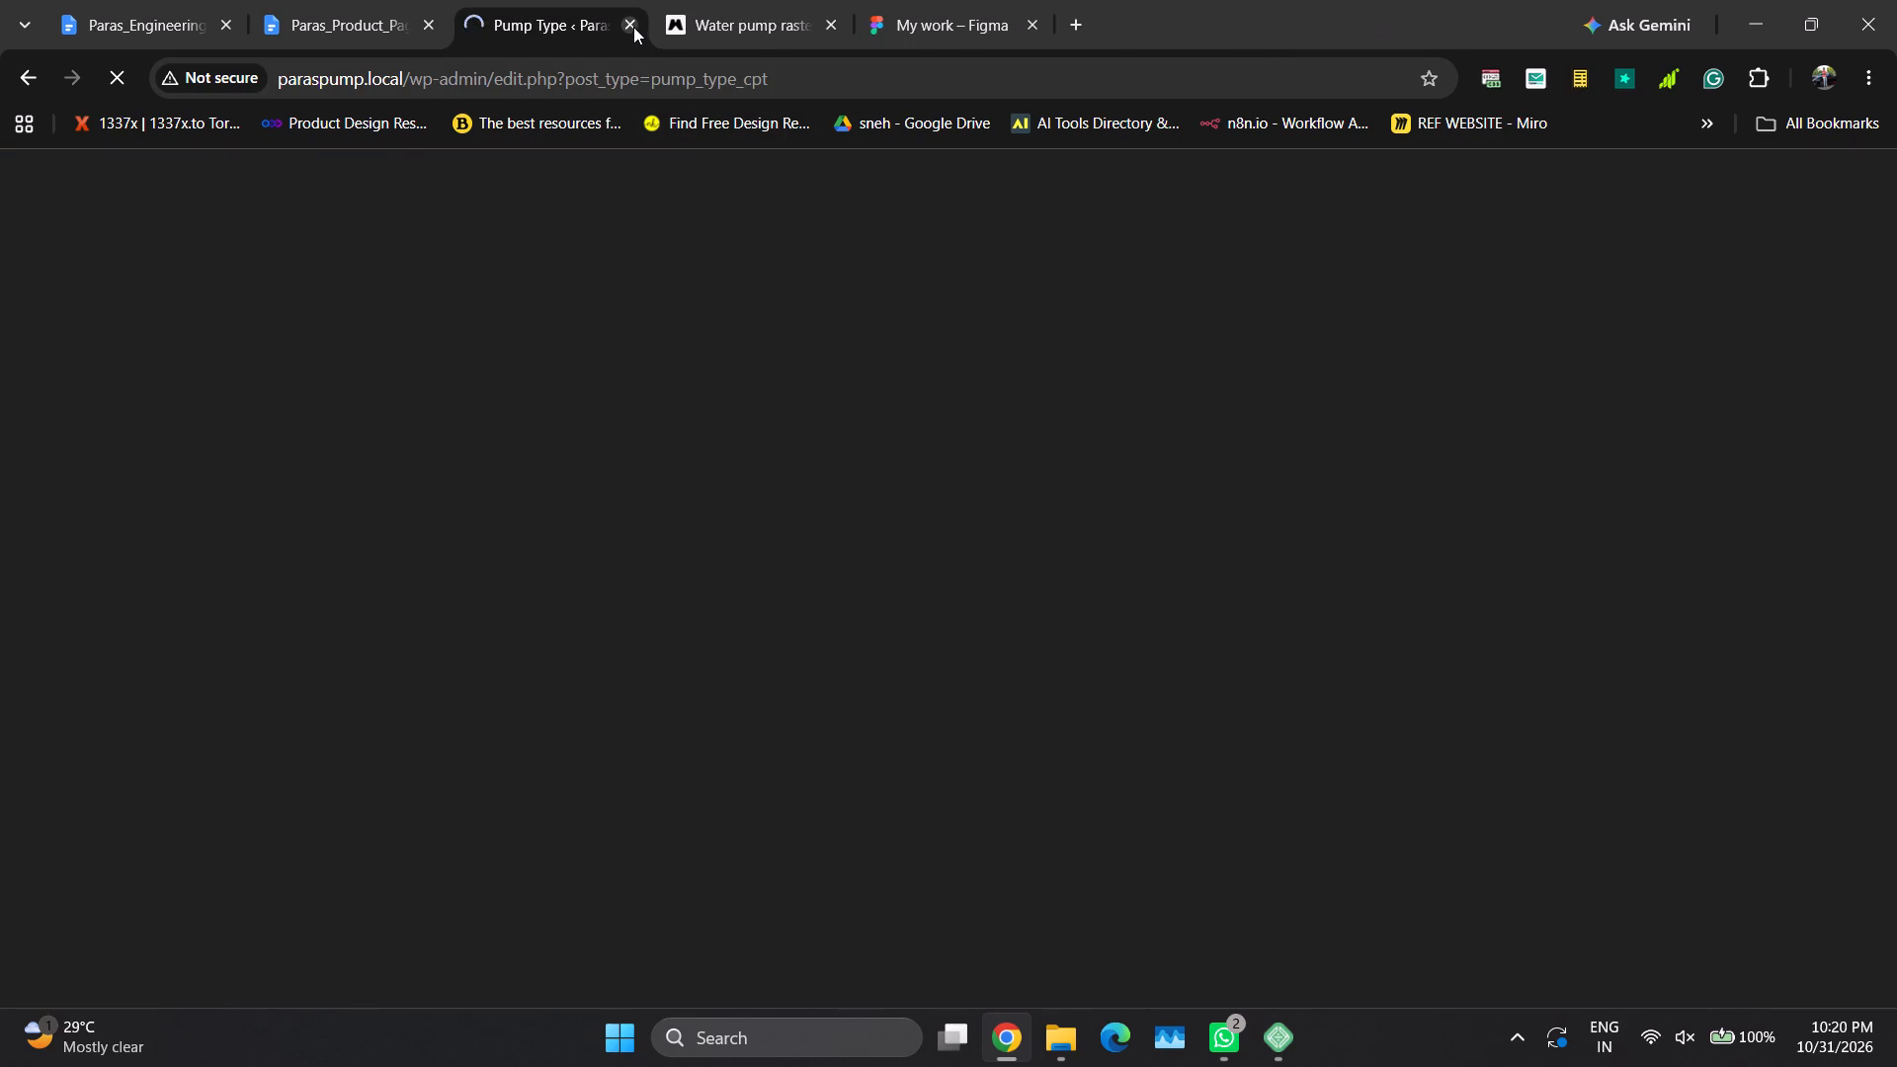
Copy the full Product Overview paragraph under Pressure Booster Pumps & Systems in the Paras_Product_Pages_Developer_Ready_Final document.
left_click(362, 0)
scroll(739, 750, "down", 2)
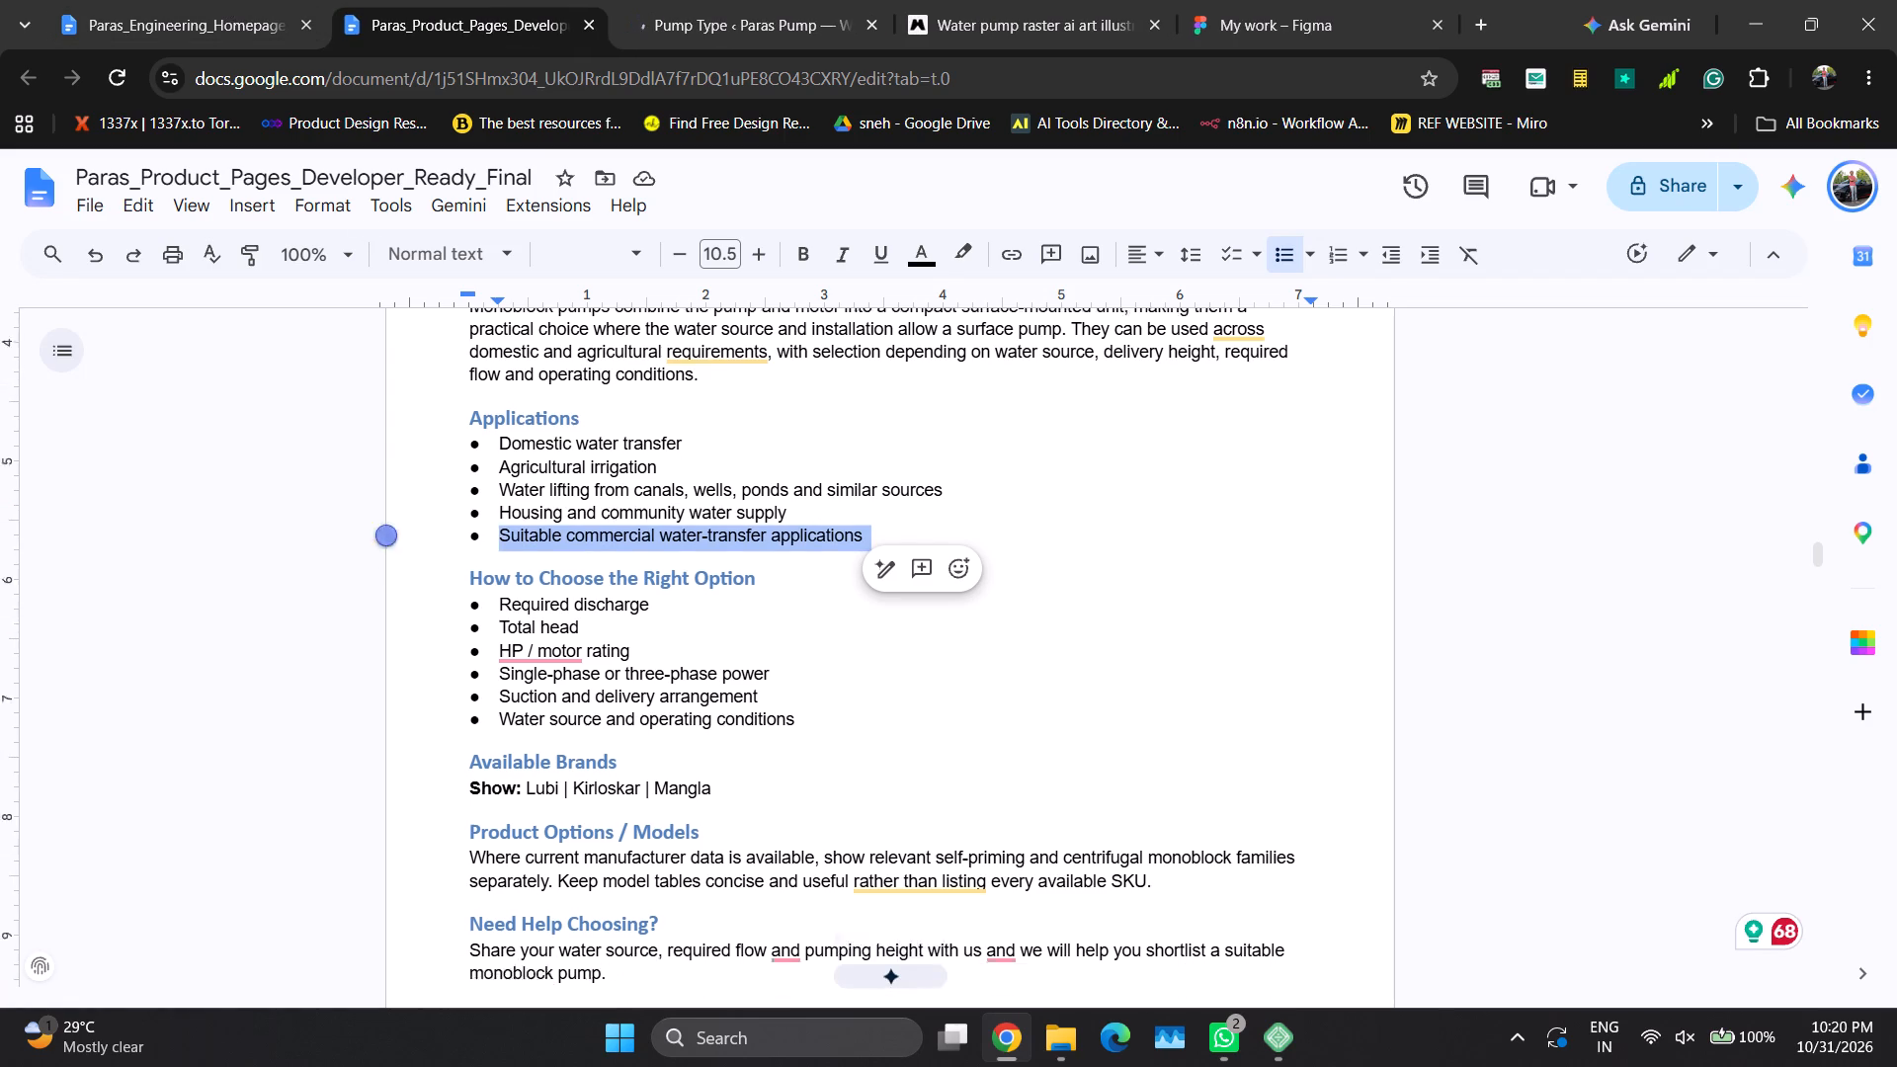
scroll(739, 763, "down", 12)
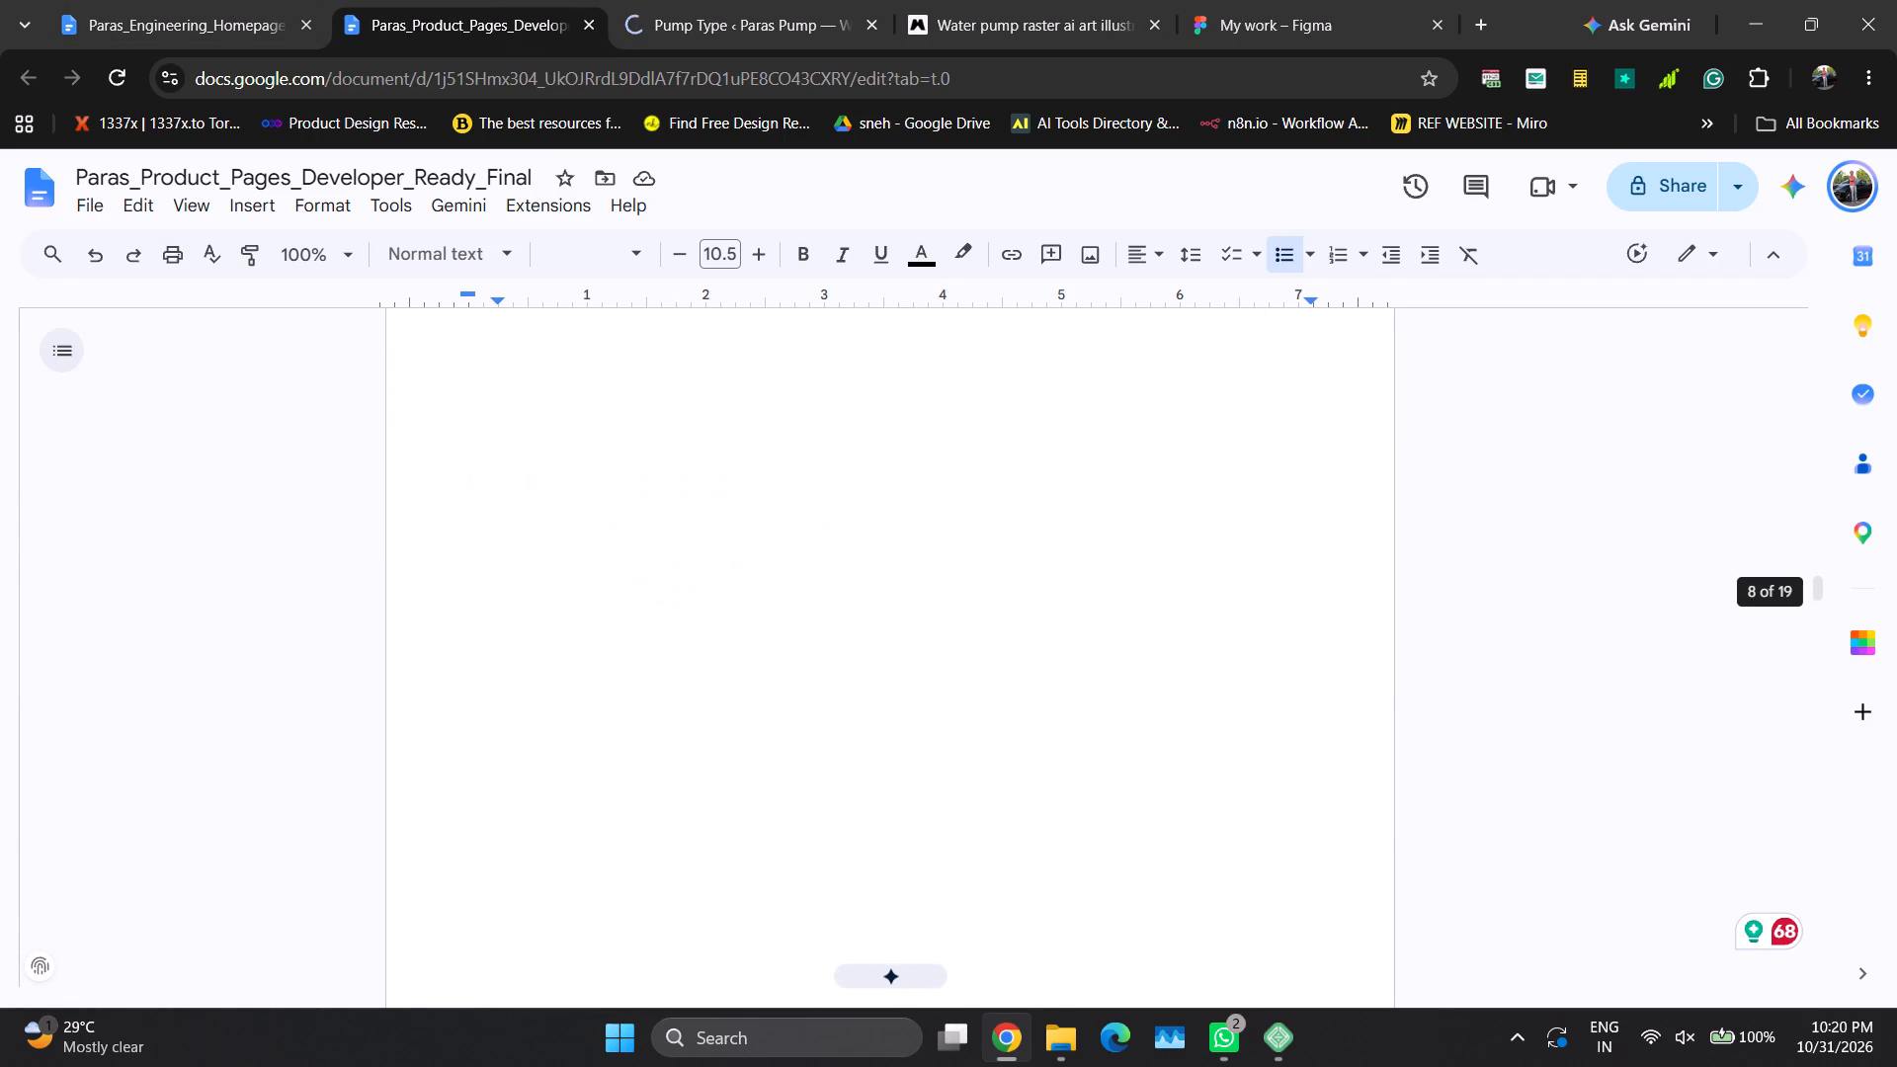
scroll(734, 764, "down", 9)
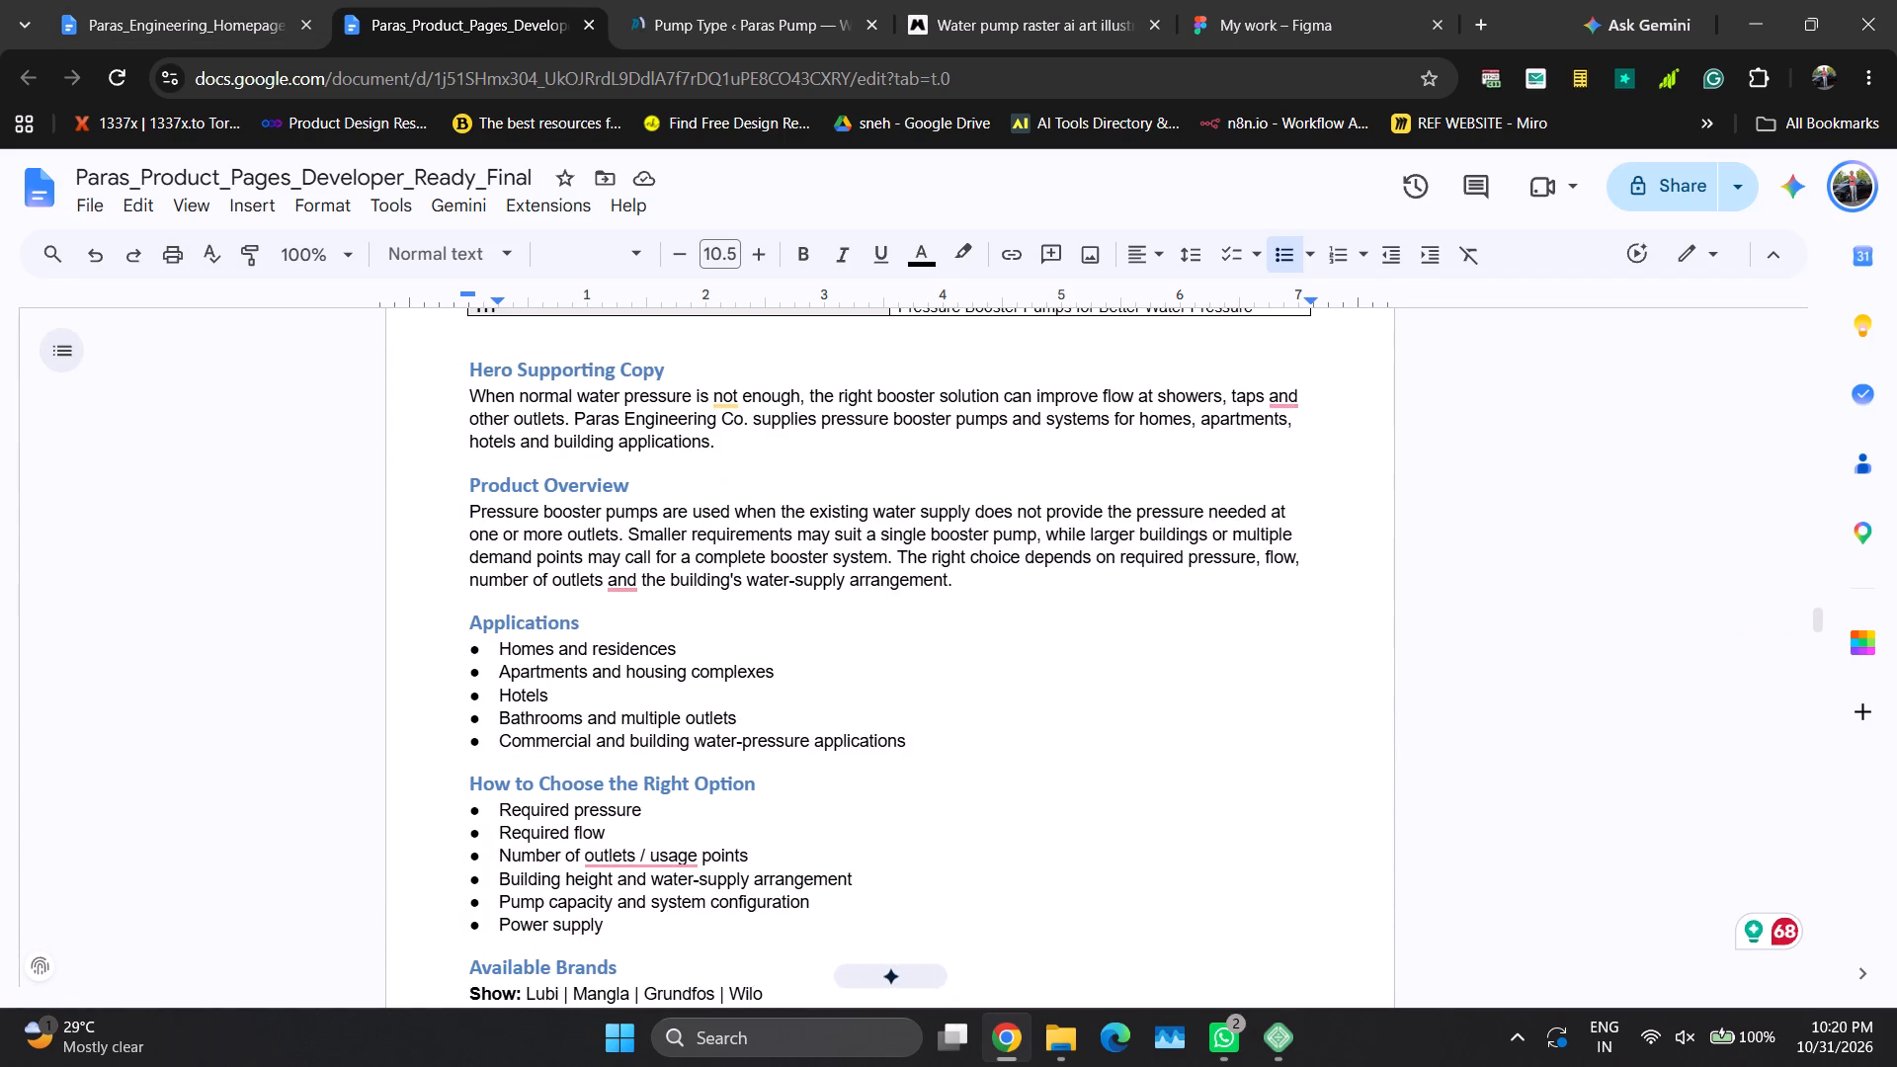
scroll(613, 854, "up", 1)
key("Down")
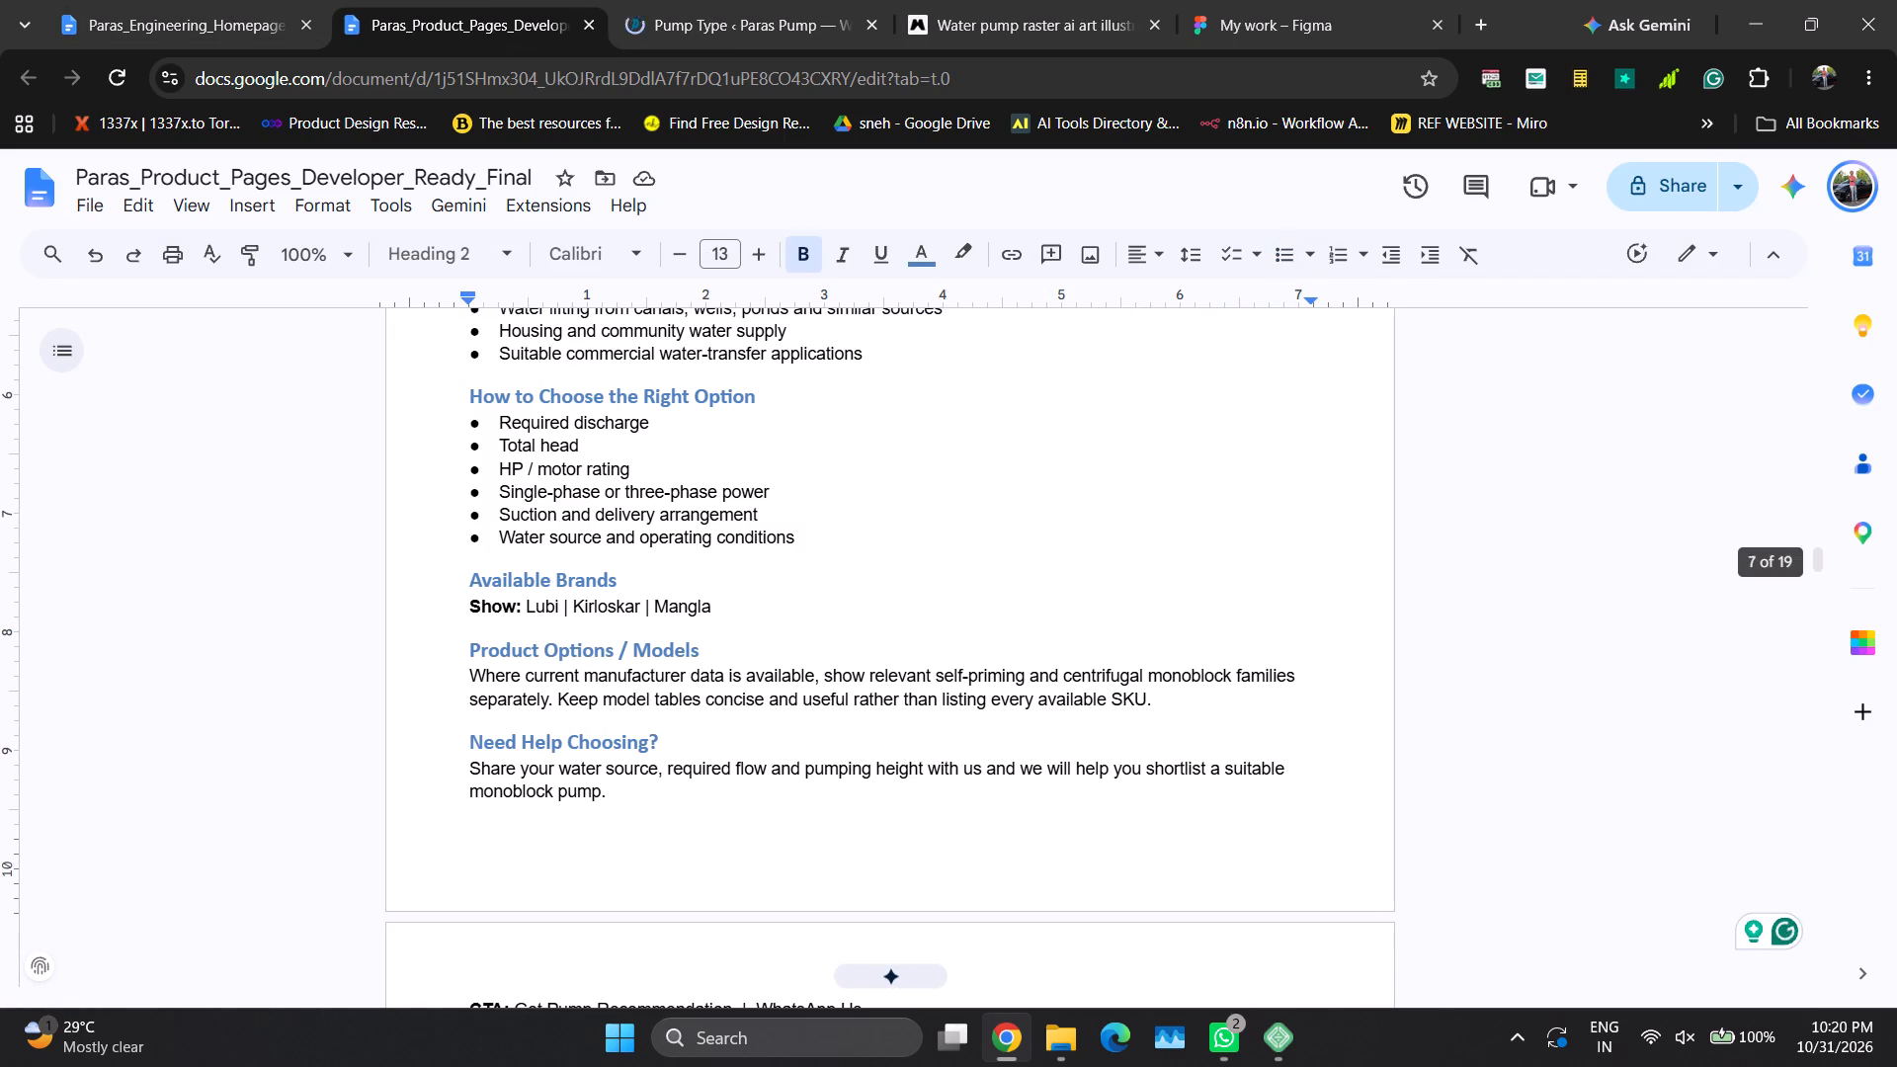
key("Down")
scroll(438, 962, "down", 8)
scroll(487, 1043, "down", 2)
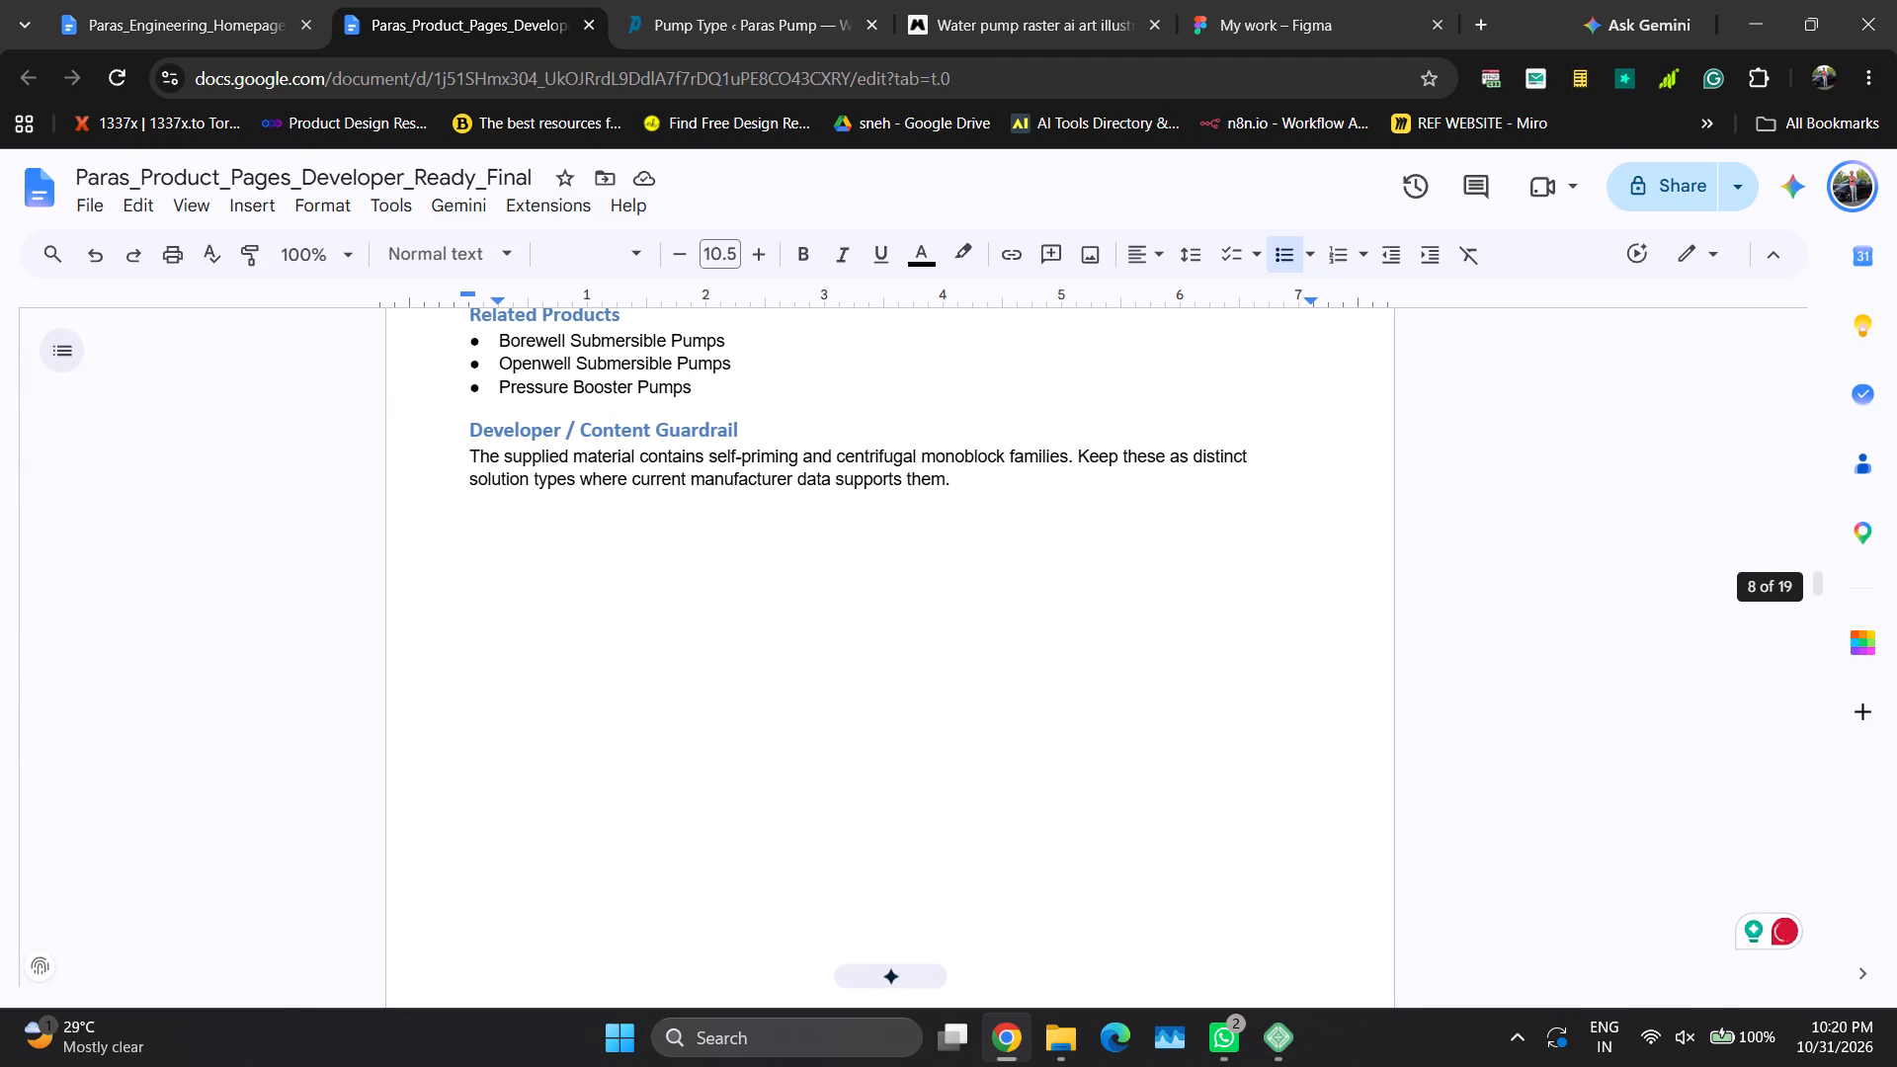
scroll(544, 711, "down", 9)
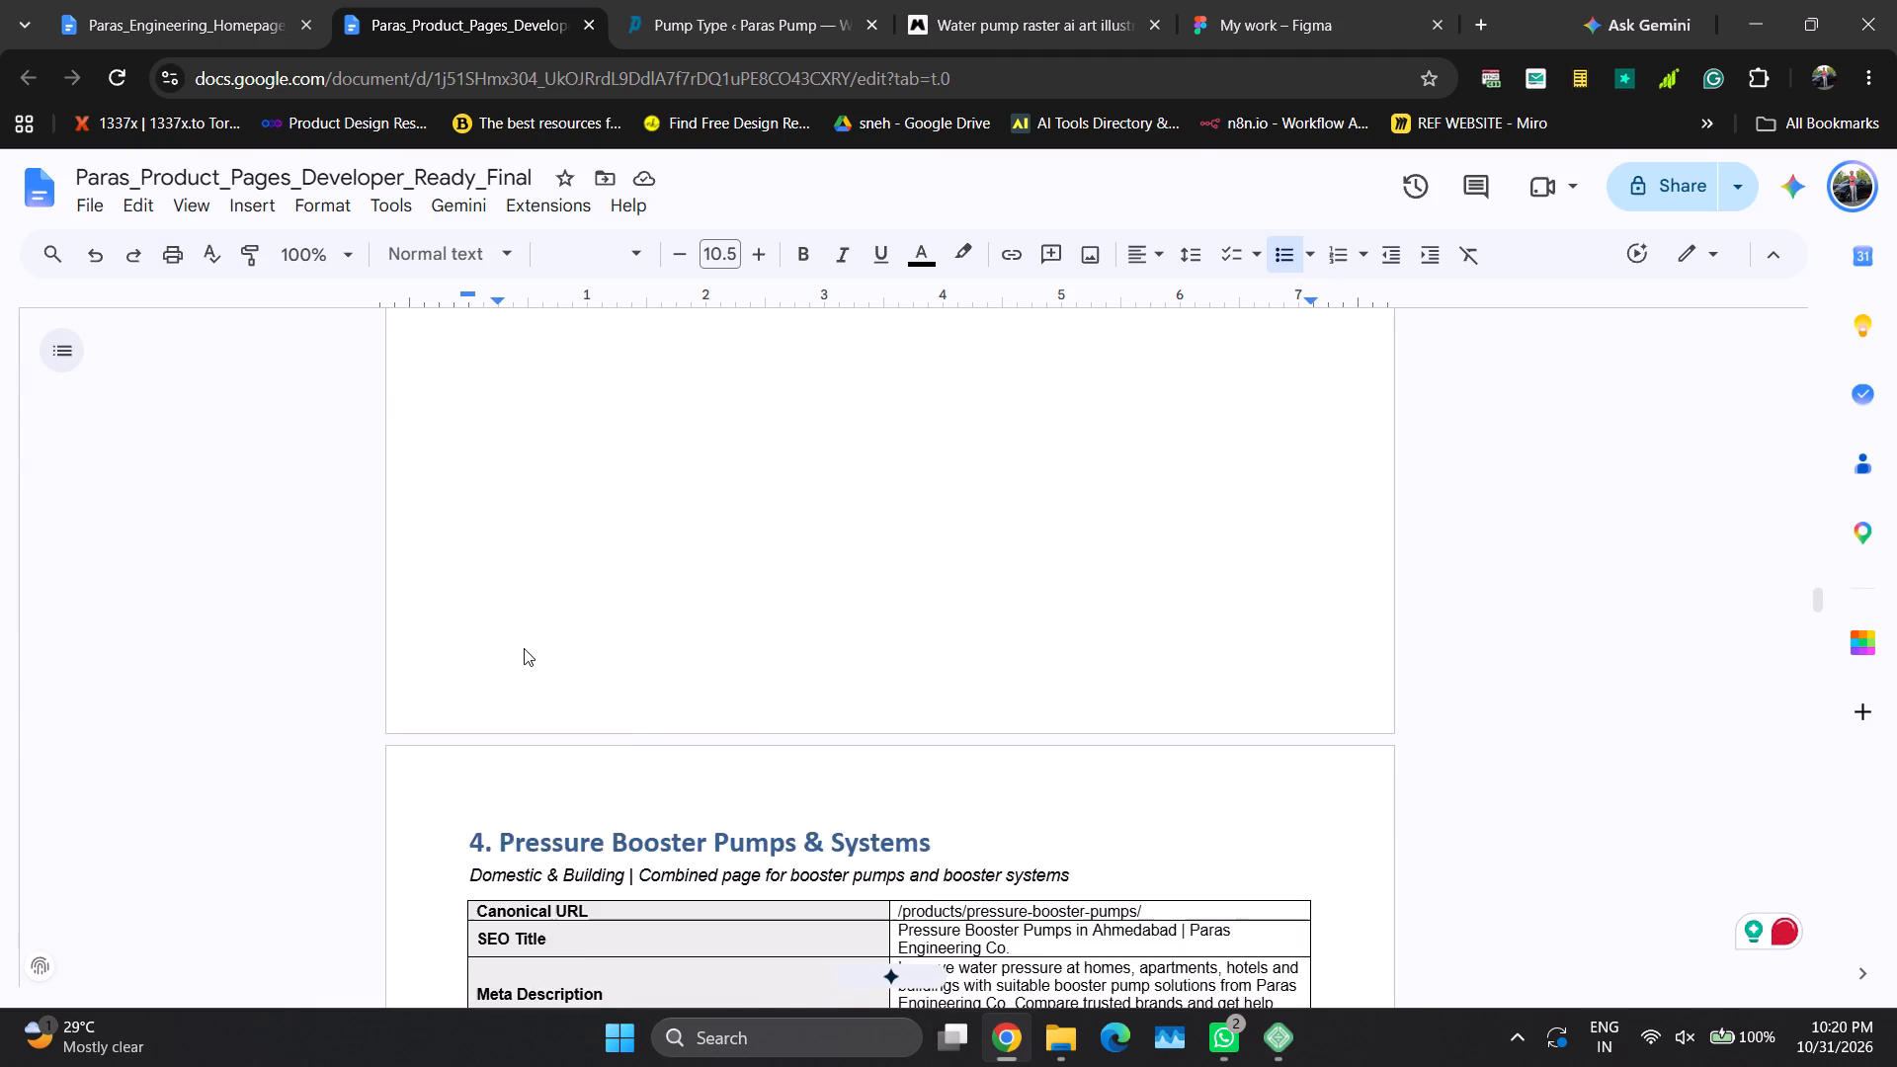
scroll(524, 648, "down", 1)
left_click(516, 675)
scroll(516, 675, "down", 3)
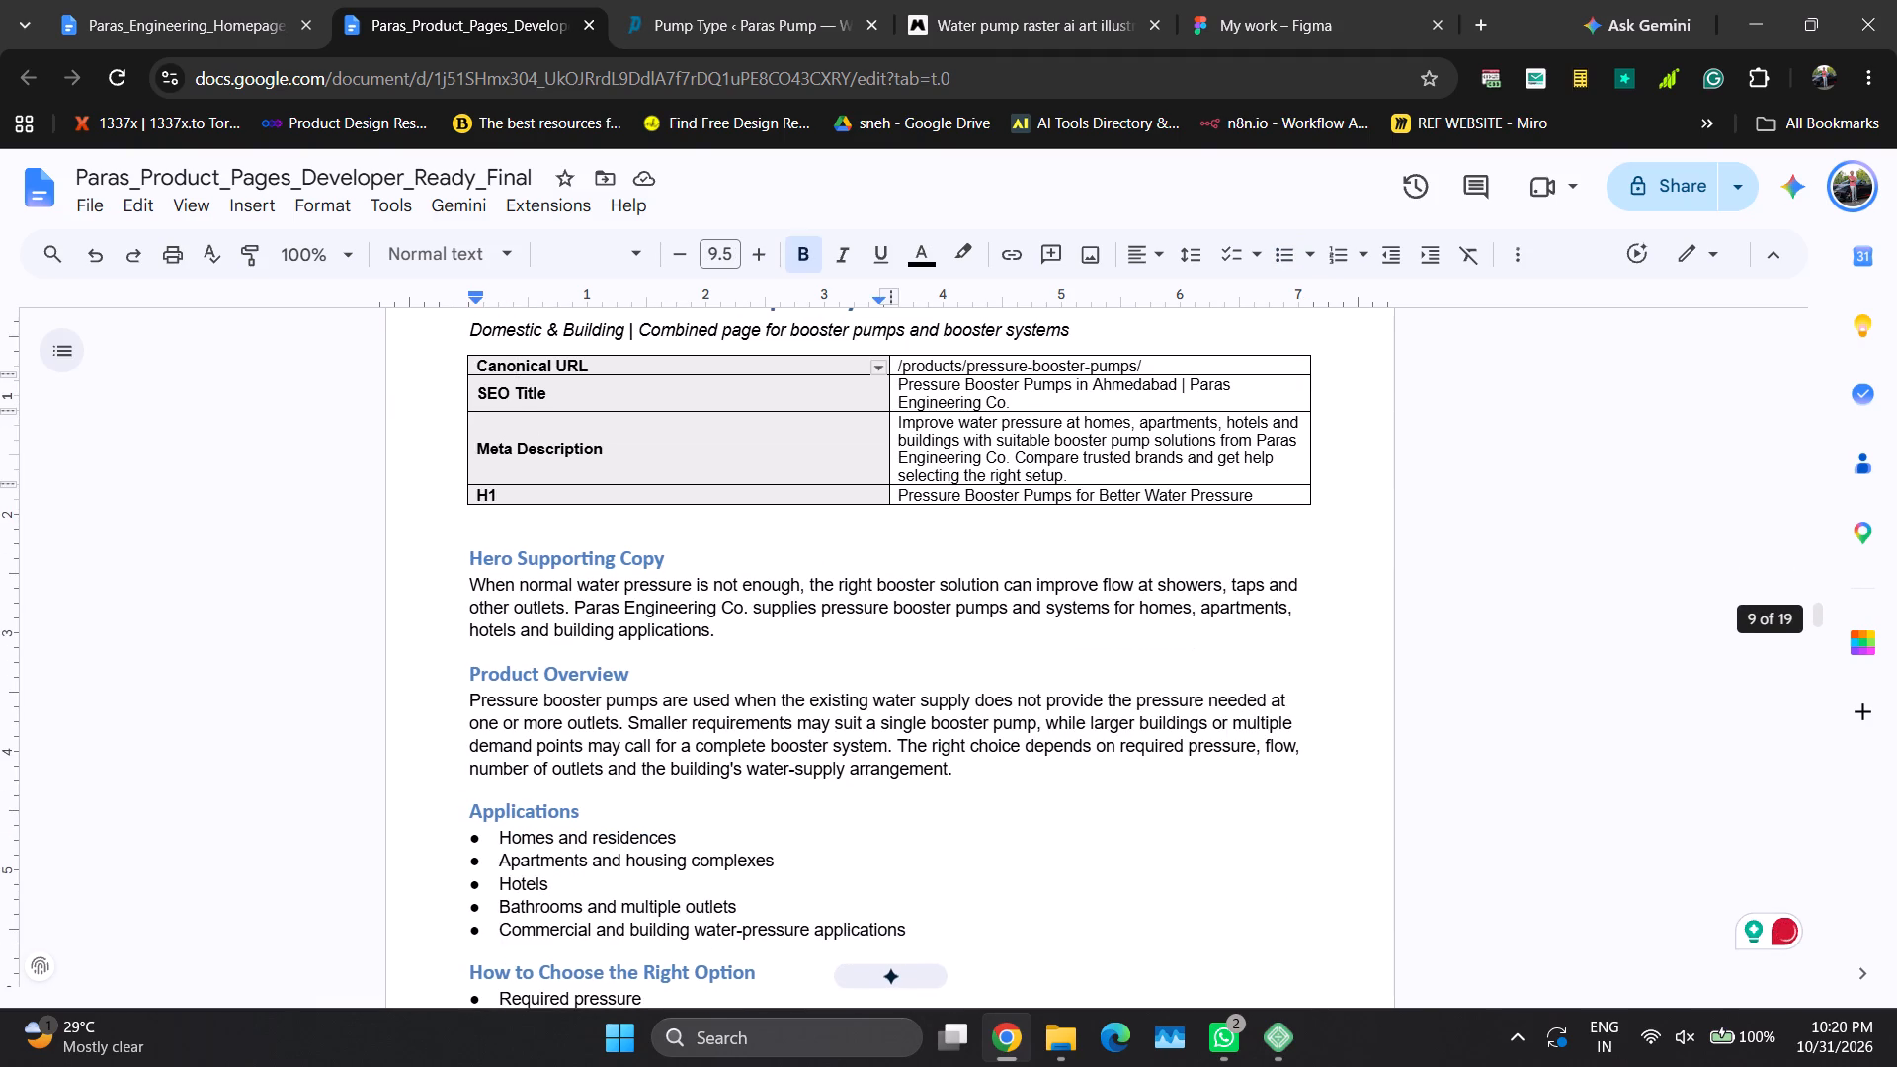
left_click(478, 698)
left_click(467, 692)
key("shift+Down")
key("shift+Down")
key("shift+Down")
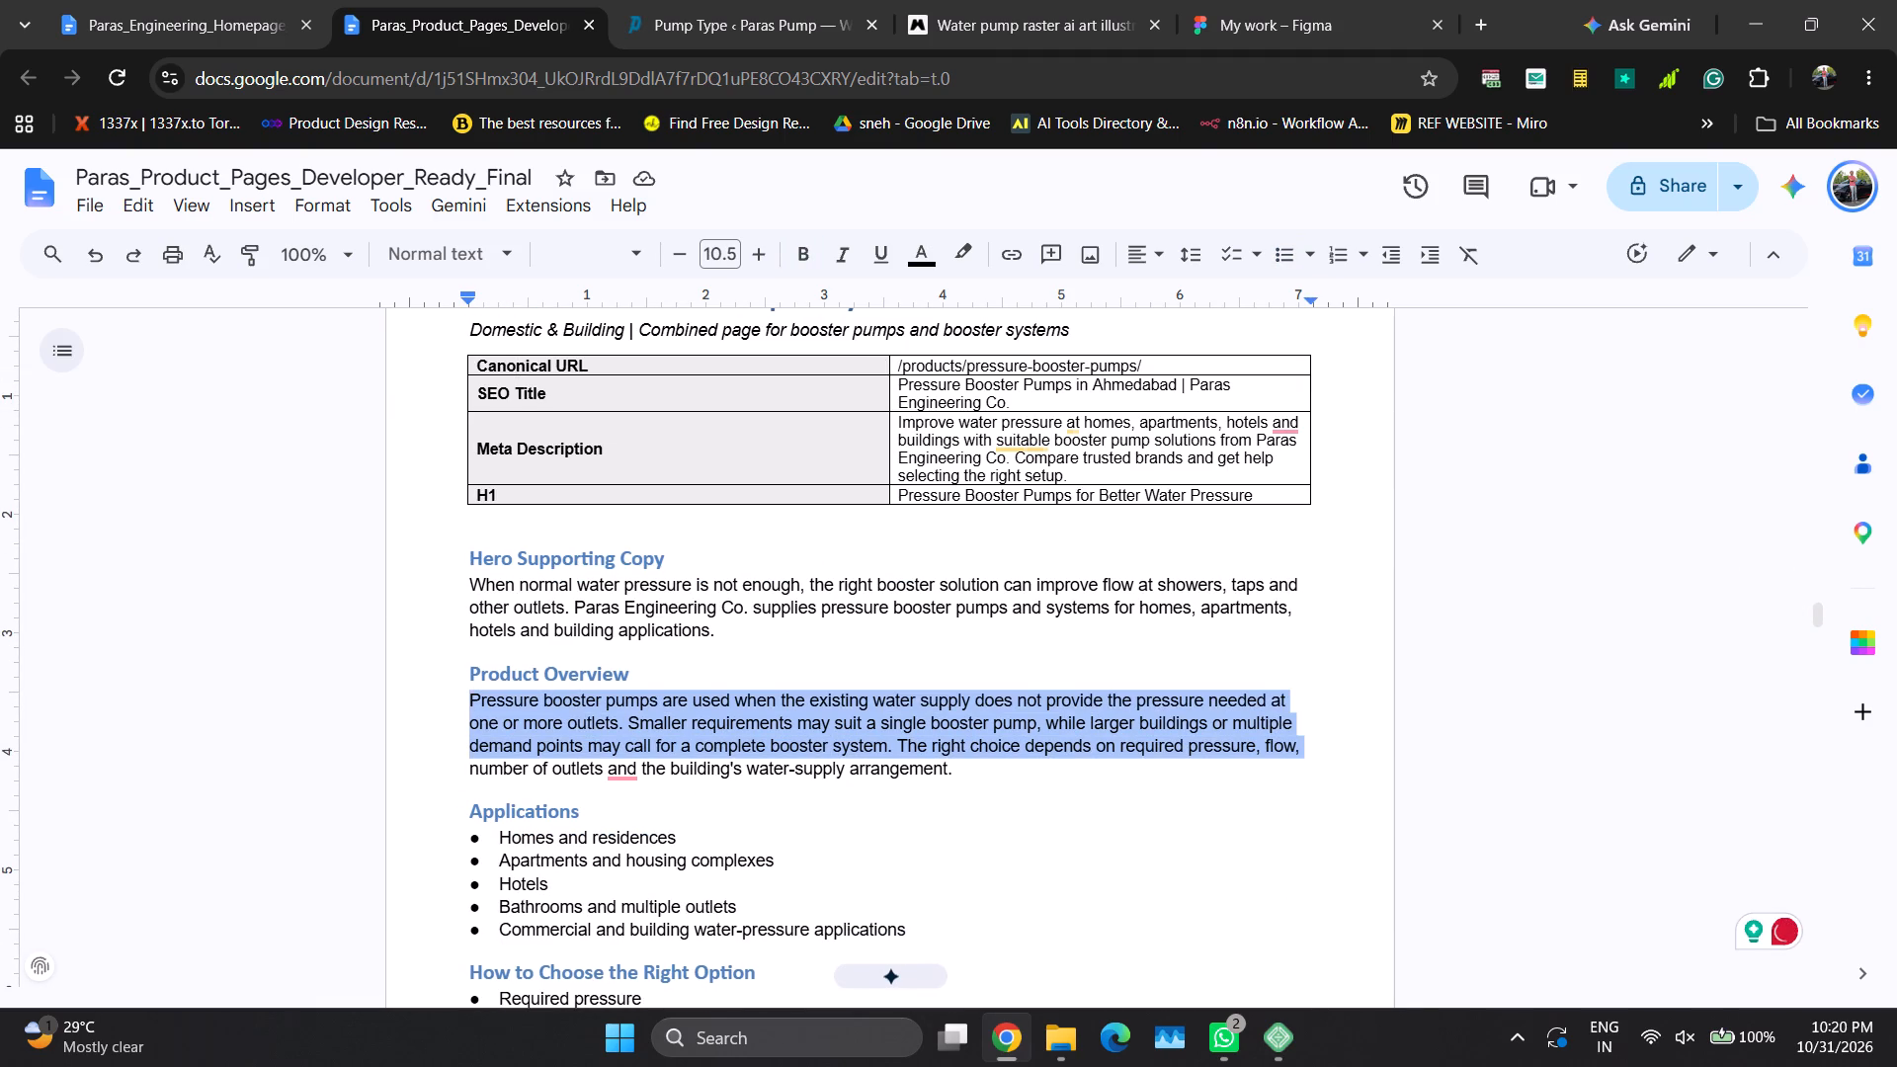
key("shift+Down")
key("ctrl+c")
key("ctrl+c")
From the Pump Type list, open the Pressure Booster Pumps live page and editor separately, placing the editor before the live page.
left_click(670, 0)
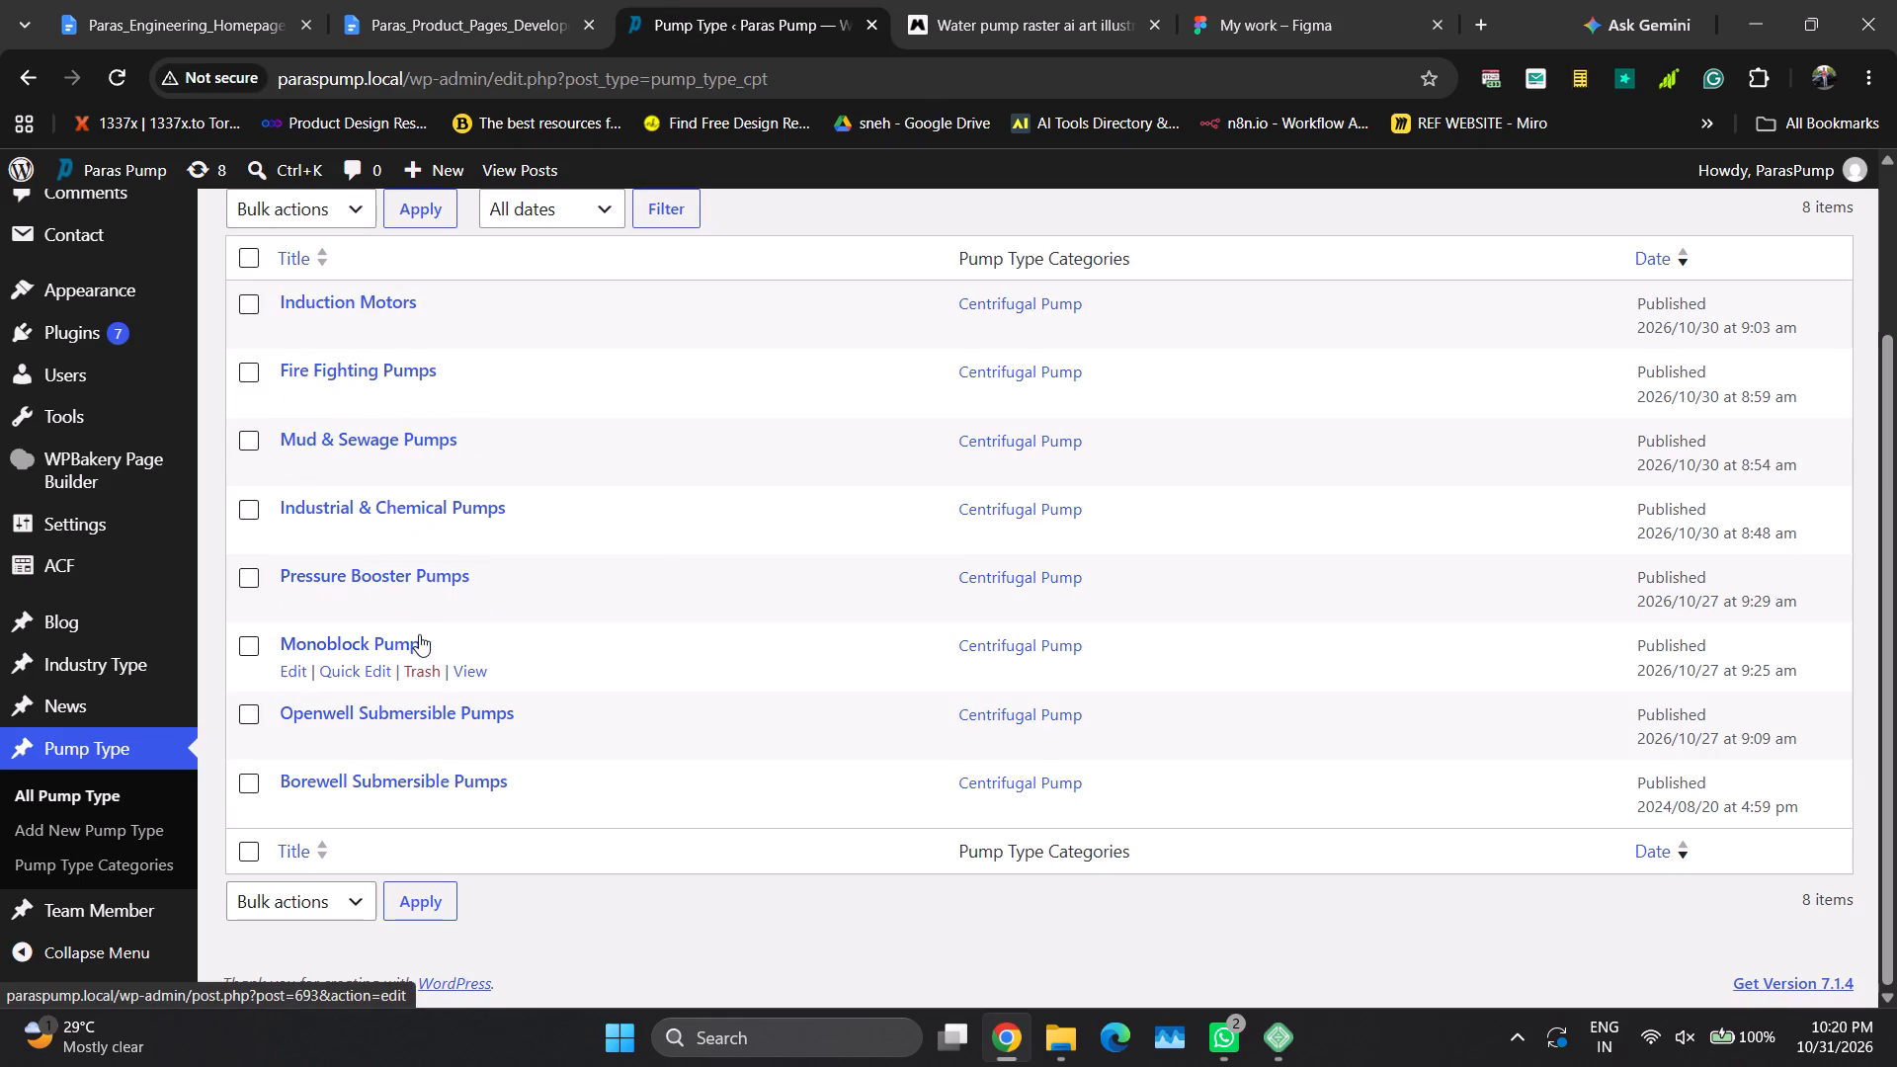
left_click(462, 611, "ctrl")
left_click(290, 608, "ctrl")
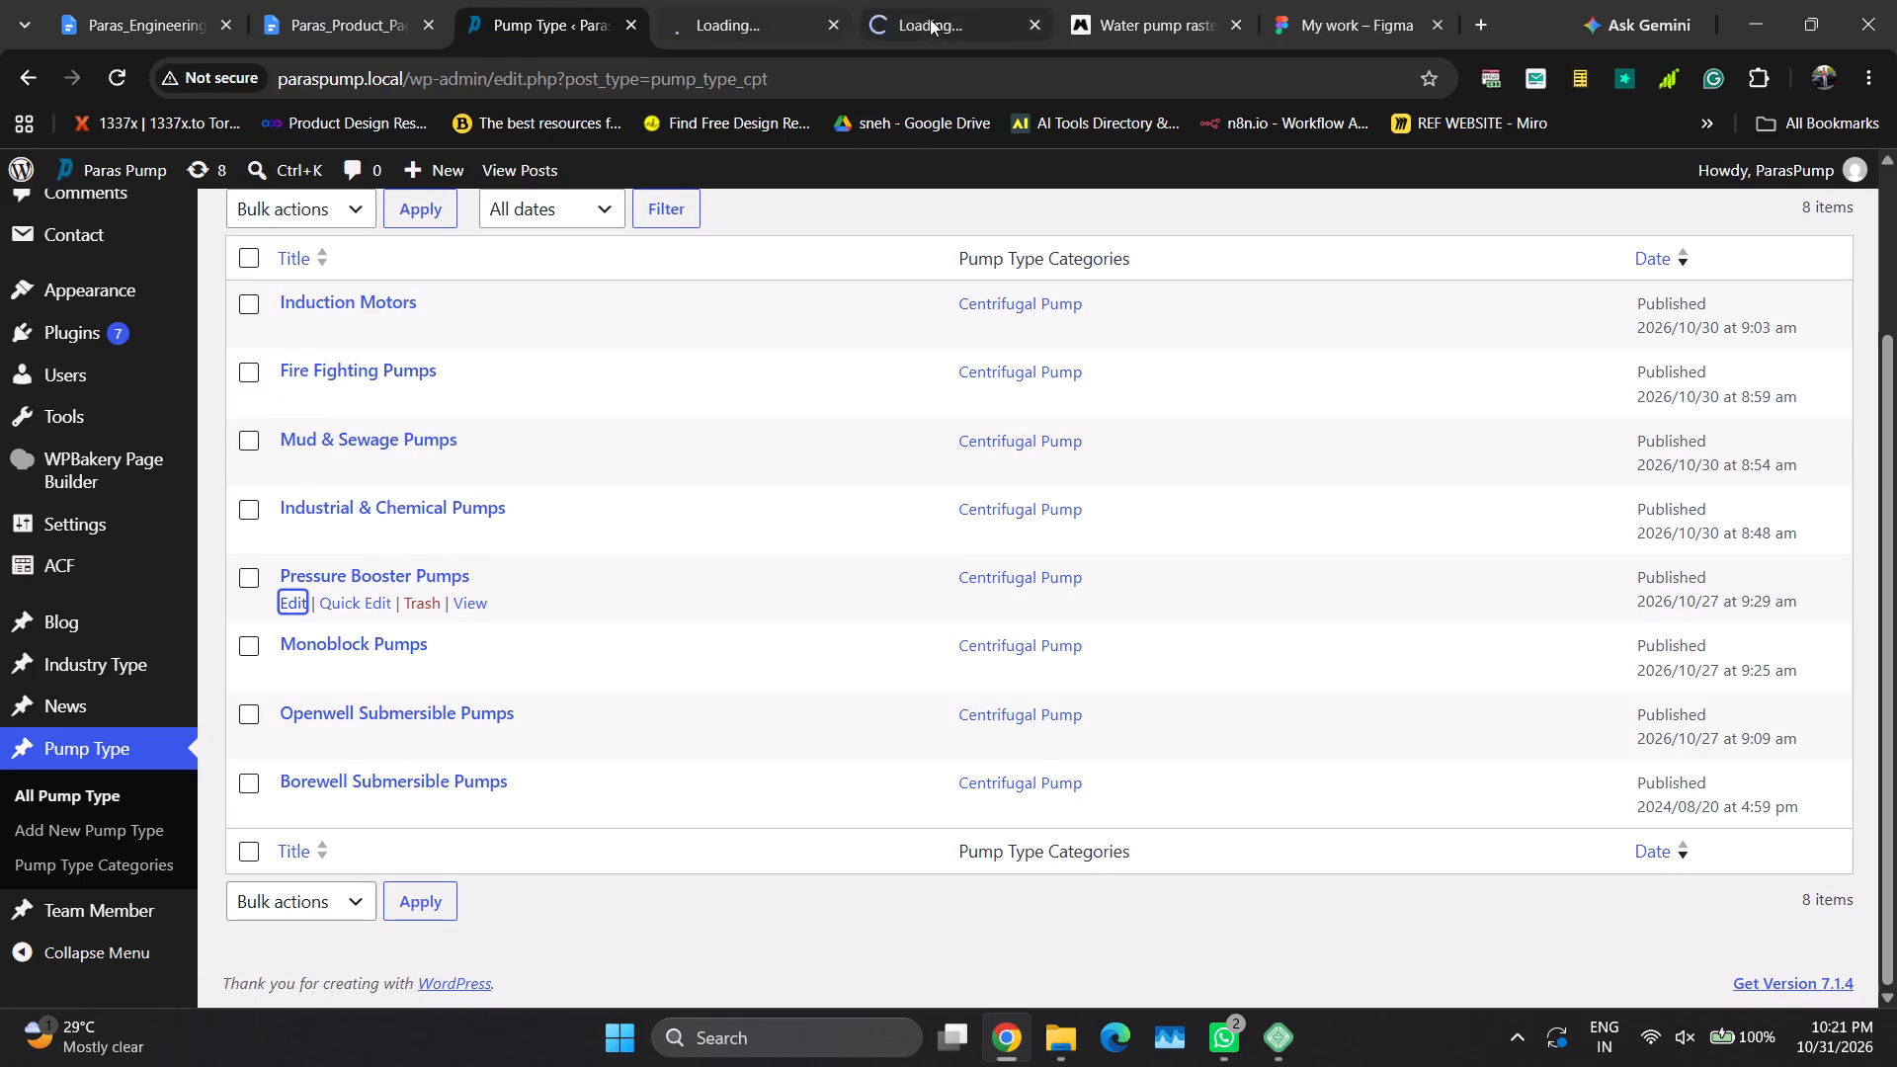
left_click_drag(930, 19, 768, 4)
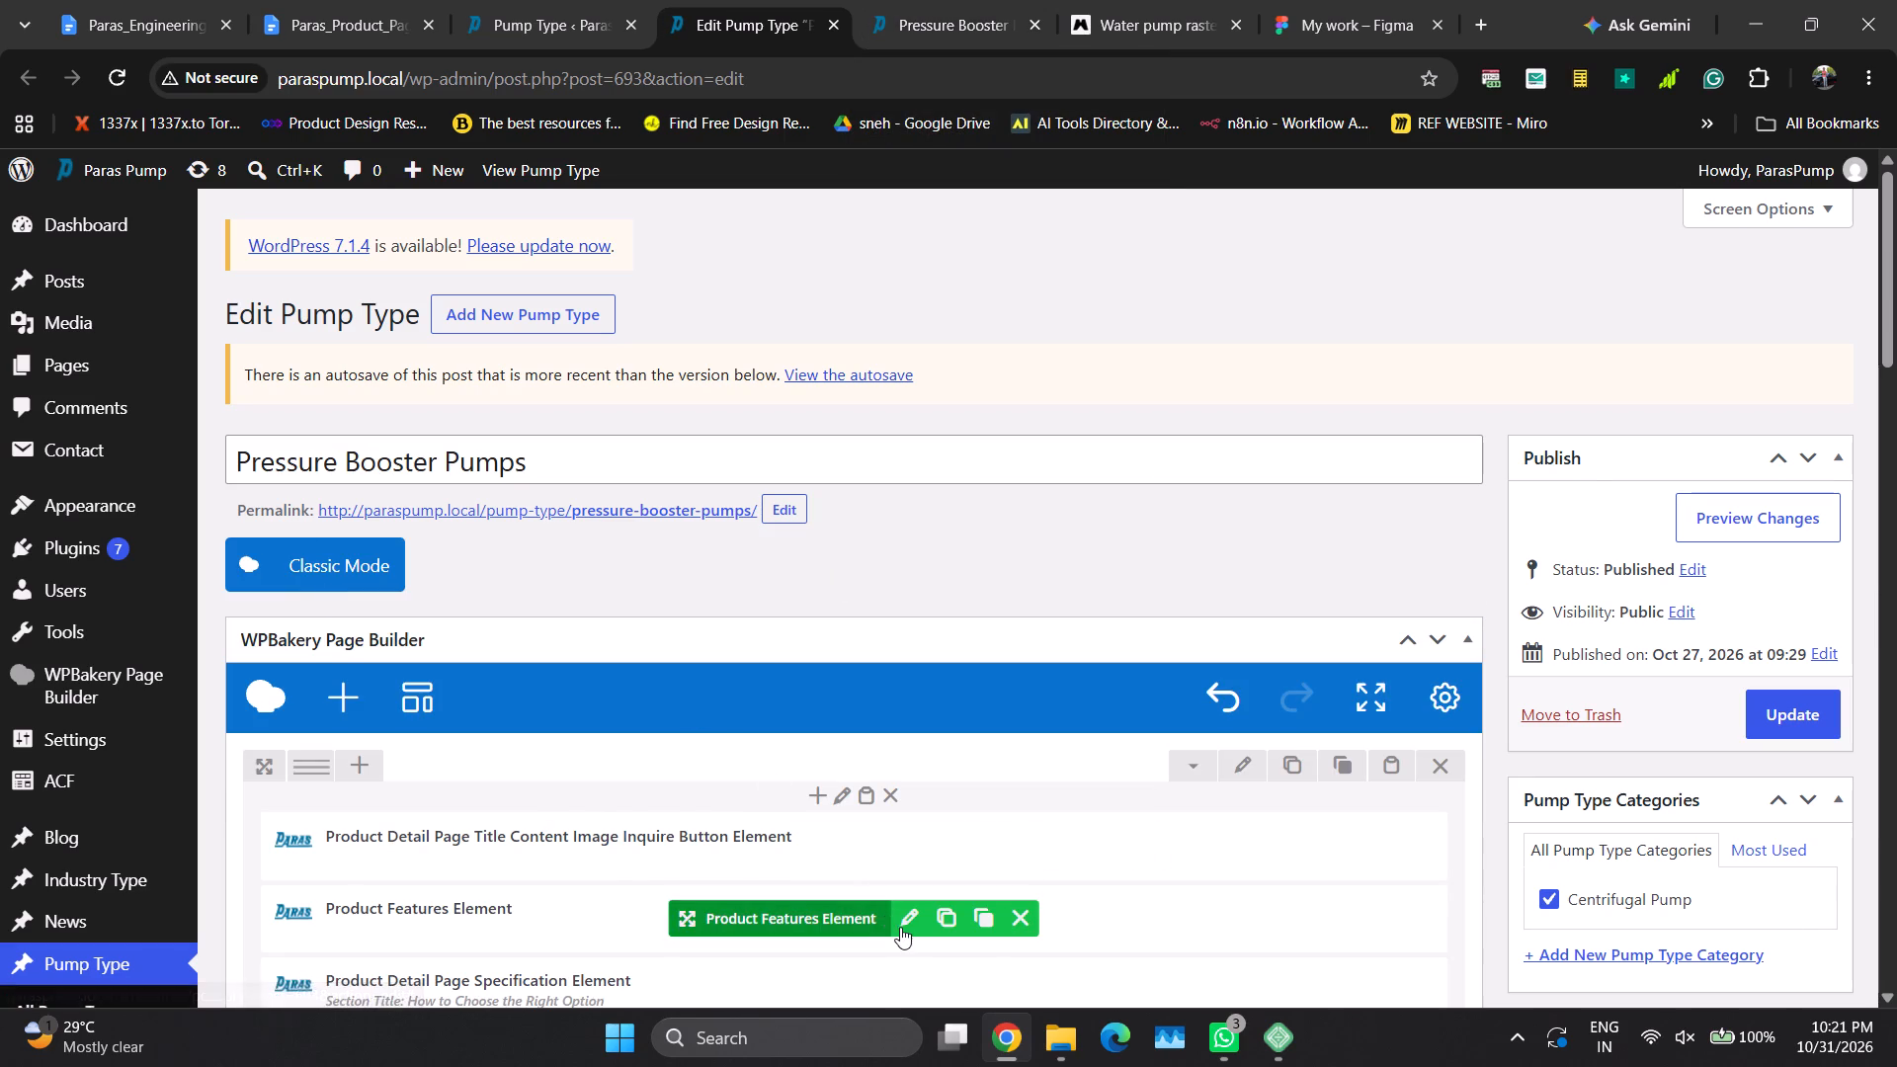
Open the settings of the Product Features Element on the Pressure Booster Pumps page.
left_click(903, 927)
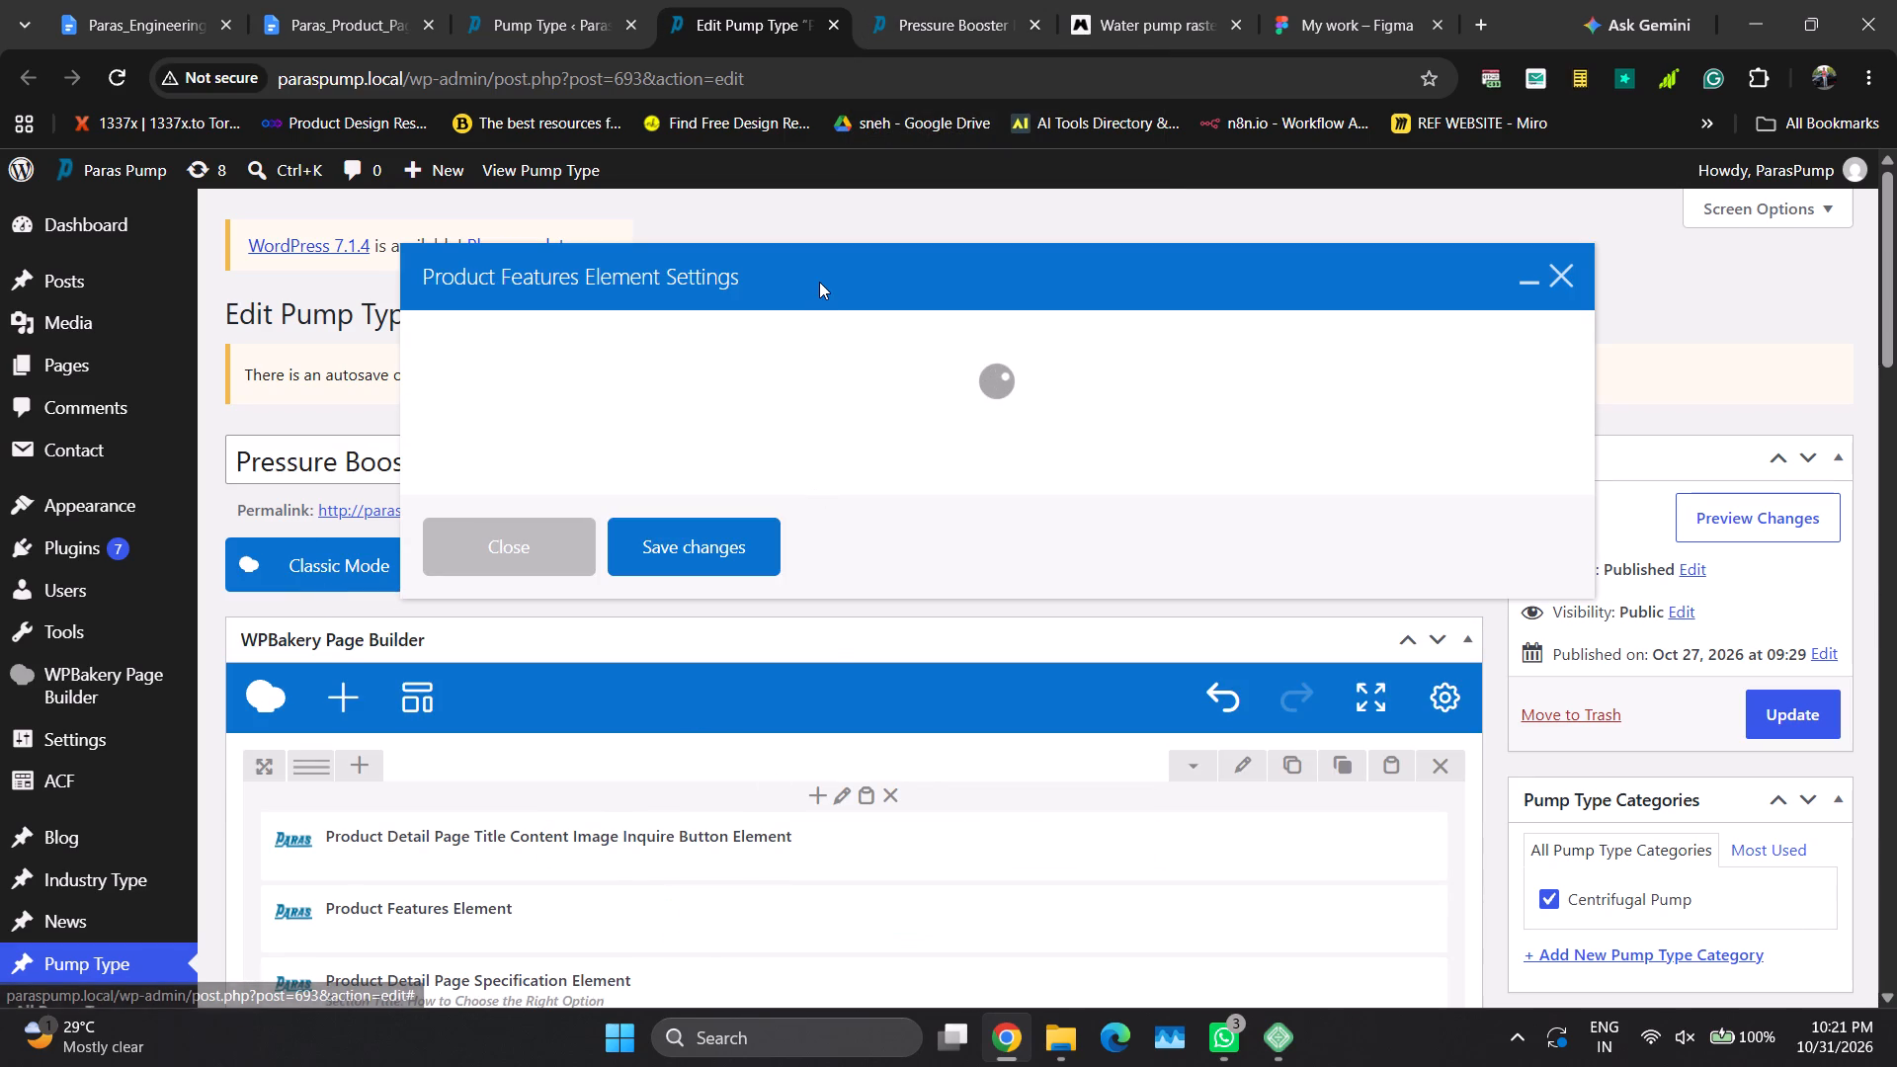
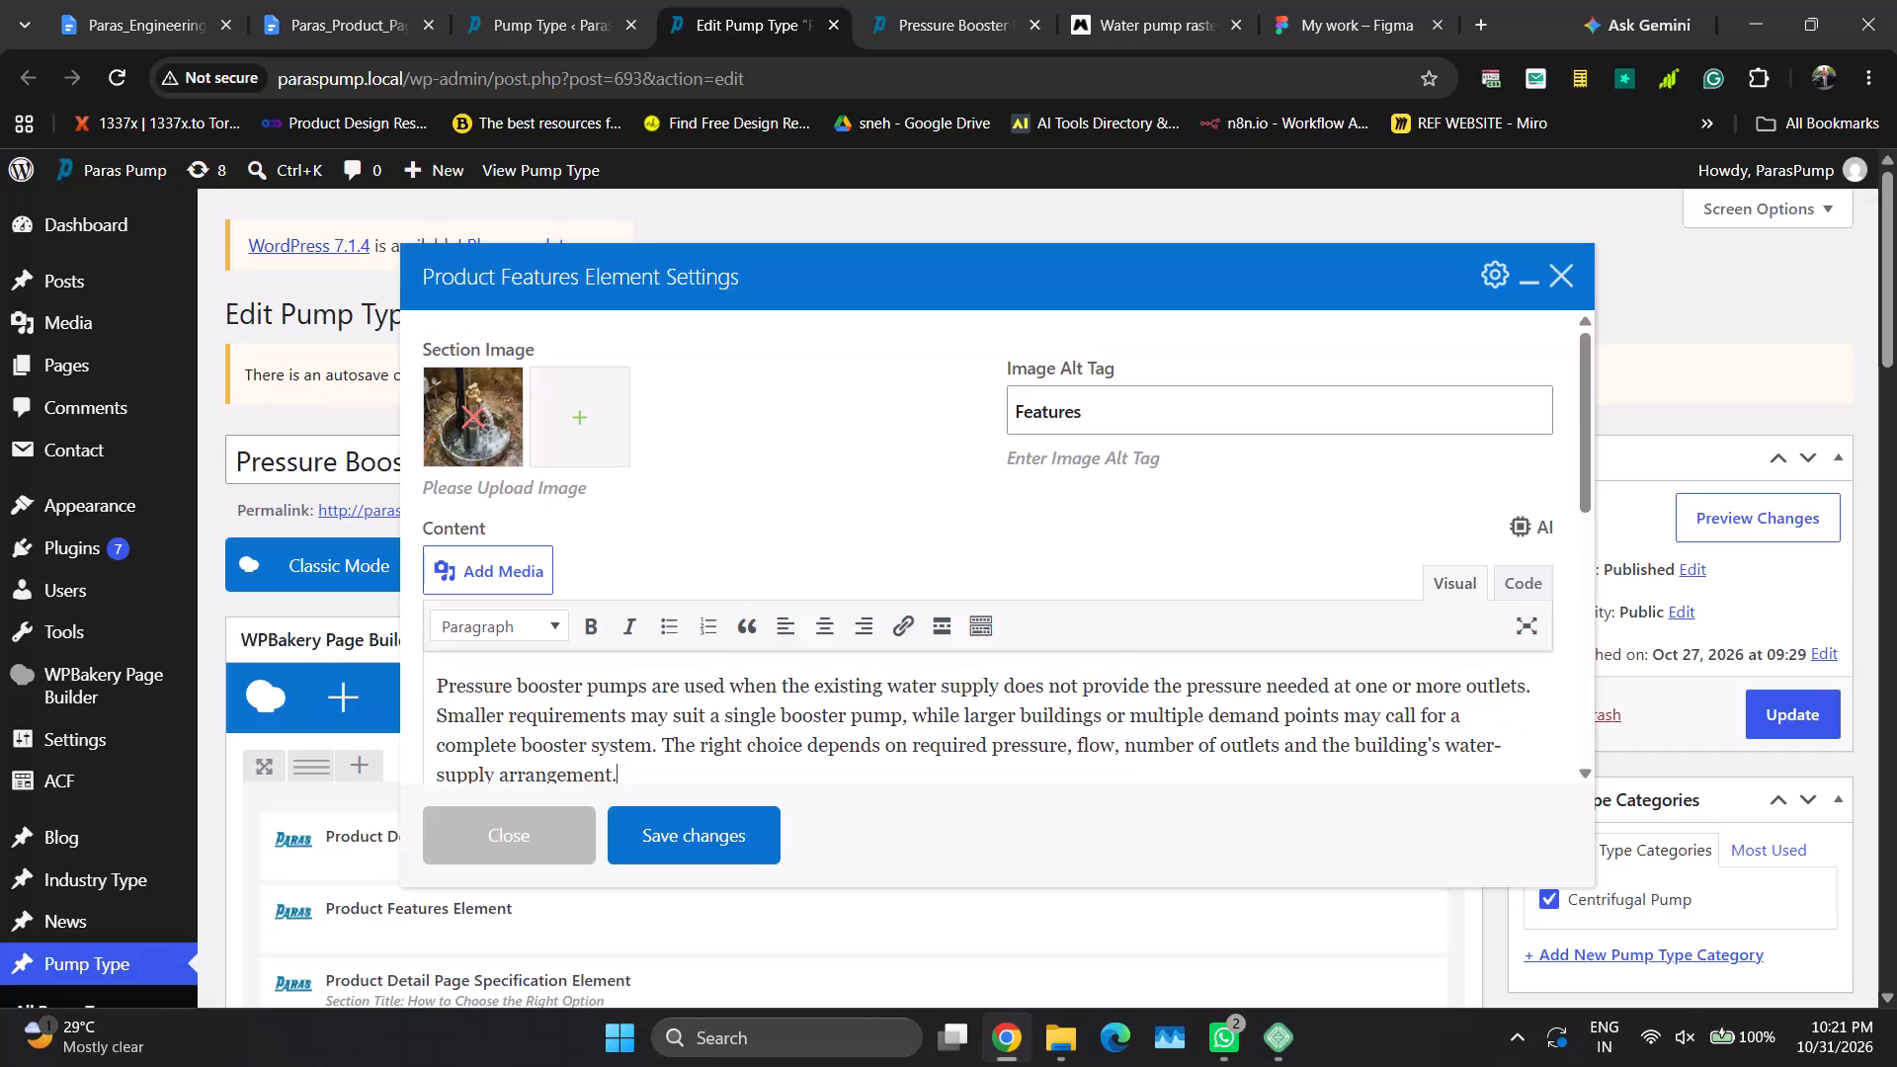
Save the pasted overview content in the Product Features Element settings.
left_click(719, 837)
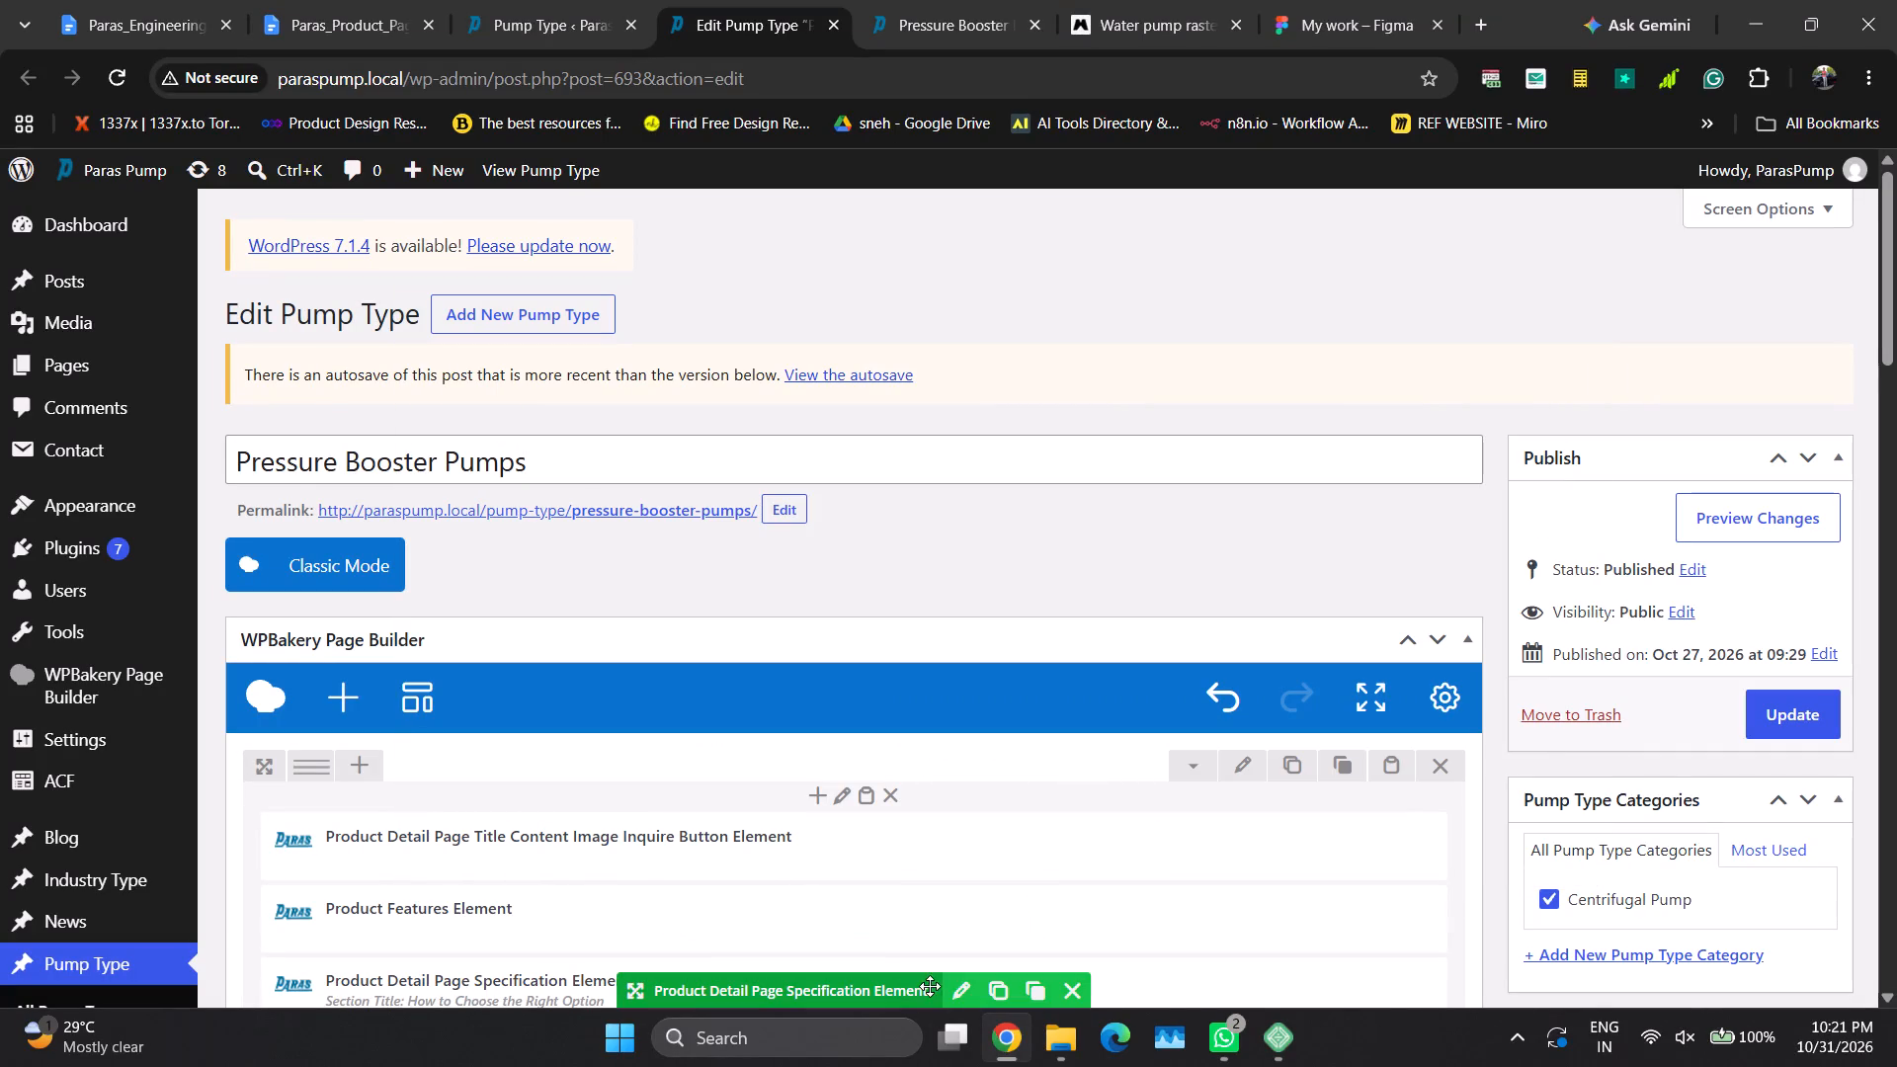
Open the settings of the Product Detail Page Specification Element on the Pressure Booster Pumps page.
left_click(953, 991)
Move the Pump Type list's browser tab to just after the Pressure Booster Pumps live page.
left_click(477, 2)
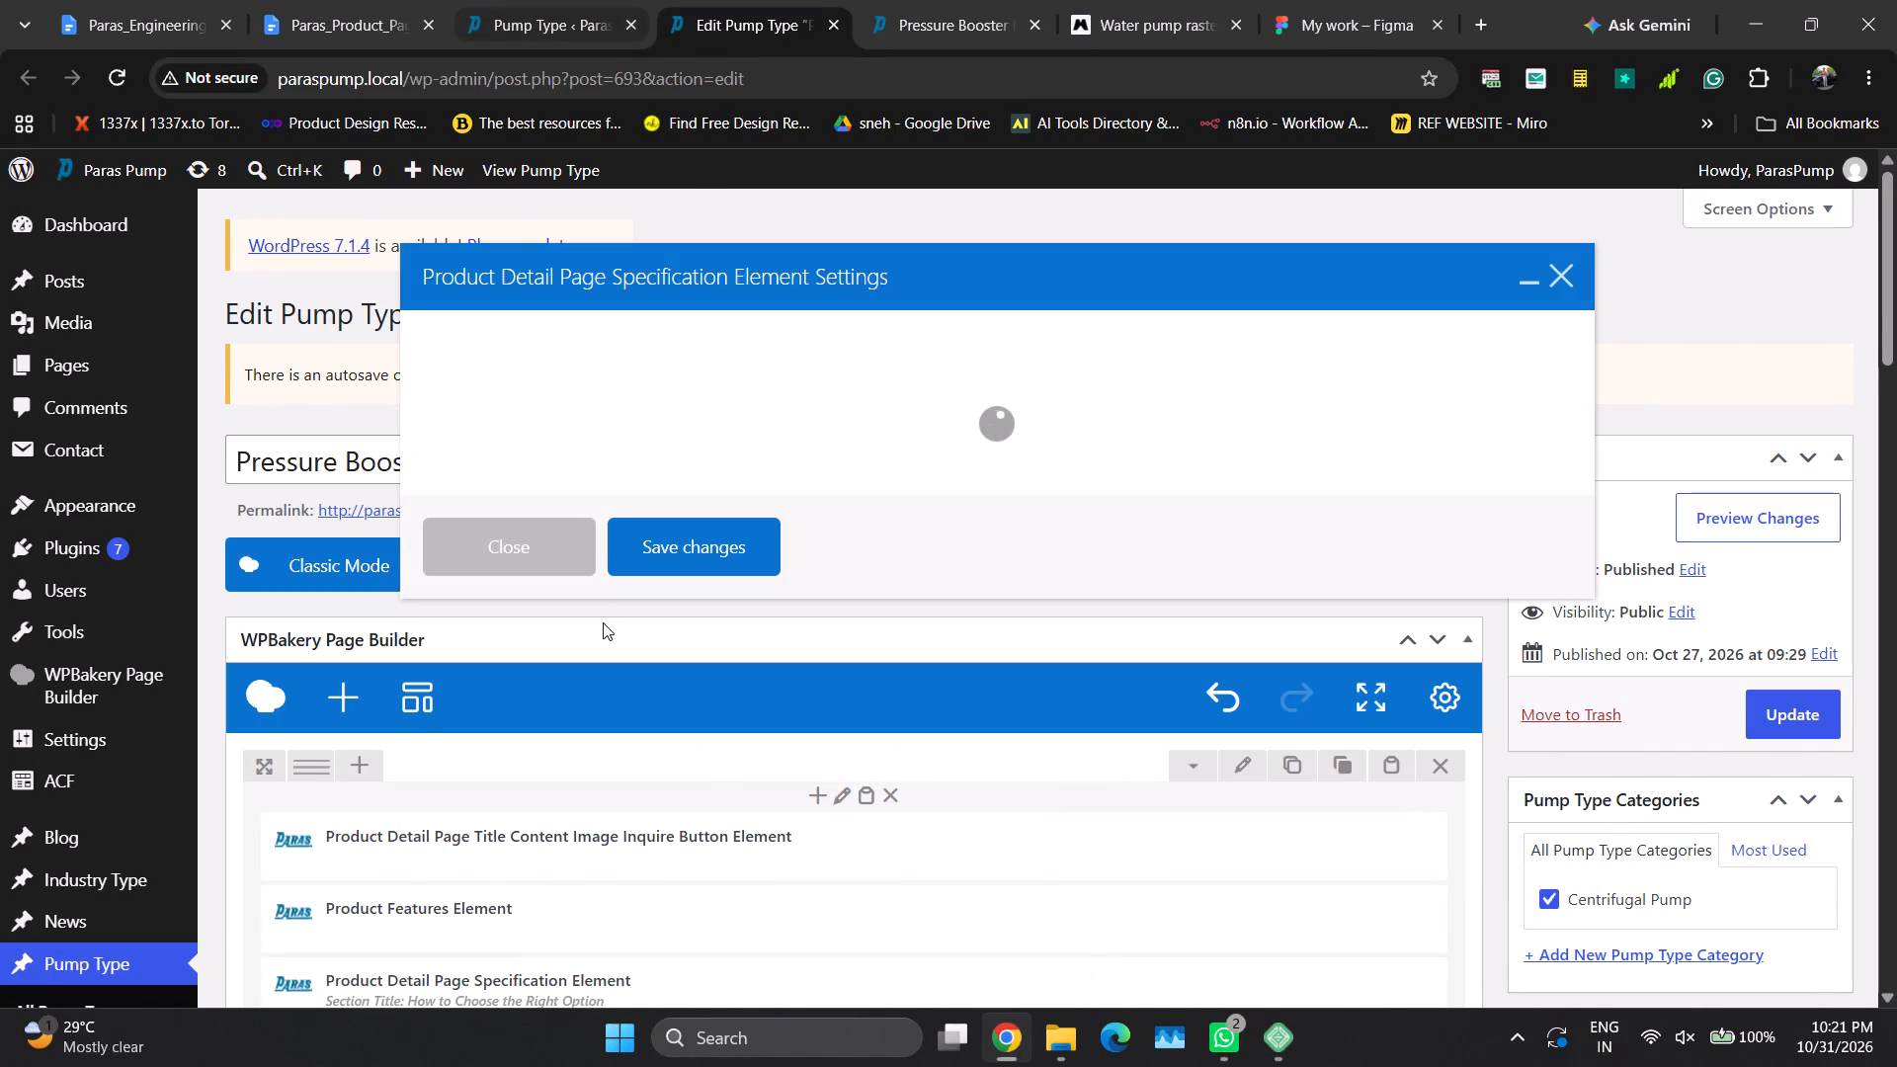
scroll(588, 663, "down", 1)
left_click(710, 0)
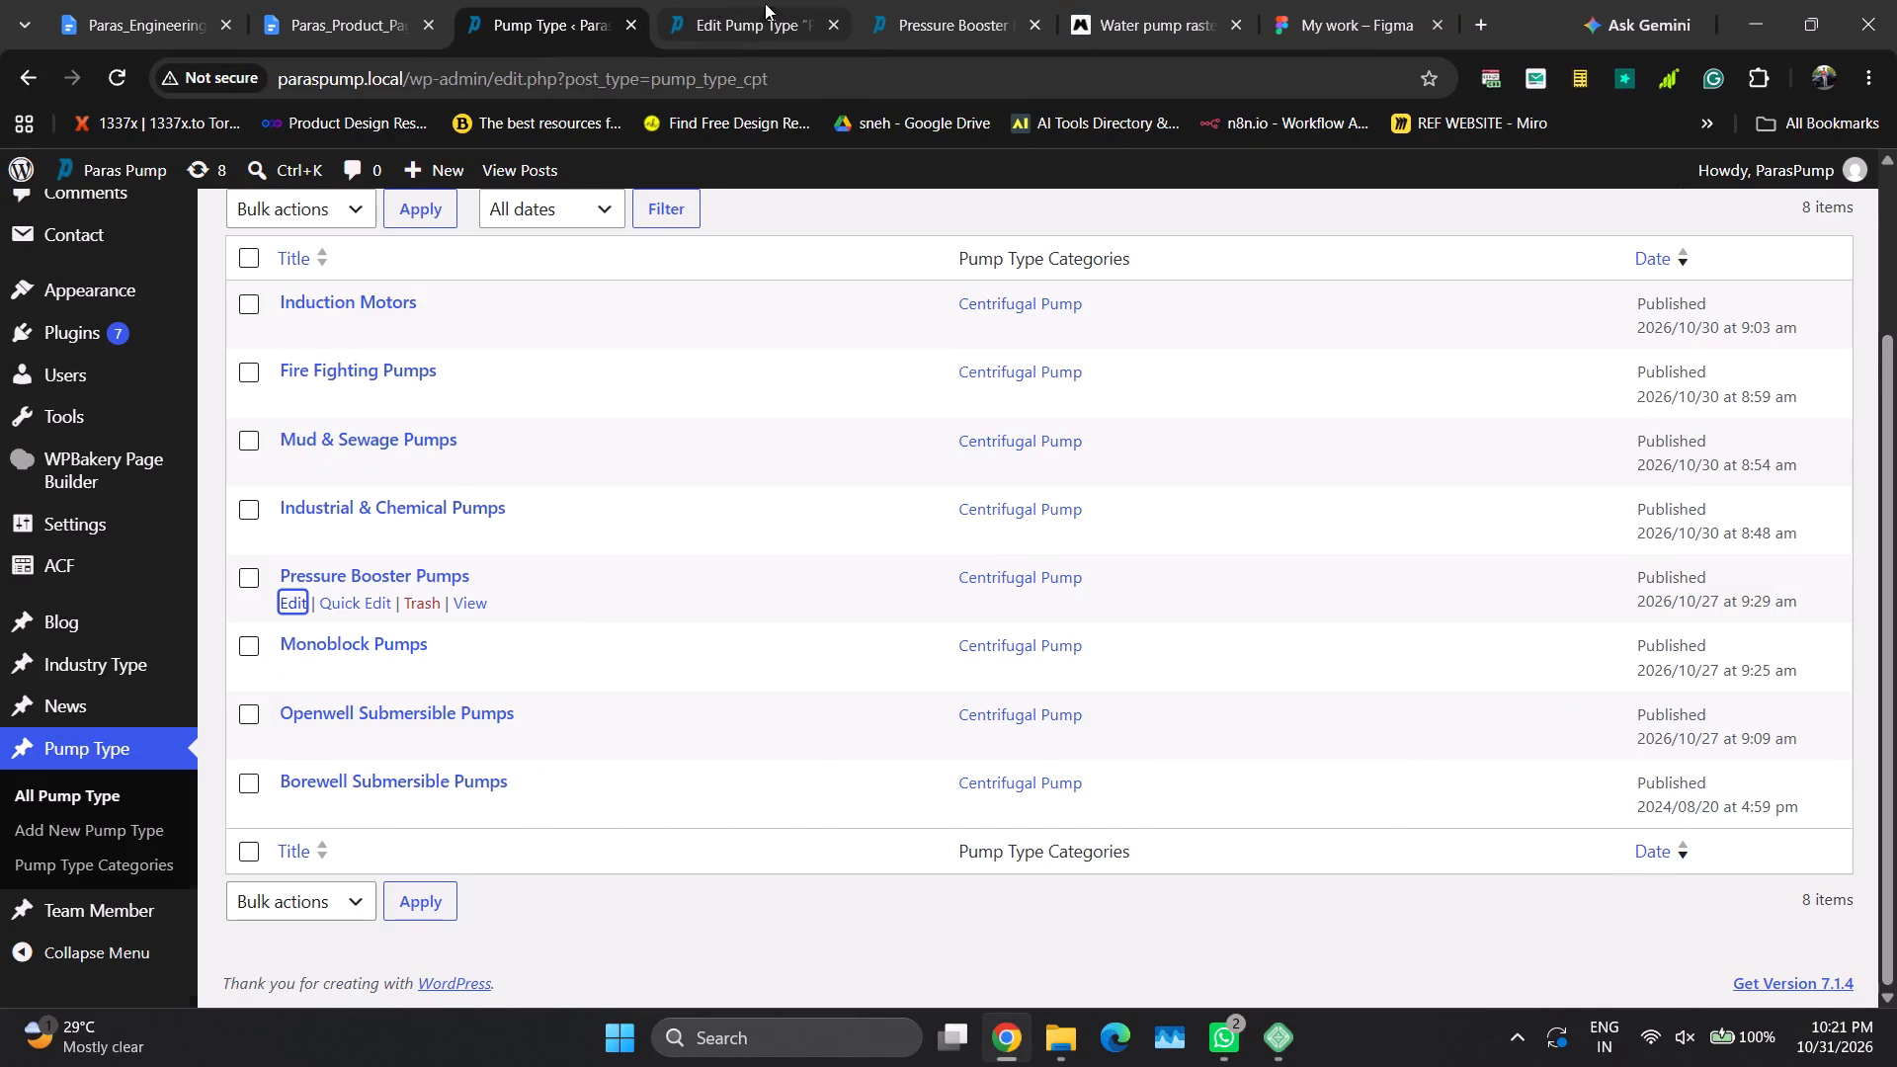
left_click_drag(553, 0, 929, 4)
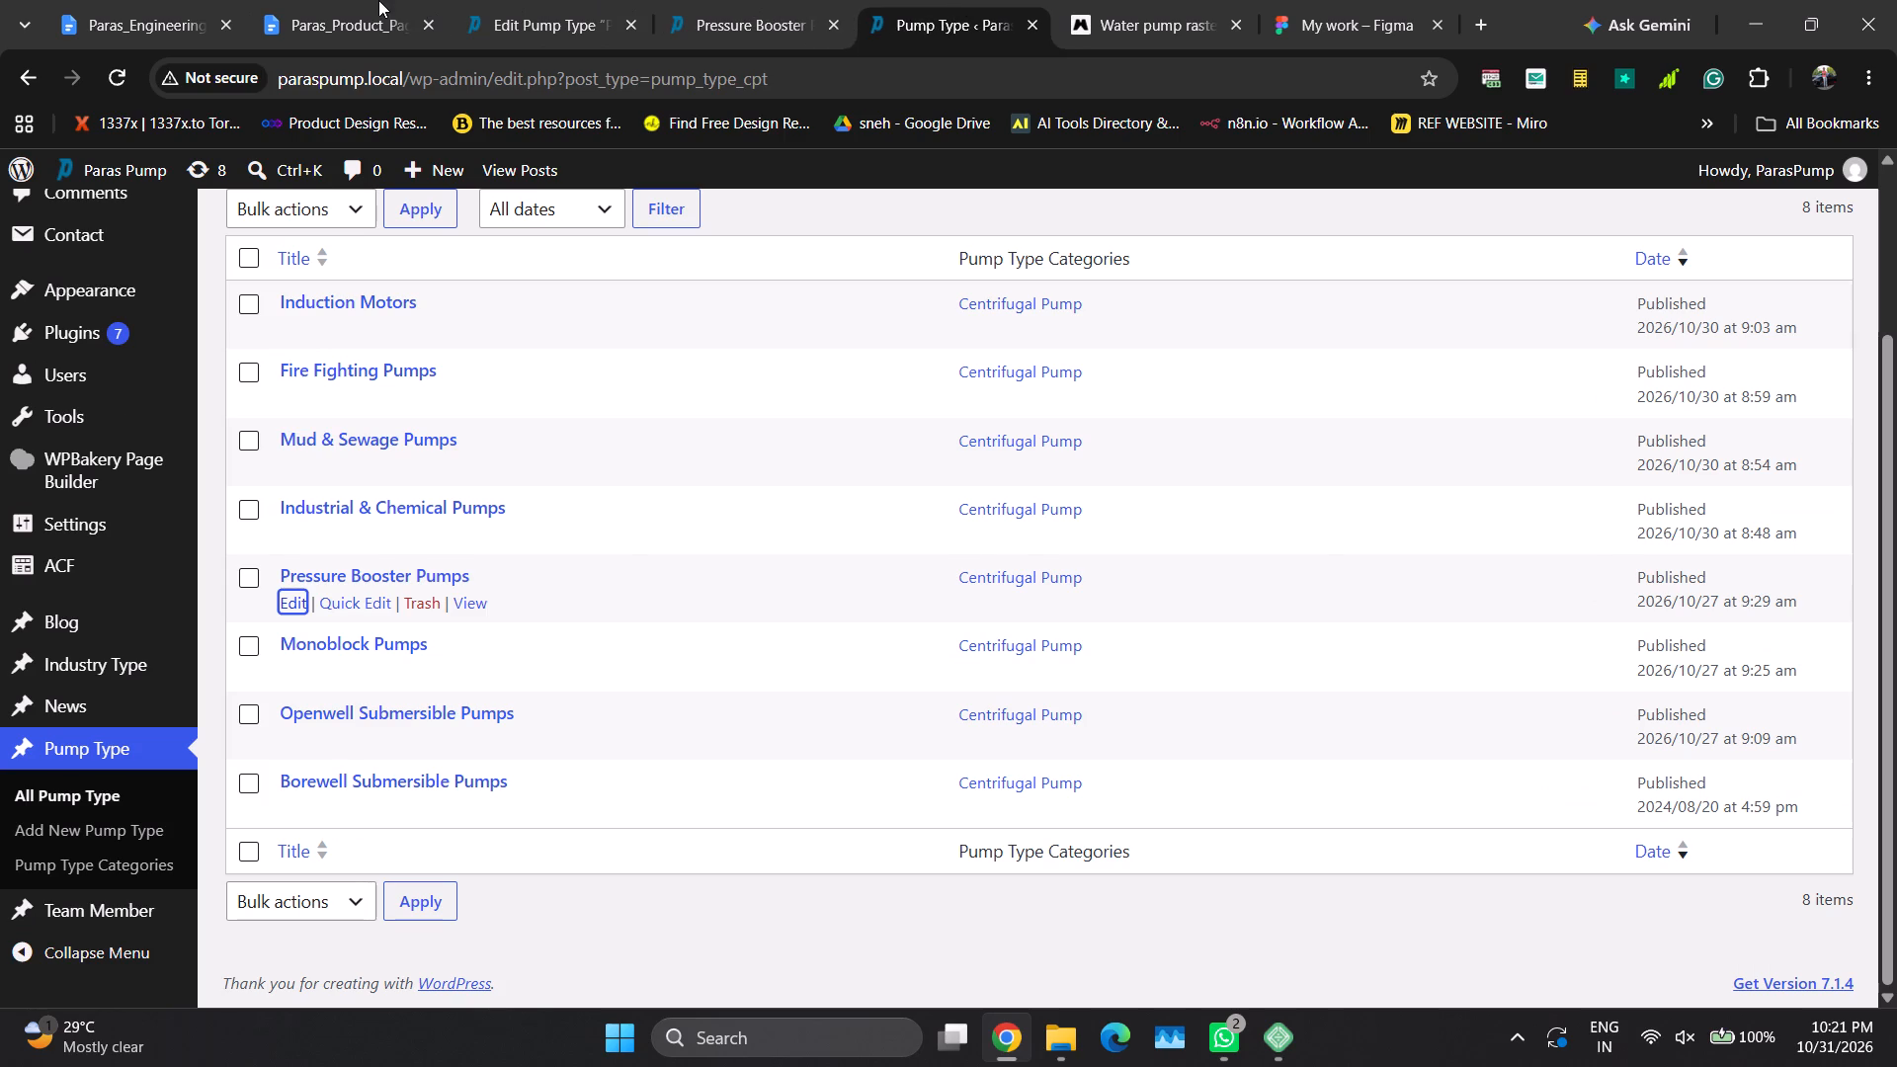
Replace the first specification's content with "Required pressure", copied from How to Choose the Right Option in the Paras document, and collapse the entry.
left_click(361, 0)
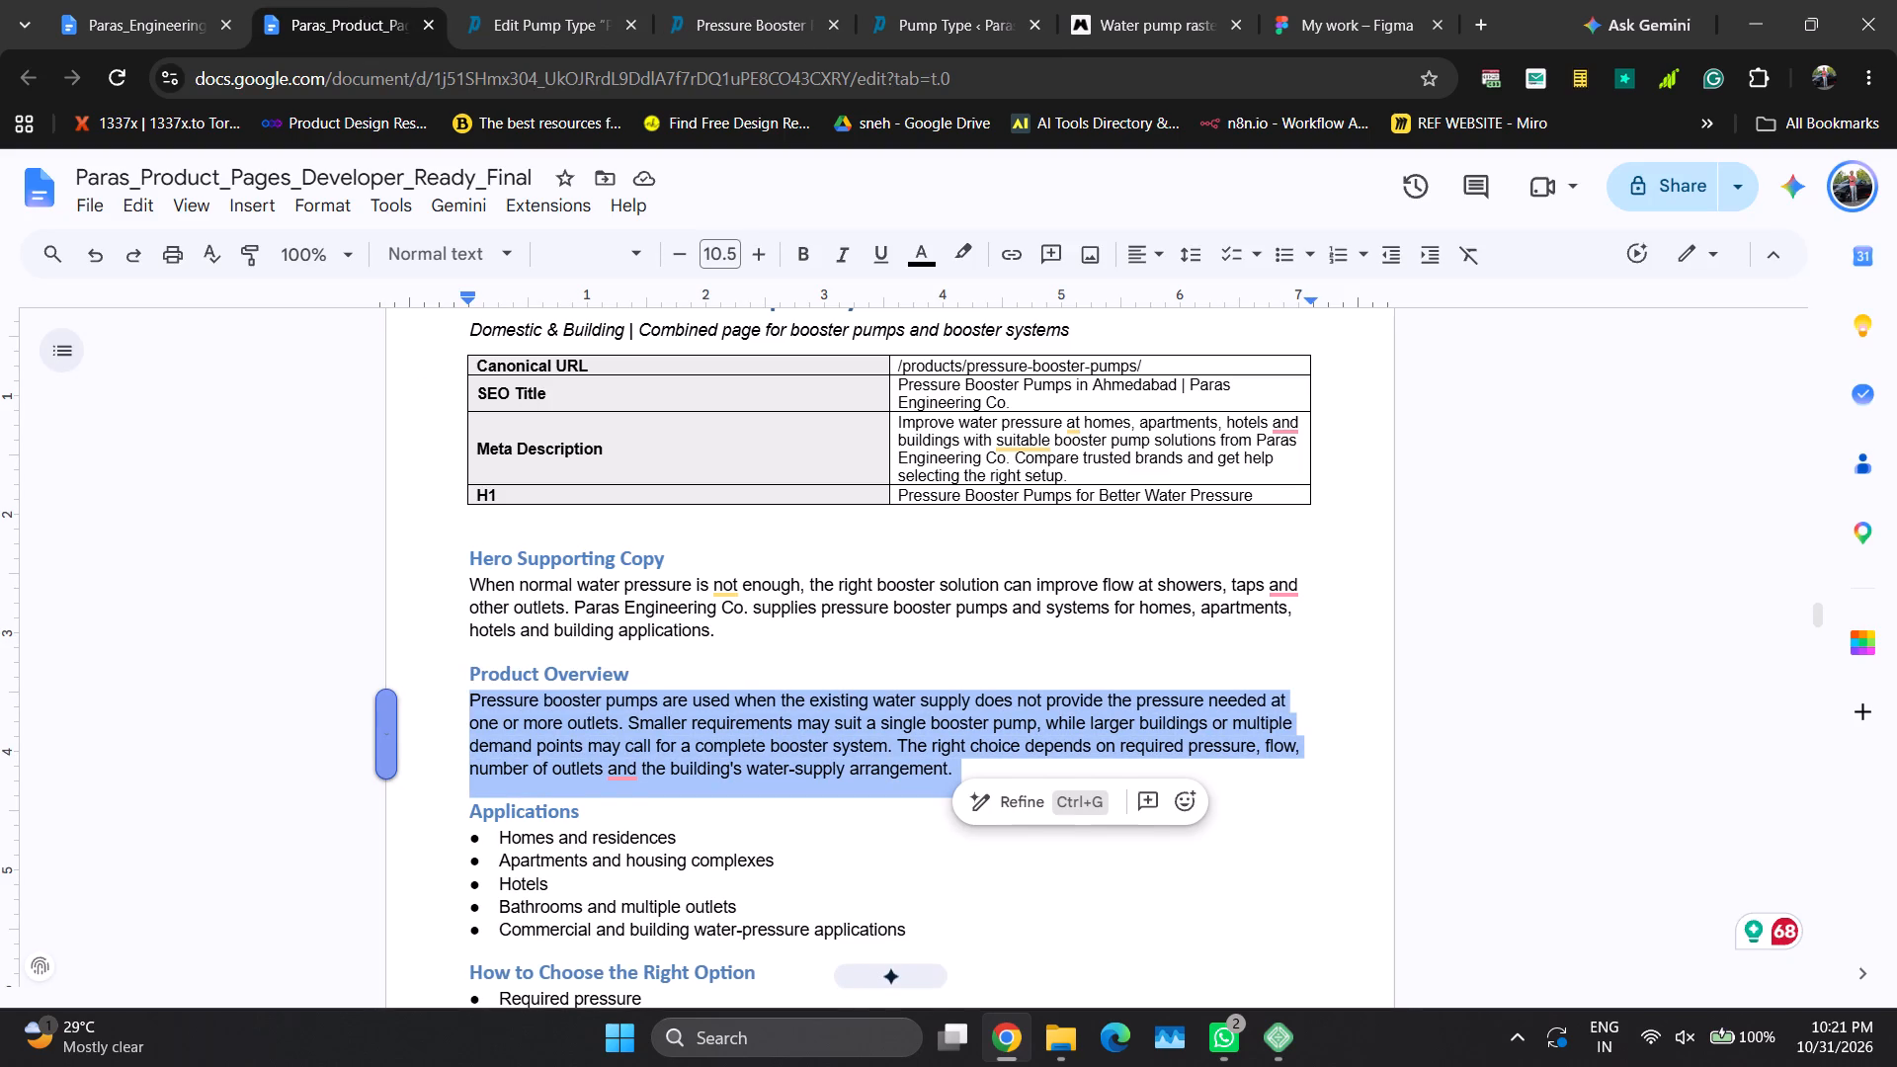
scroll(536, 853, "down", 2)
left_click_drag(499, 802, 645, 802)
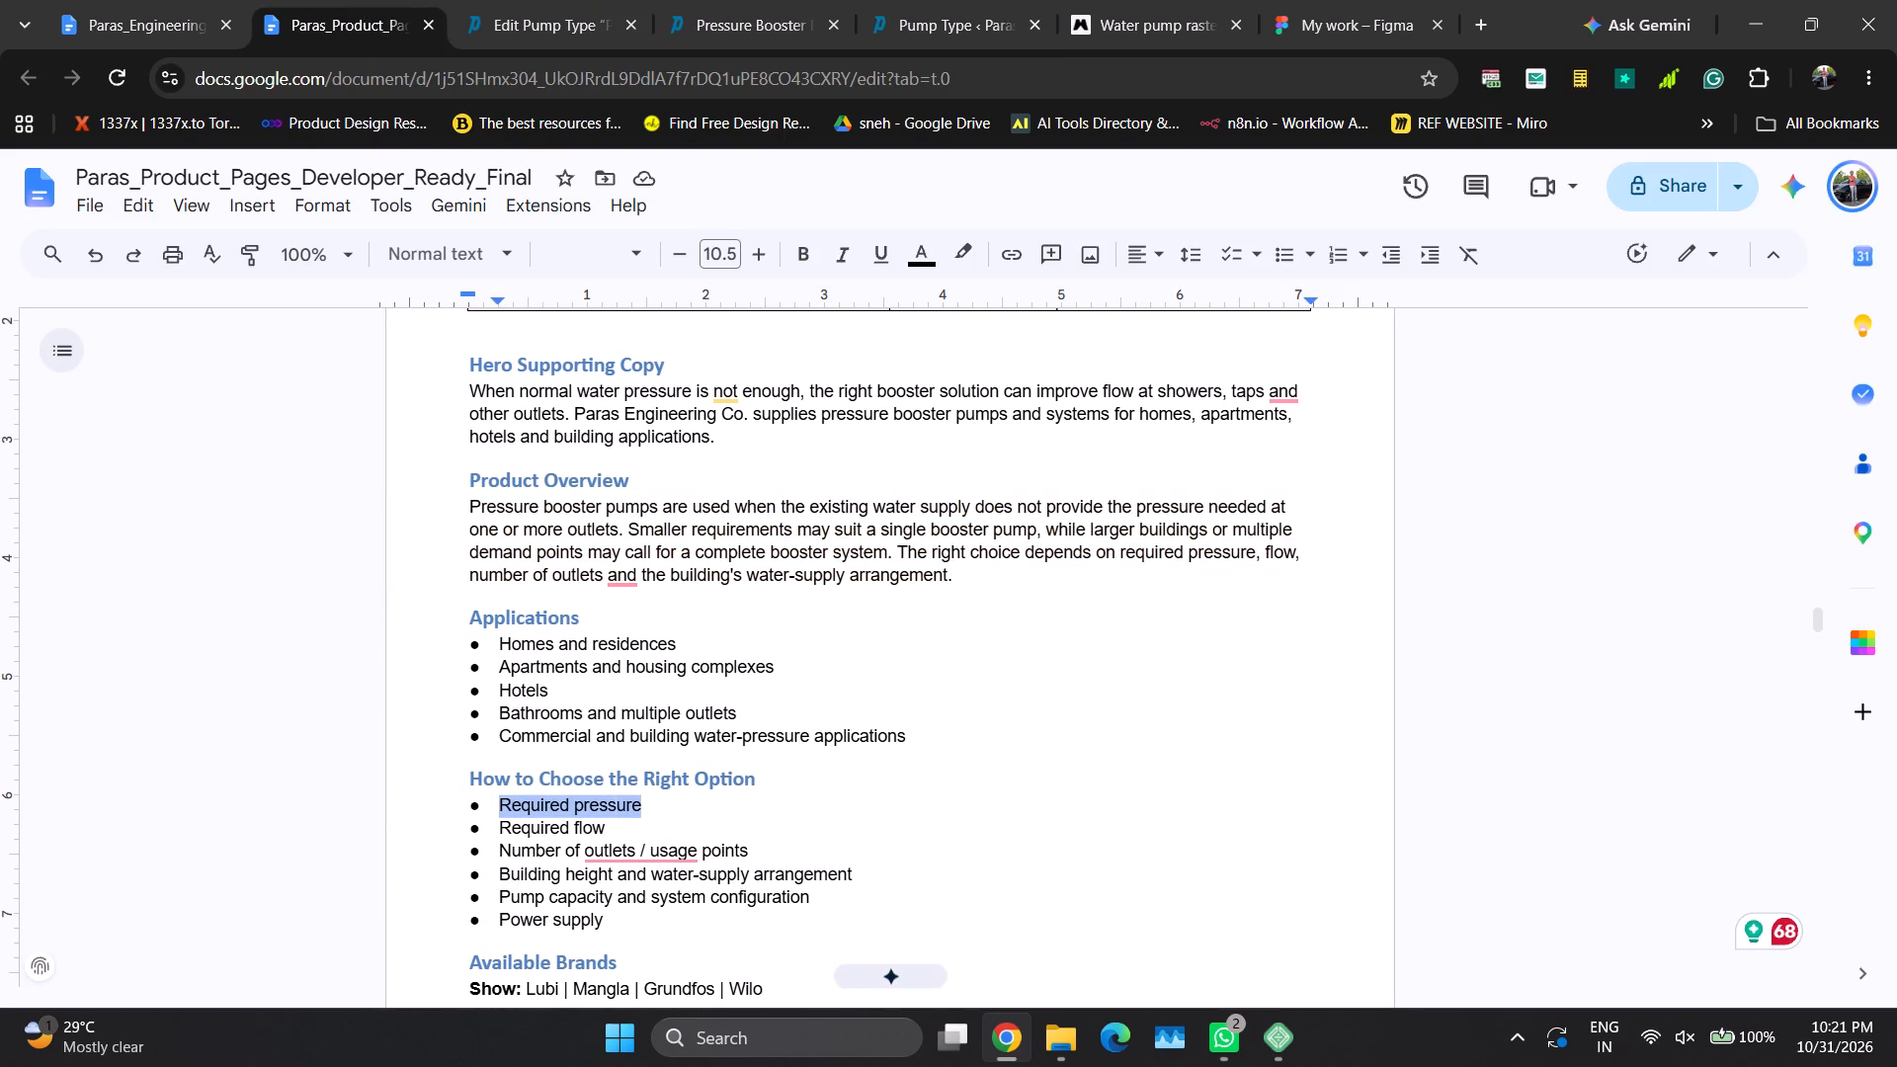
left_click_drag(645, 802, 646, 802)
key("ctrl+c")
left_click(527, 0)
scroll(744, 562, "down", 1)
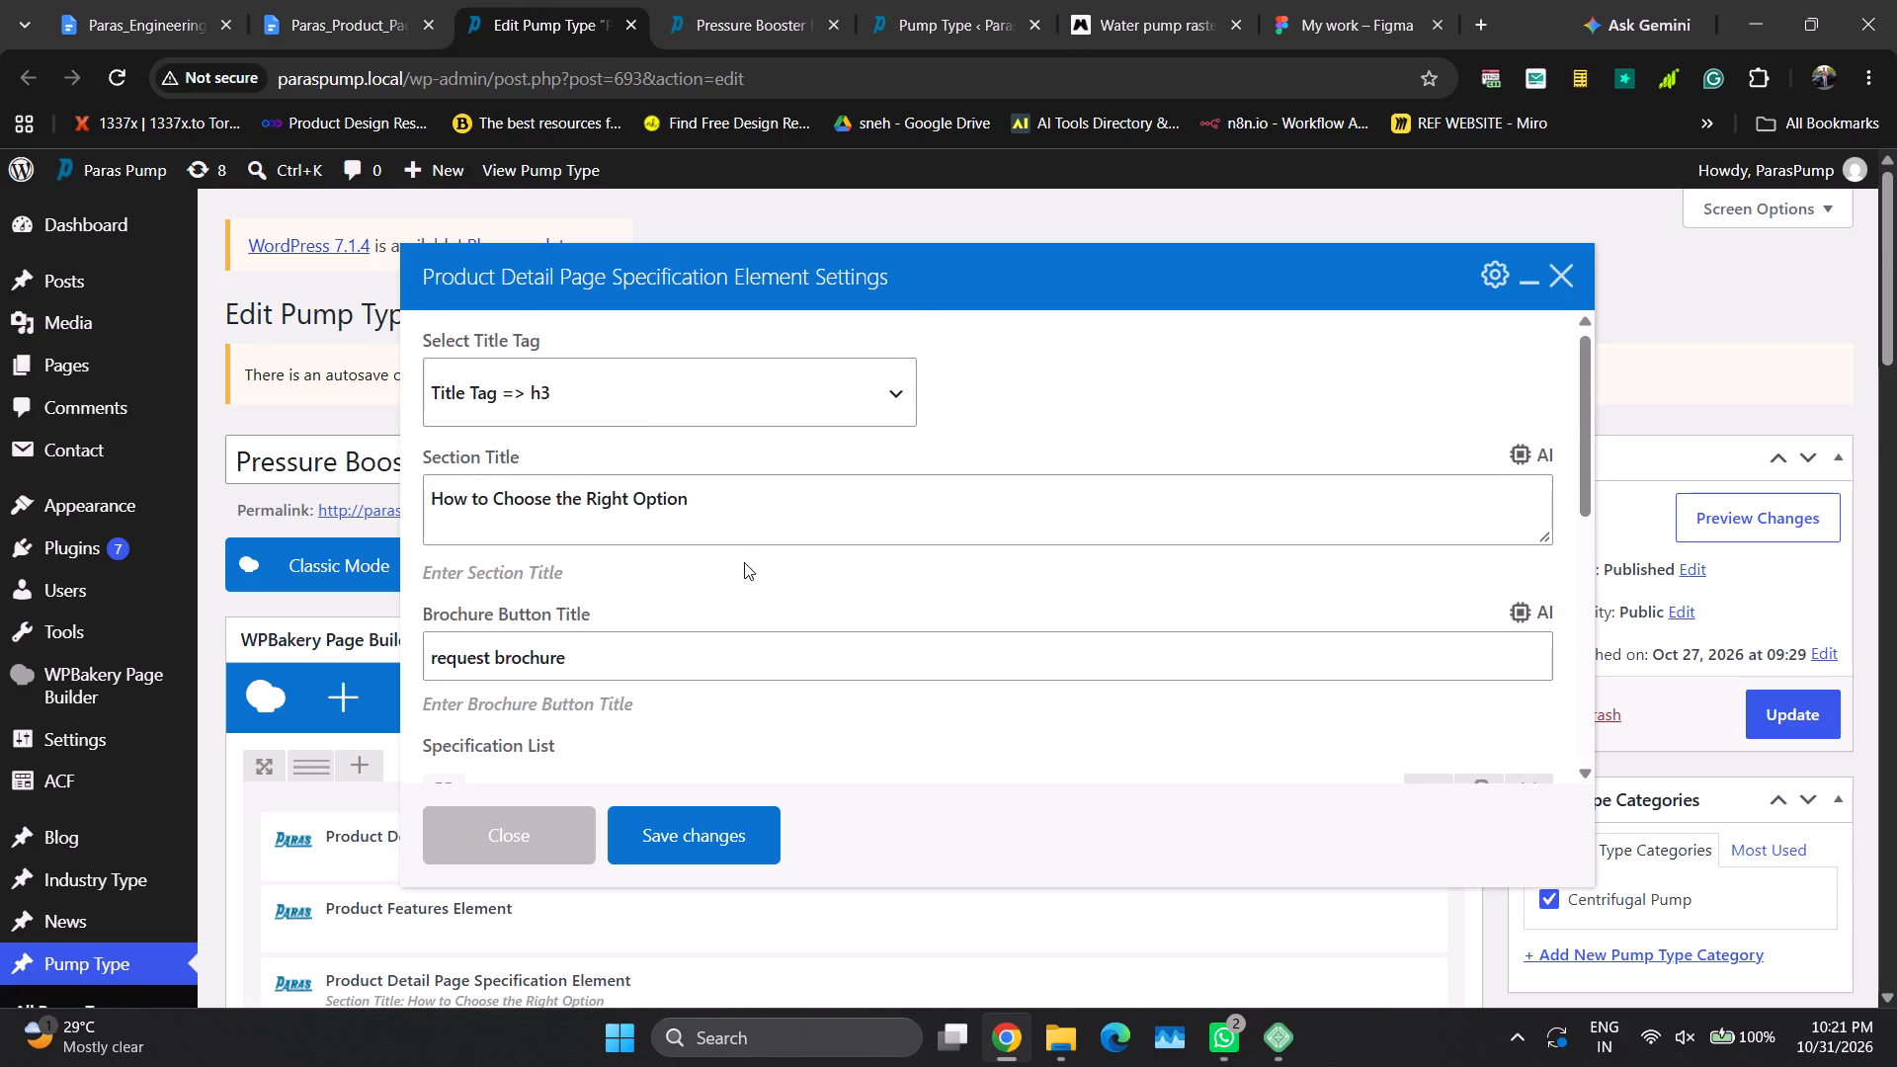
scroll(744, 562, "down", 1)
left_click(1438, 550)
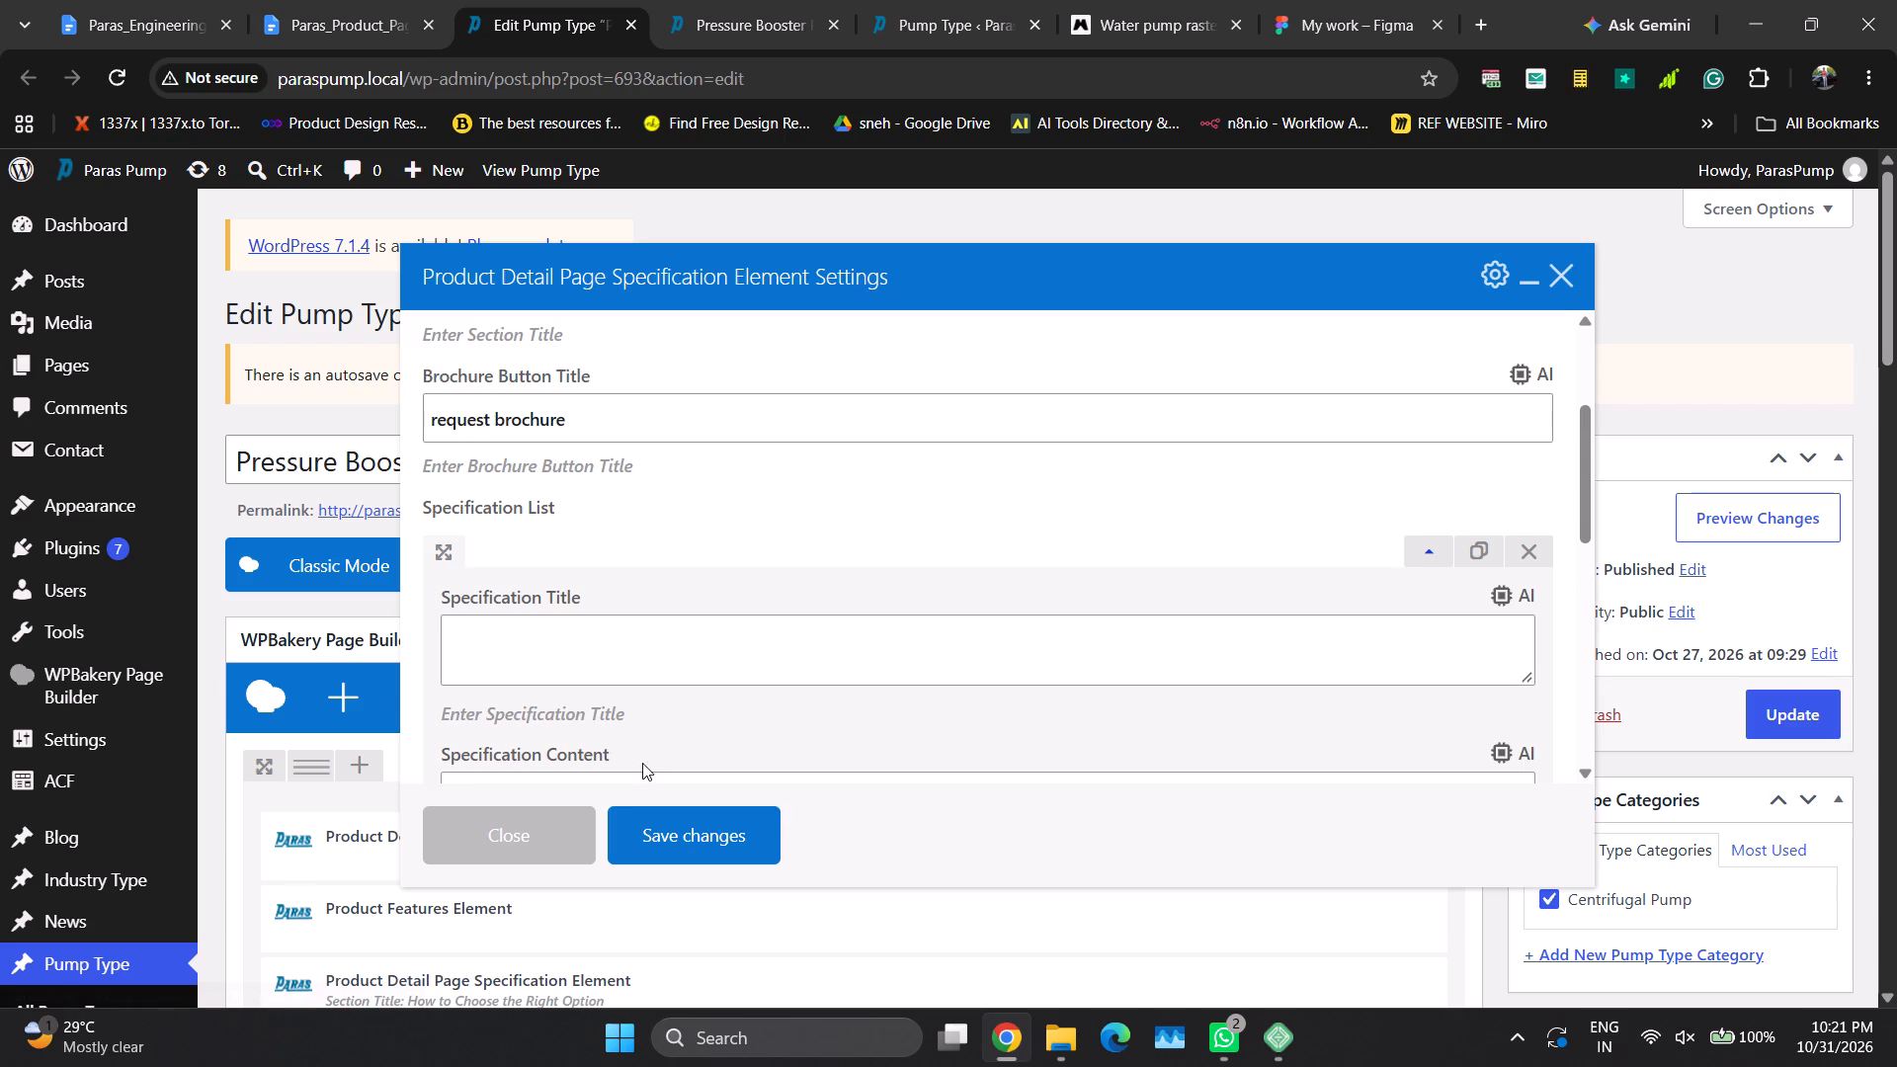
scroll(634, 695, "down", 1)
left_click(643, 688)
key("ctrl+a")
key("ctrl+v")
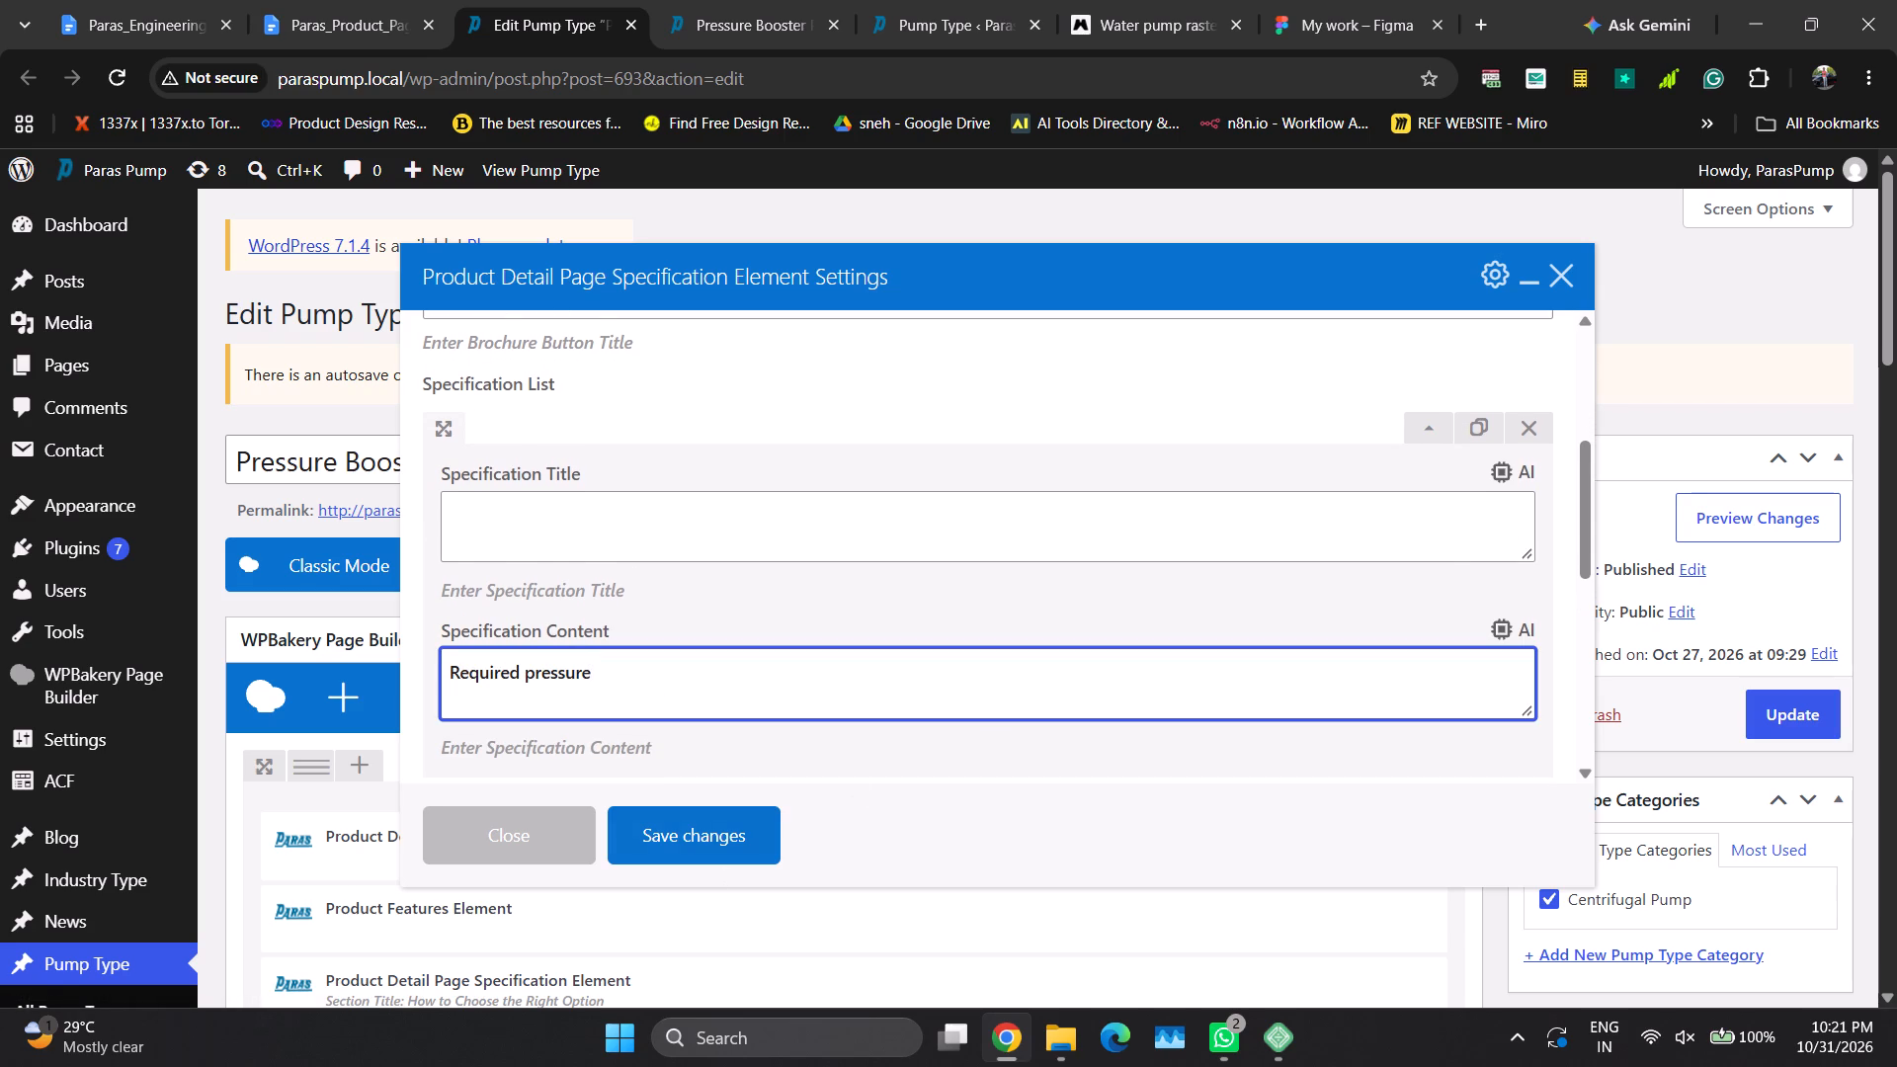
left_click(1416, 432)
Replace the second specification's content with "Required flow", copied from the Paras document, and collapse the entry.
left_click(1426, 481)
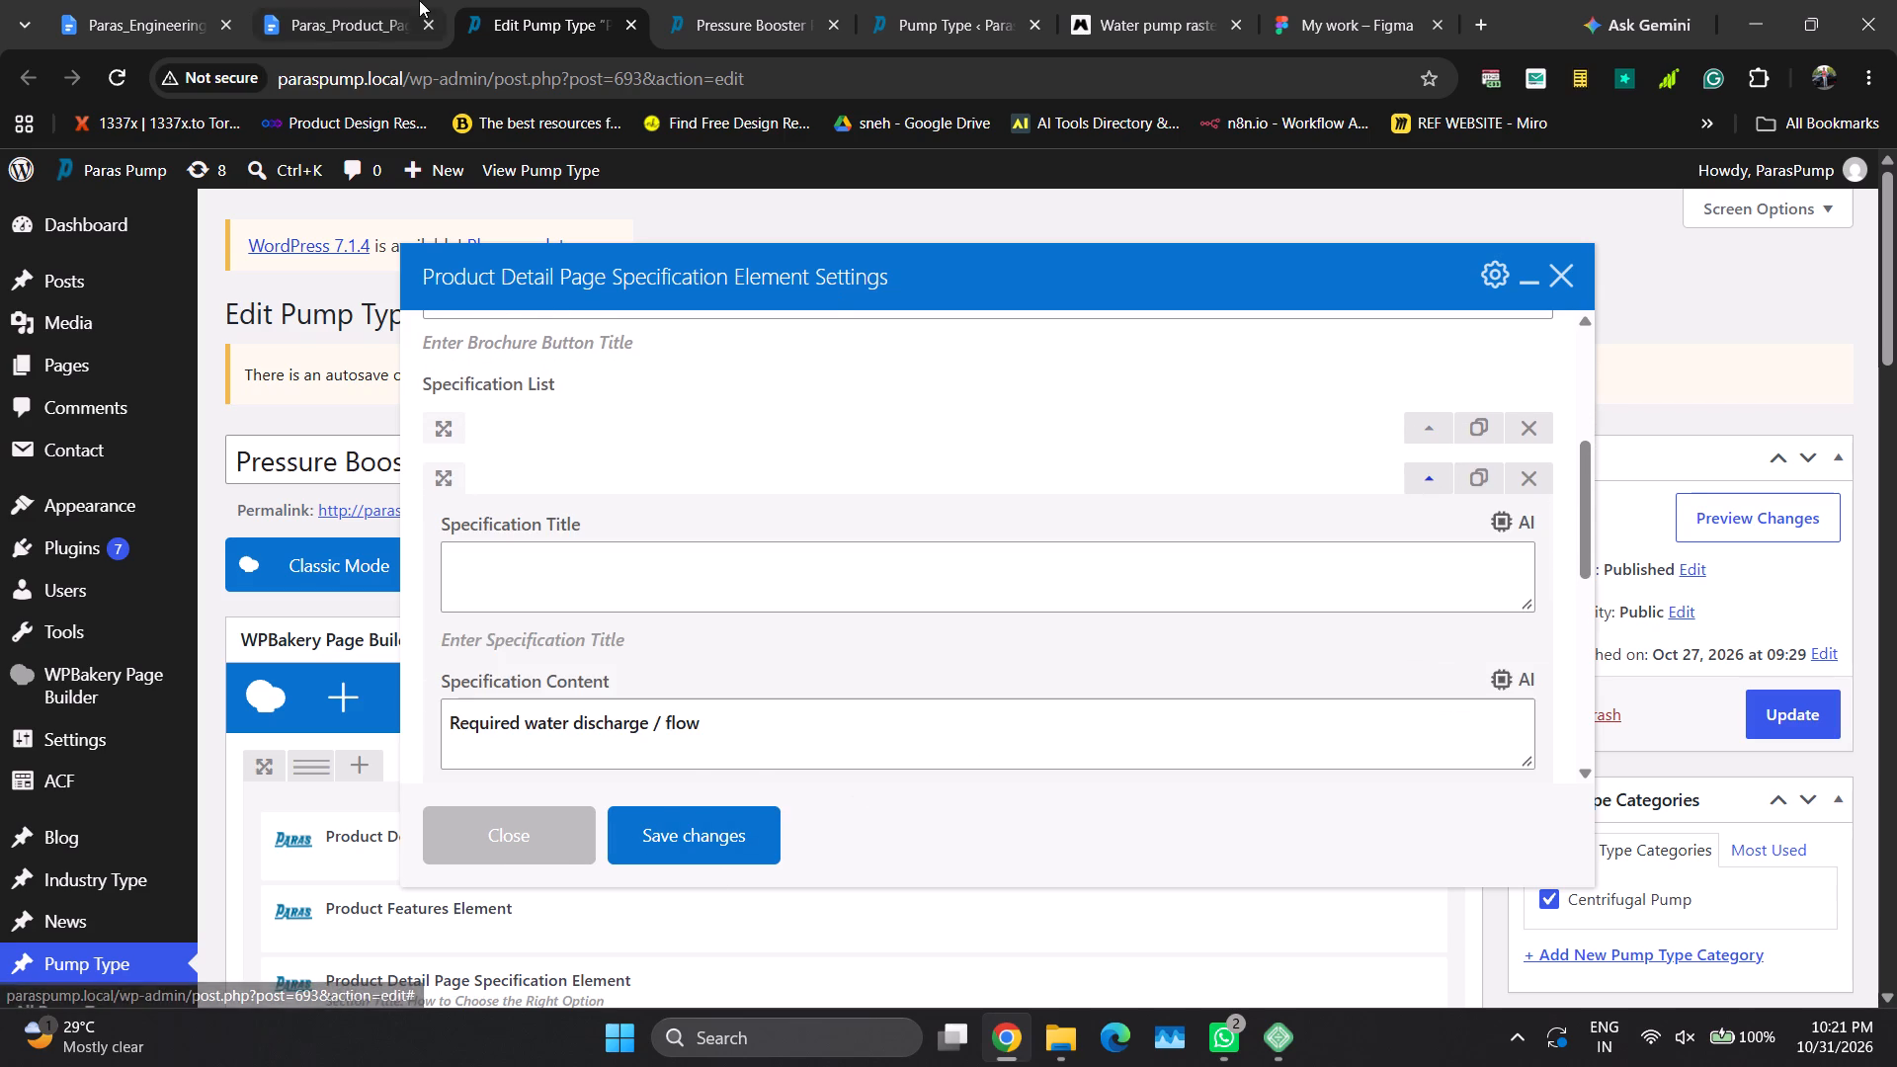
left_click(389, 0)
left_click_drag(501, 826, 579, 832)
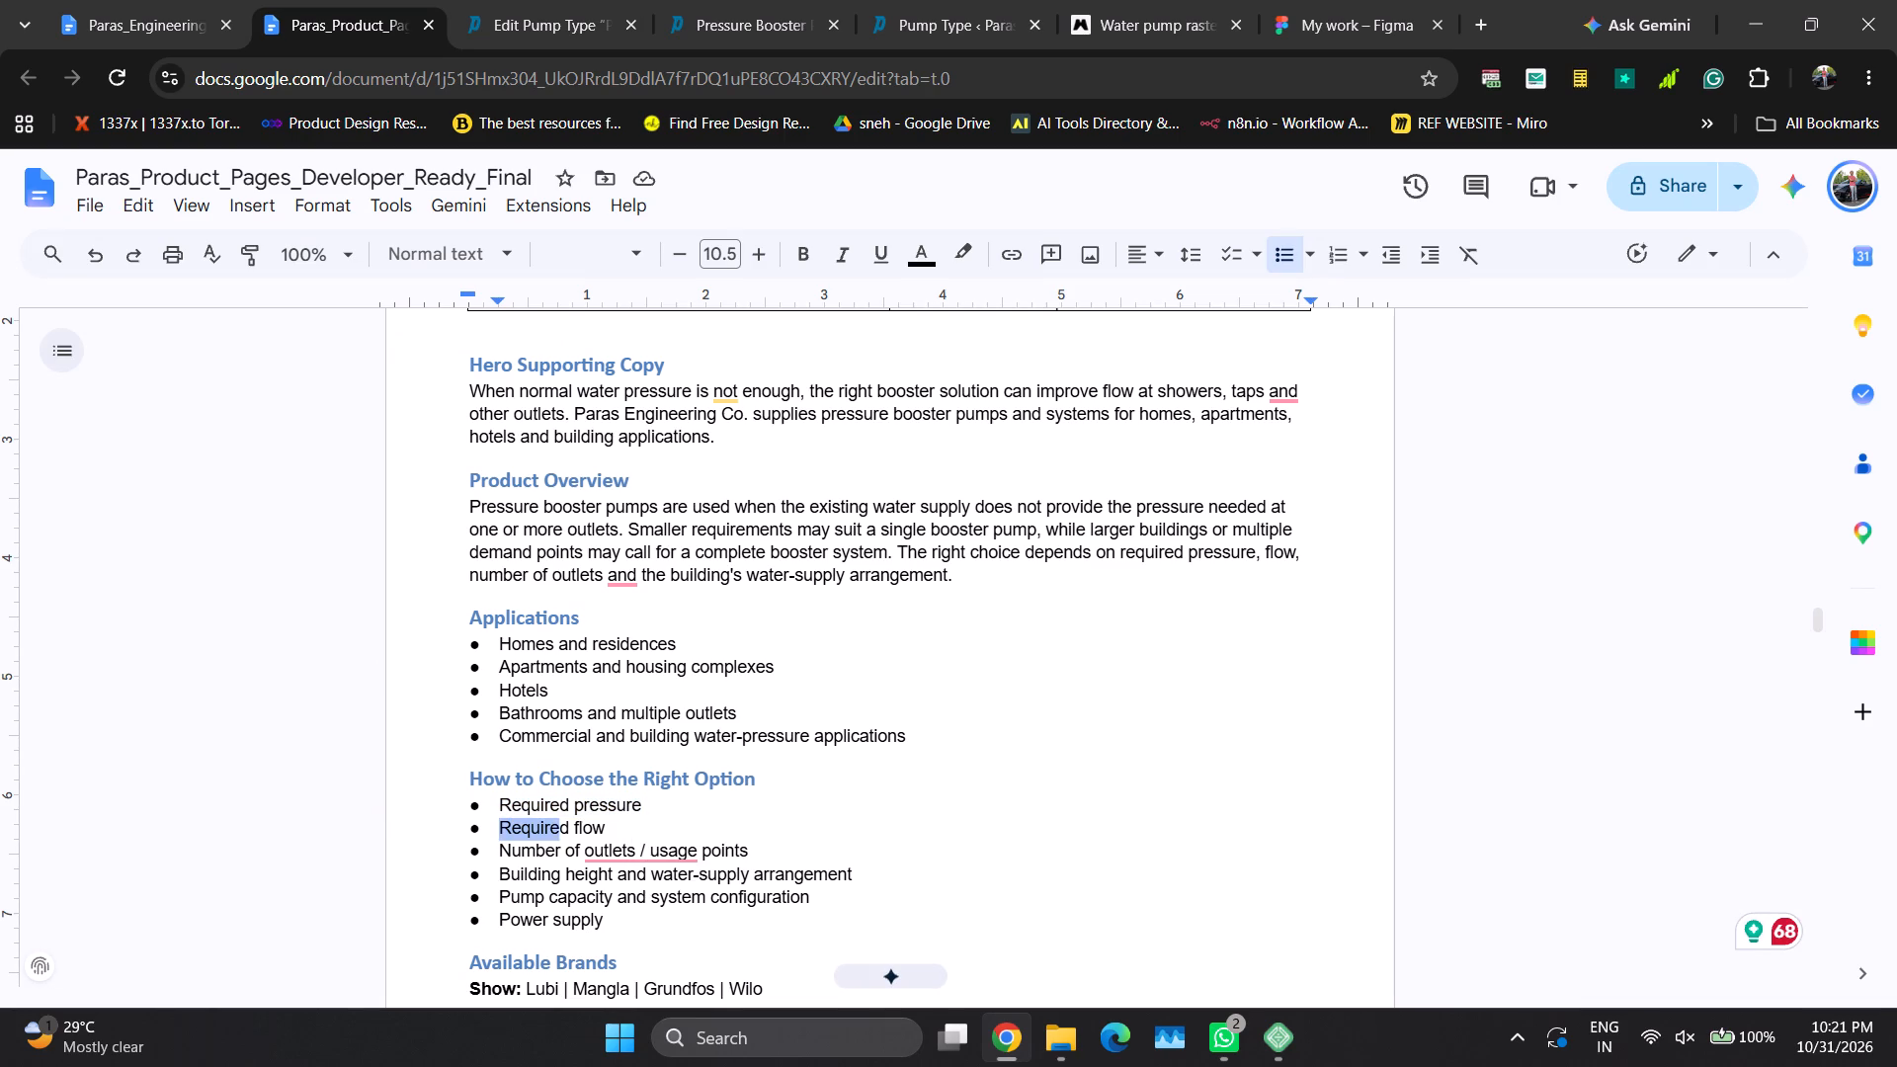
left_click_drag(579, 832, 605, 835)
key("ctrl+c")
left_click(539, 0)
scroll(701, 690, "down", 1)
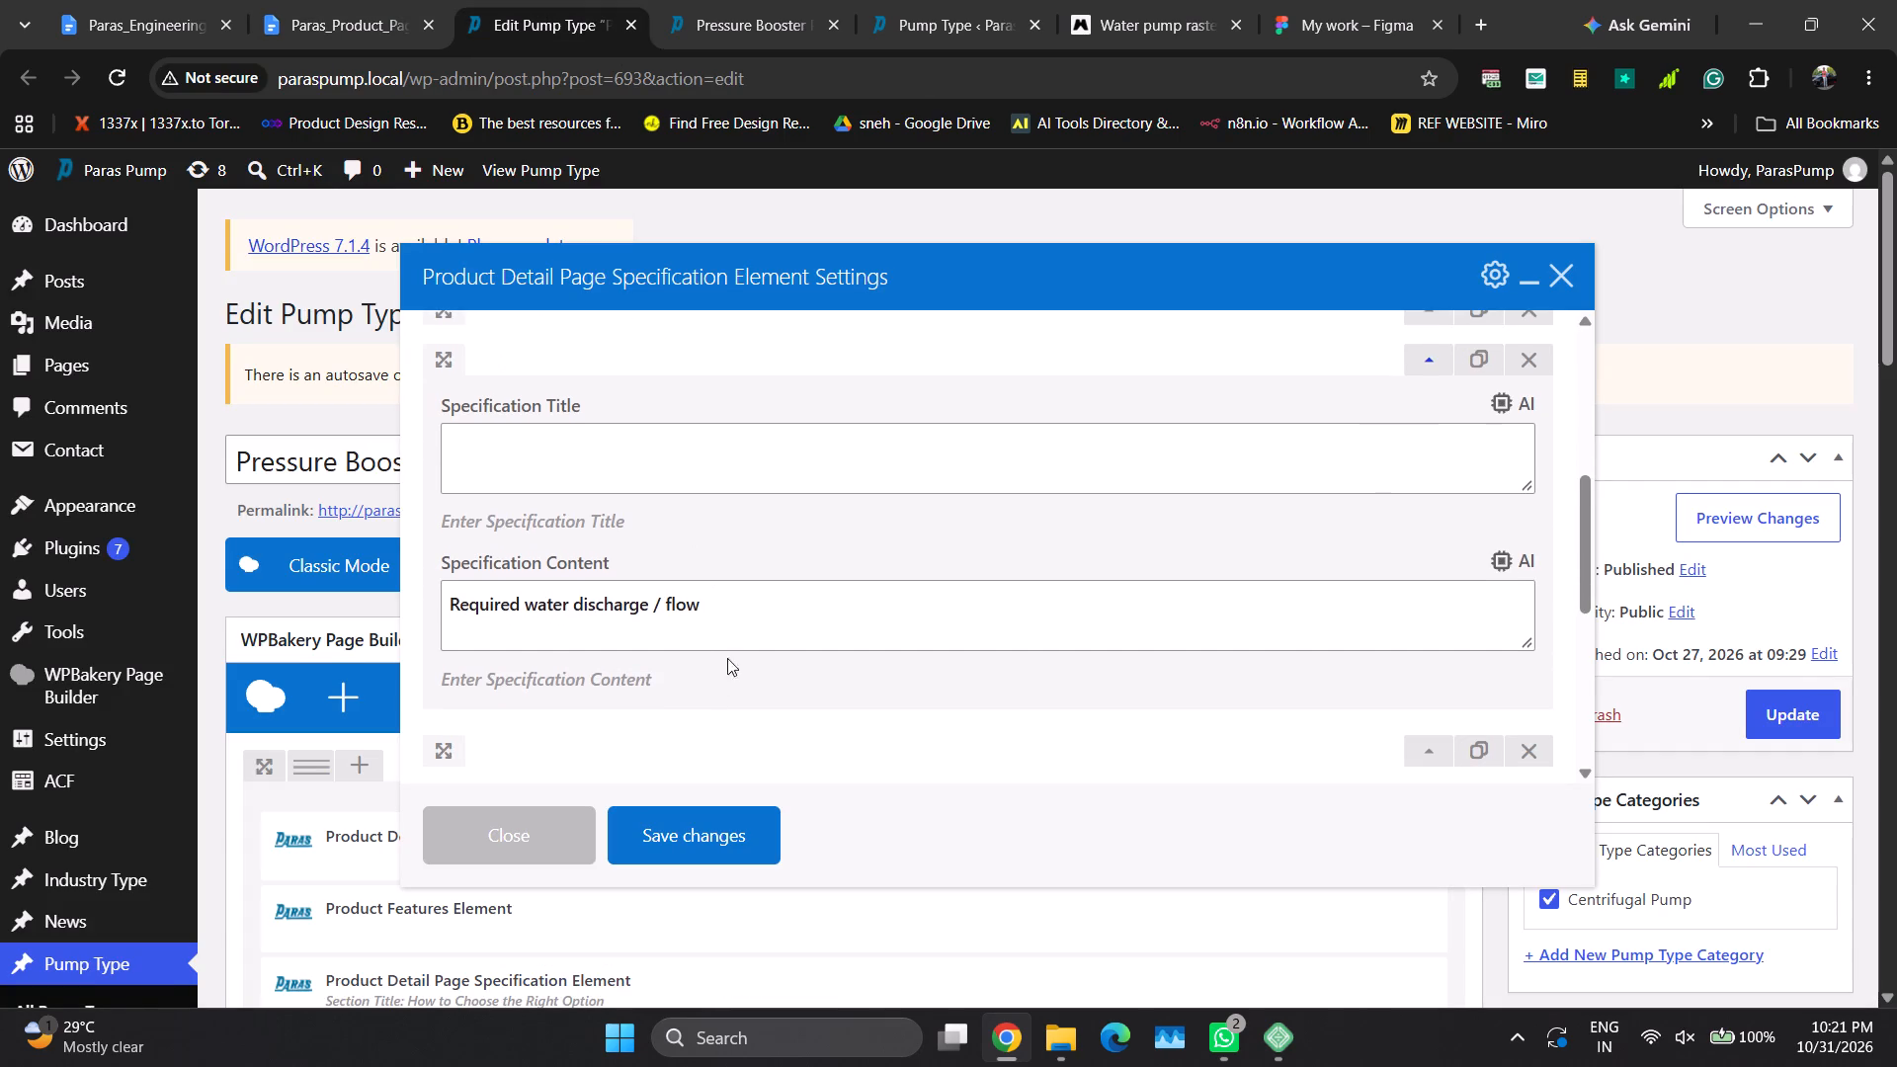
left_click(734, 616)
key("ctrl+a")
key("ctrl+v")
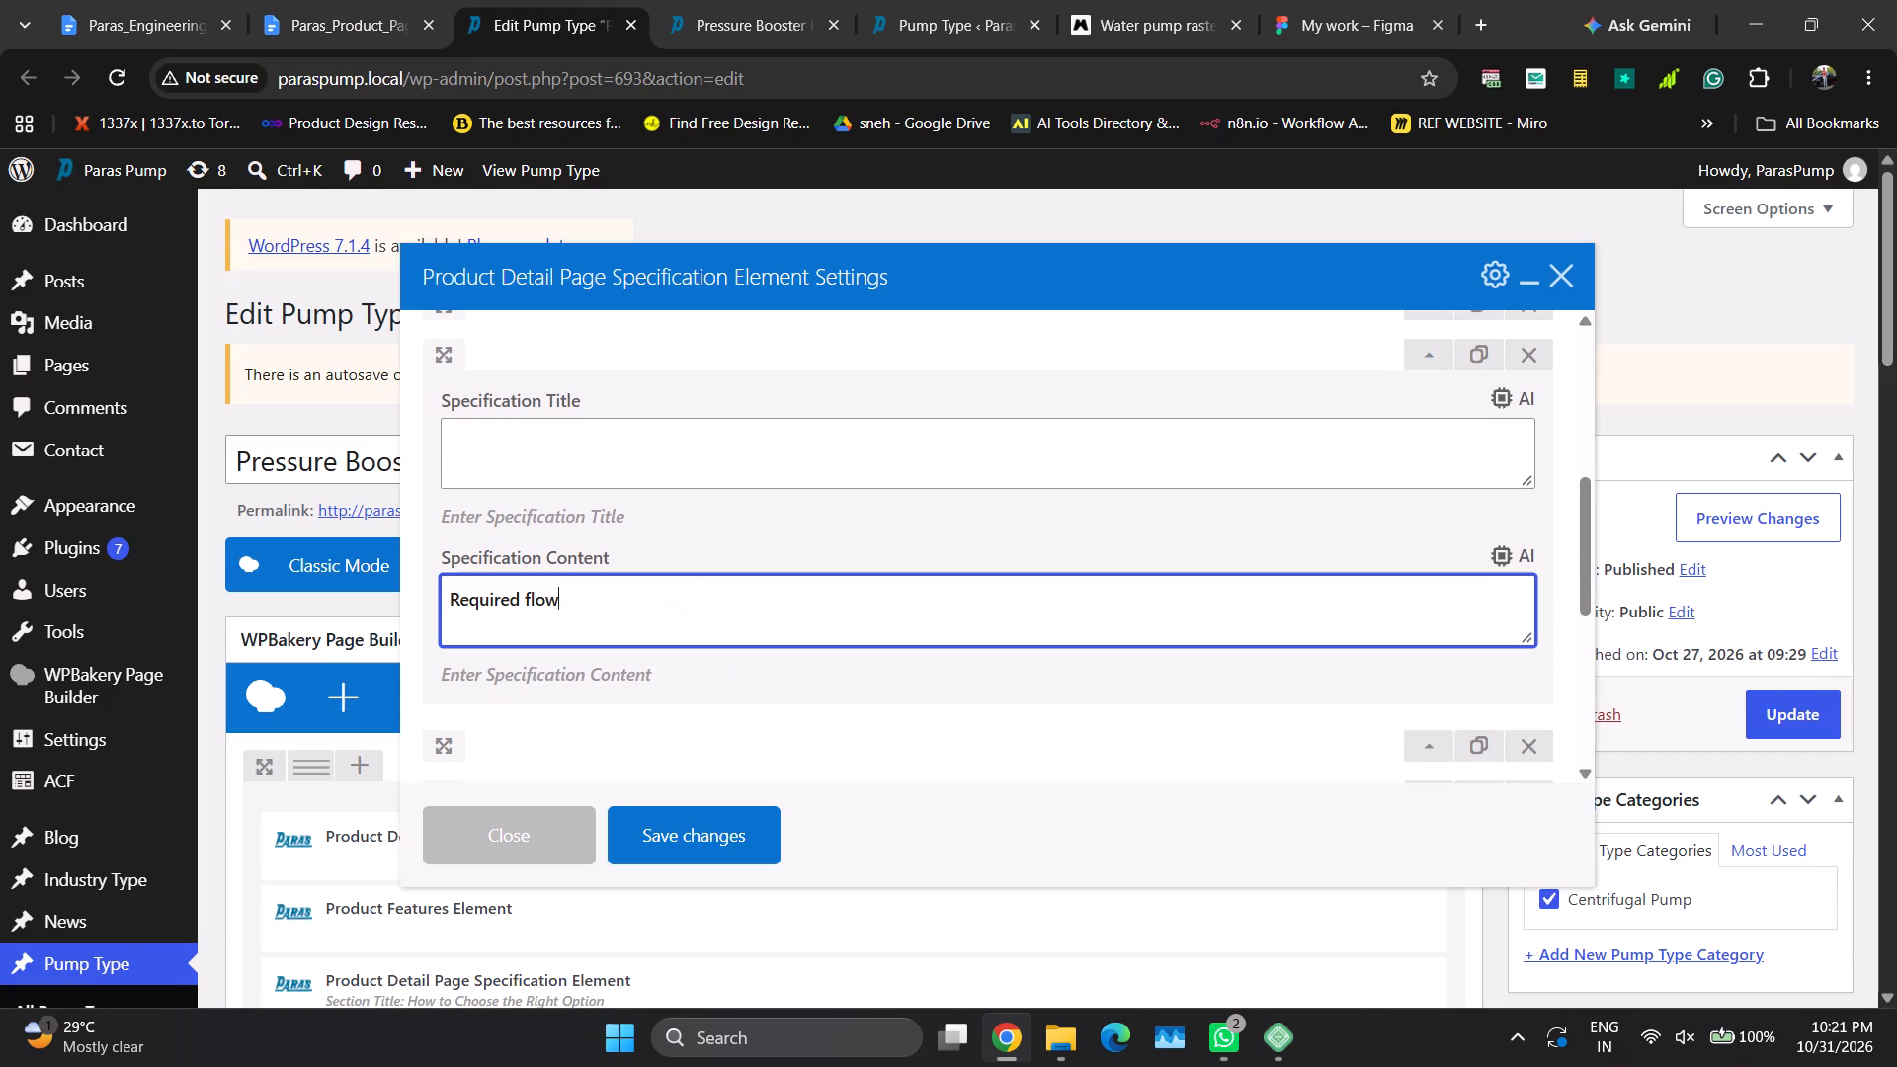
left_click(1428, 350)
Replace the third specification's content with "Number of outlets / usage points", copied from the Paras document, and collapse the entry.
left_click(1416, 403)
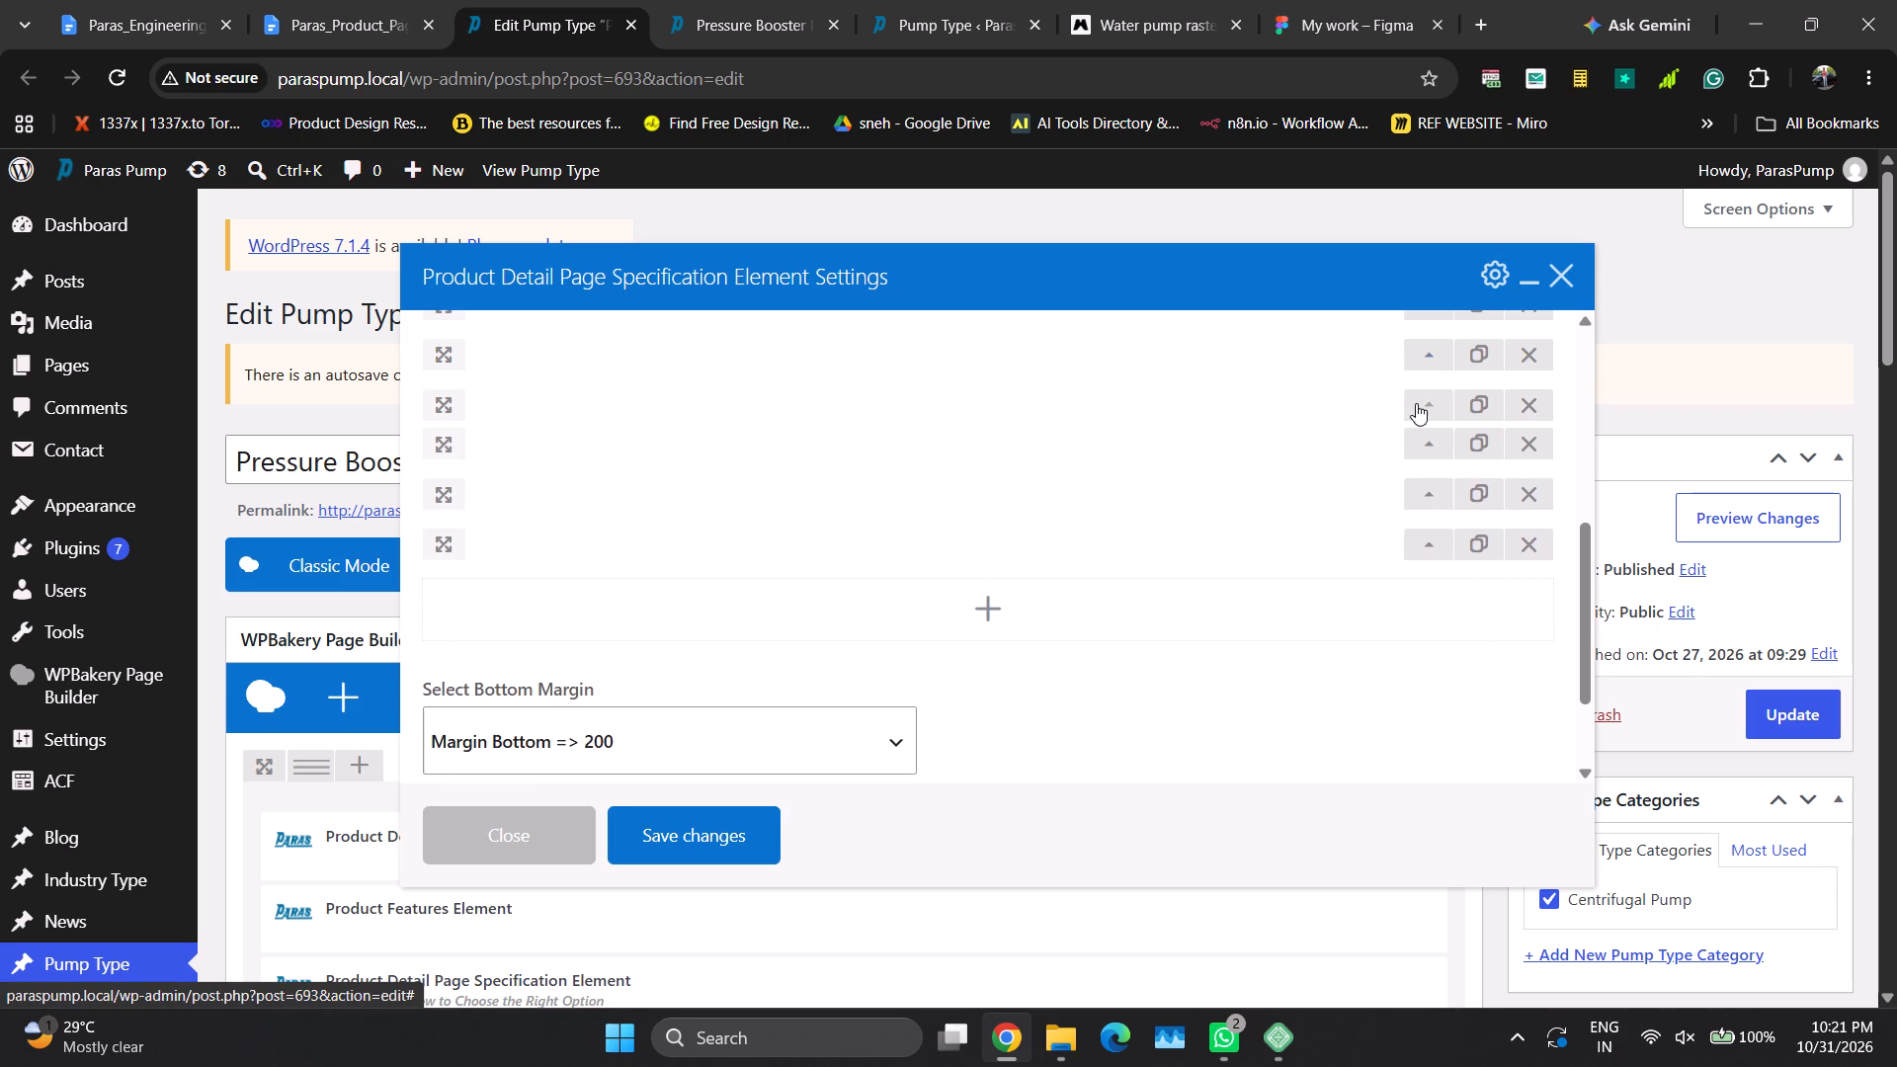
left_click(306, 0)
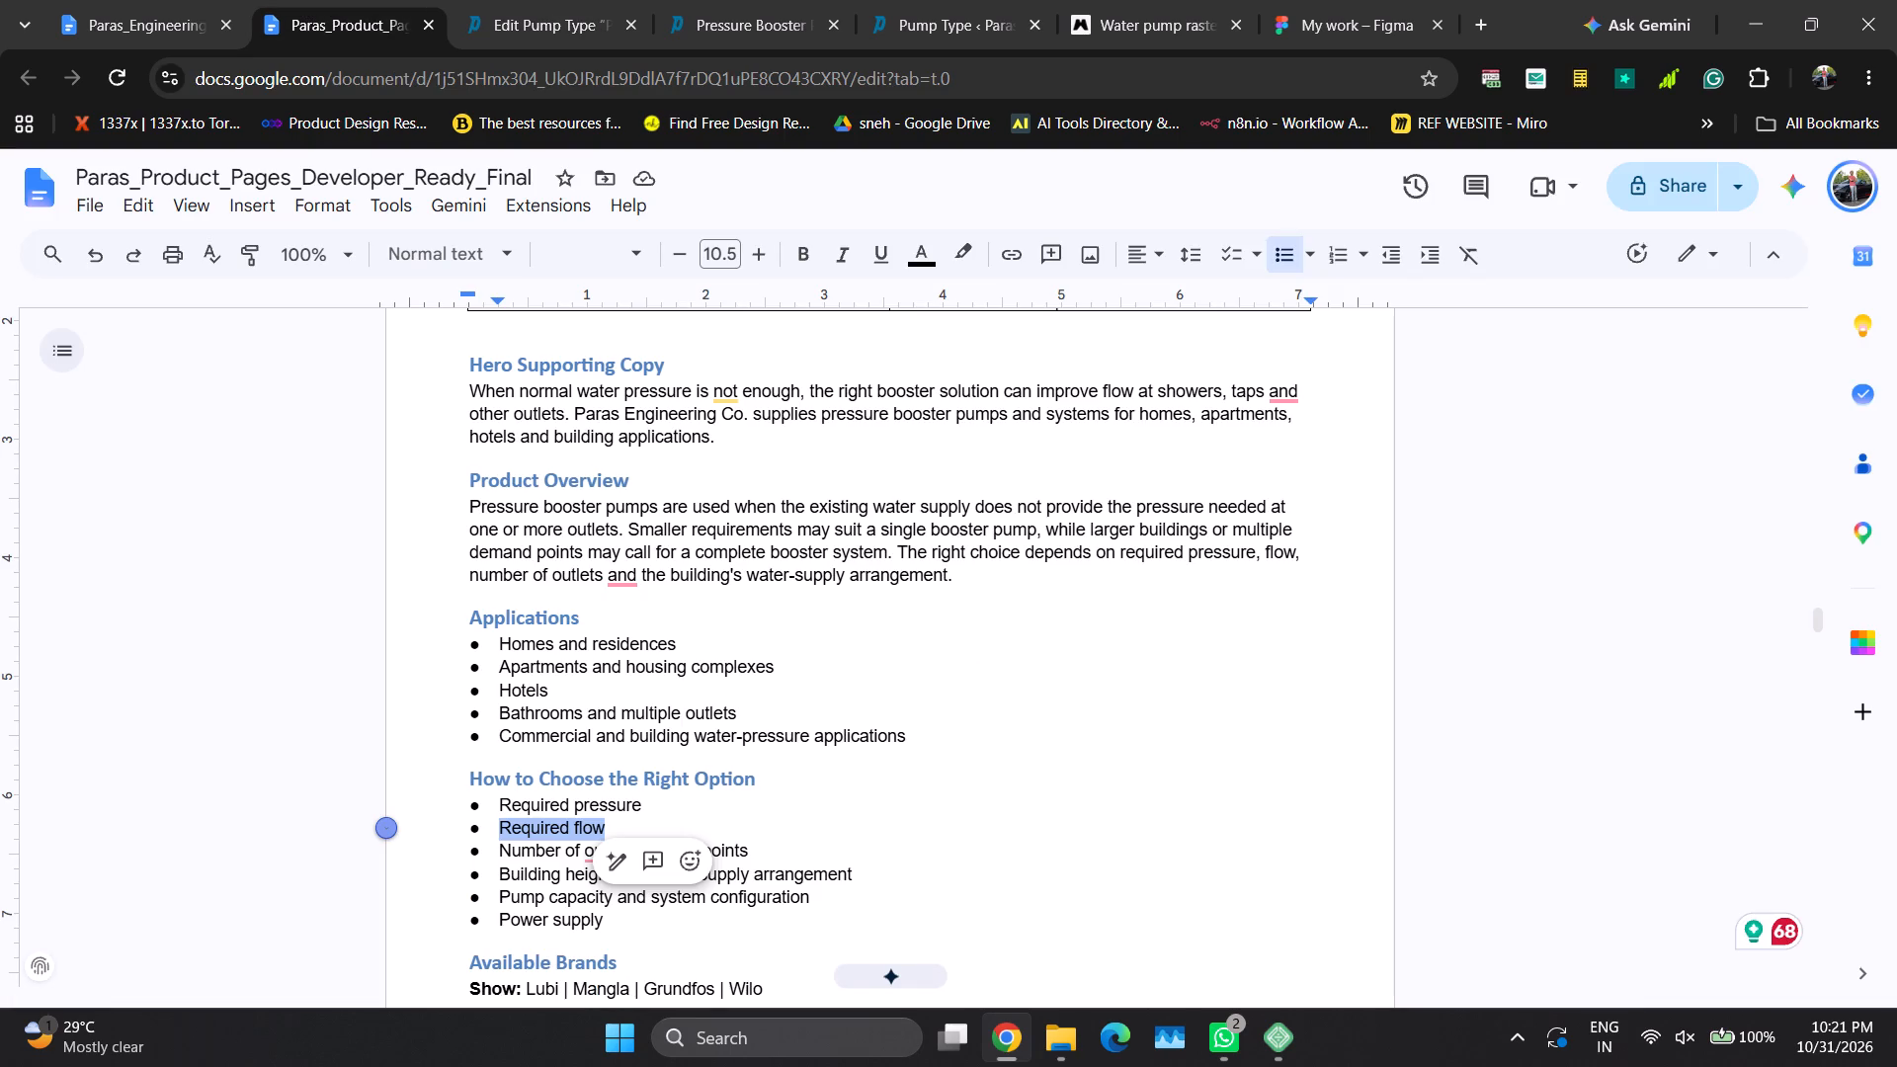
left_click_drag(503, 845, 748, 851)
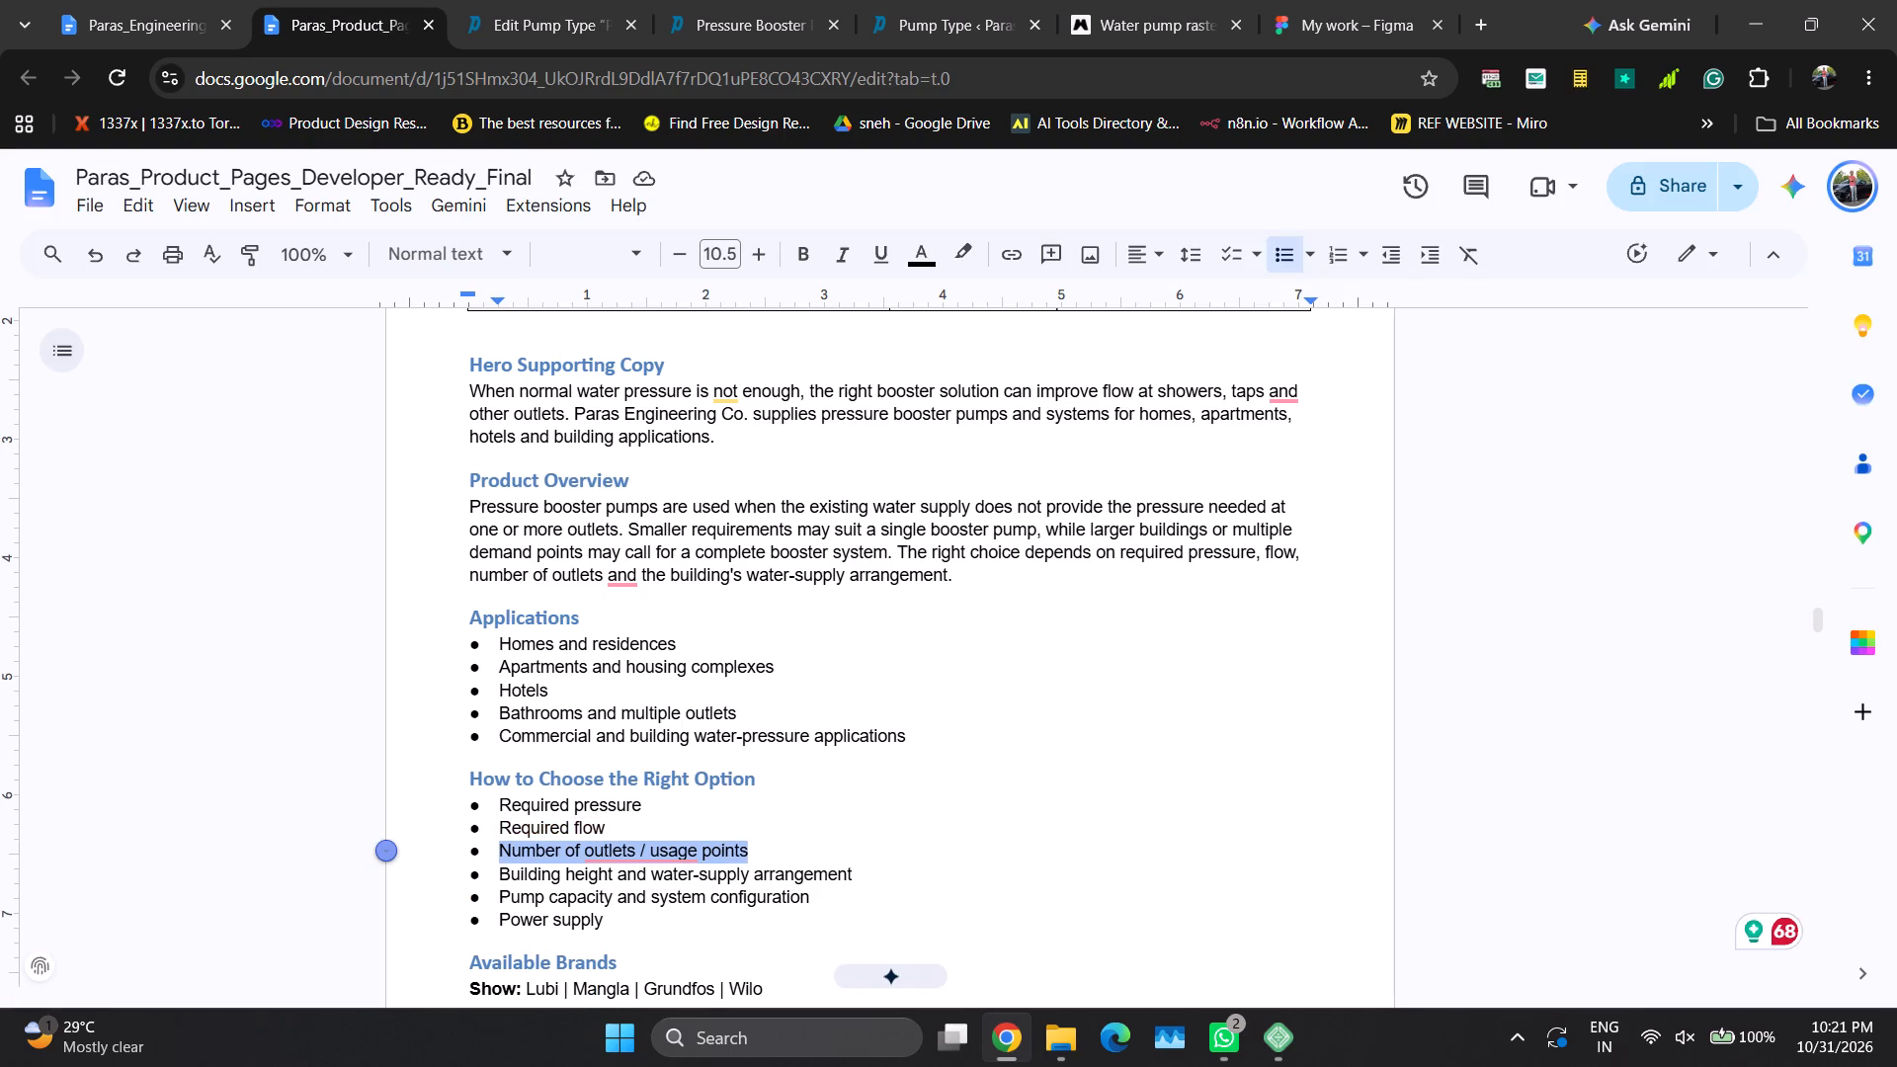
key("ctrl+c")
key("ctrl+c")
left_click(491, 0)
left_click(660, 633)
key("ctrl+a")
key("ctrl+v")
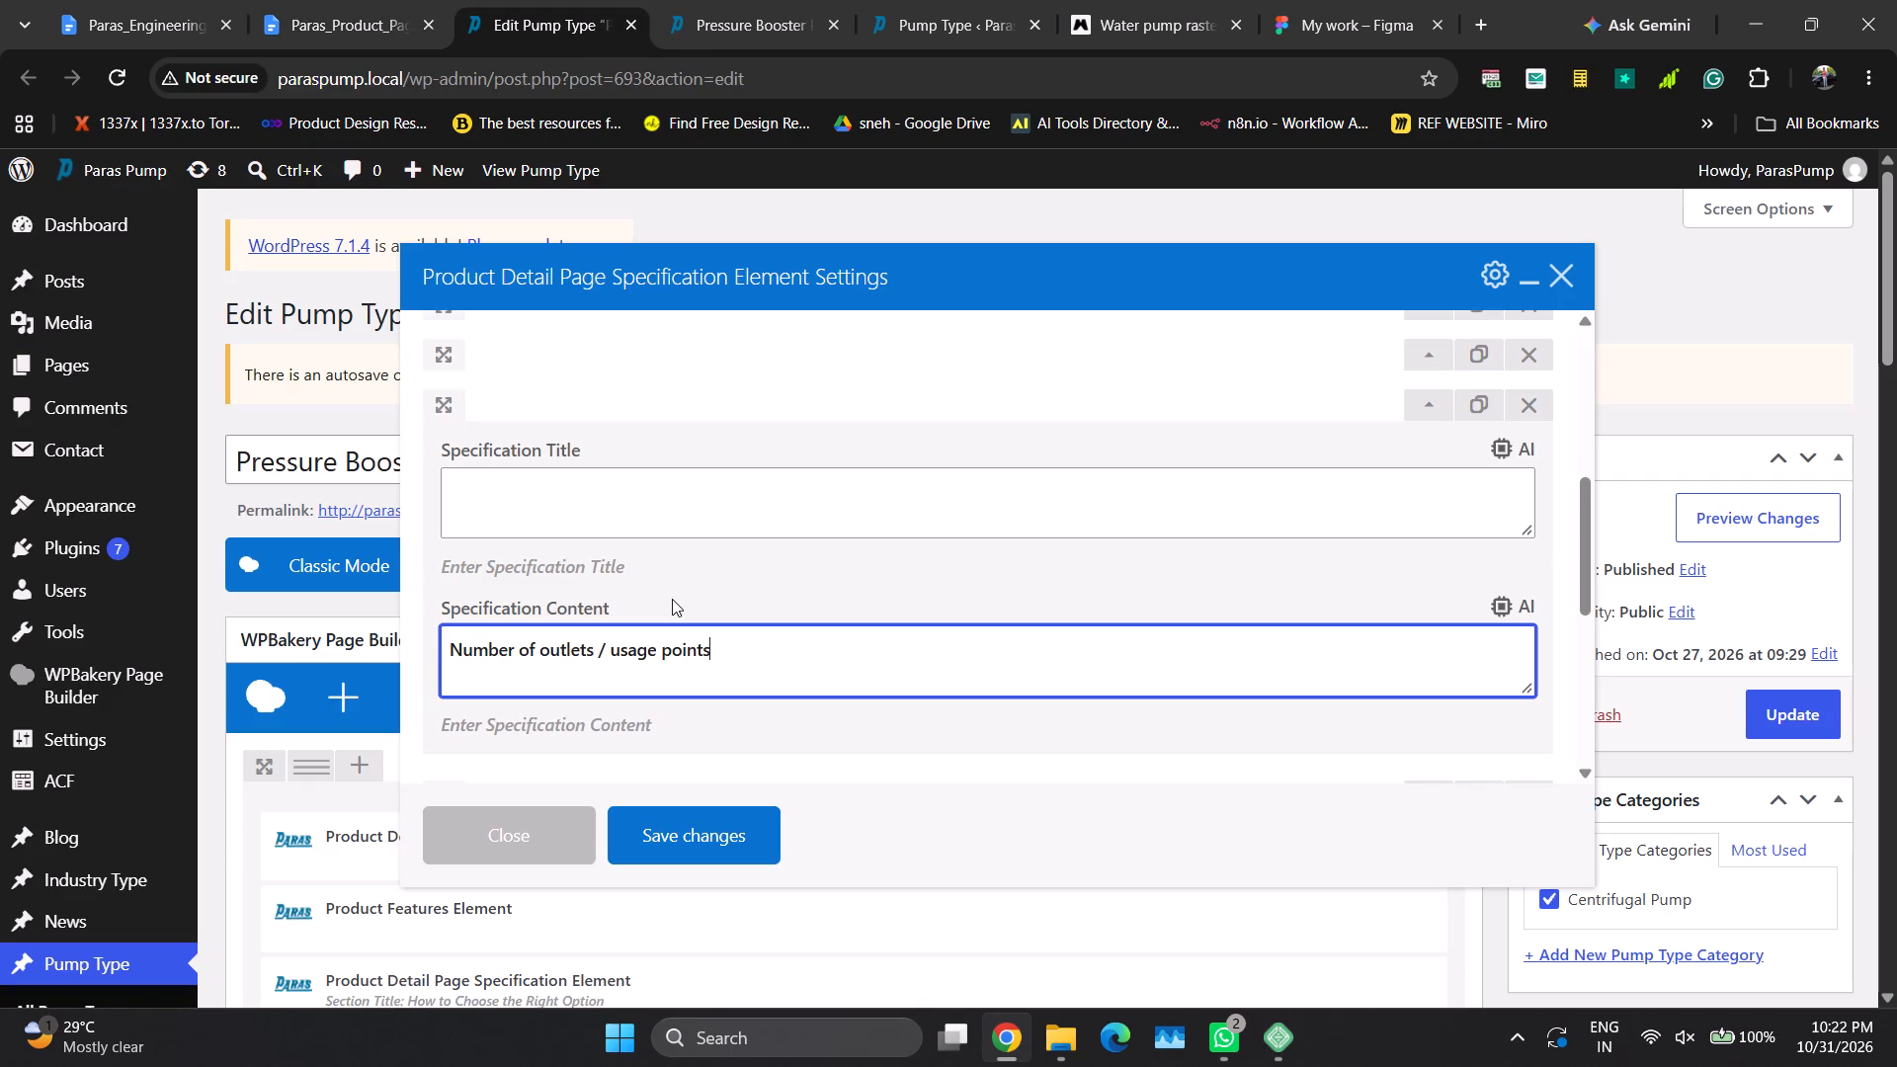
left_click(1437, 408)
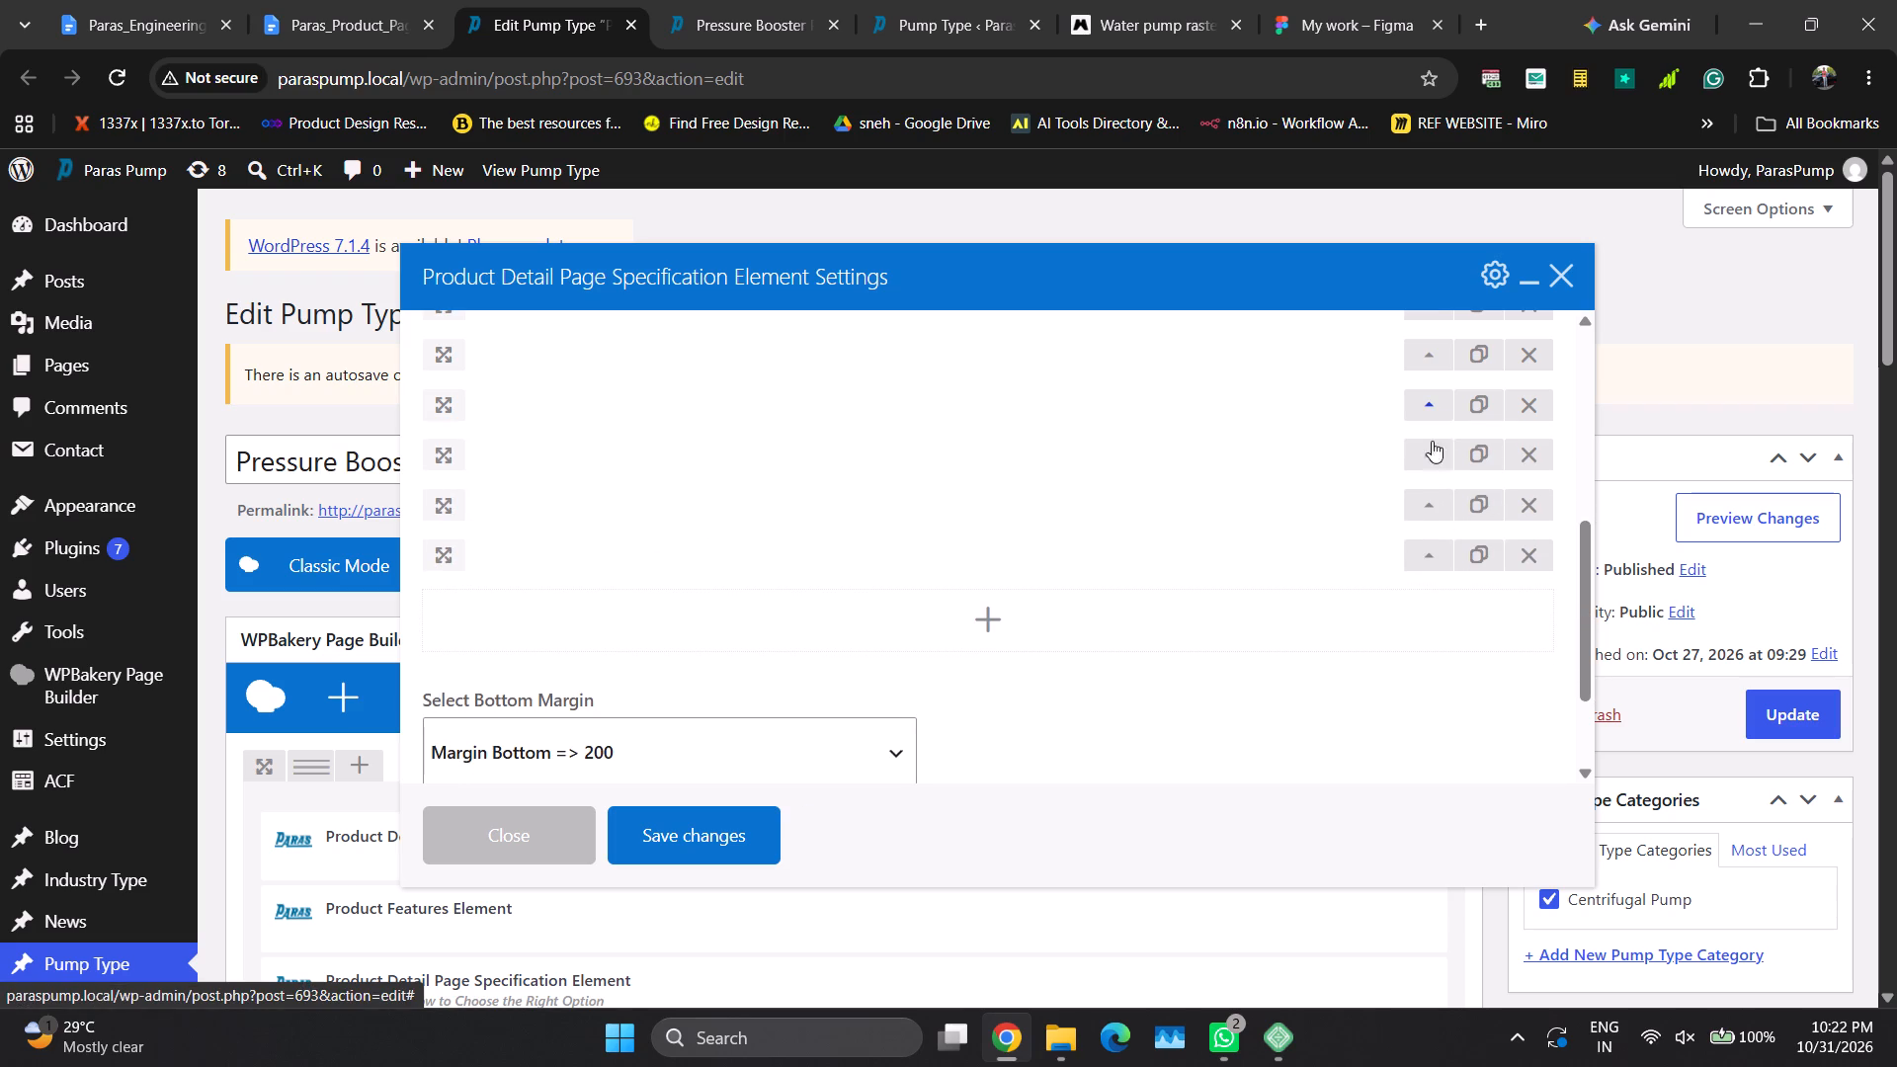
Replace the fourth specification's content with "Building height and water-supply arrangement", copied from the Paras document, and collapse the entry.
left_click(1423, 444)
left_click(333, 0)
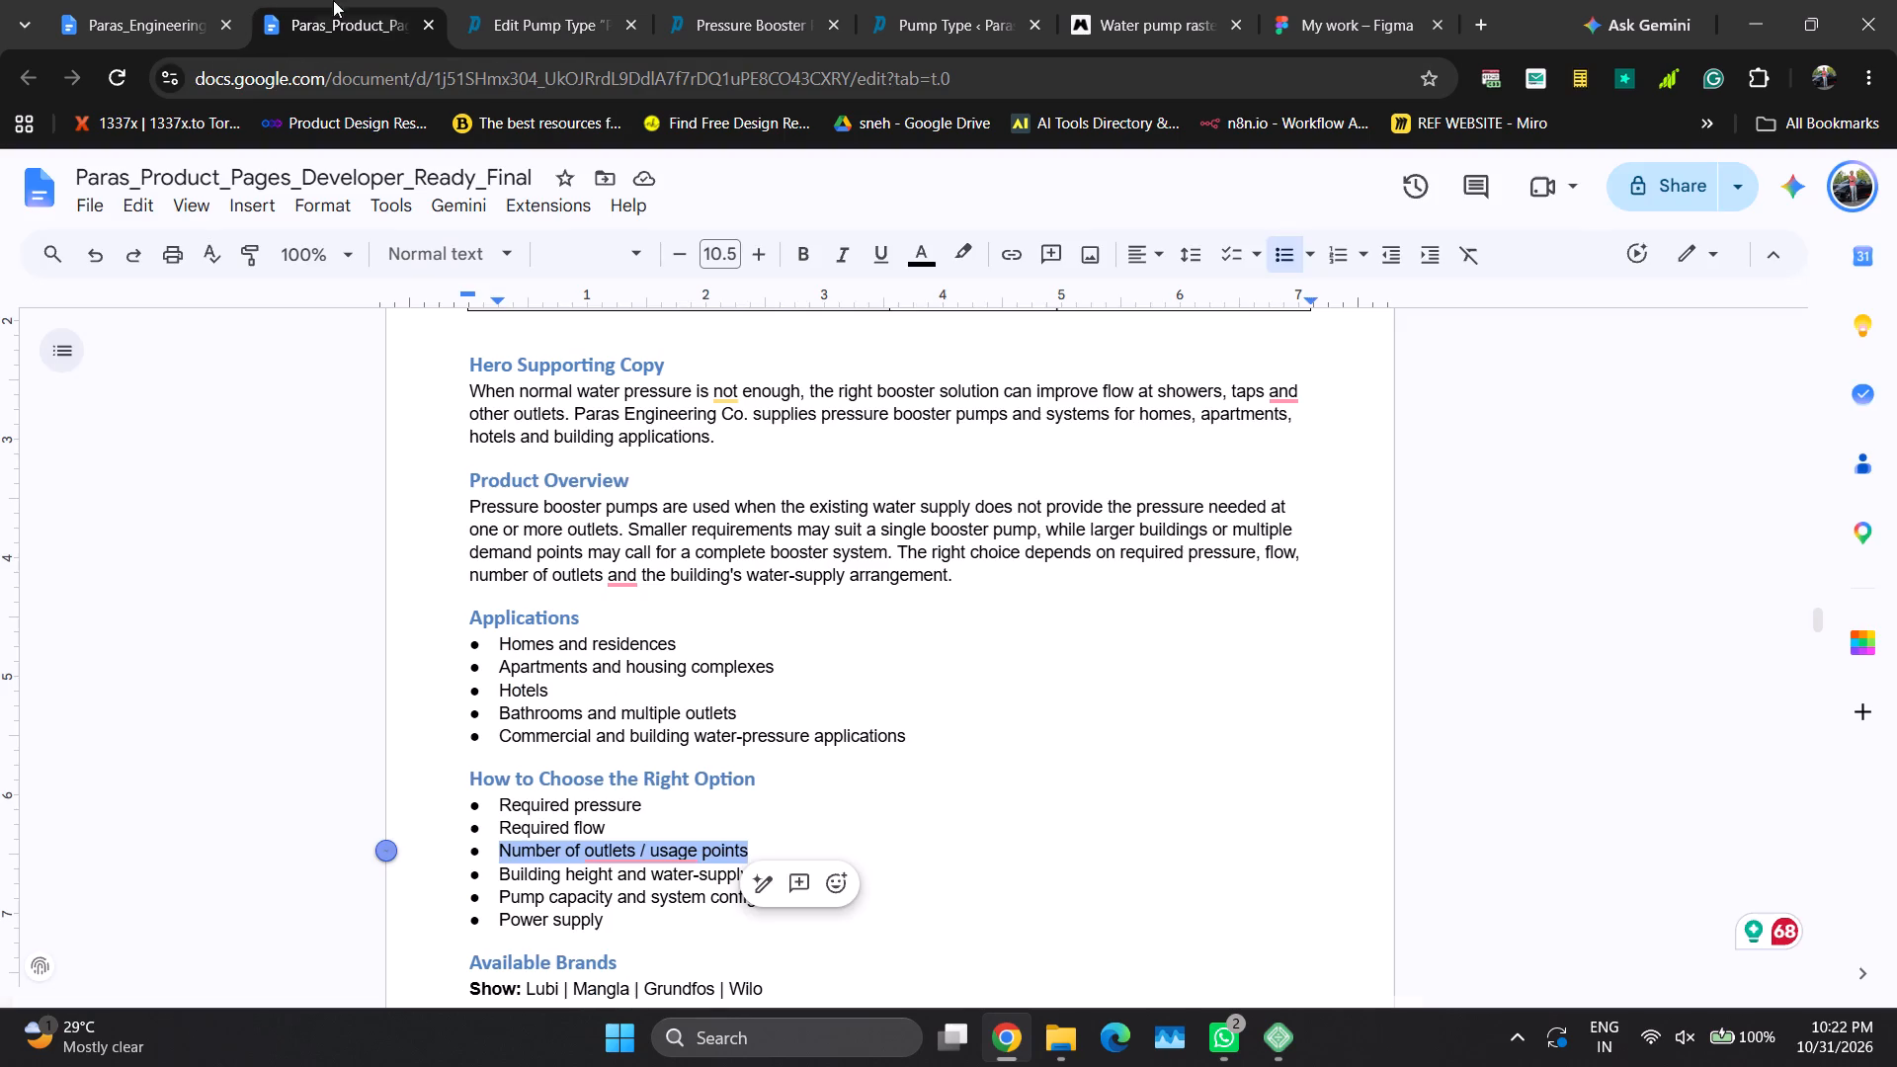
left_click_drag(503, 879, 543, 879)
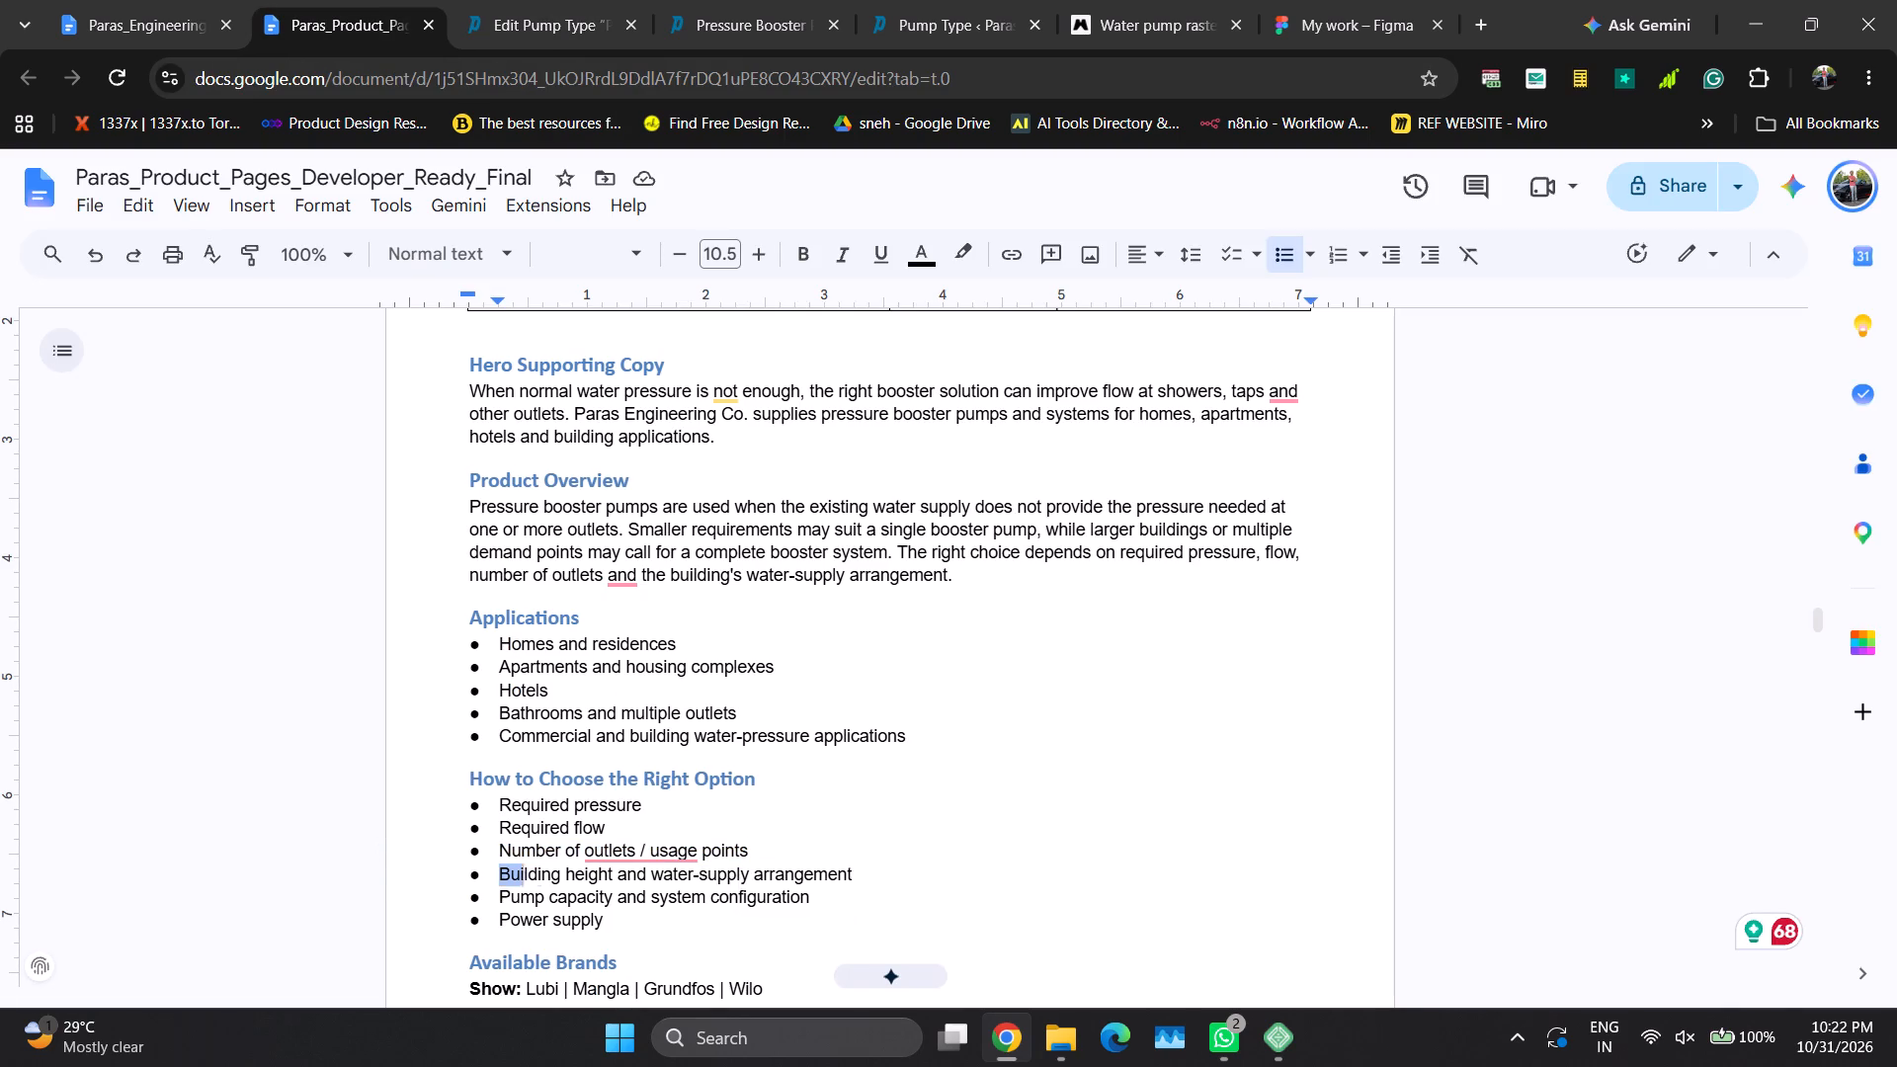
left_click_drag(543, 879, 856, 884)
key("ctrl+c")
key("ctrl+c")
left_click(529, 23)
left_click(661, 691)
key("ctrl+a")
key("ctrl+v")
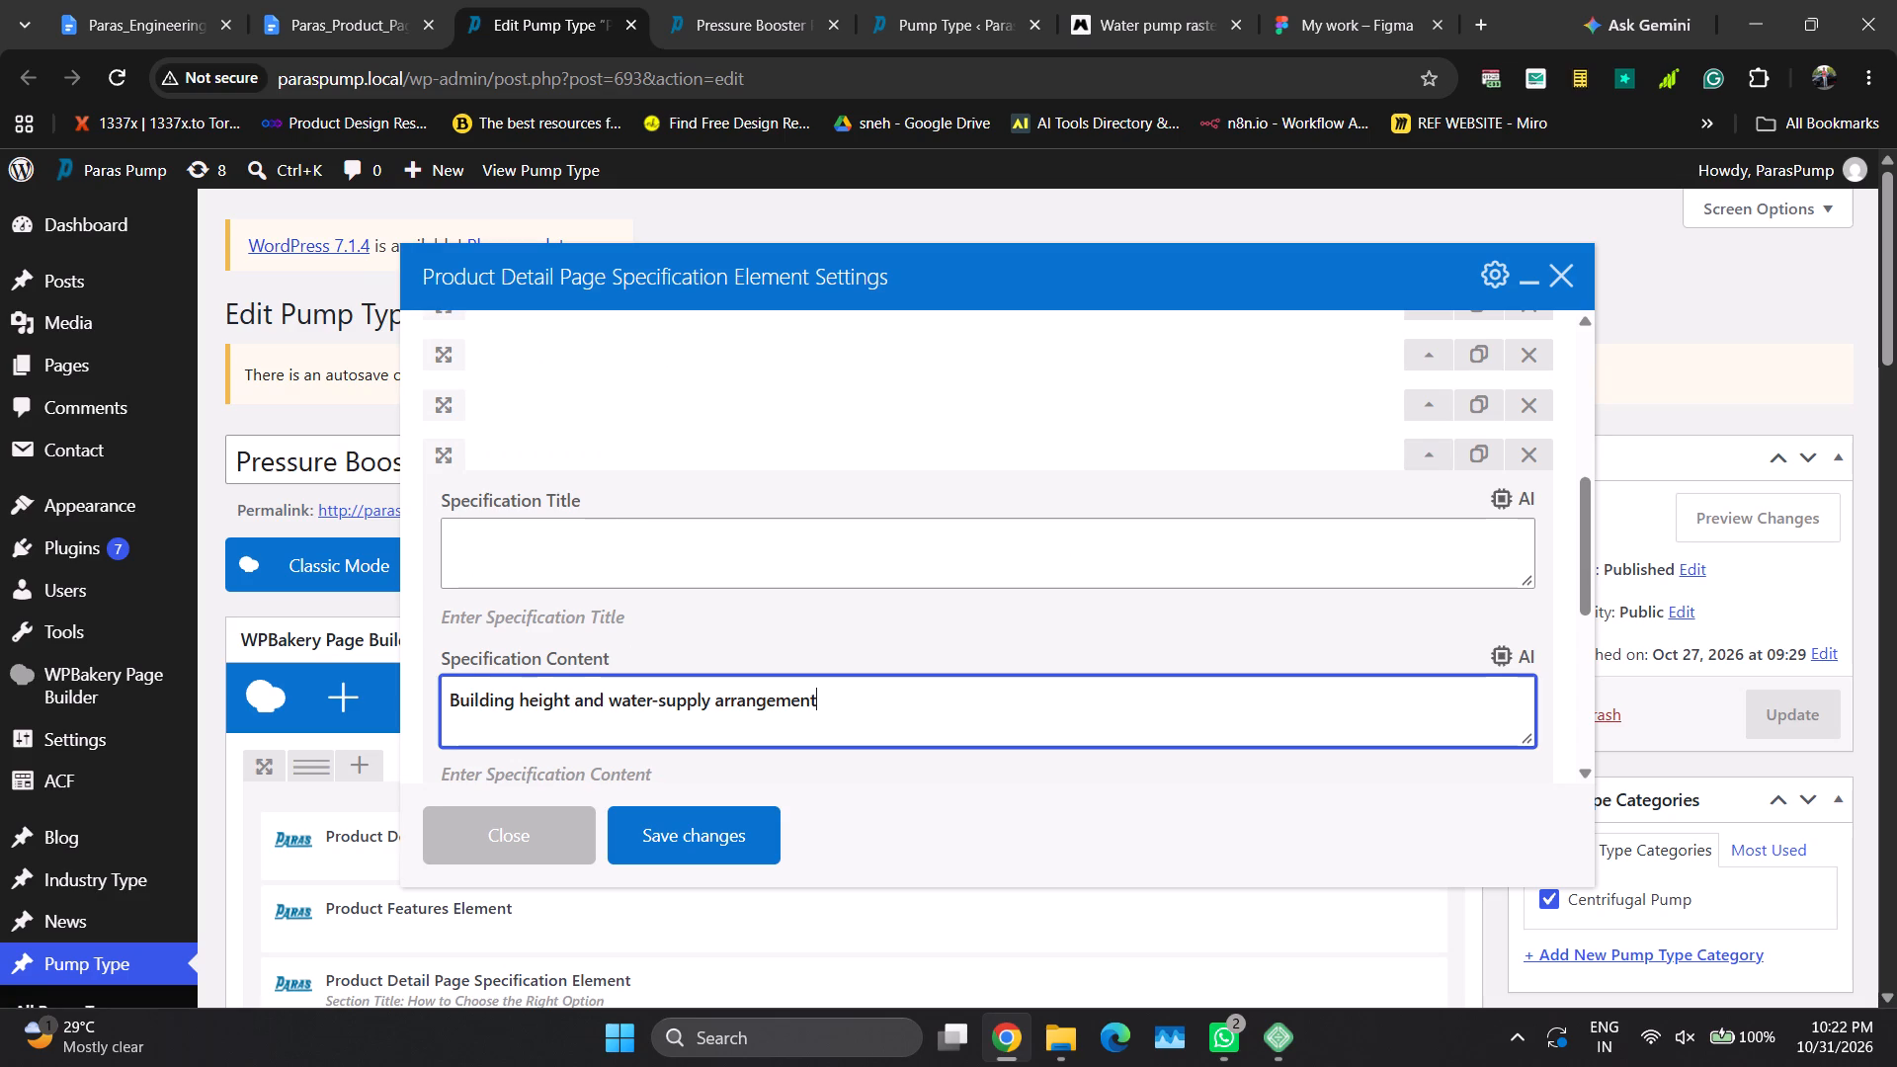
left_click(1432, 448)
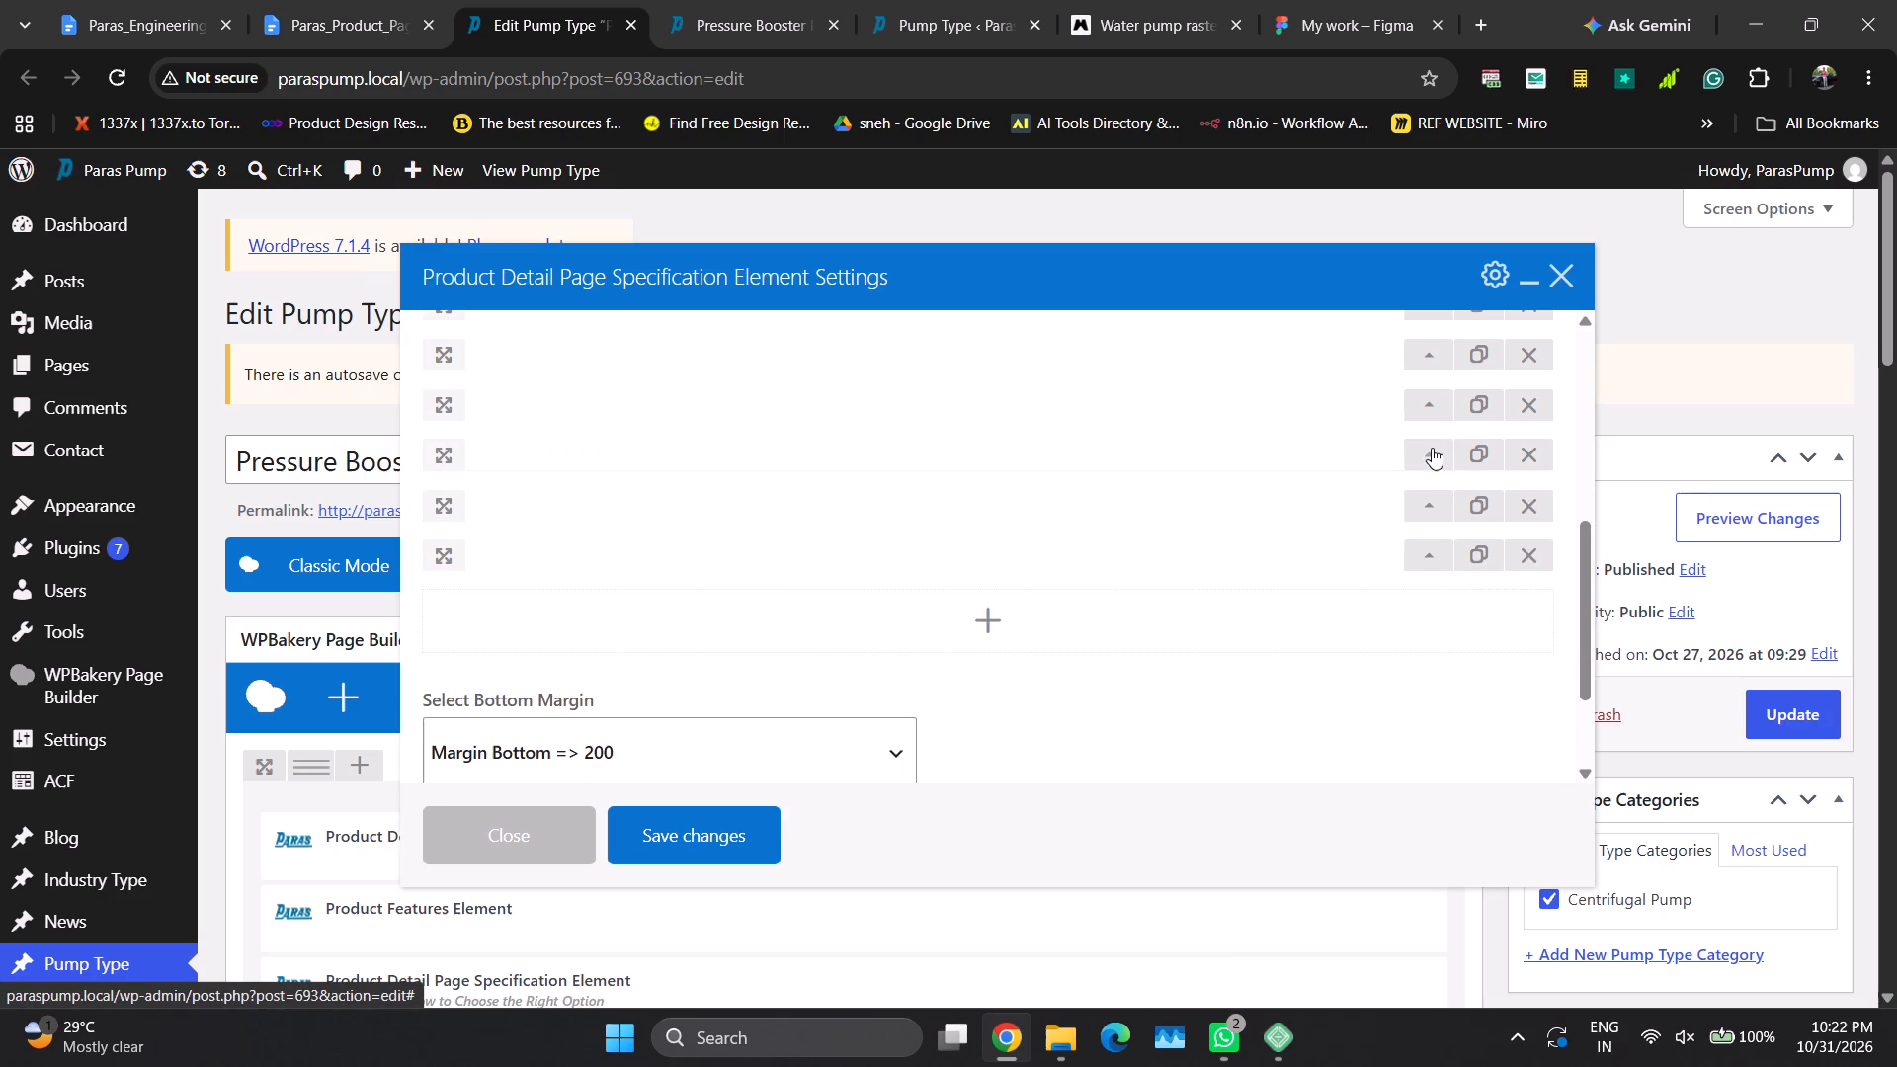
Replace the fifth specification's content with "Pump capacity and system configuration" from the Paras document, without a trailing line break, and collapse the entry.
left_click(1431, 503)
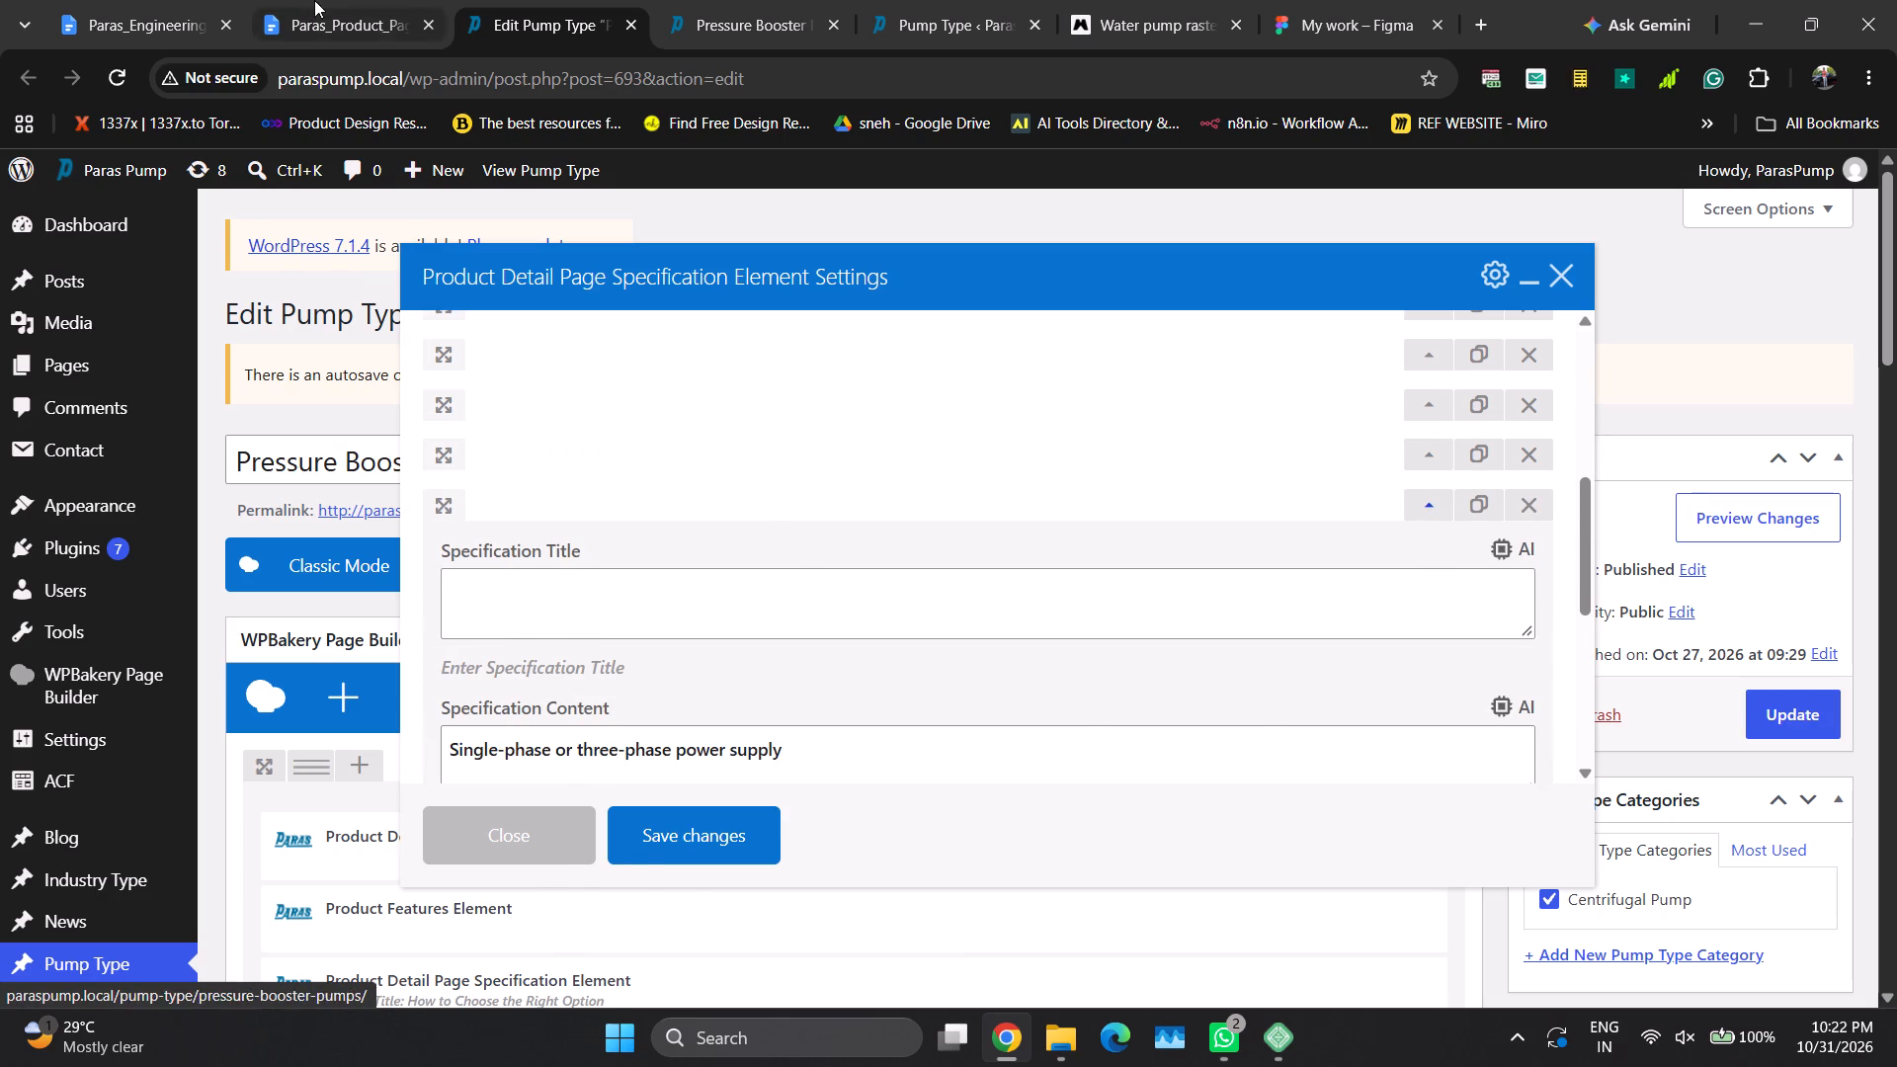
left_click(314, 0)
left_click(485, 692)
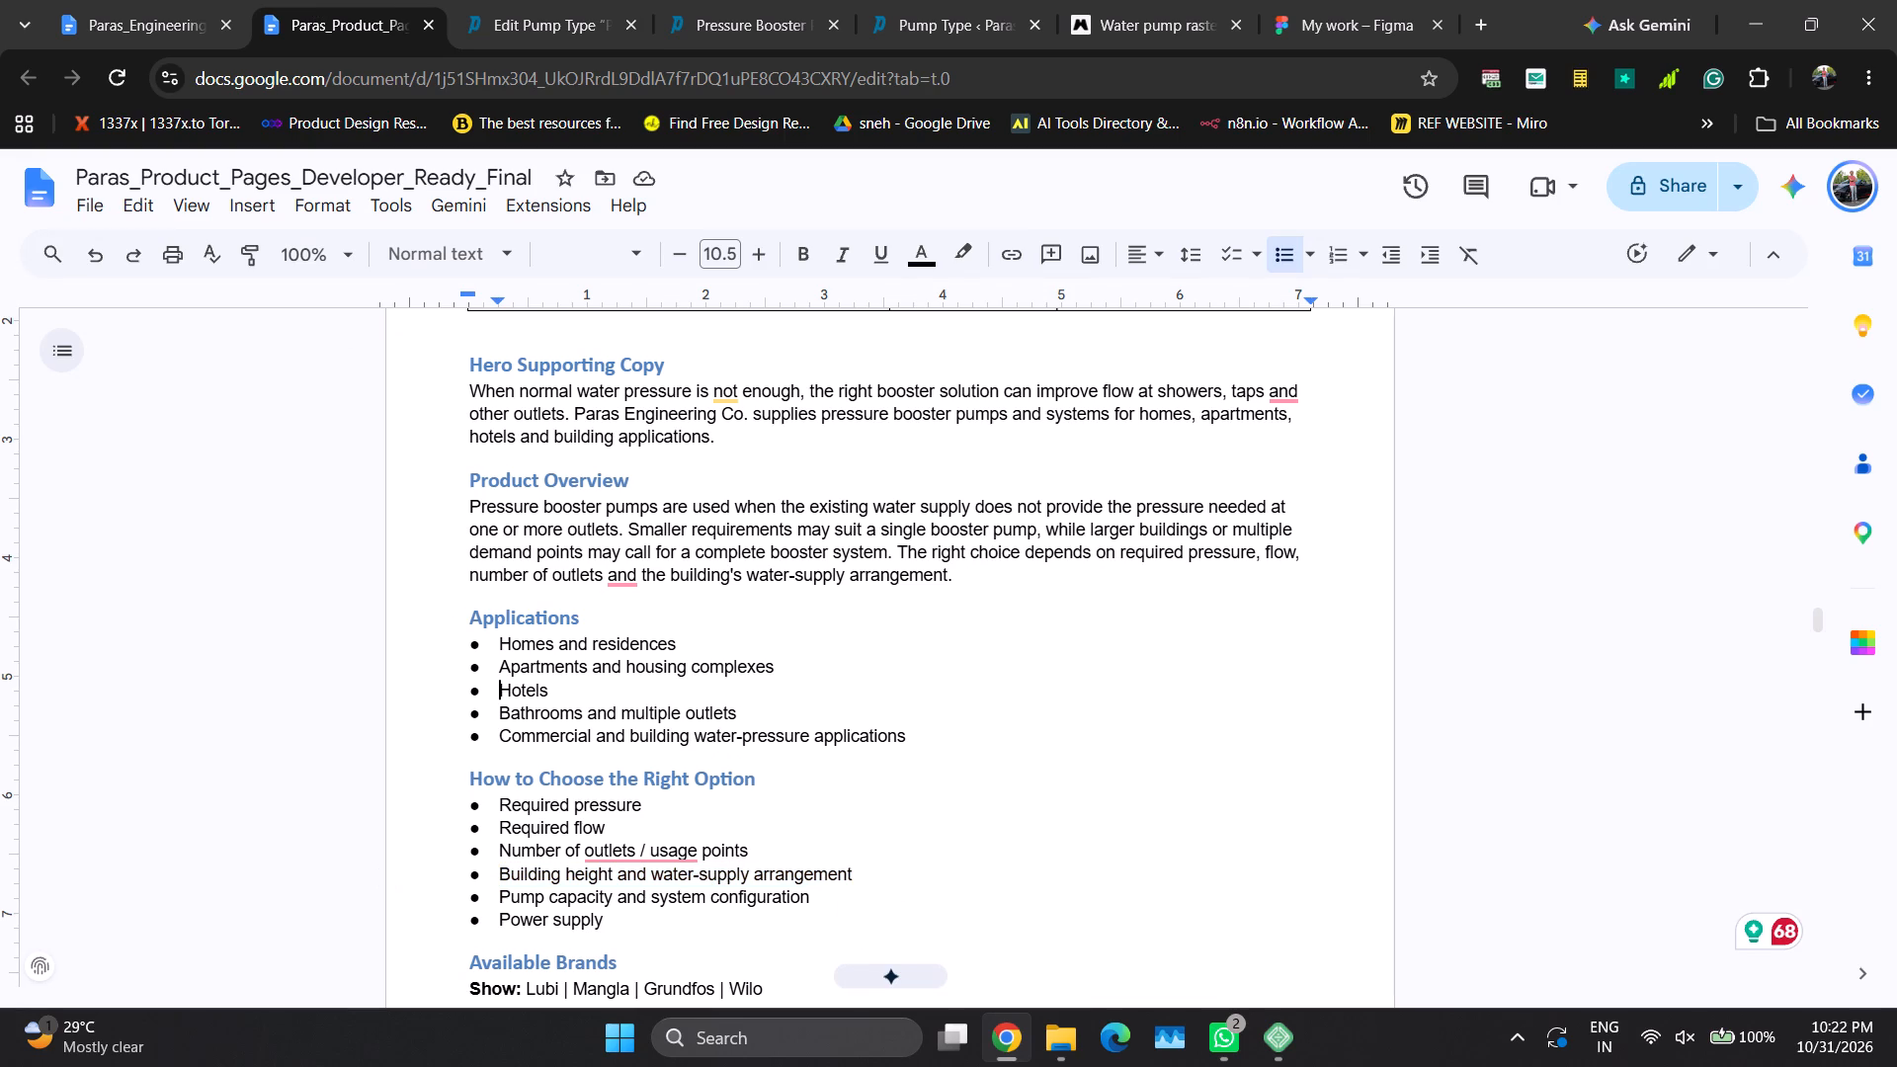
key("Down")
key("Down")
key("Down")
key("Down")
key("Down")
key("Down")
key("Down")
key("Down")
key("shift+Down")
key("ctrl+c")
left_click(549, 0)
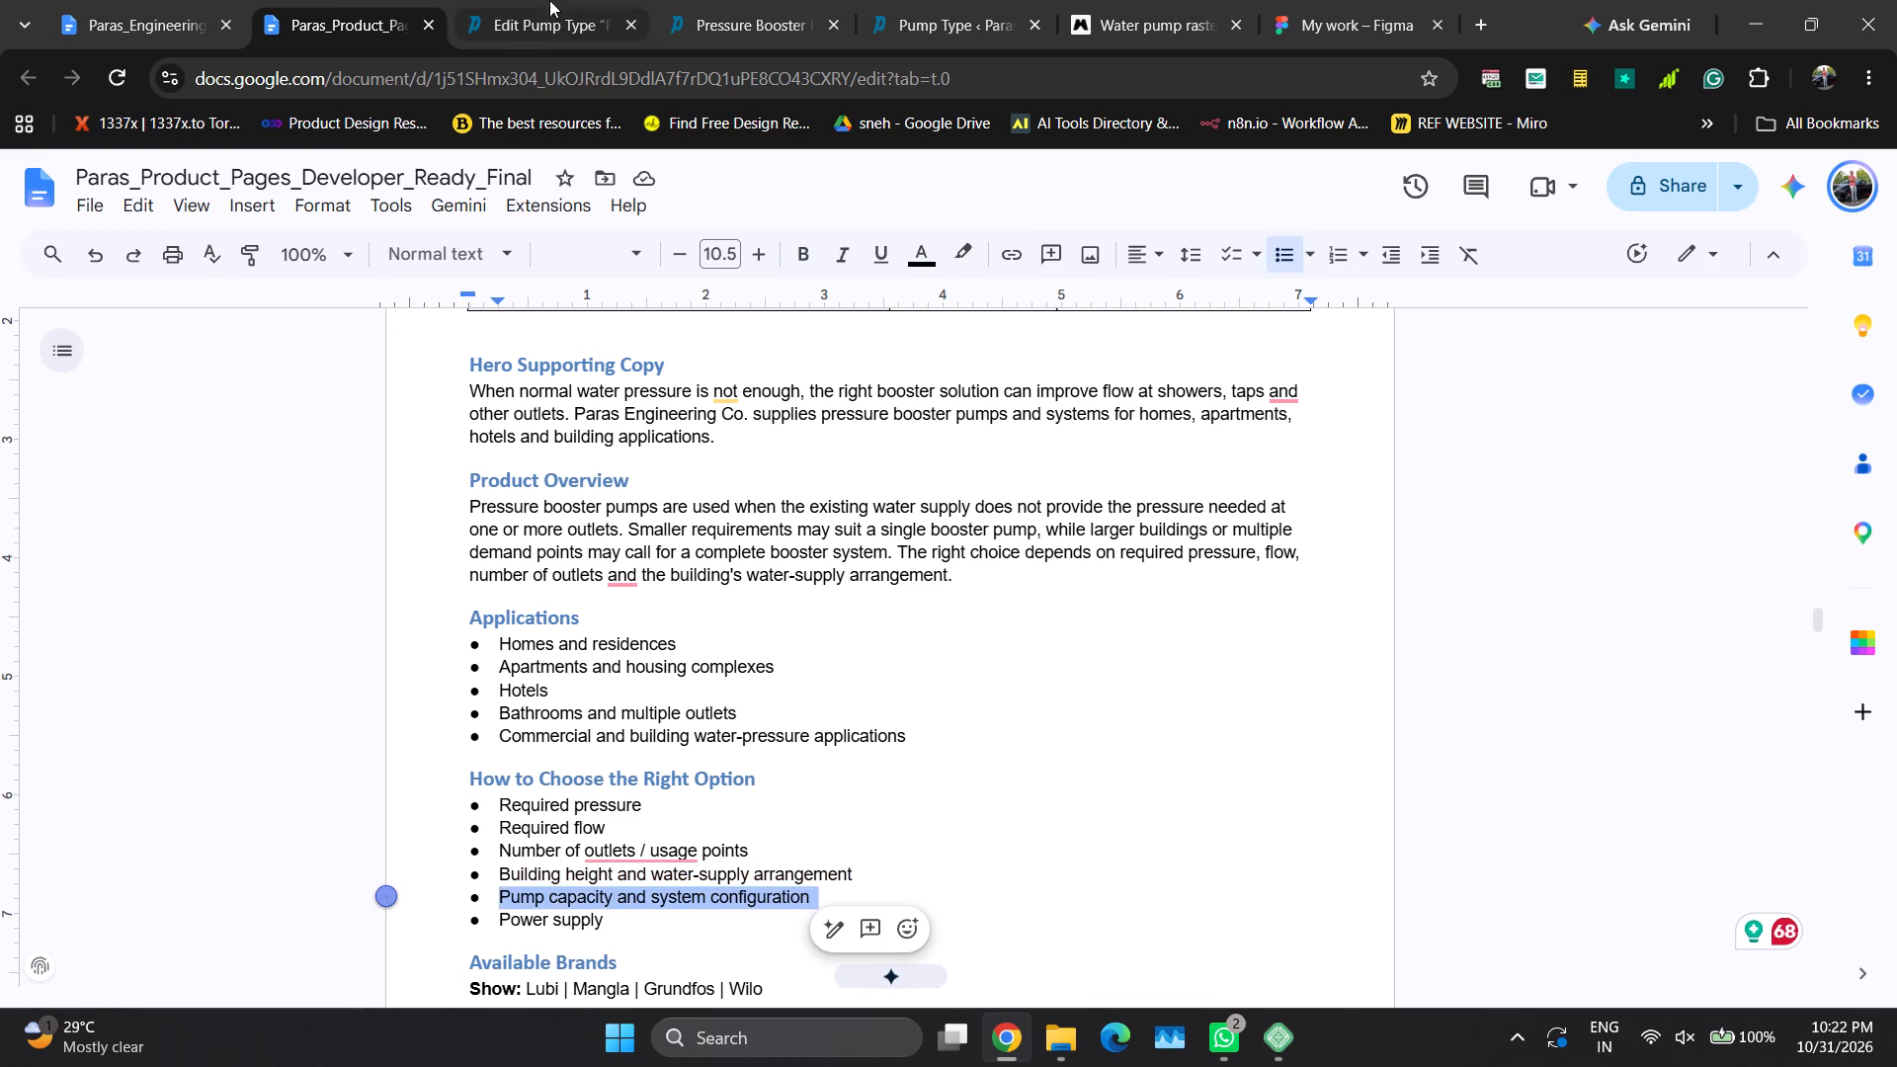
left_click(687, 745)
key("ctrl+a")
key("ctrl+v")
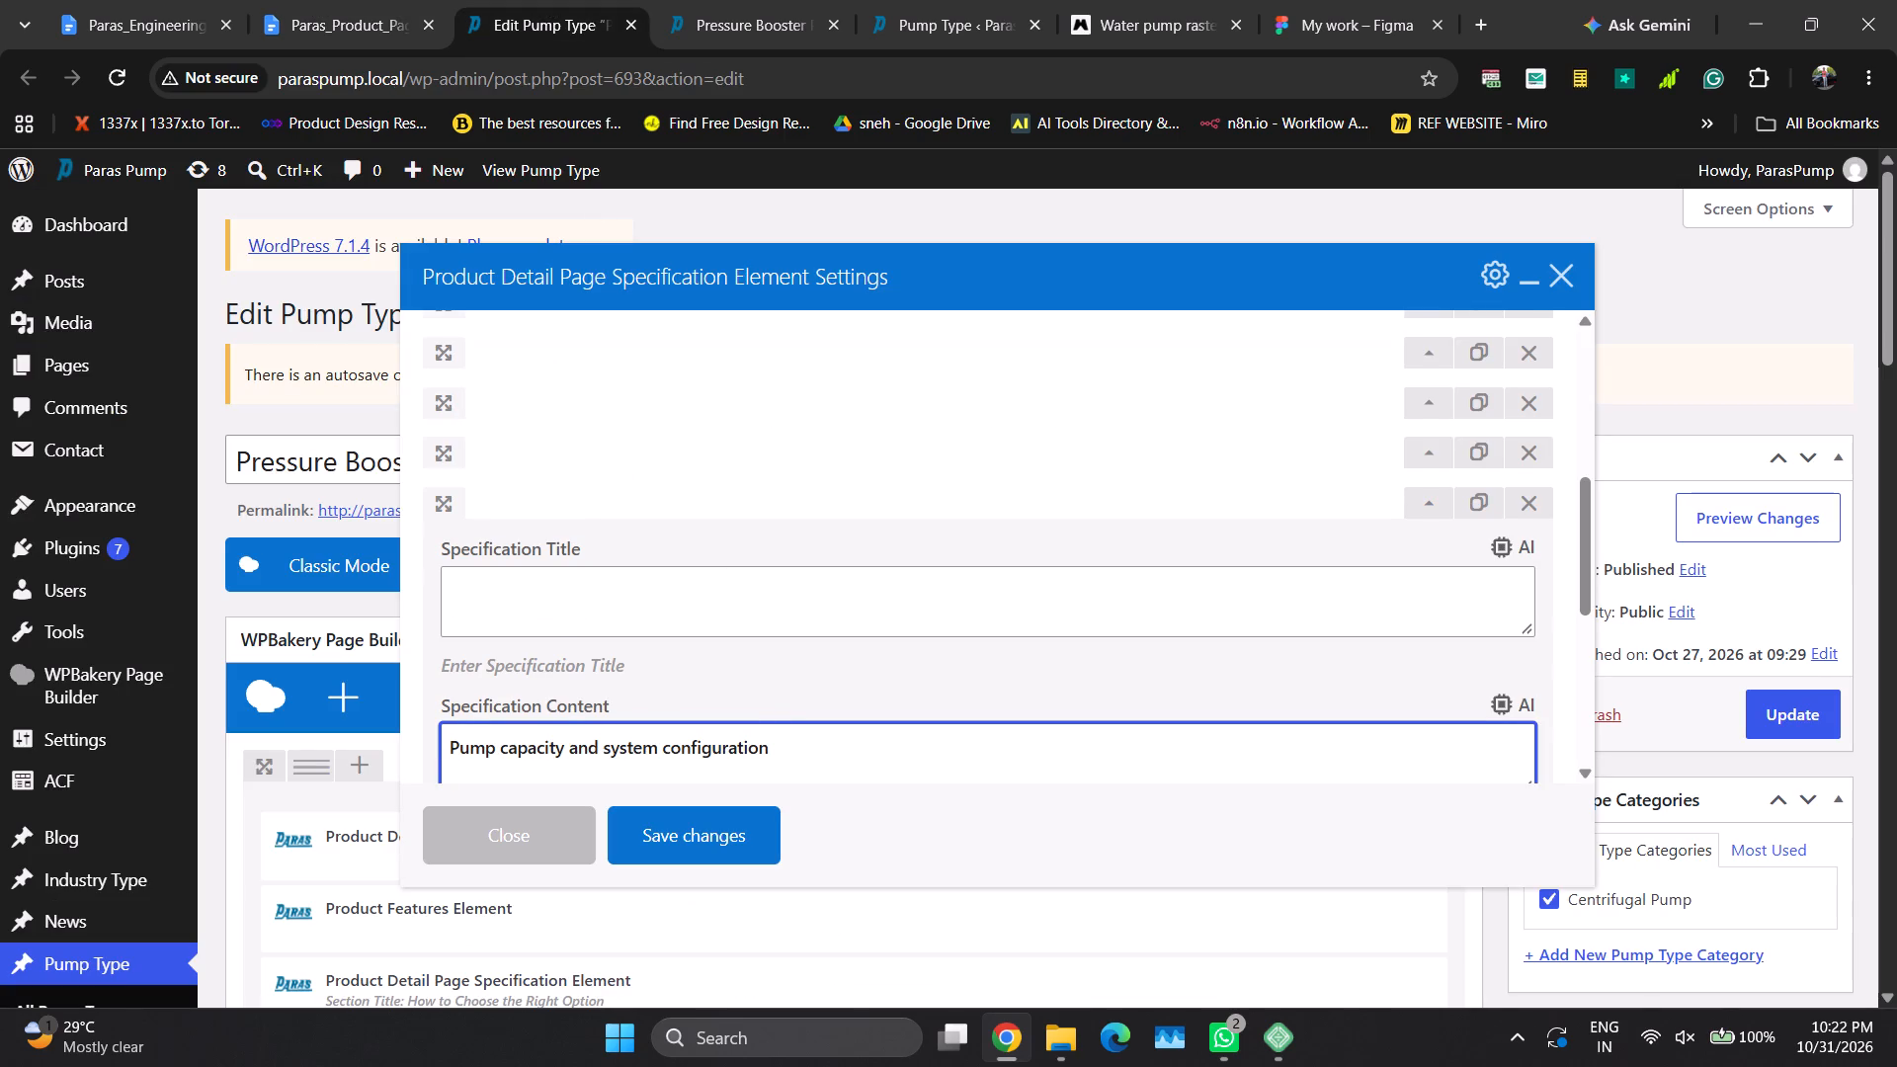
key("BackSpace")
left_click(1418, 502)
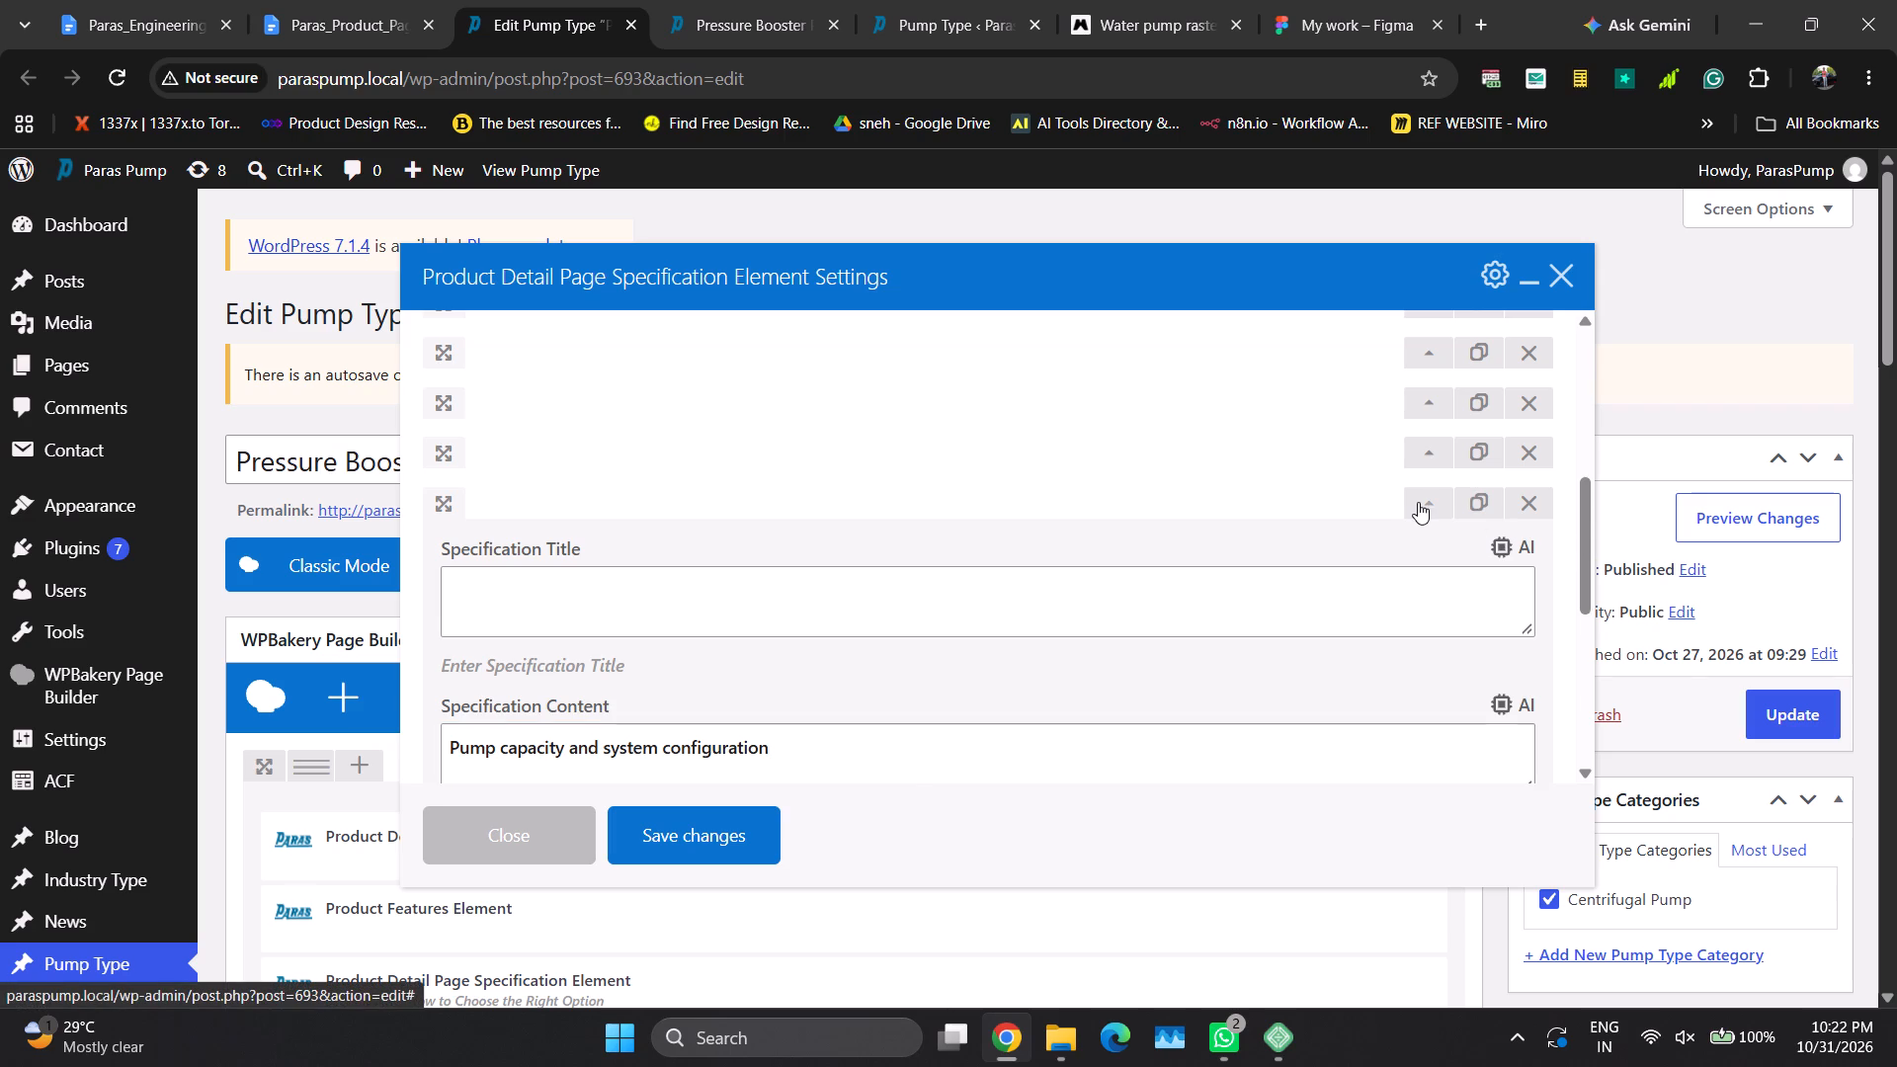
Replace the sixth specification's content with "Power supply" from the Paras document, without a trailing line break, and collapse the entry.
left_click(1432, 538)
left_click(313, 0)
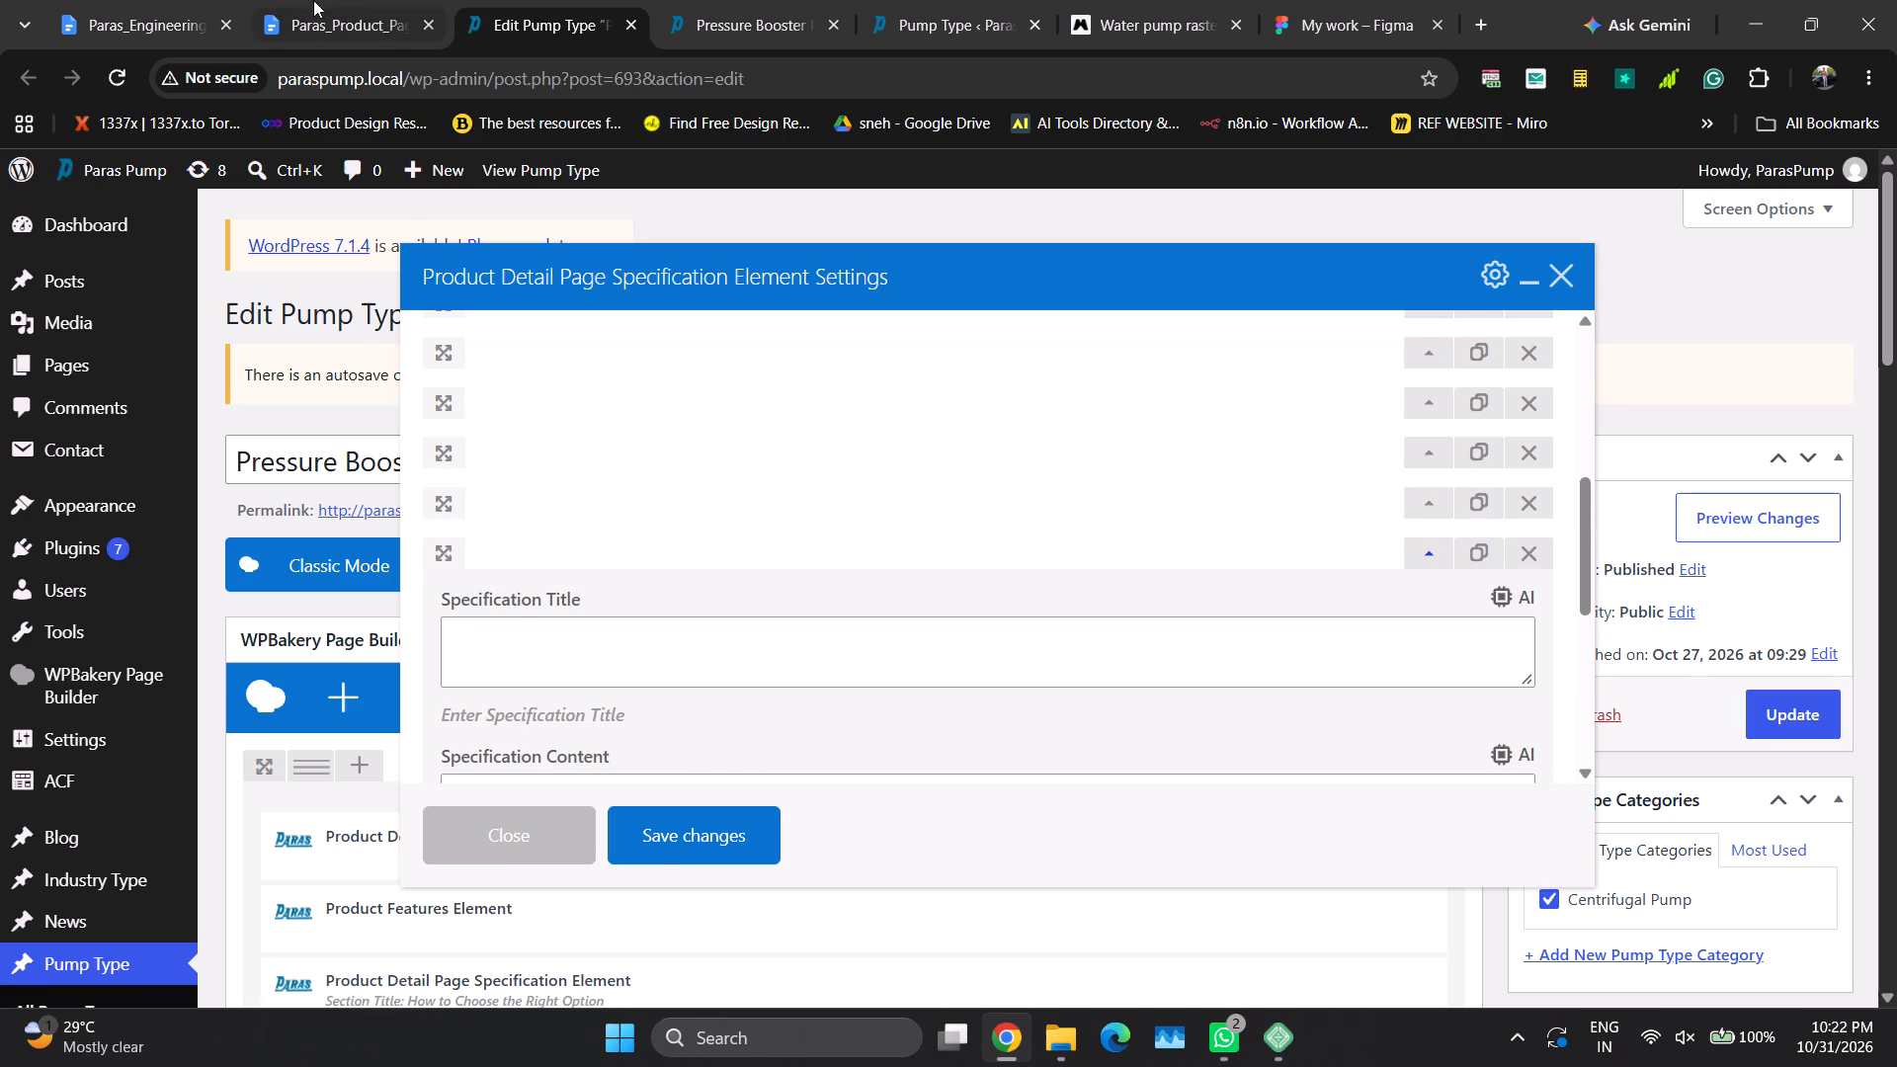
key("Left")
key("Down")
key("shift+Right")
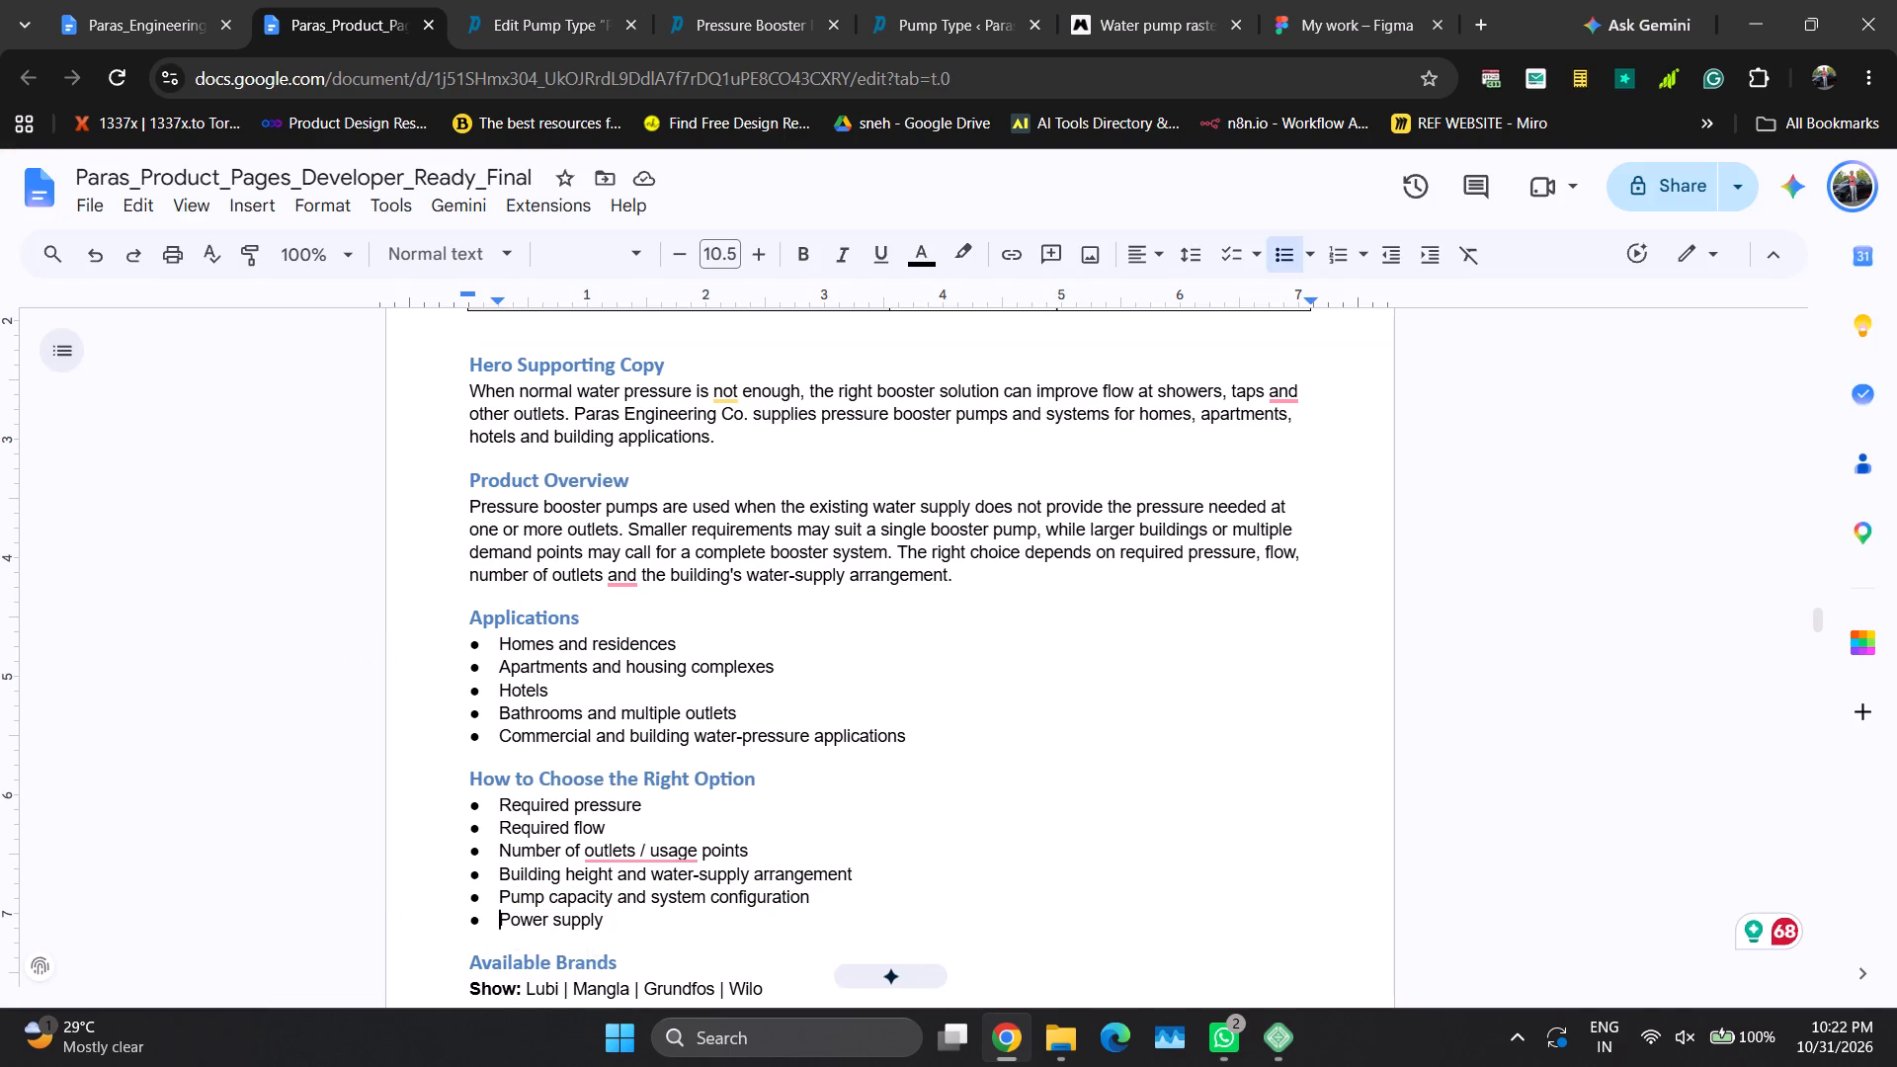
key("shift+Down")
key("shift+Left")
key("shift+Left")
key("shift+Left")
key("shift+Left")
key("shift+Left")
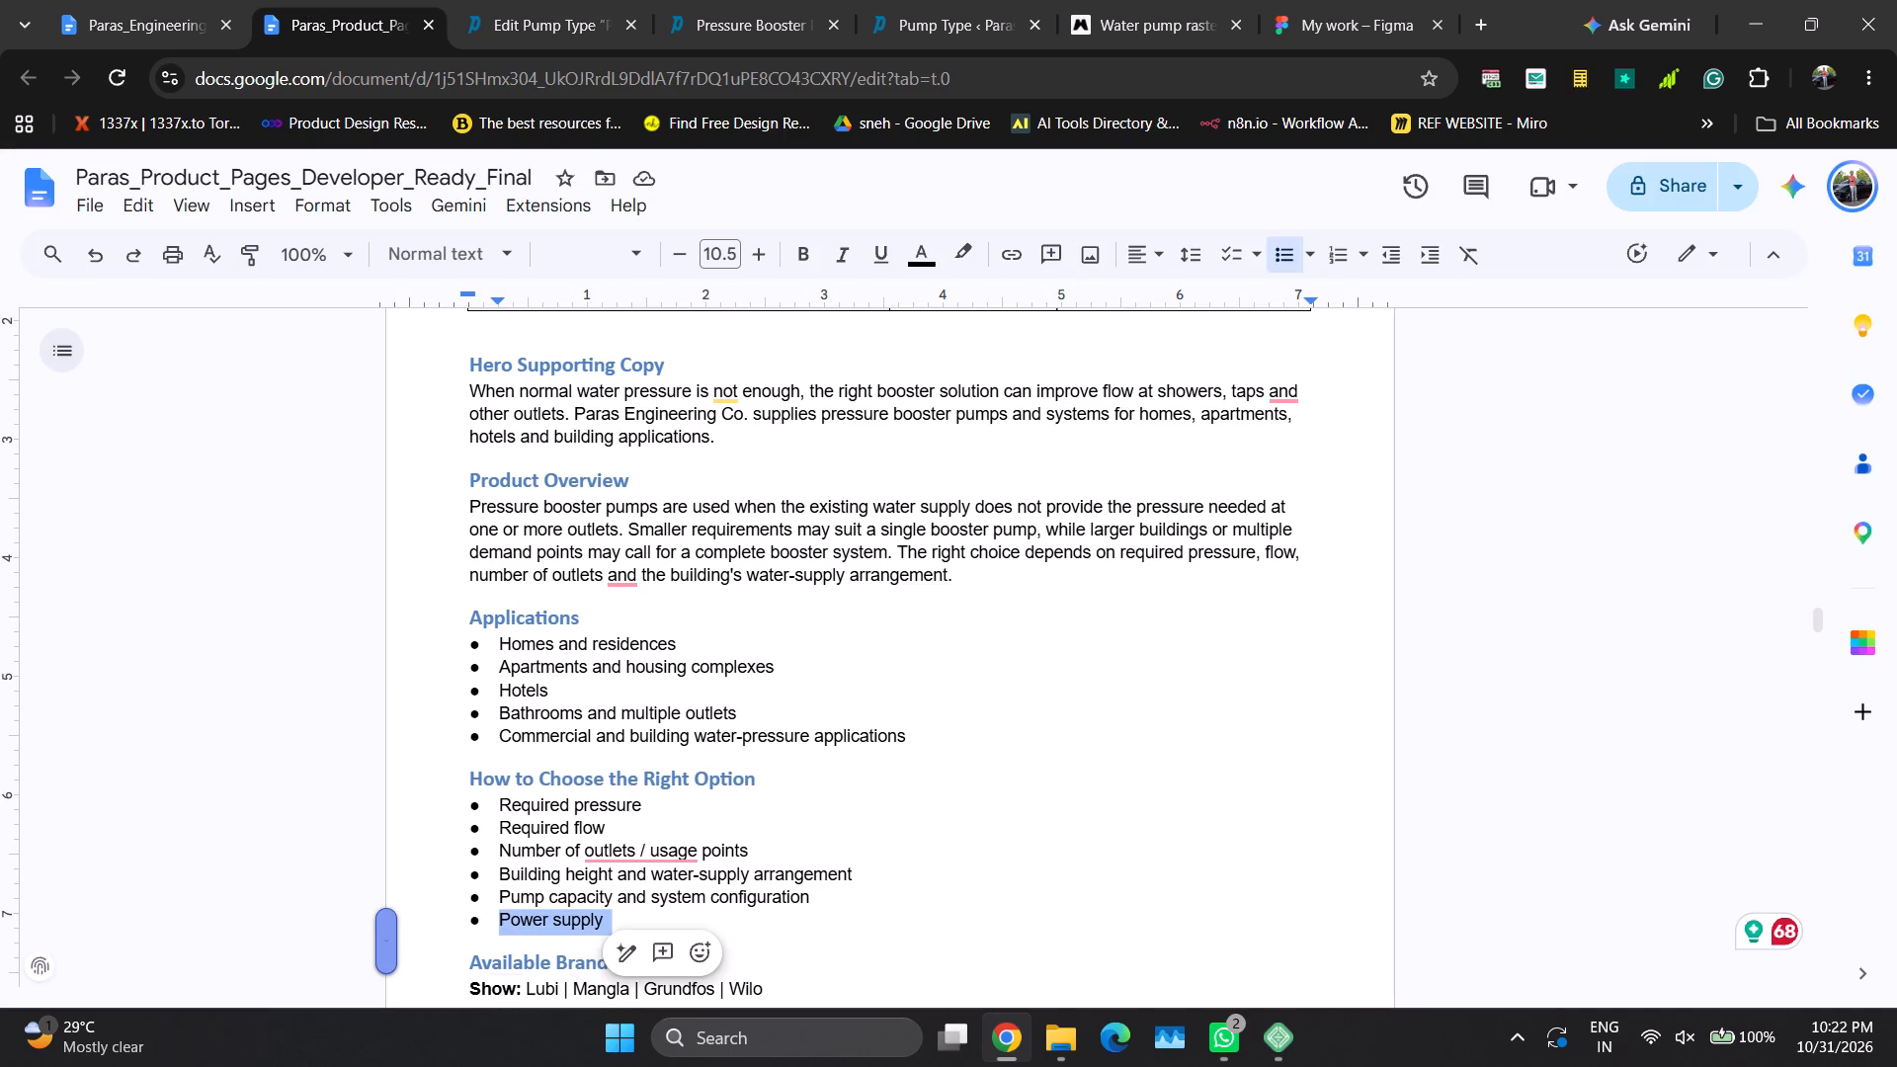
key("ctrl+c")
left_click(575, 0)
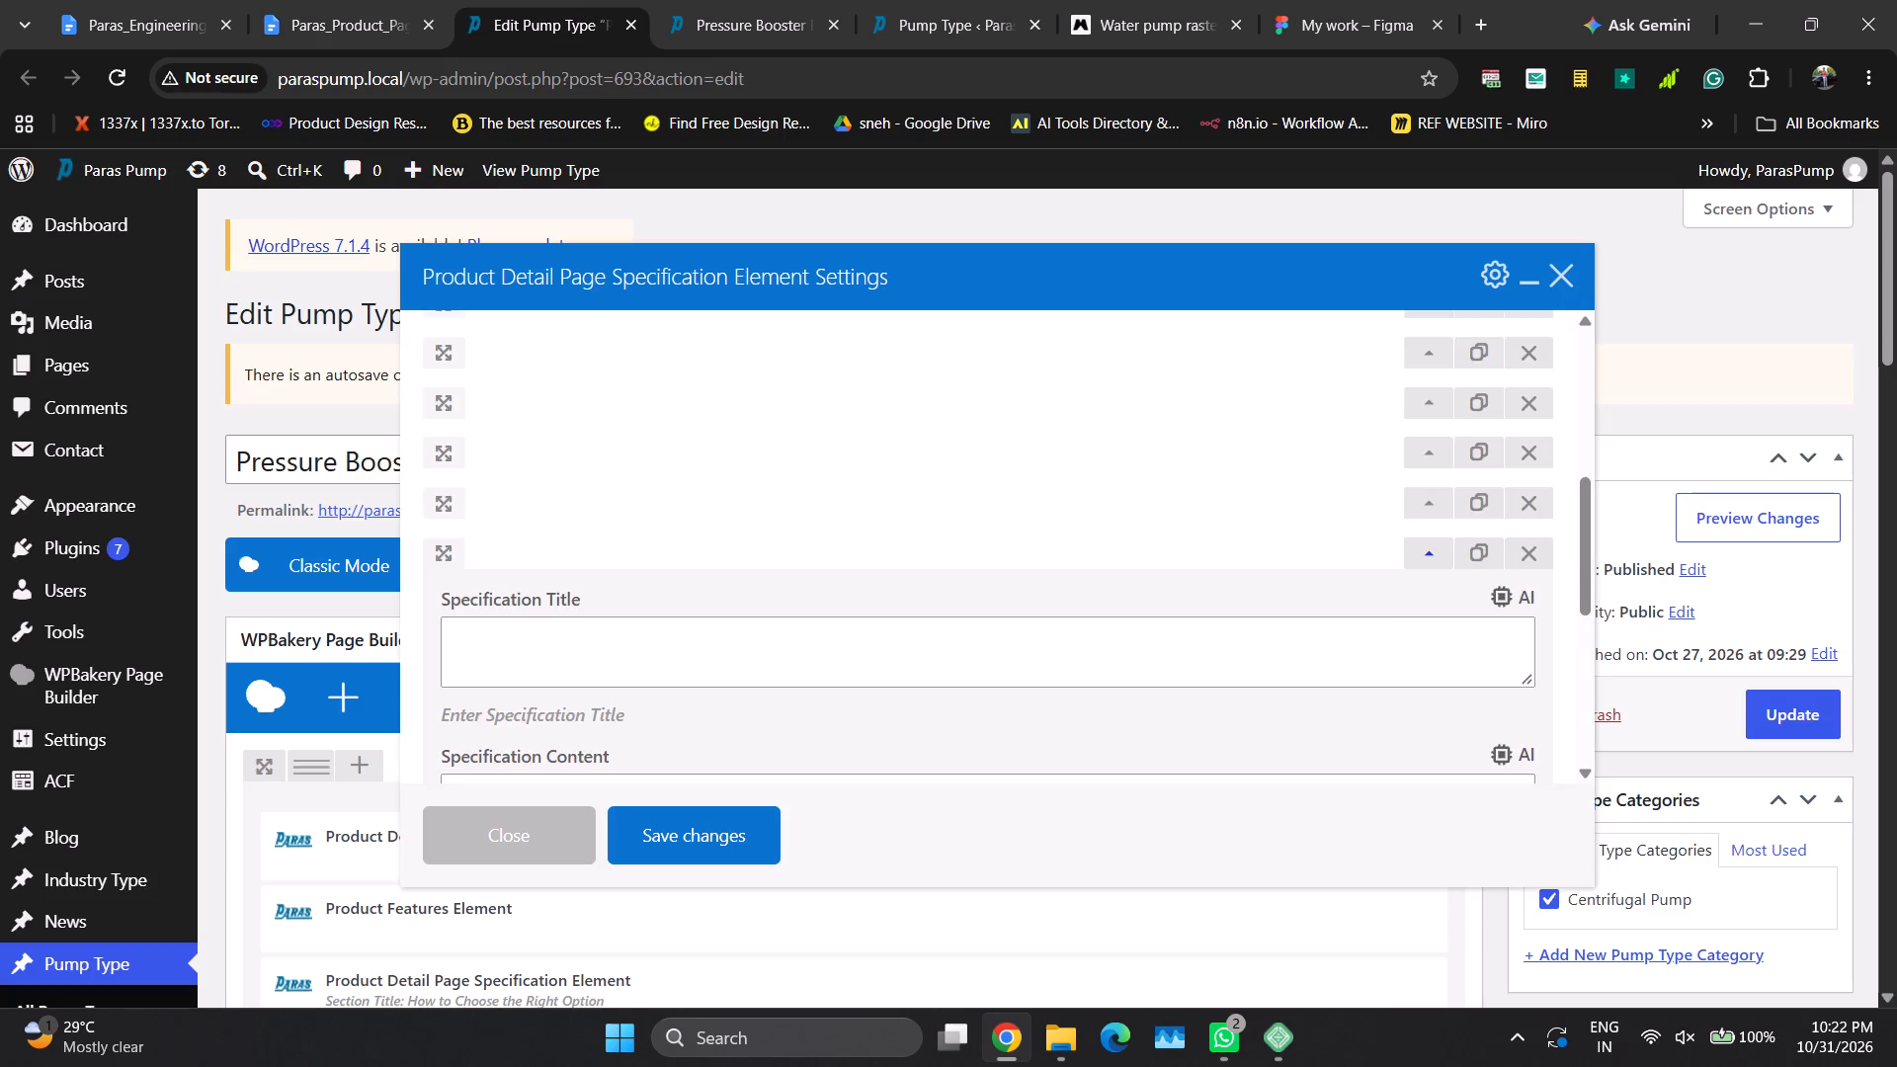
scroll(734, 616, "down", 2)
left_click(761, 502)
key("ctrl+a")
key("ctrl+v")
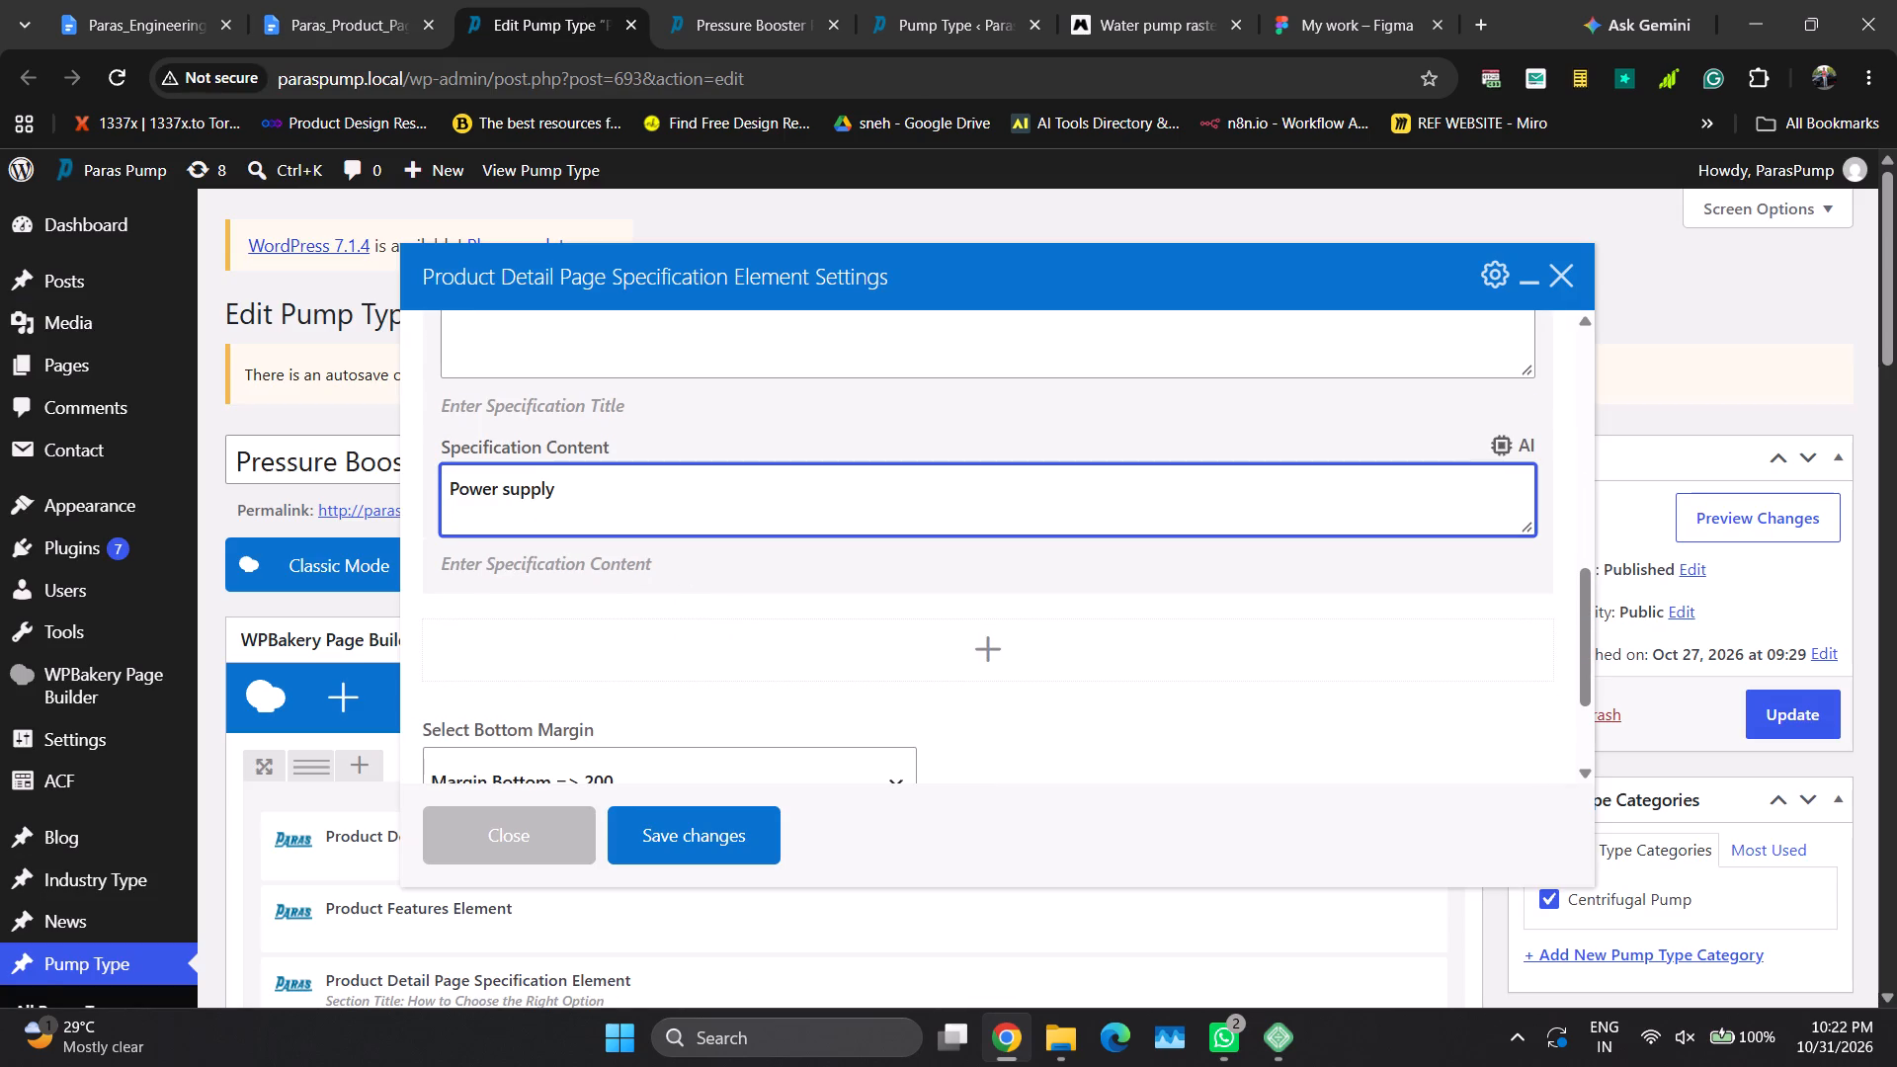
key("BackSpace")
scroll(1159, 577, "down", 3)
scroll(1159, 577, "up", 3)
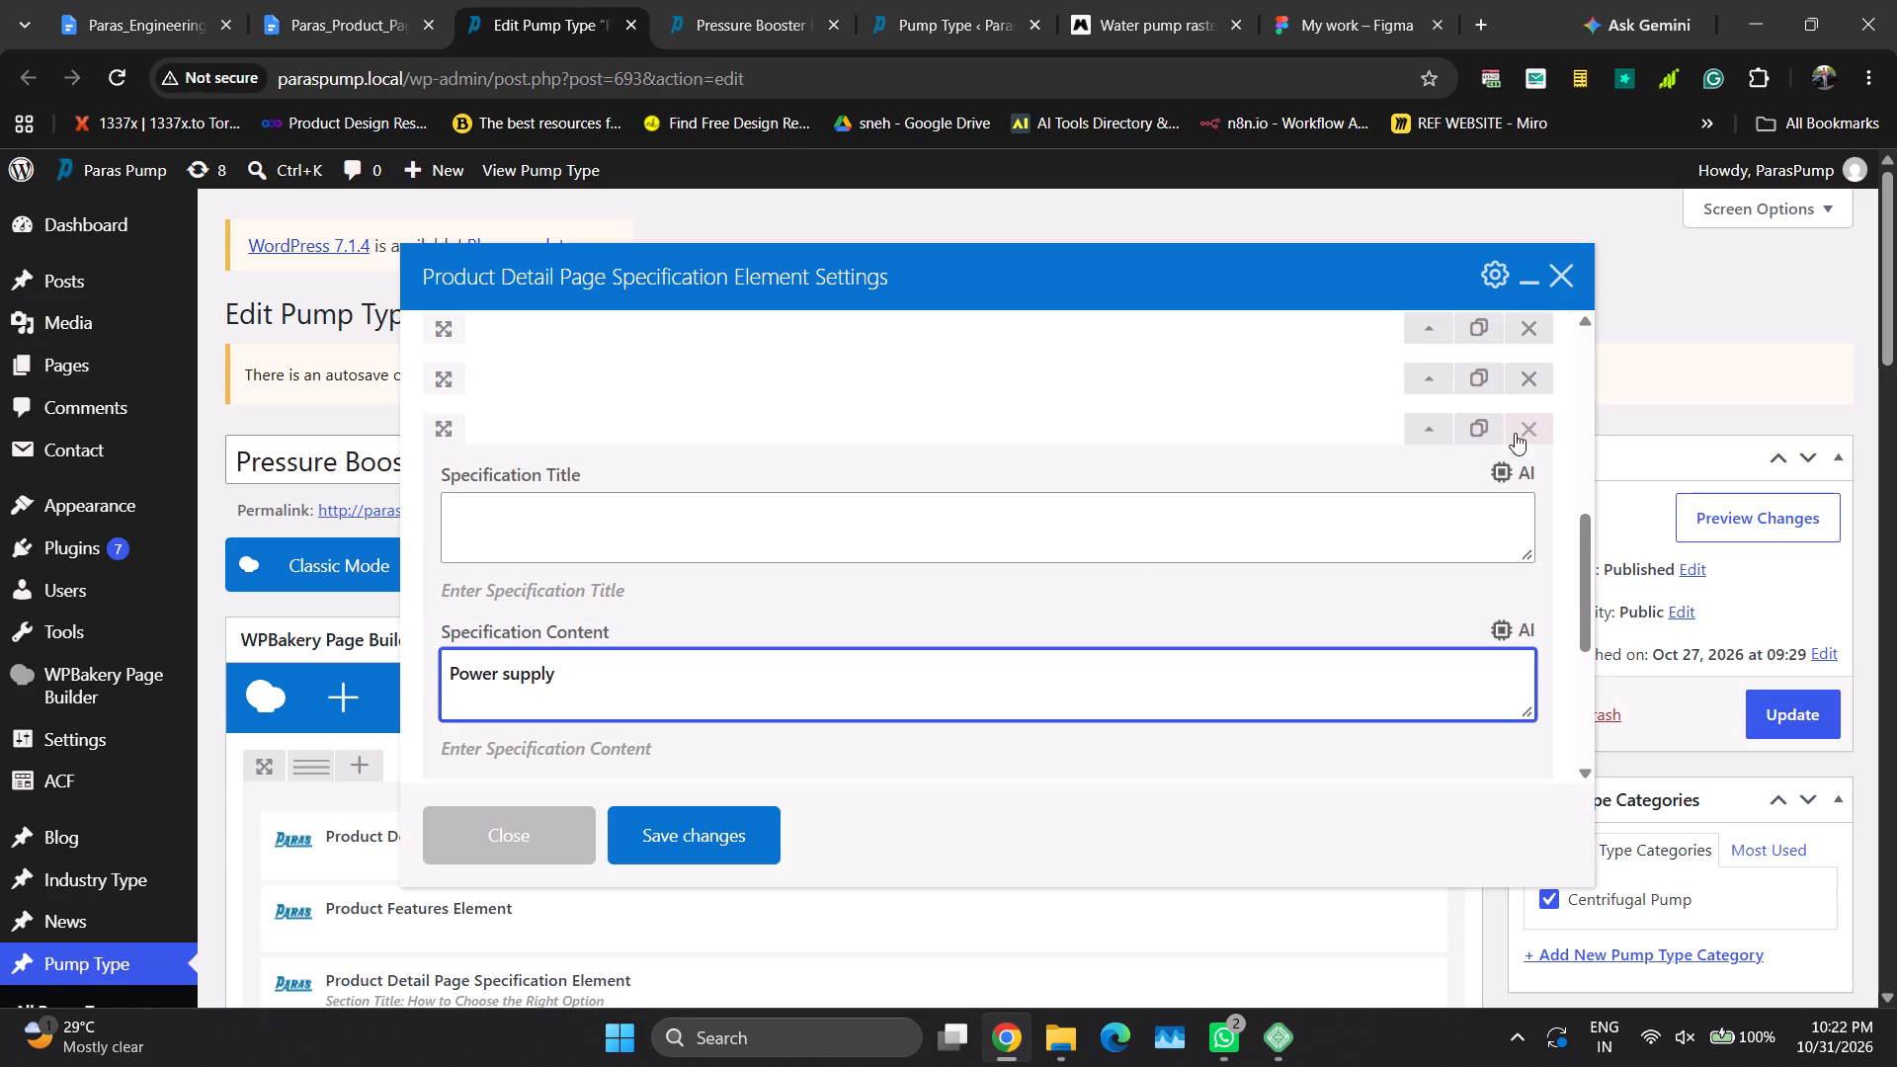
left_click(1430, 423)
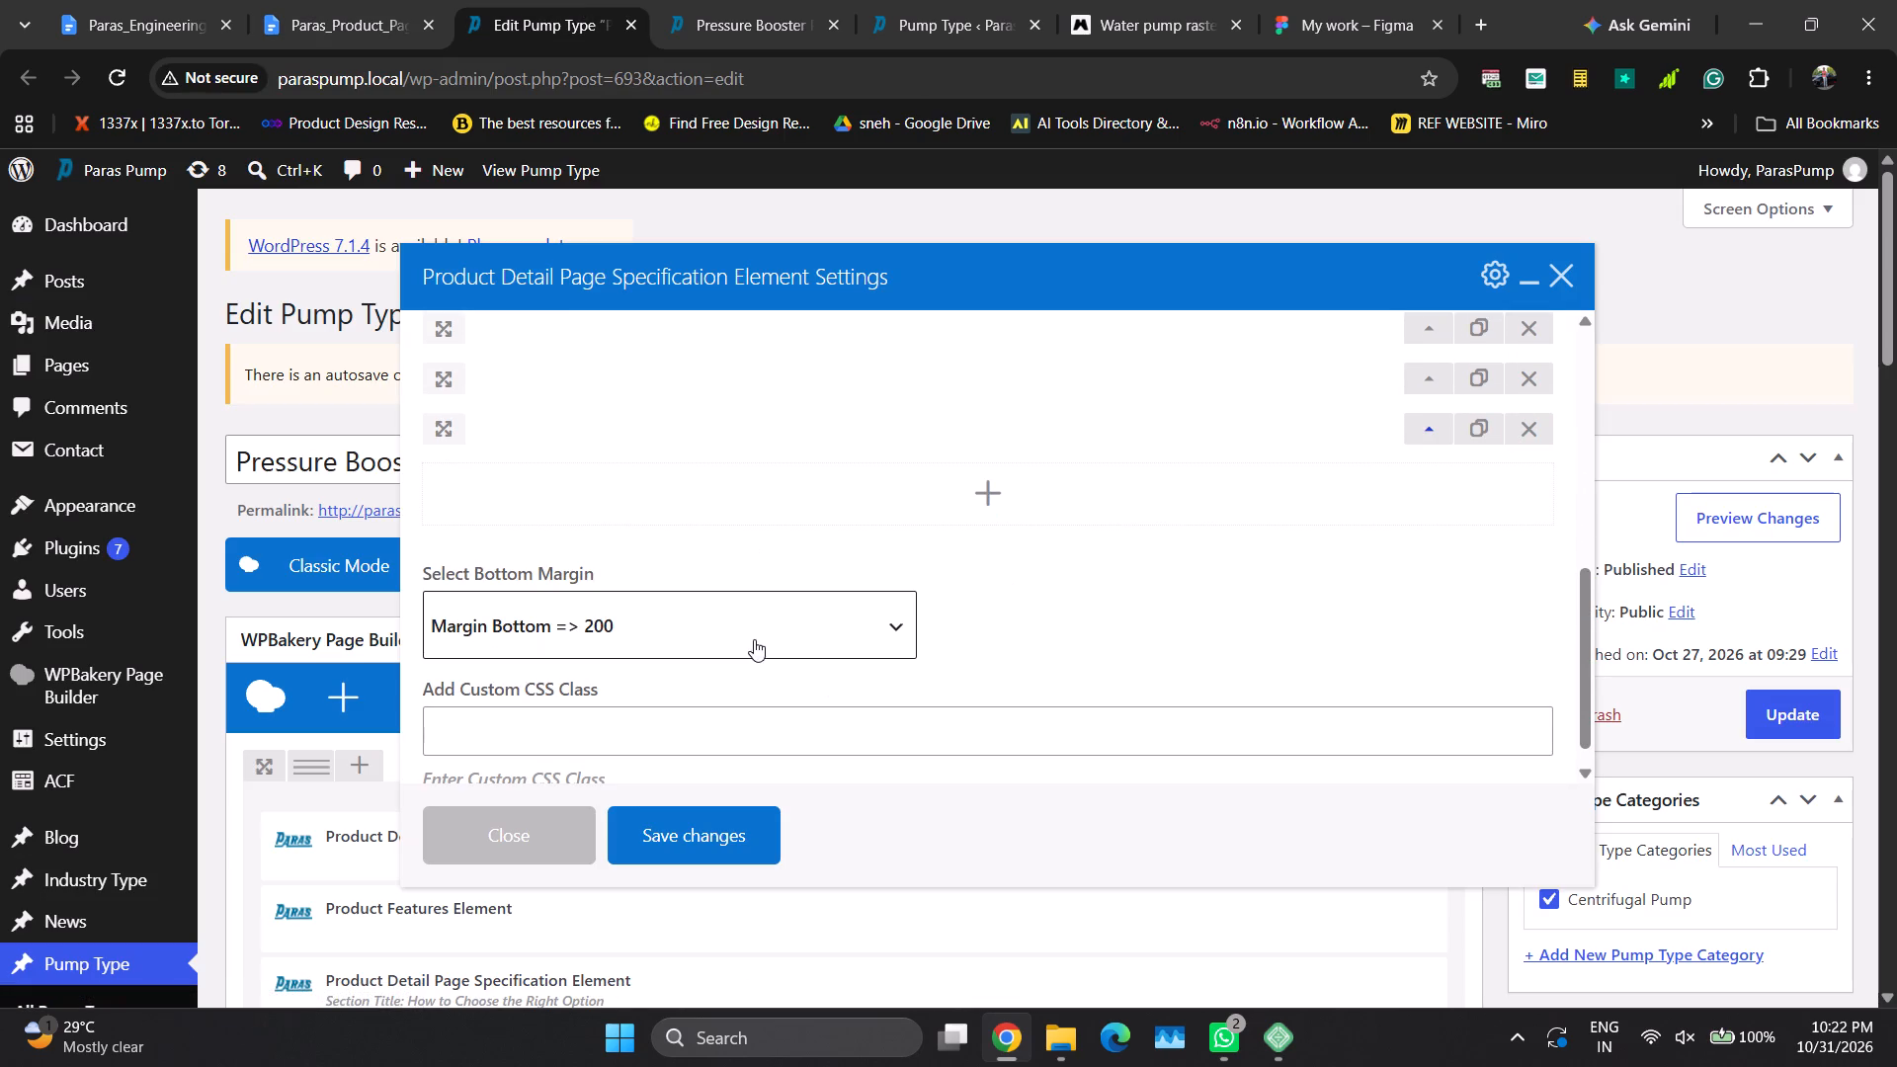
Check the entries of the specification list by expanding and collapsing them.
scroll(823, 639, "up", 4)
scroll(824, 639, "down", 2)
scroll(824, 639, "up", 1)
left_click(1426, 561)
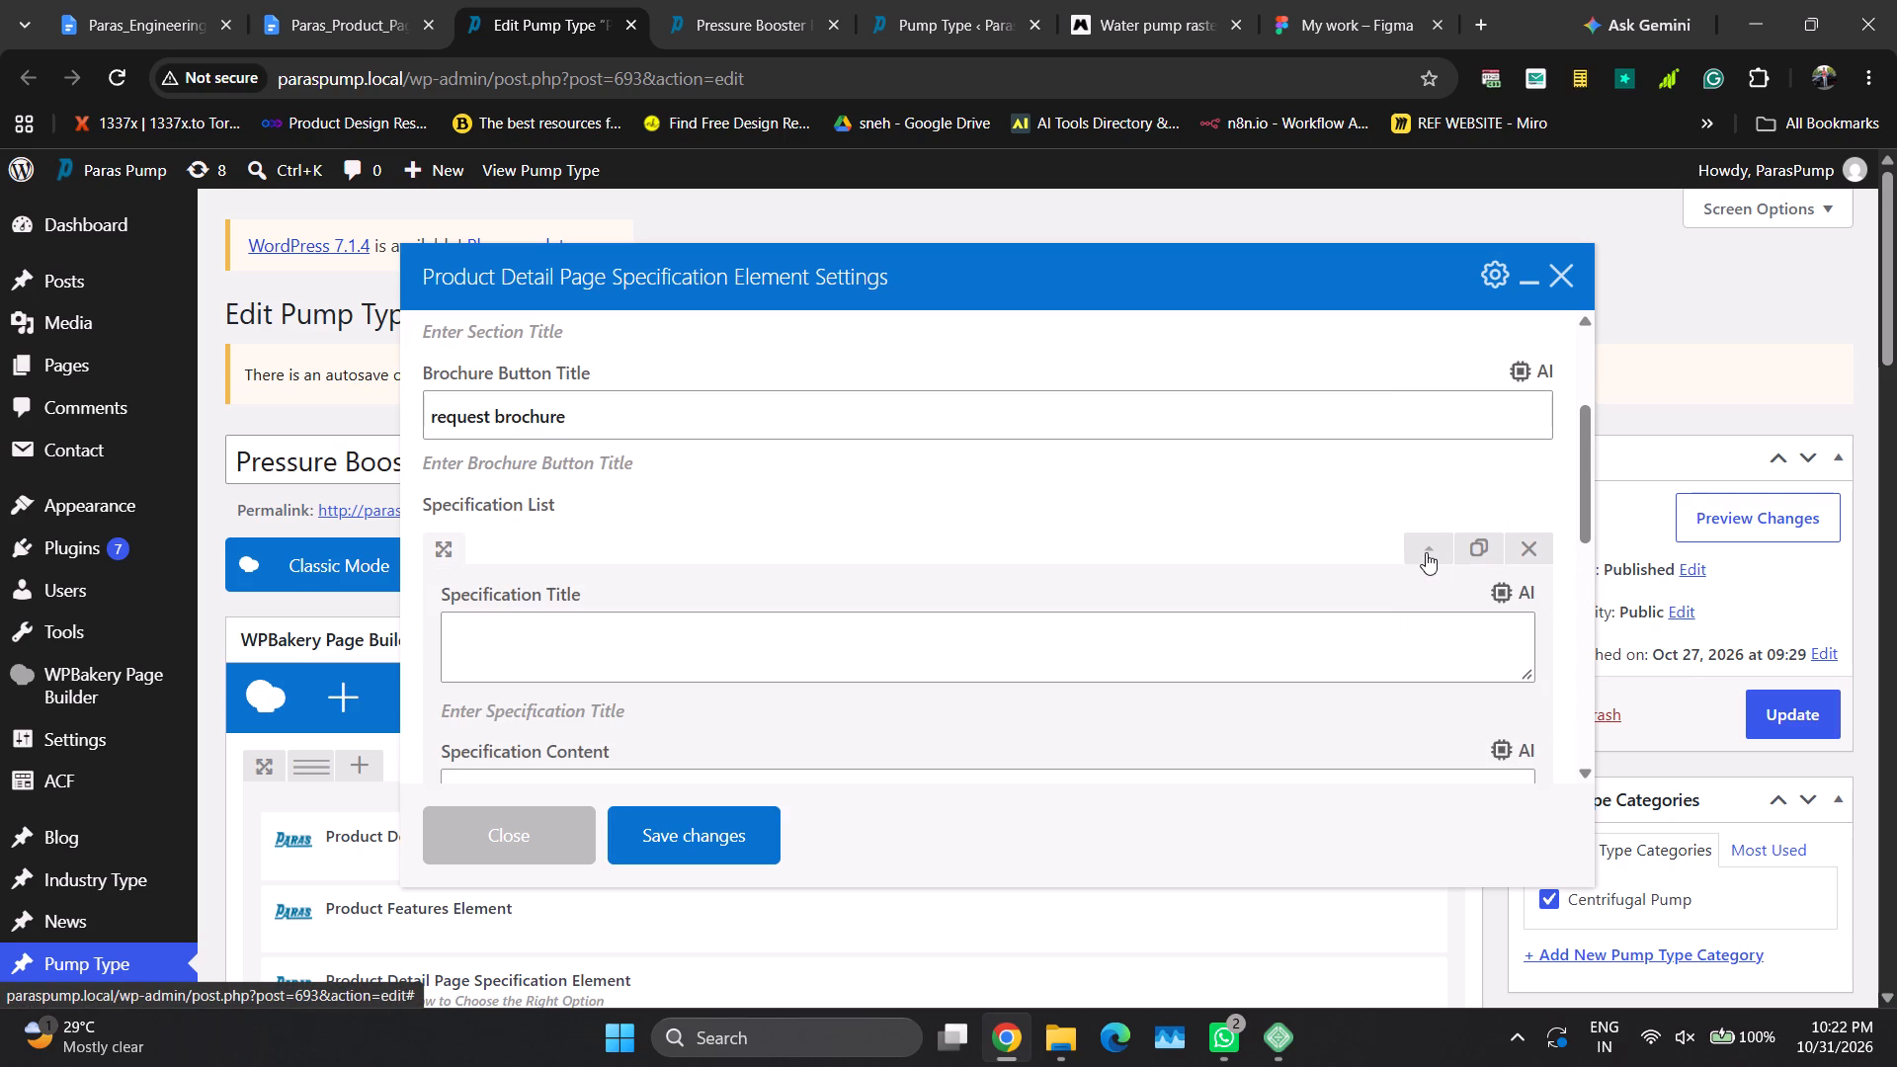
left_click(1426, 552)
left_click(1425, 552)
scroll(1425, 552, "down", 1)
left_click(1434, 479)
scroll(1030, 679, "up", 2)
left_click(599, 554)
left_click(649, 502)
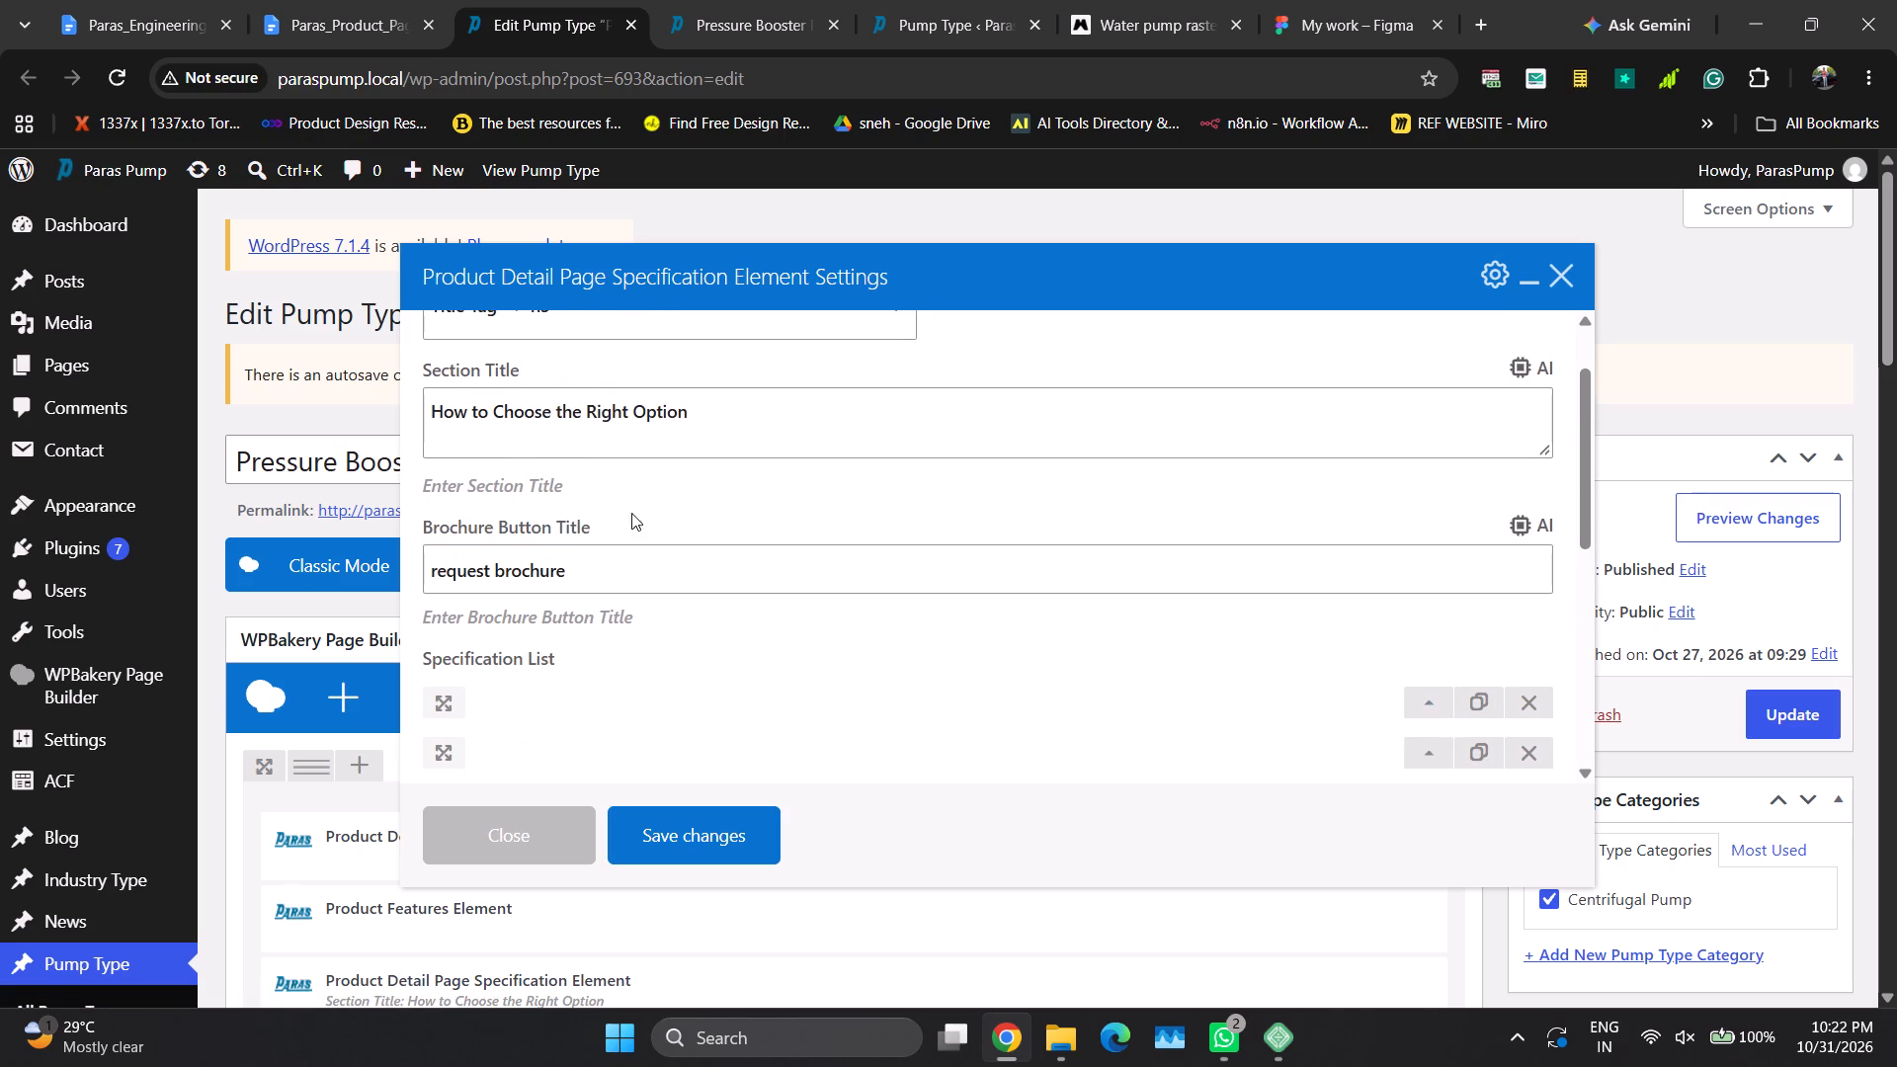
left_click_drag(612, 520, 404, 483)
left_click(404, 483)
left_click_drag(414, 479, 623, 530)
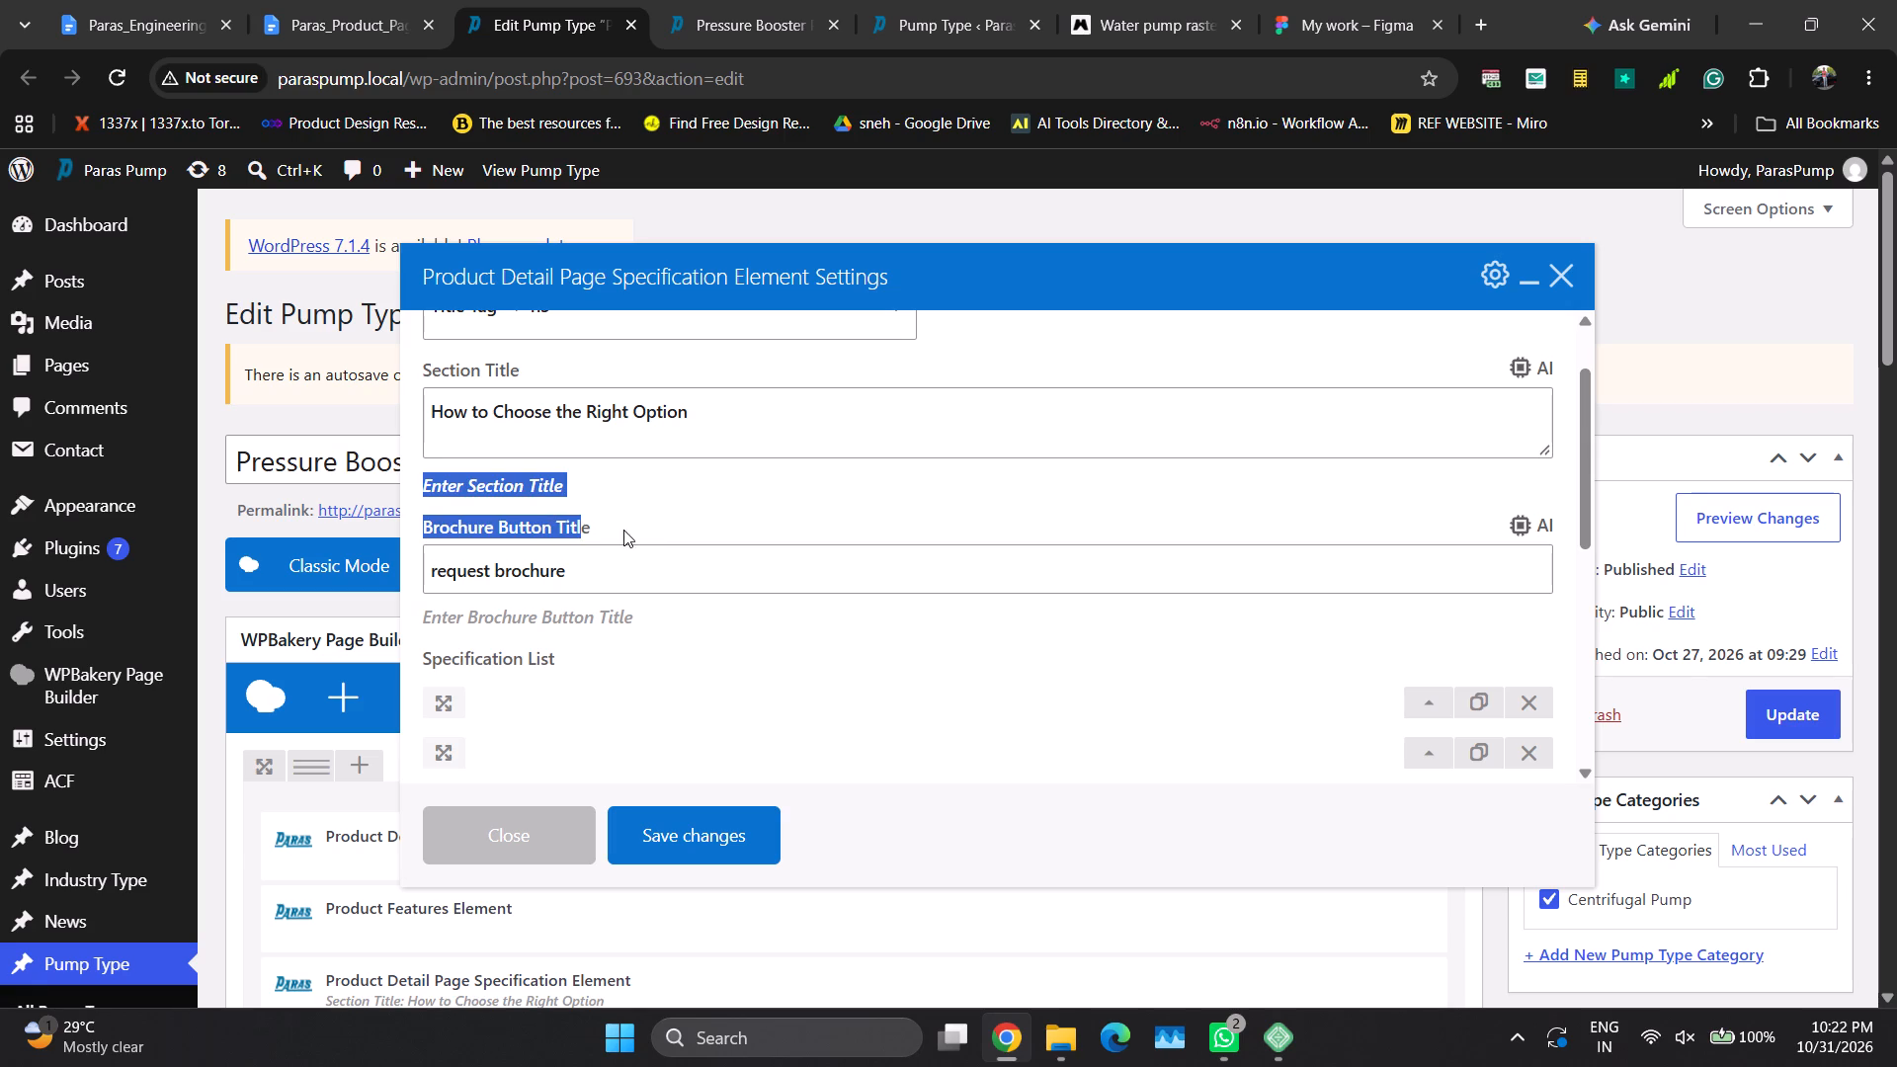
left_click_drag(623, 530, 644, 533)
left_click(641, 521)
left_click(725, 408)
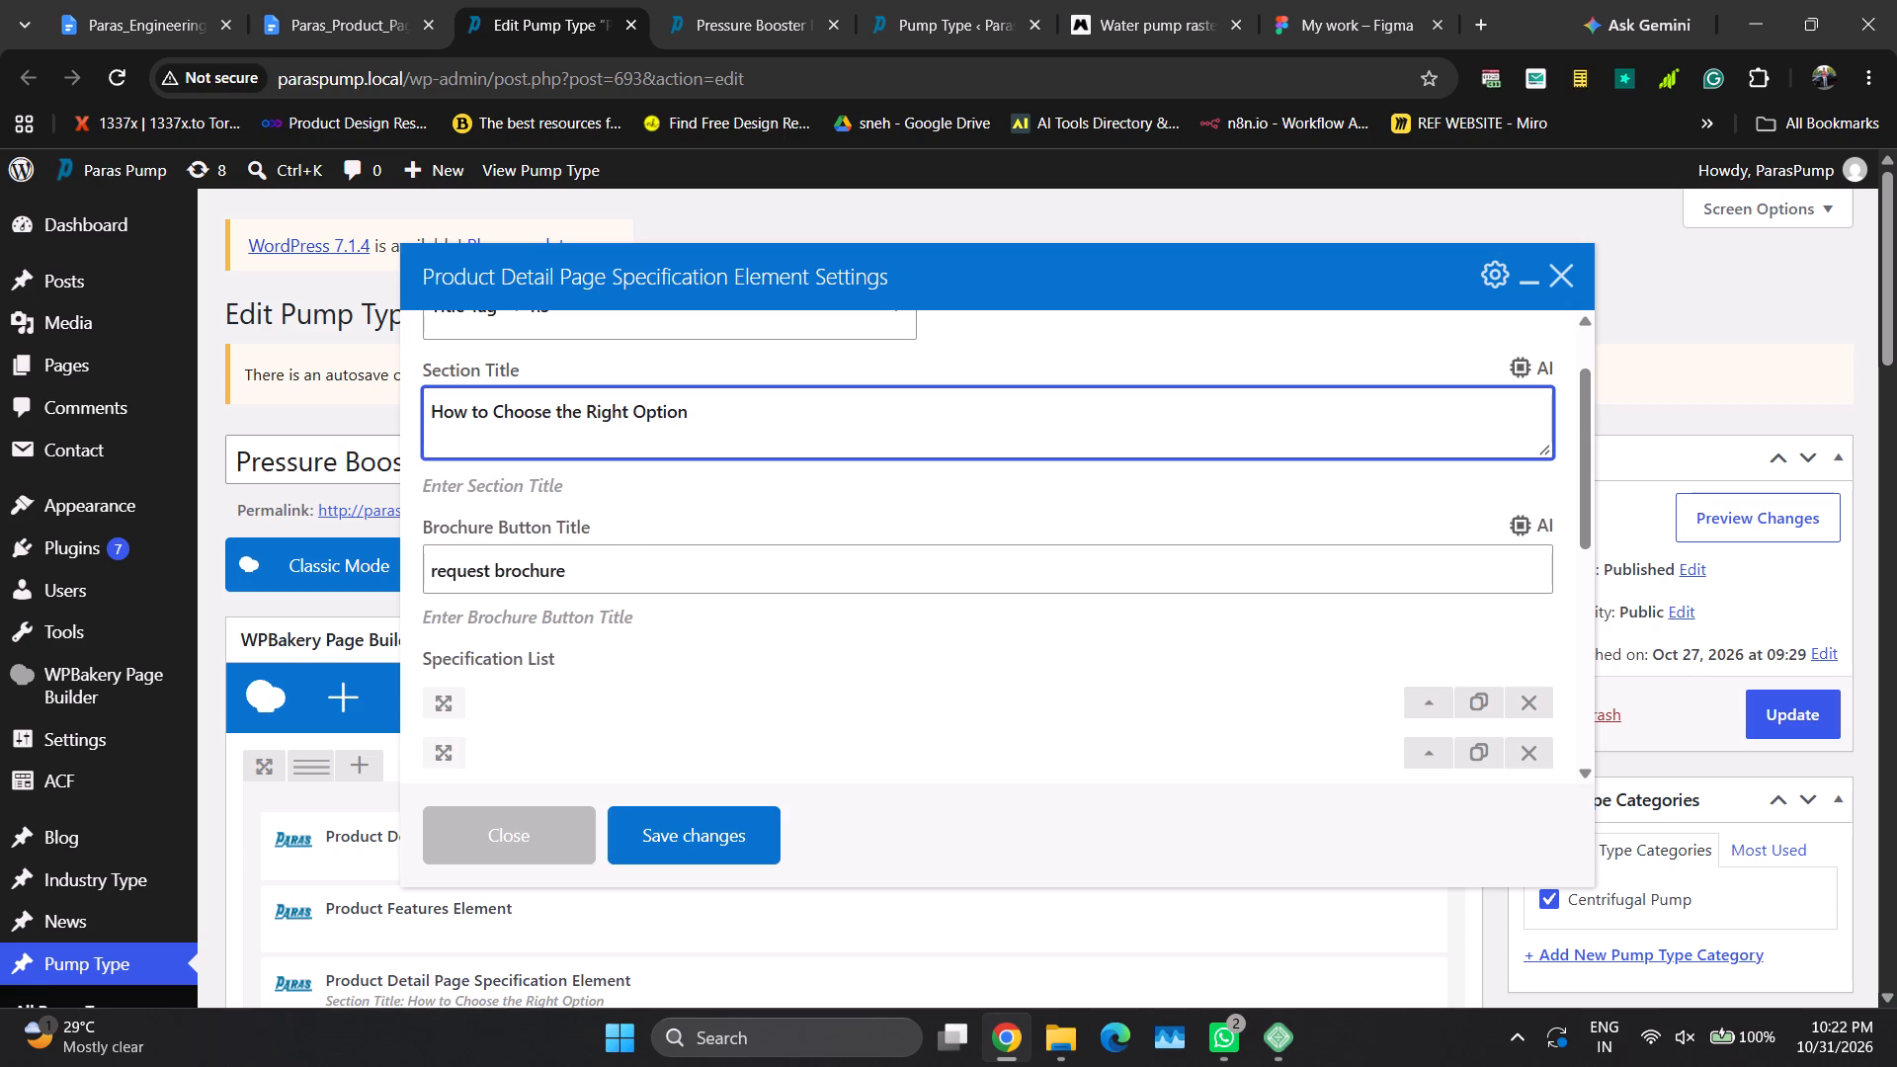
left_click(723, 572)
Save the specification element's settings and update the Pressure Booster Pumps page.
scroll(802, 587, "down", 3)
scroll(818, 852, "down", 1)
left_click(742, 833)
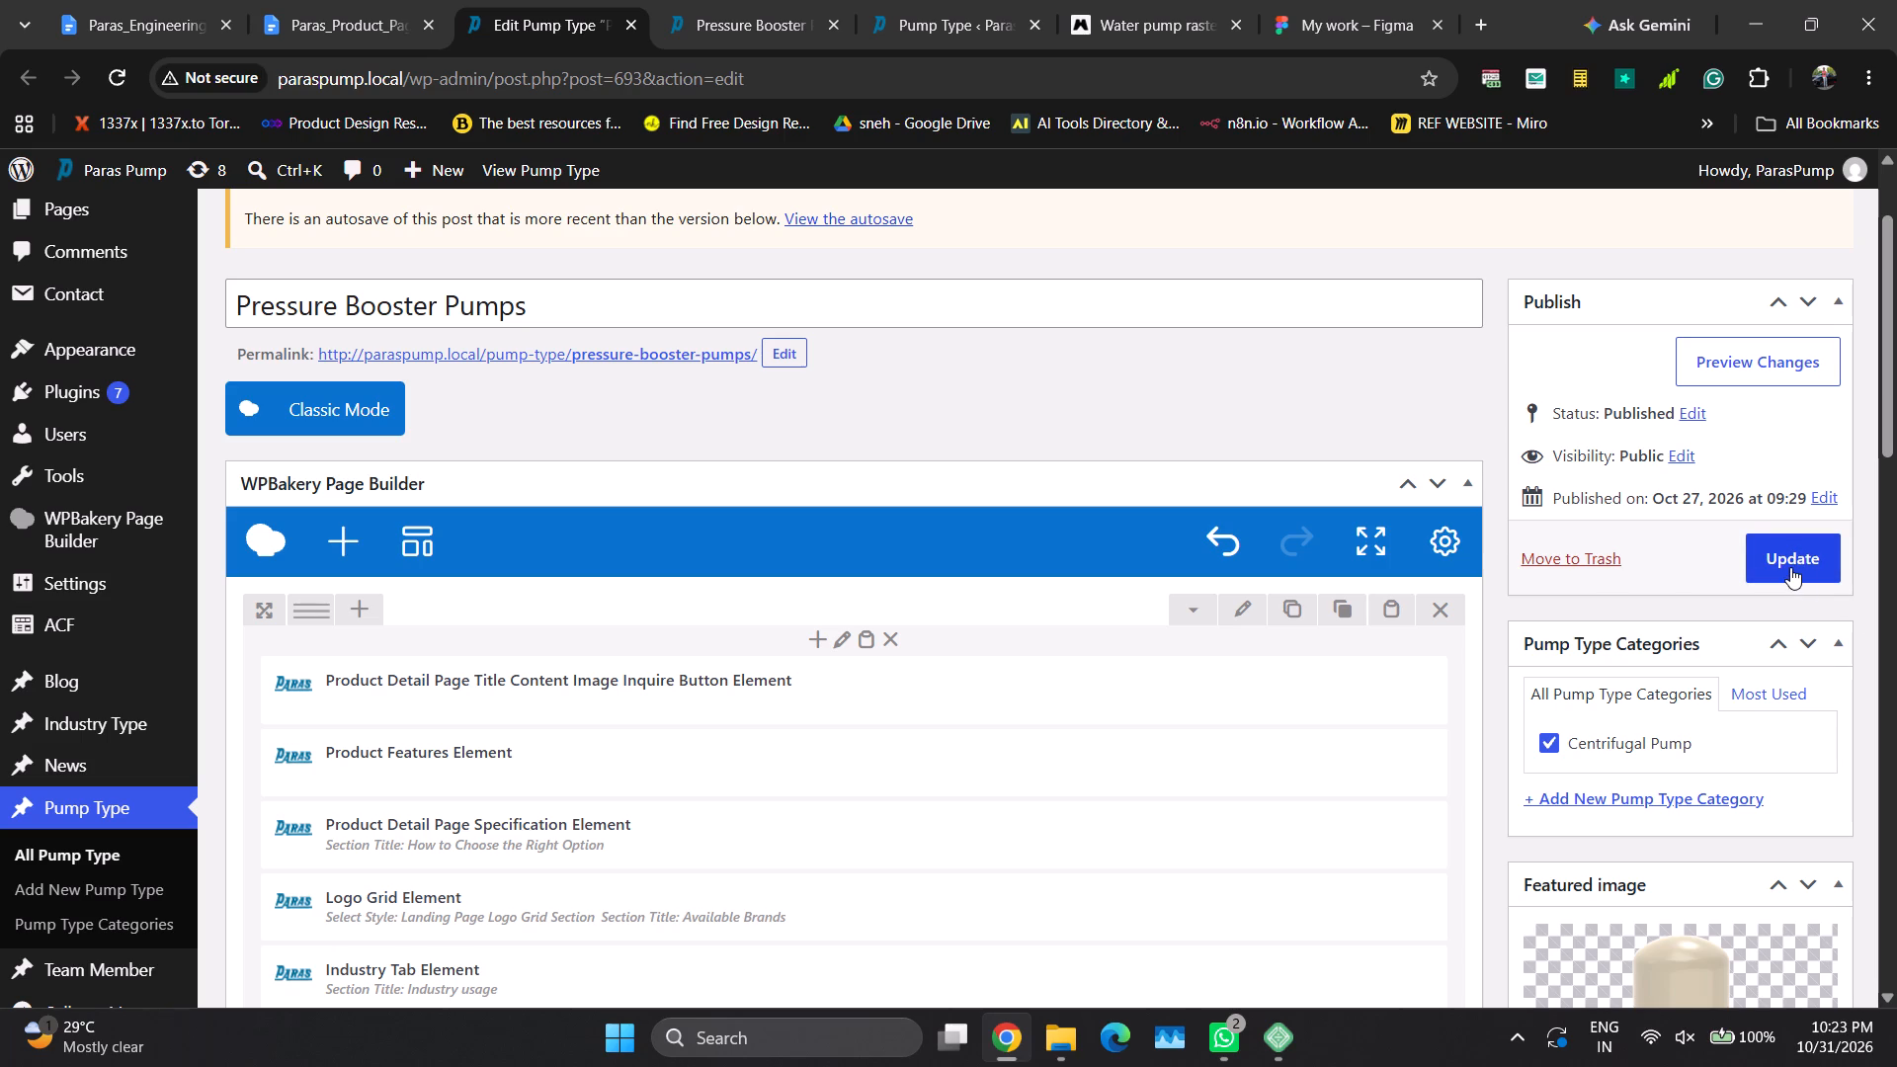
left_click(1790, 567)
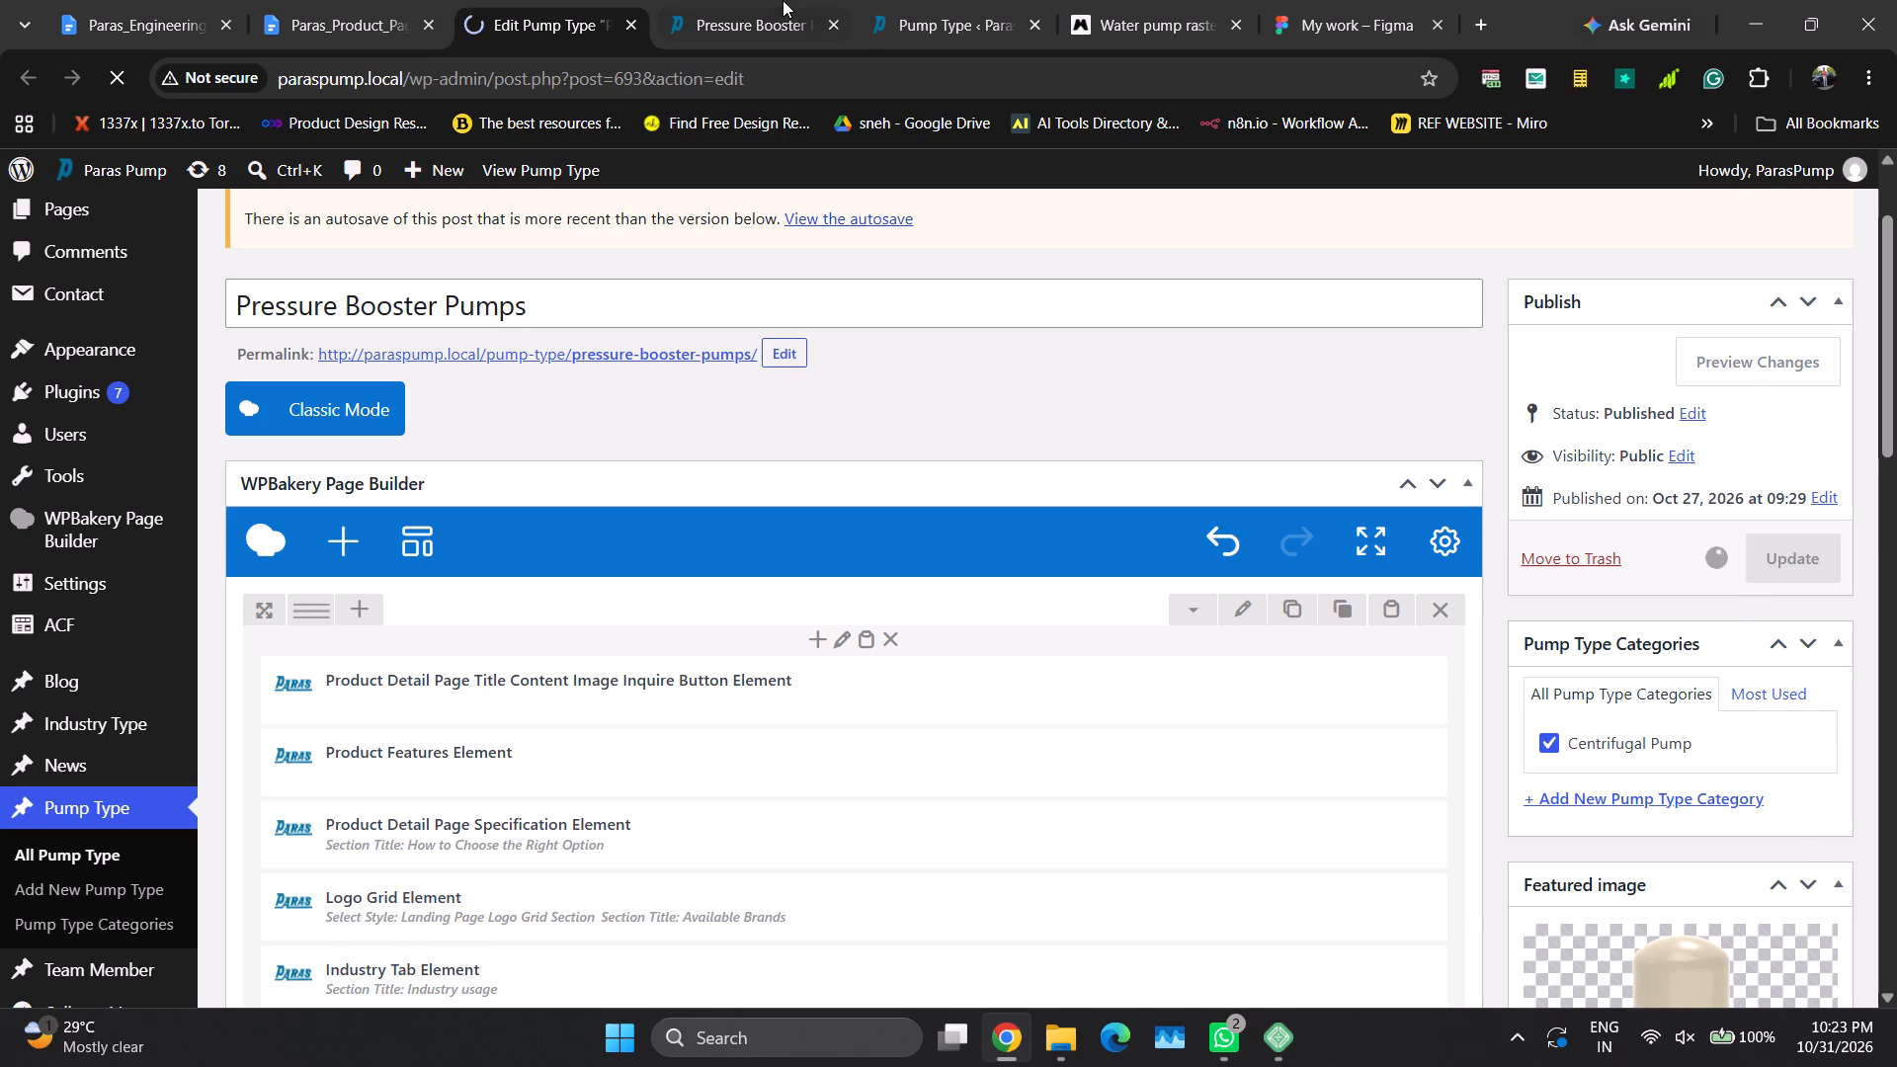
Close the Figma browser tab.
left_click(1361, 3)
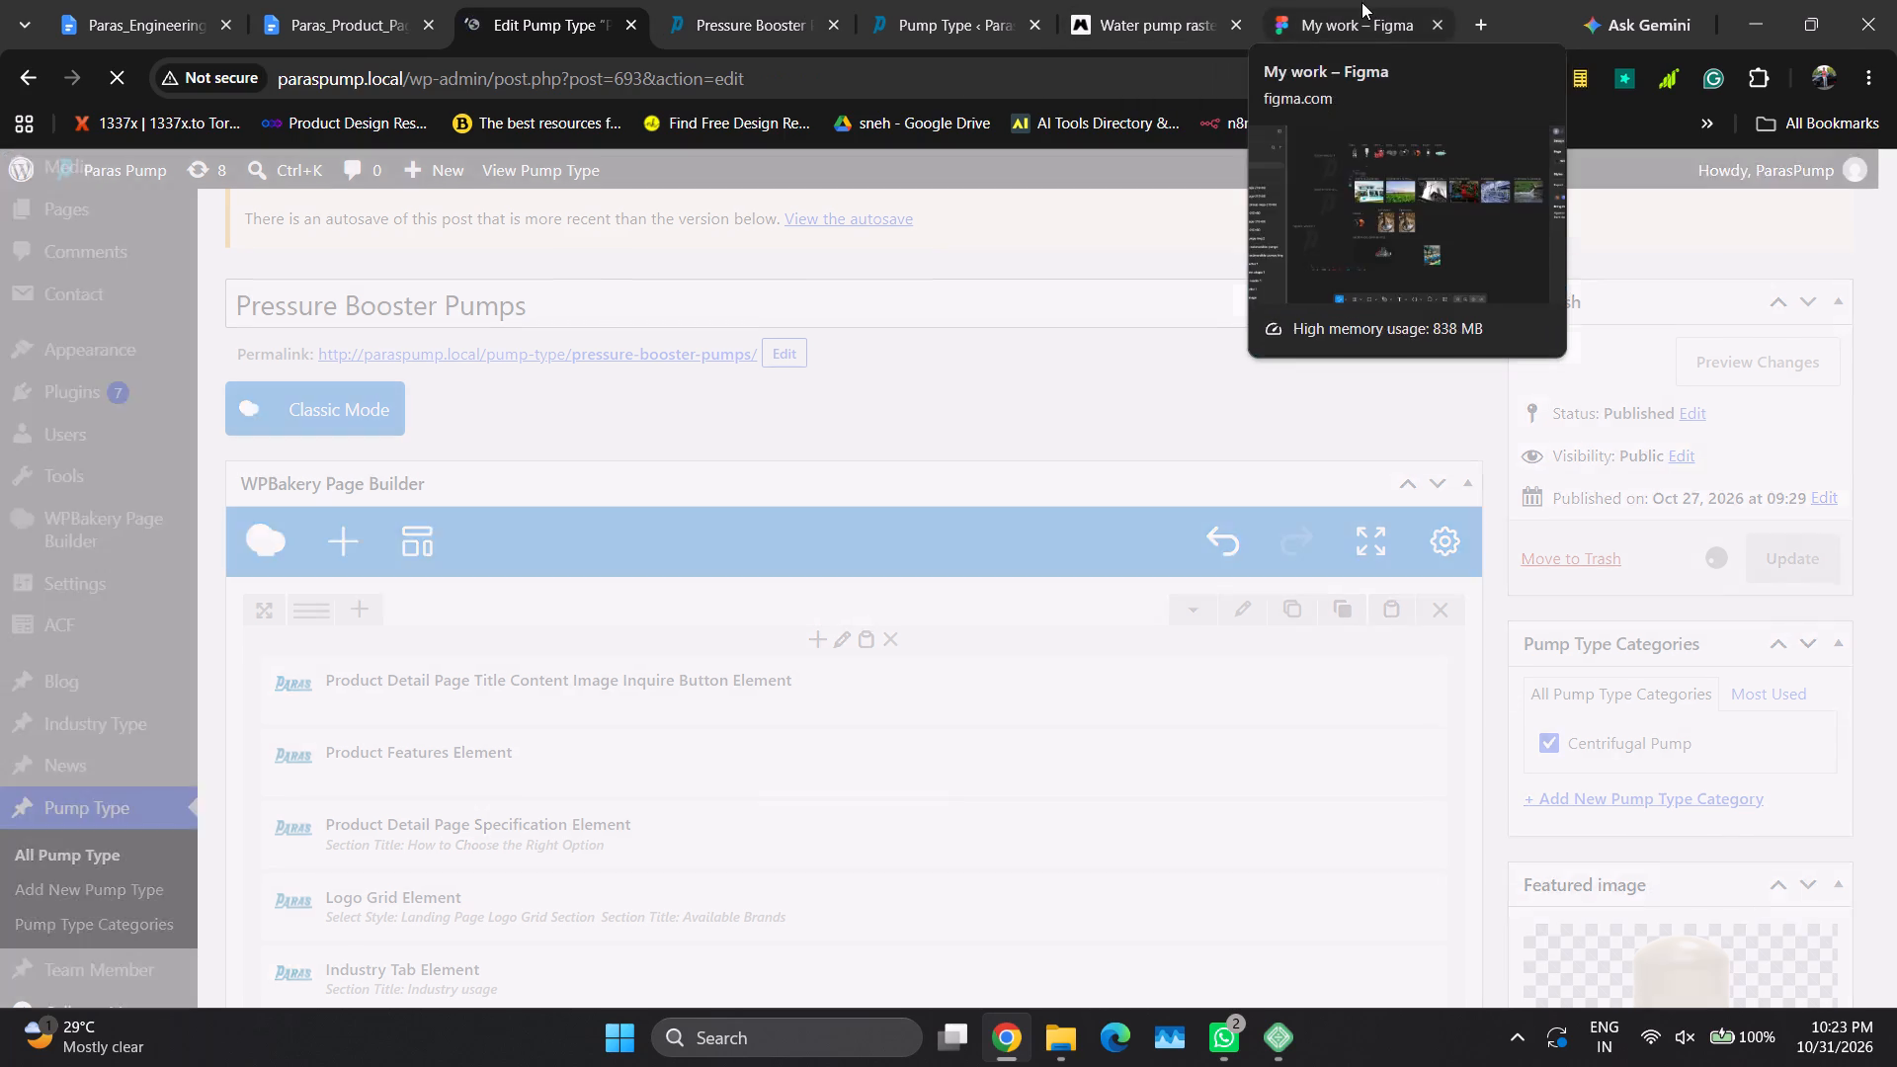
left_click(1436, 29)
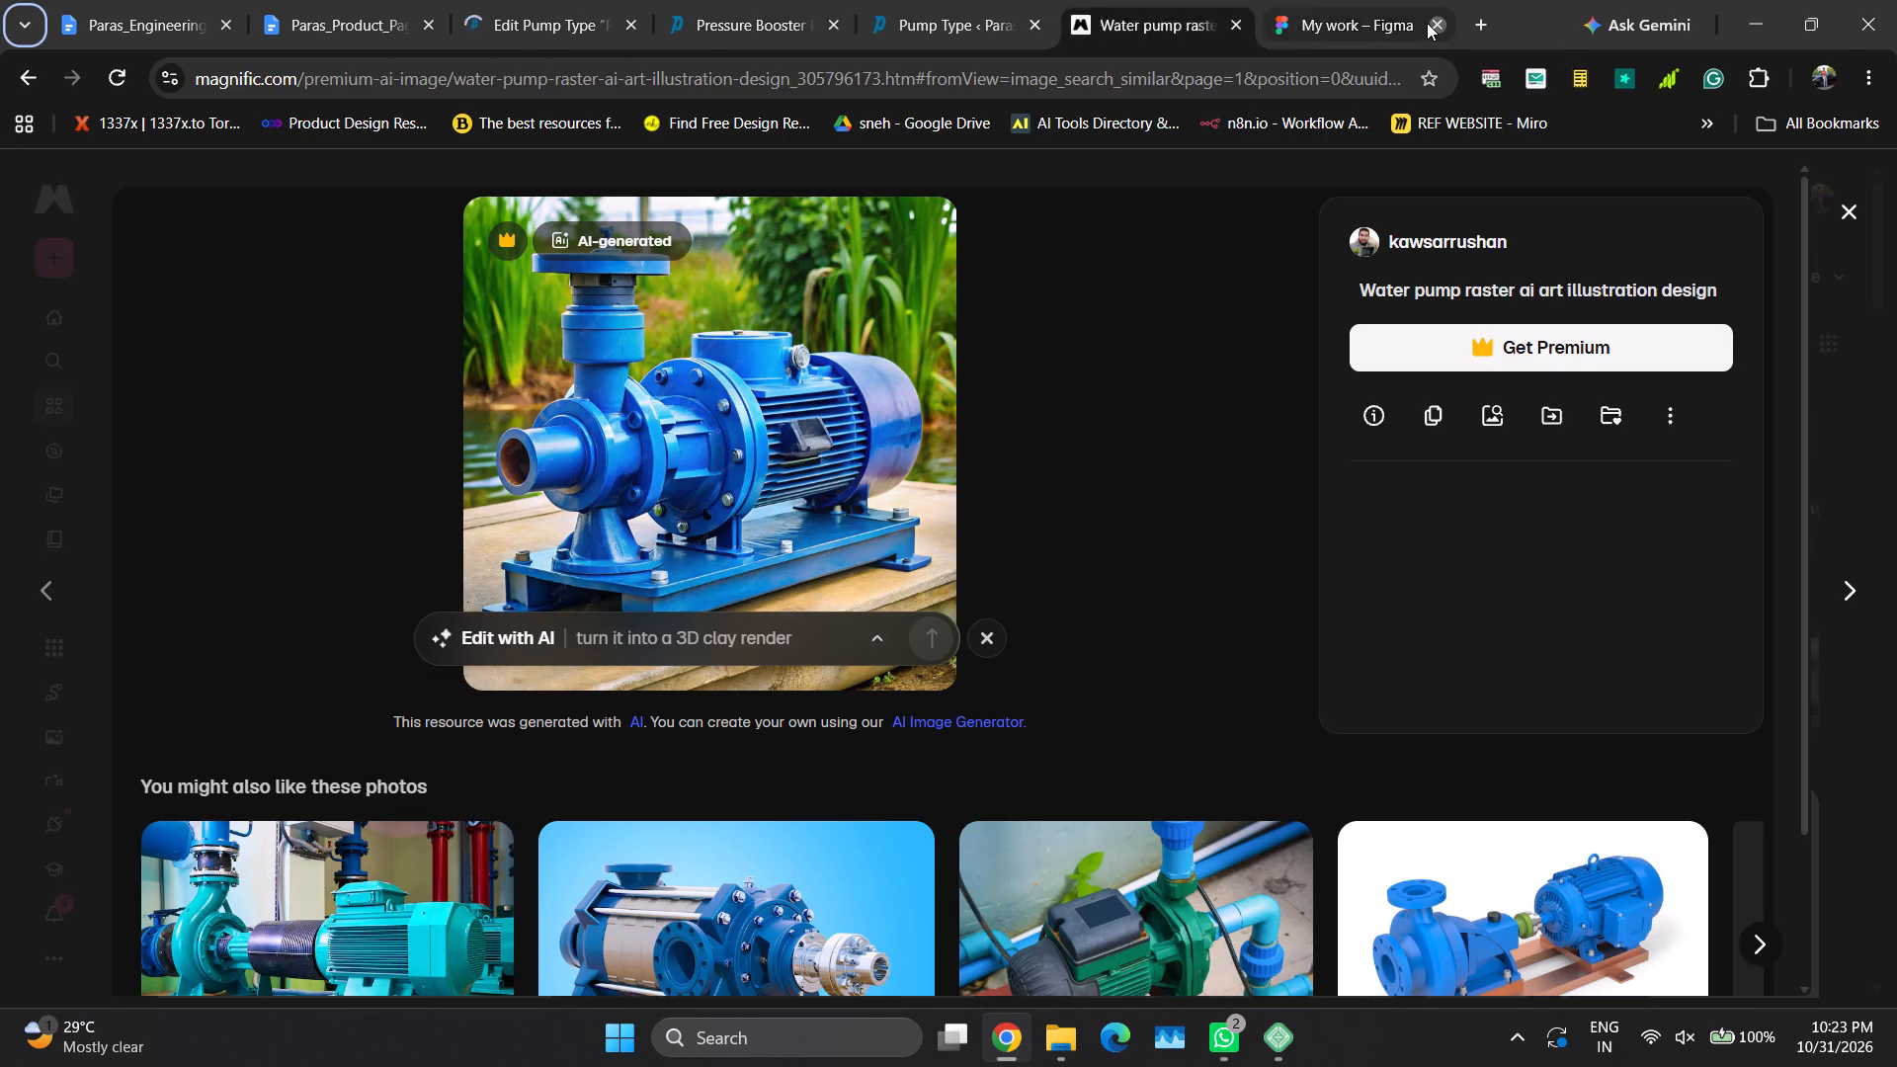
Return to the Paras_Product_Pages document in Google Docs.
left_click(377, 0)
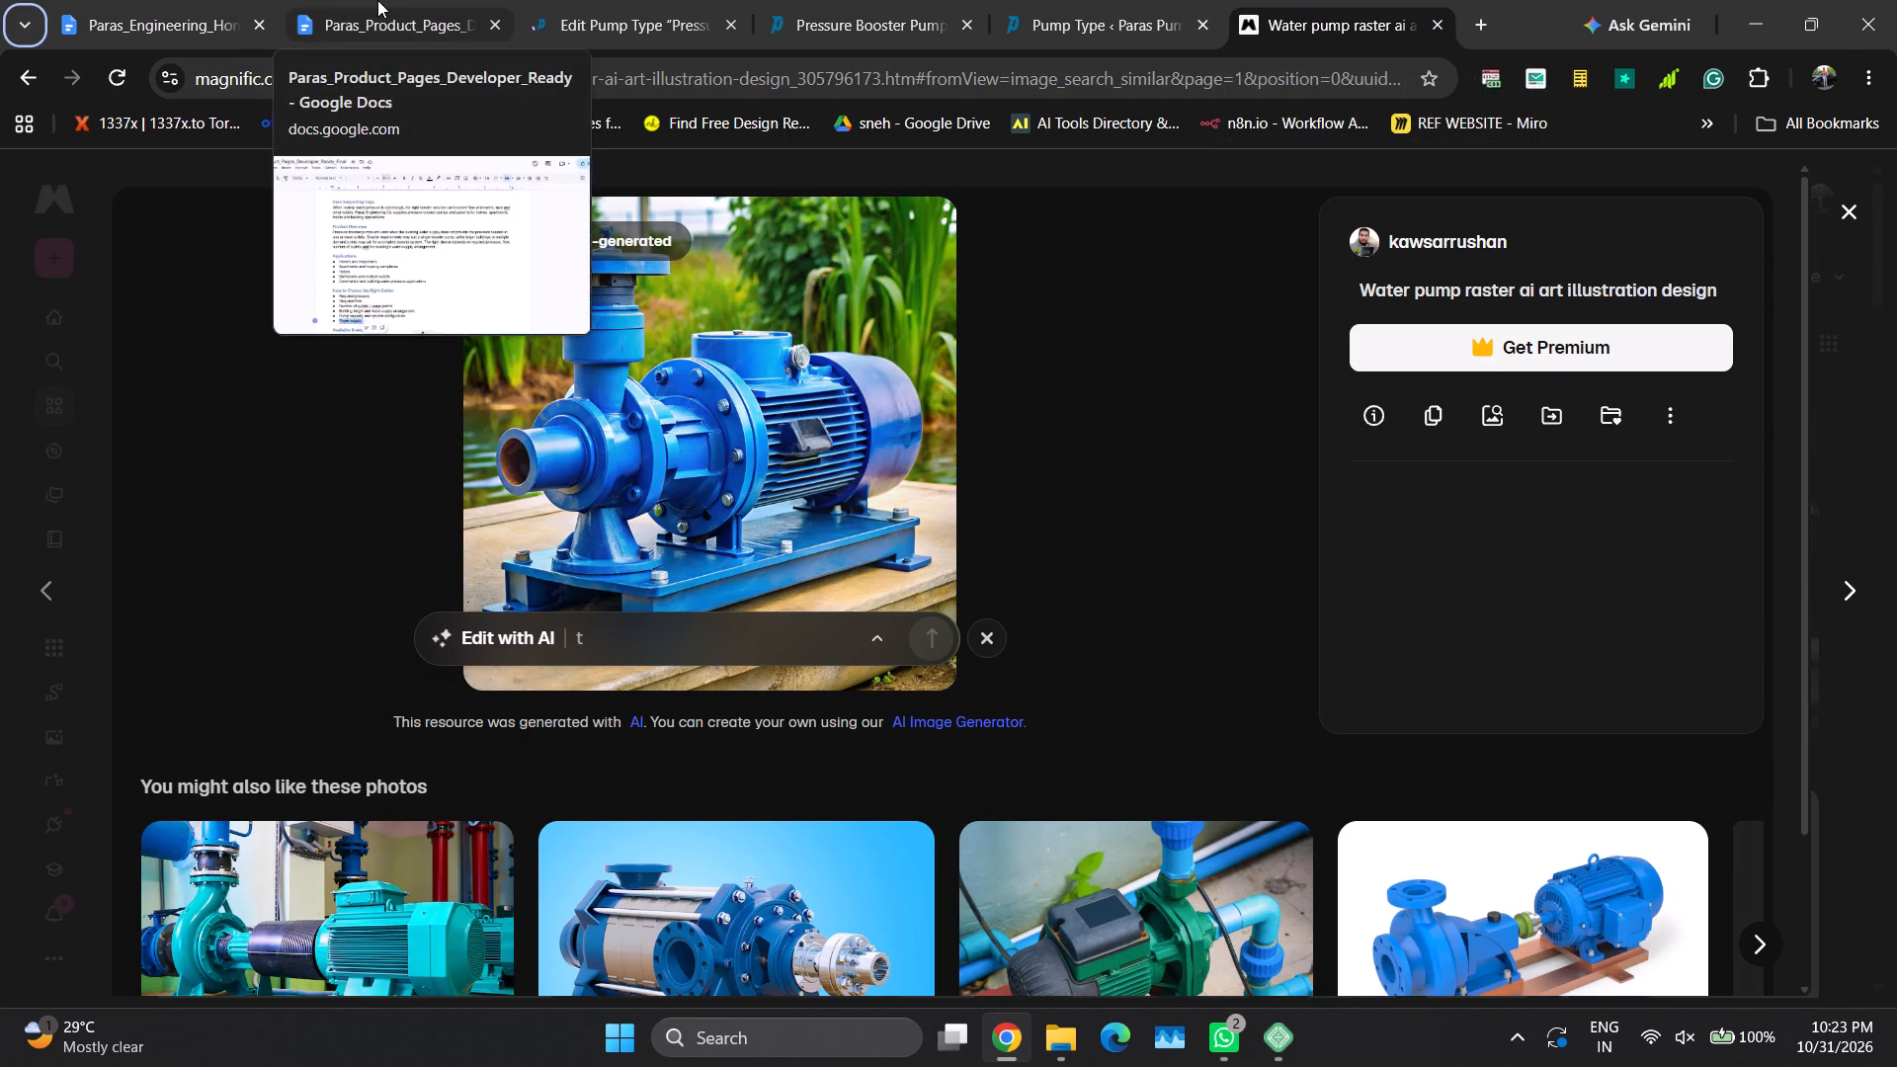
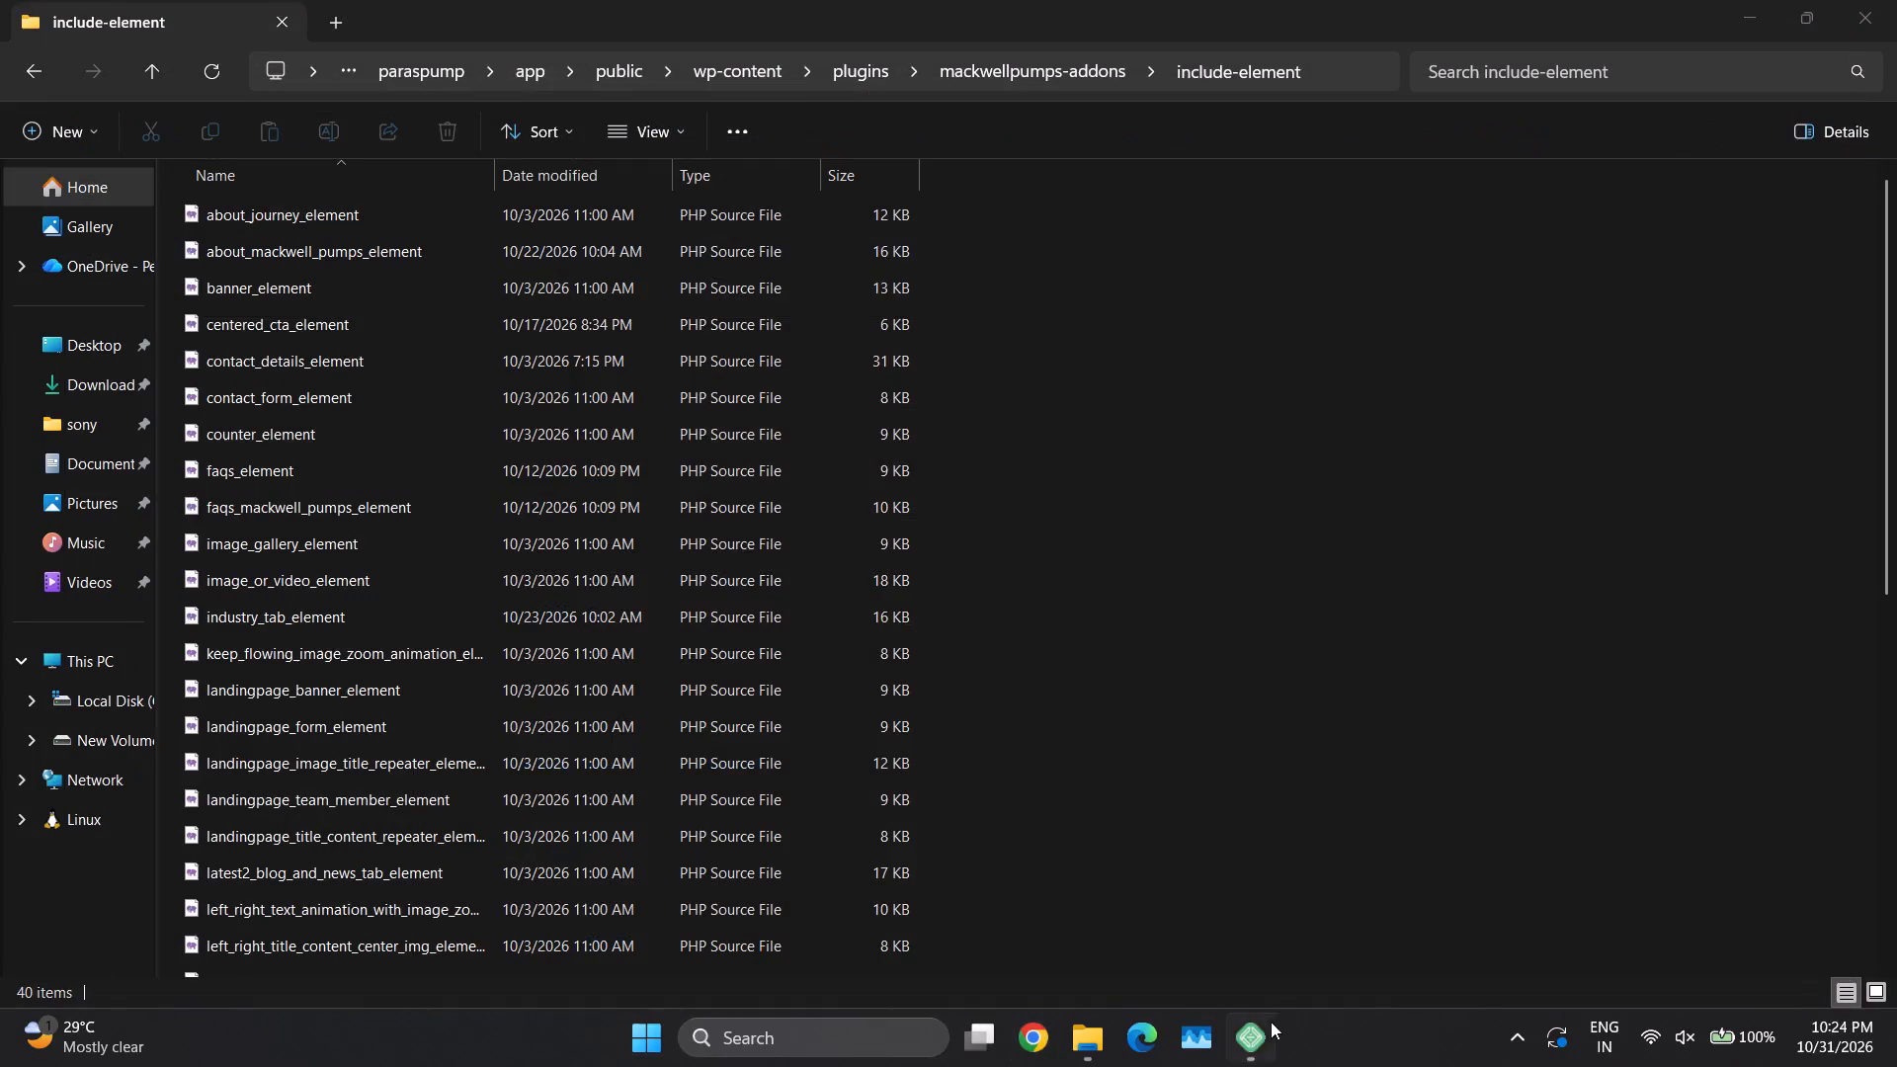
Switch to the Local app running the paraspump site and quit it.
left_click(1274, 1065)
left_click(1676, 35)
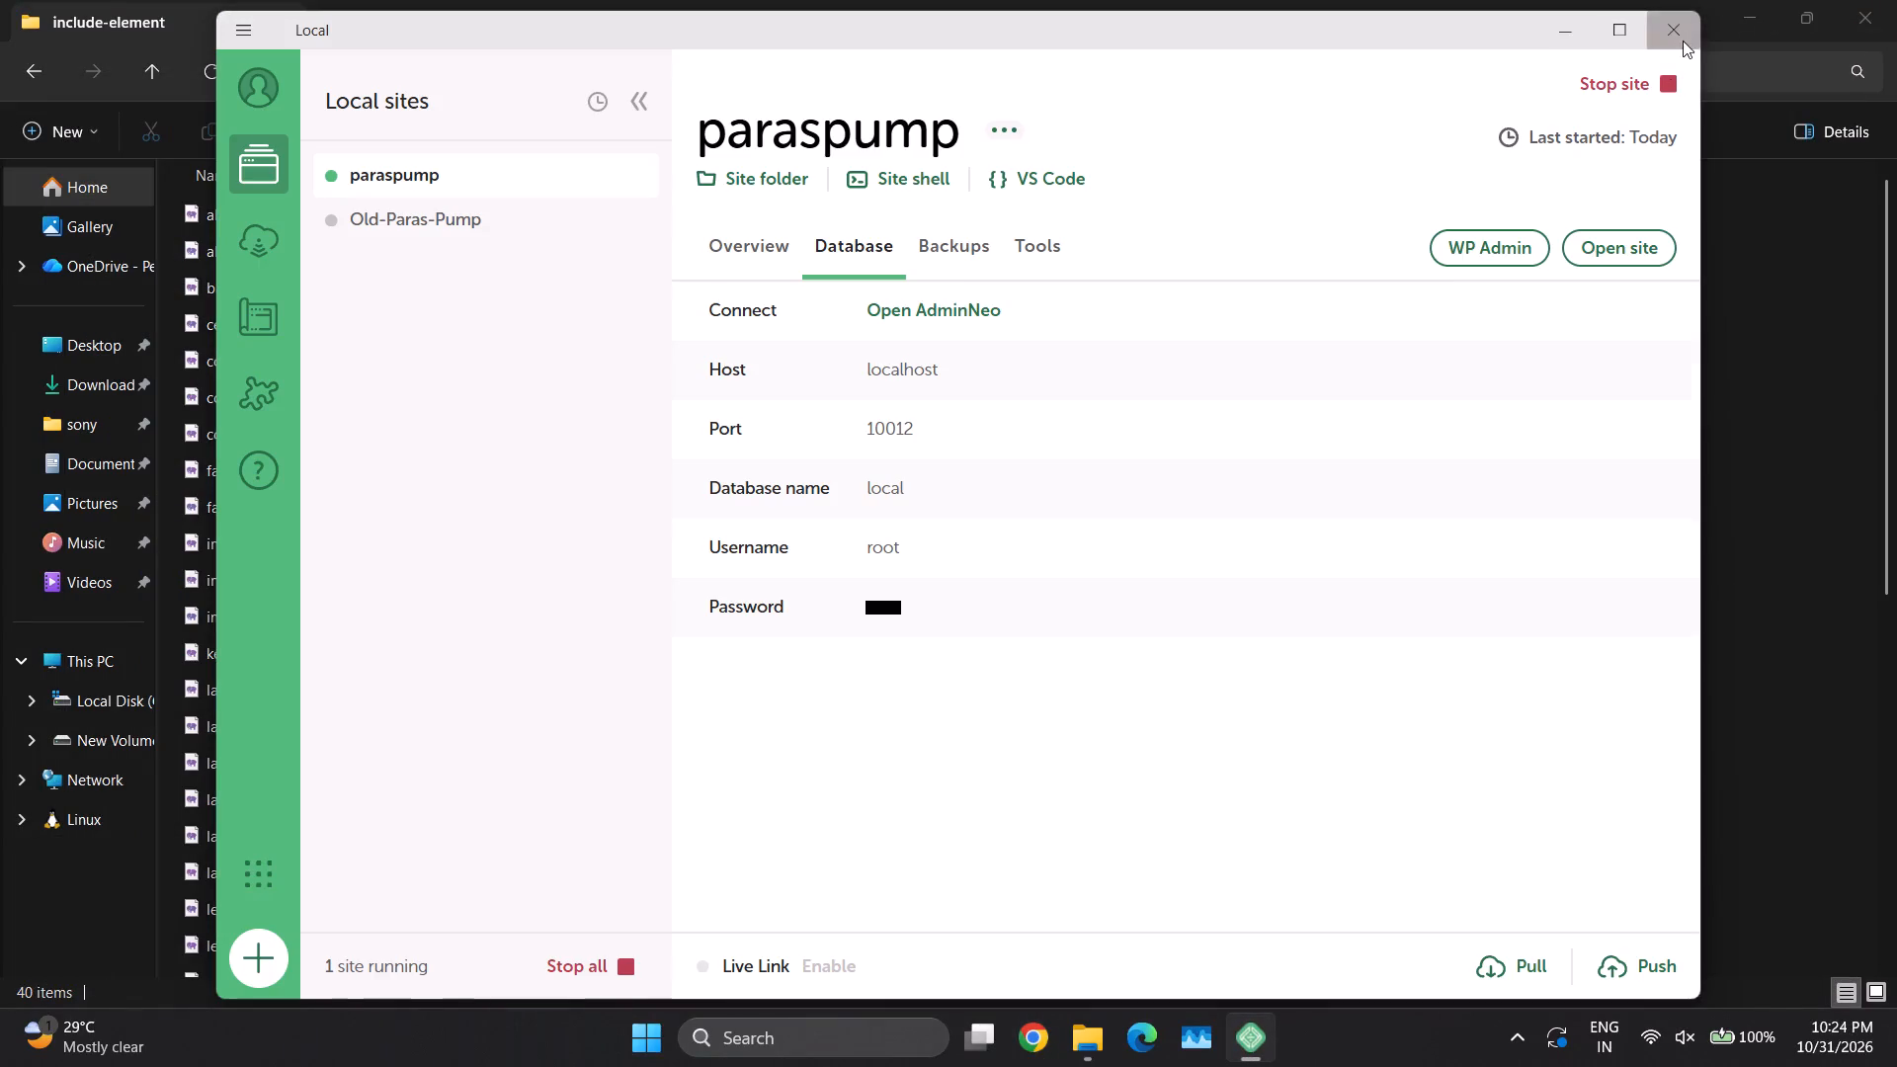
left_click(1054, 519)
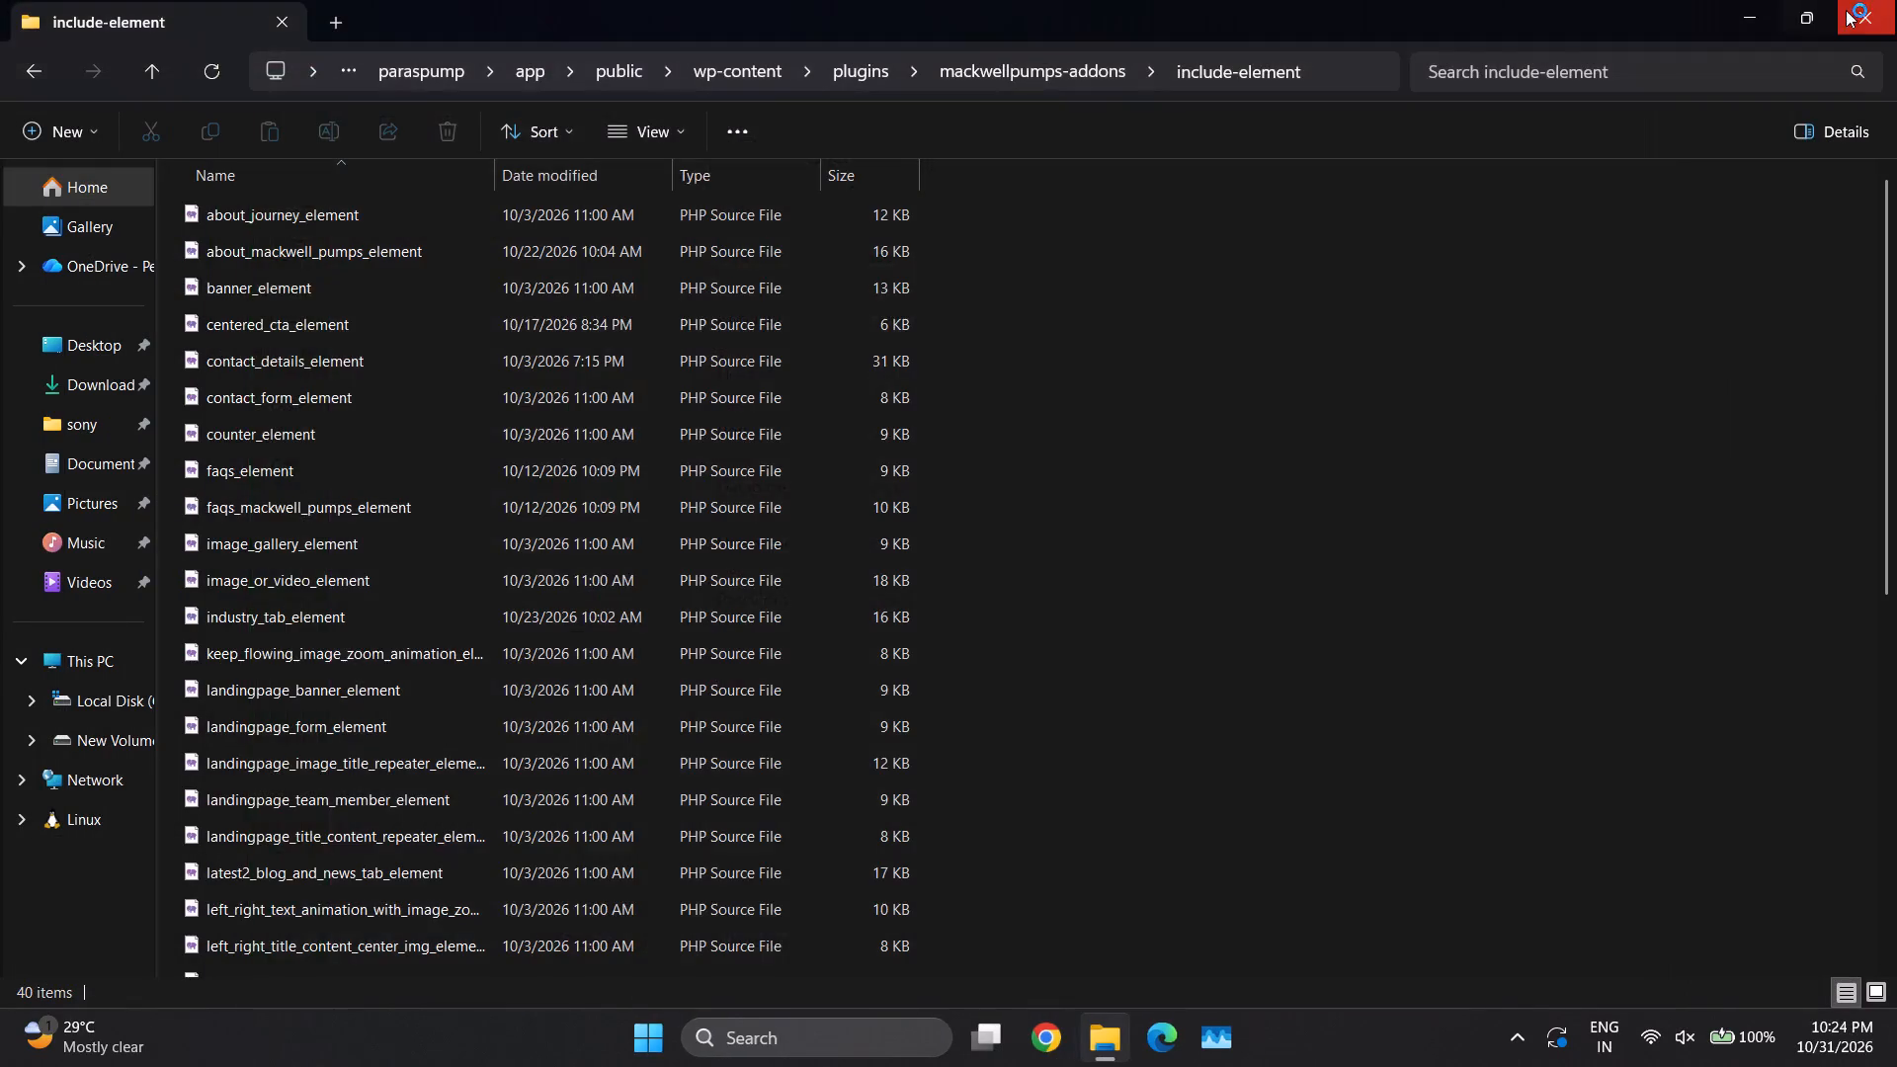
Close the File Explorer window showing the include-element folder.
left_click(1858, 15)
End the Windows session using the computer's power options.
left_click(680, 1037)
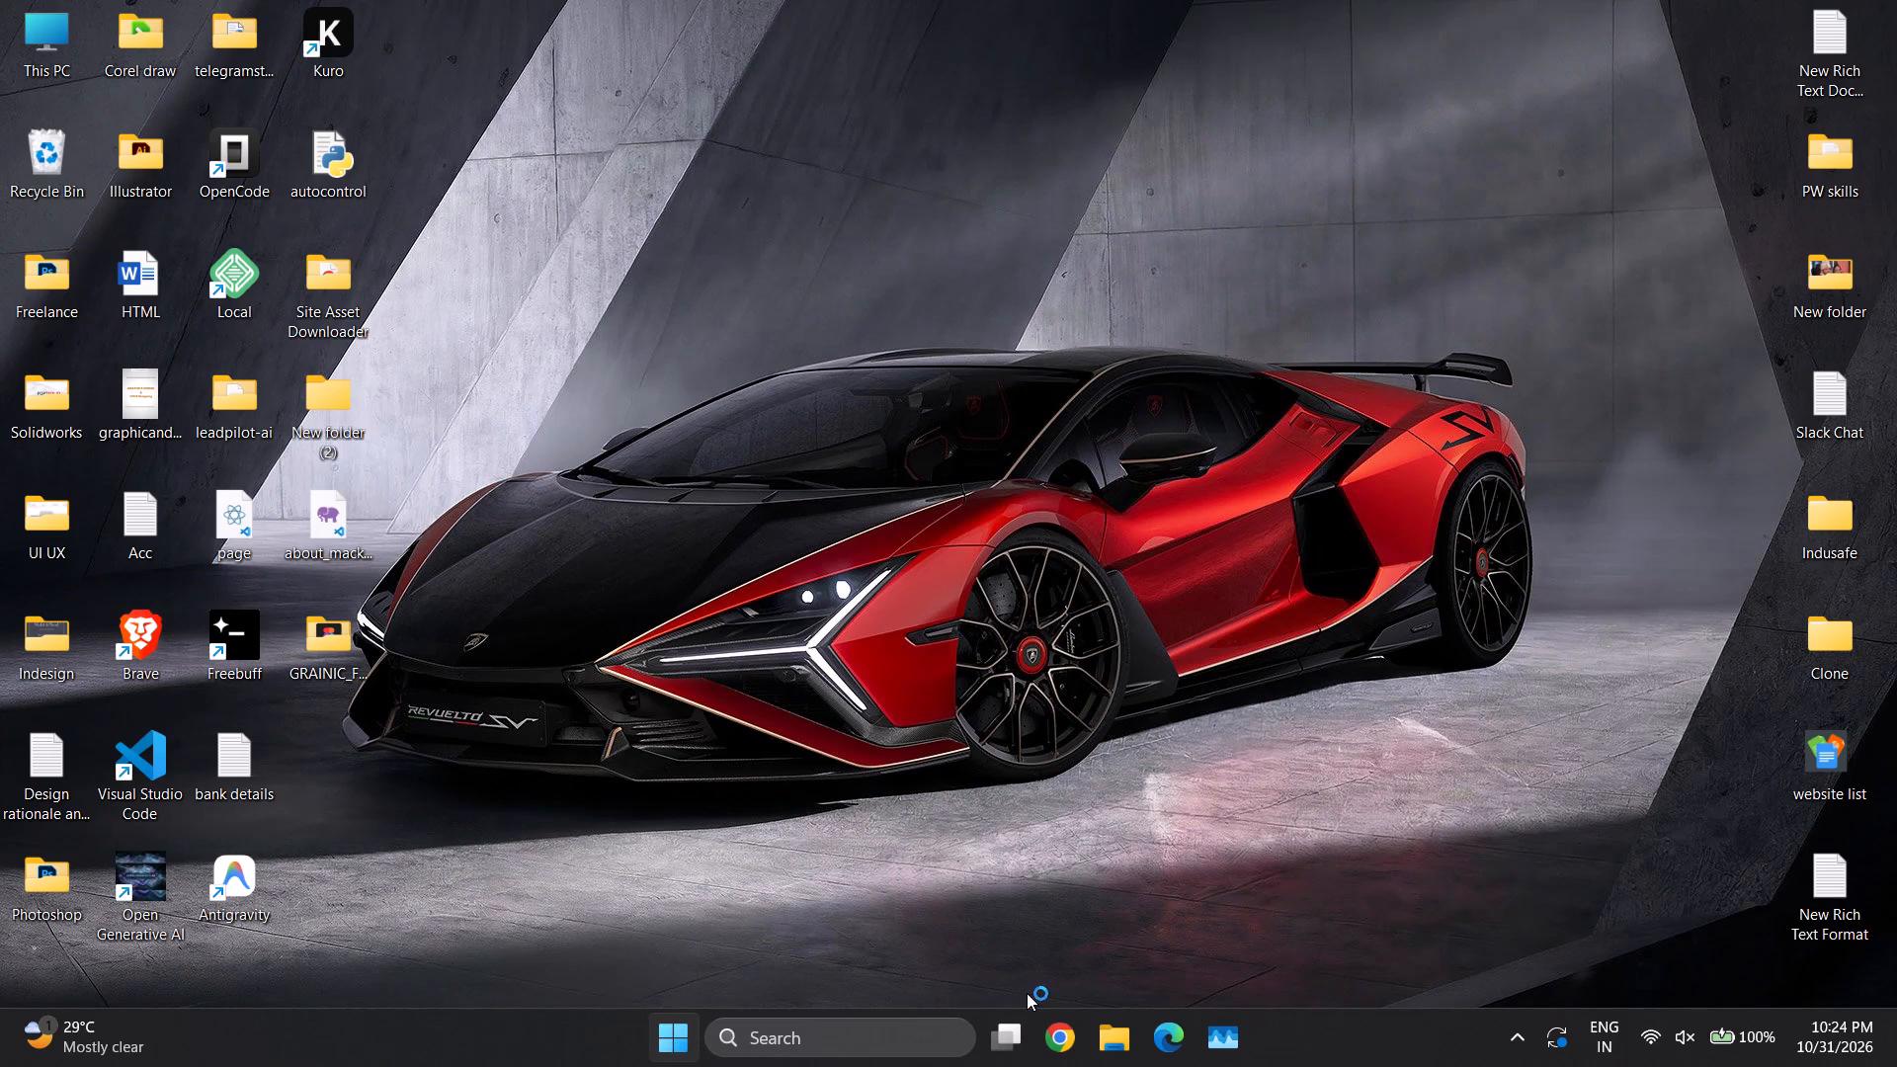
left_click(1105, 949)
left_click(1134, 877)
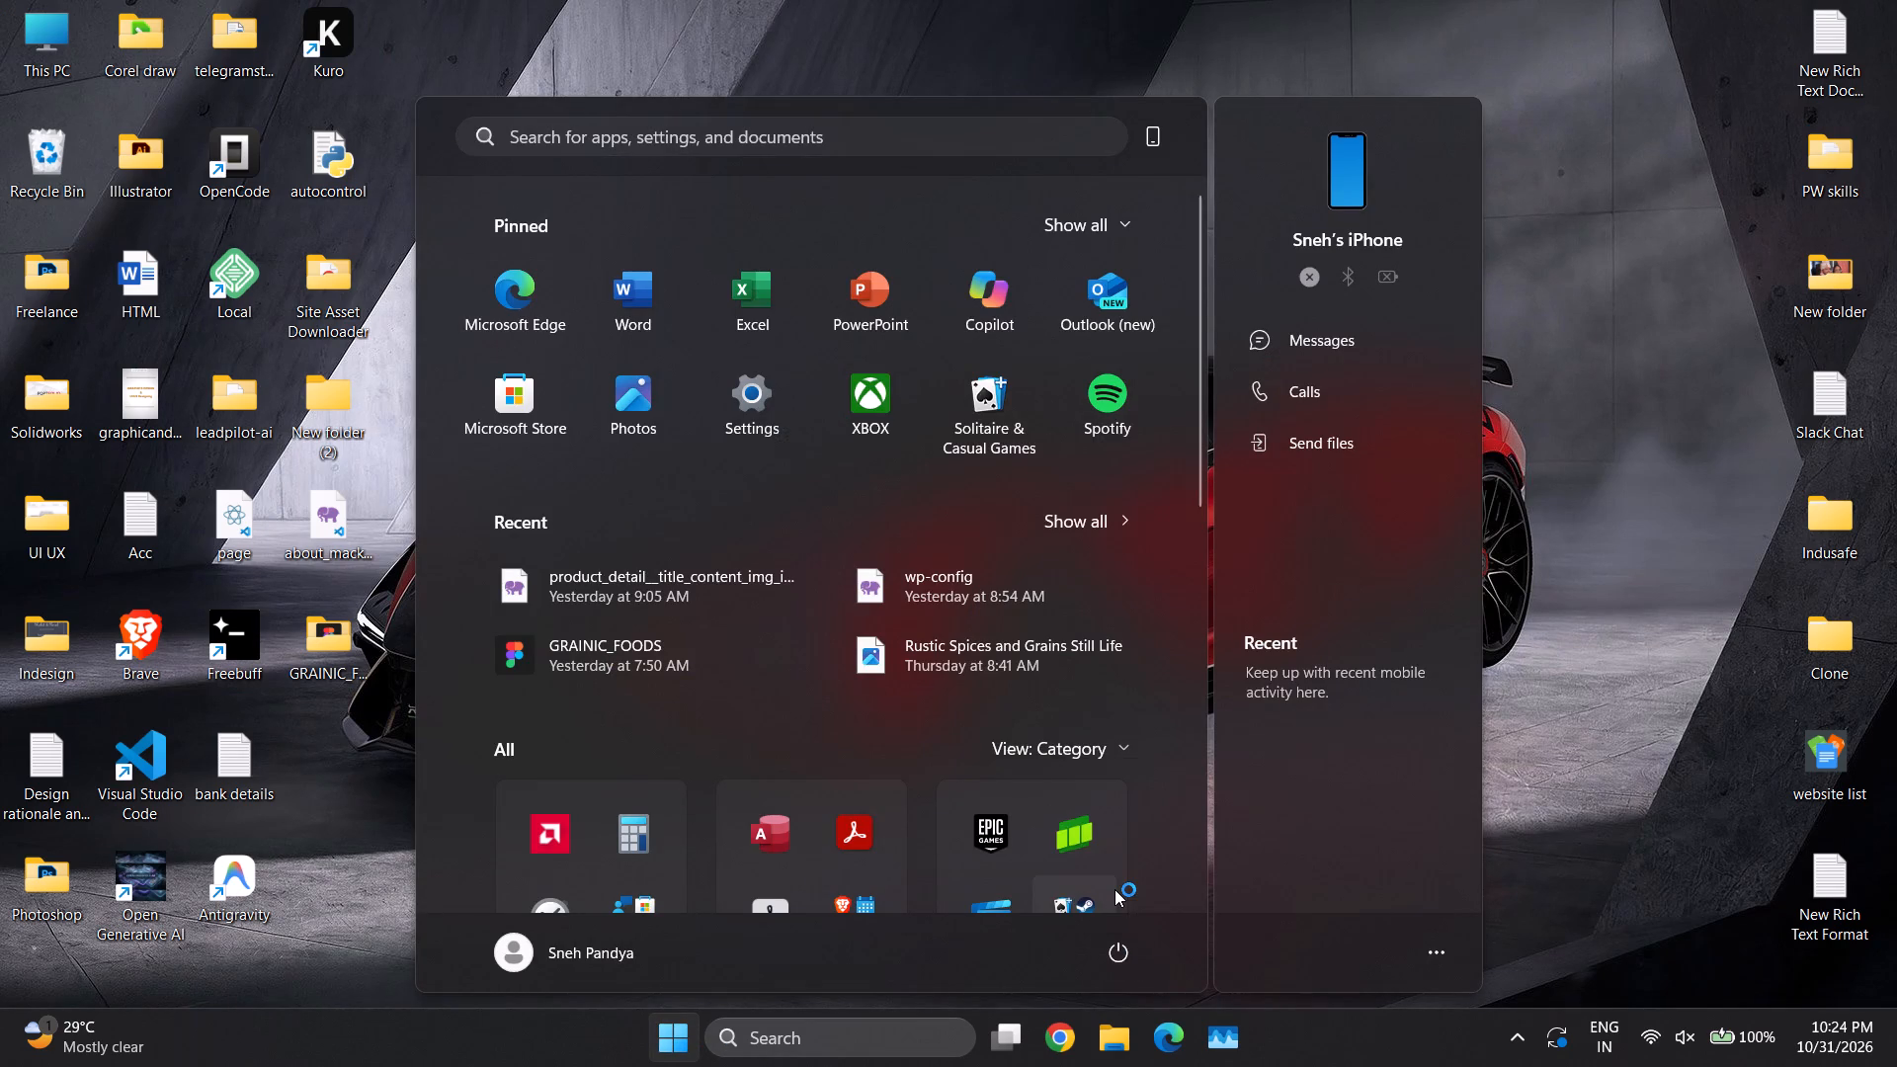